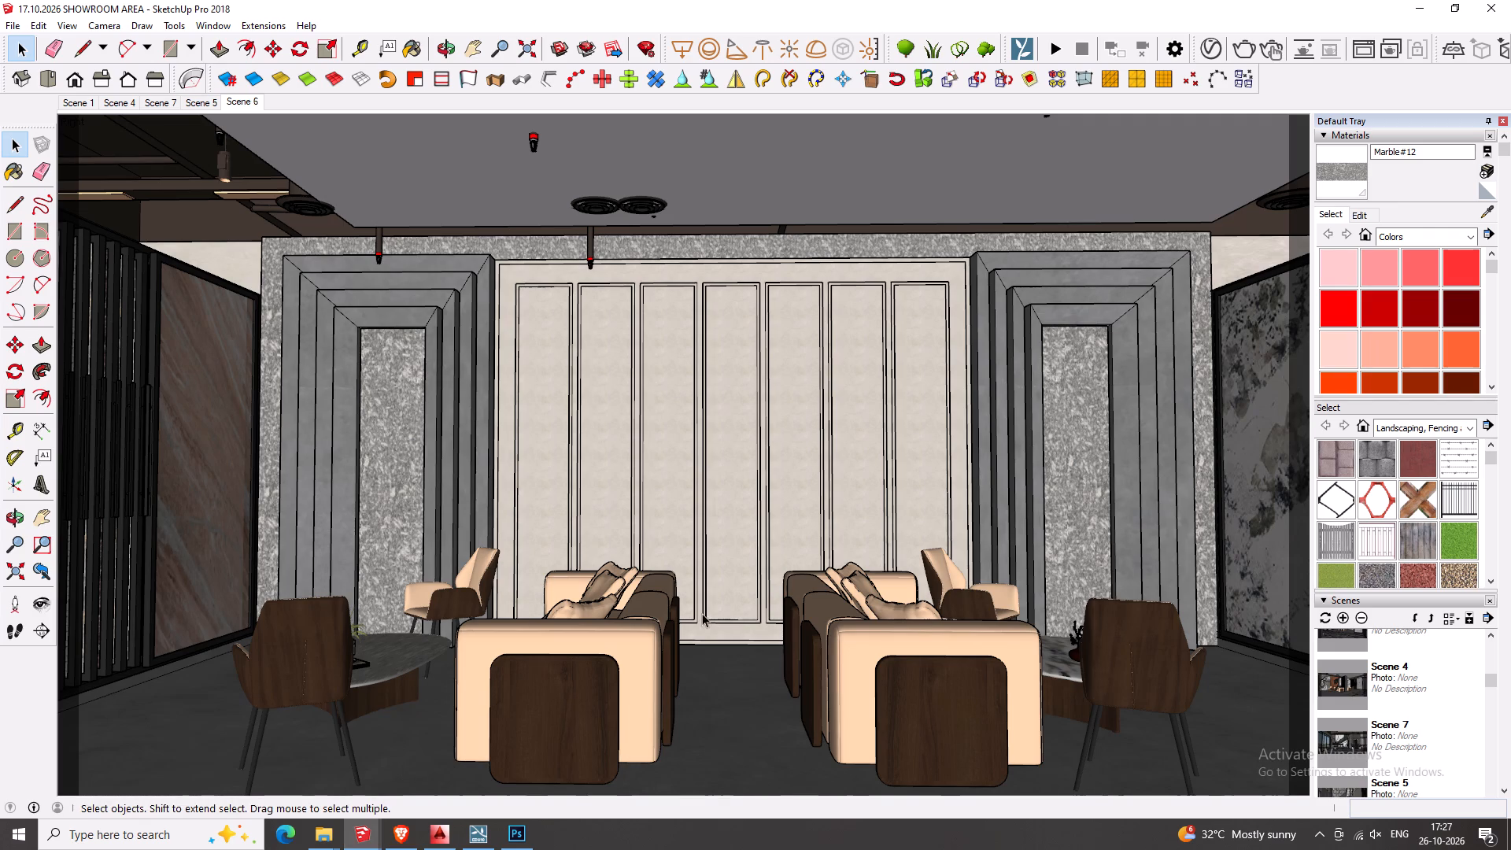
left_click(364, 849)
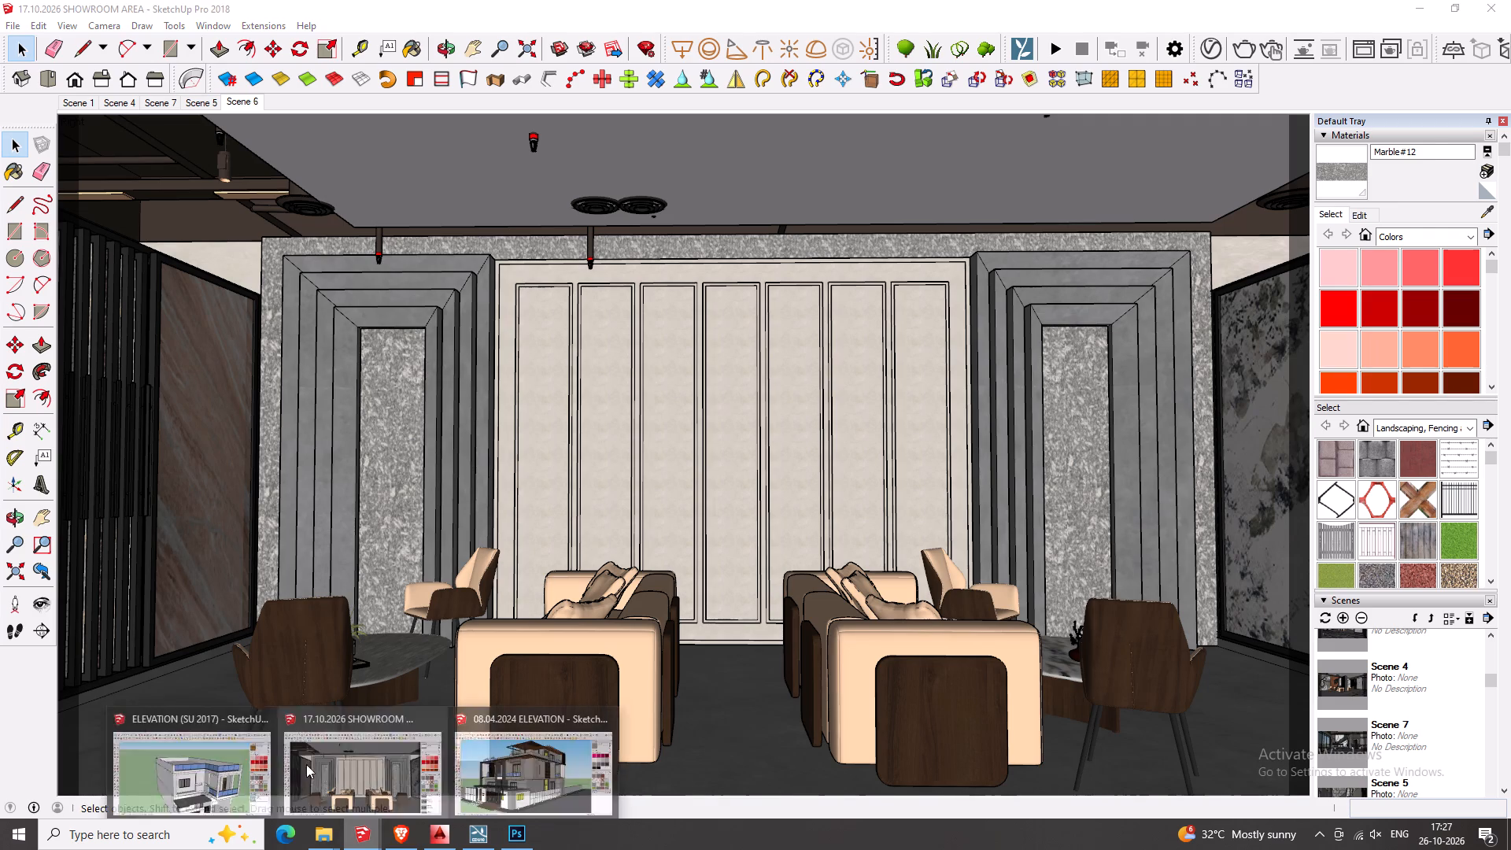
left_click(246, 754)
left_click(1510, 0)
left_click(679, 454)
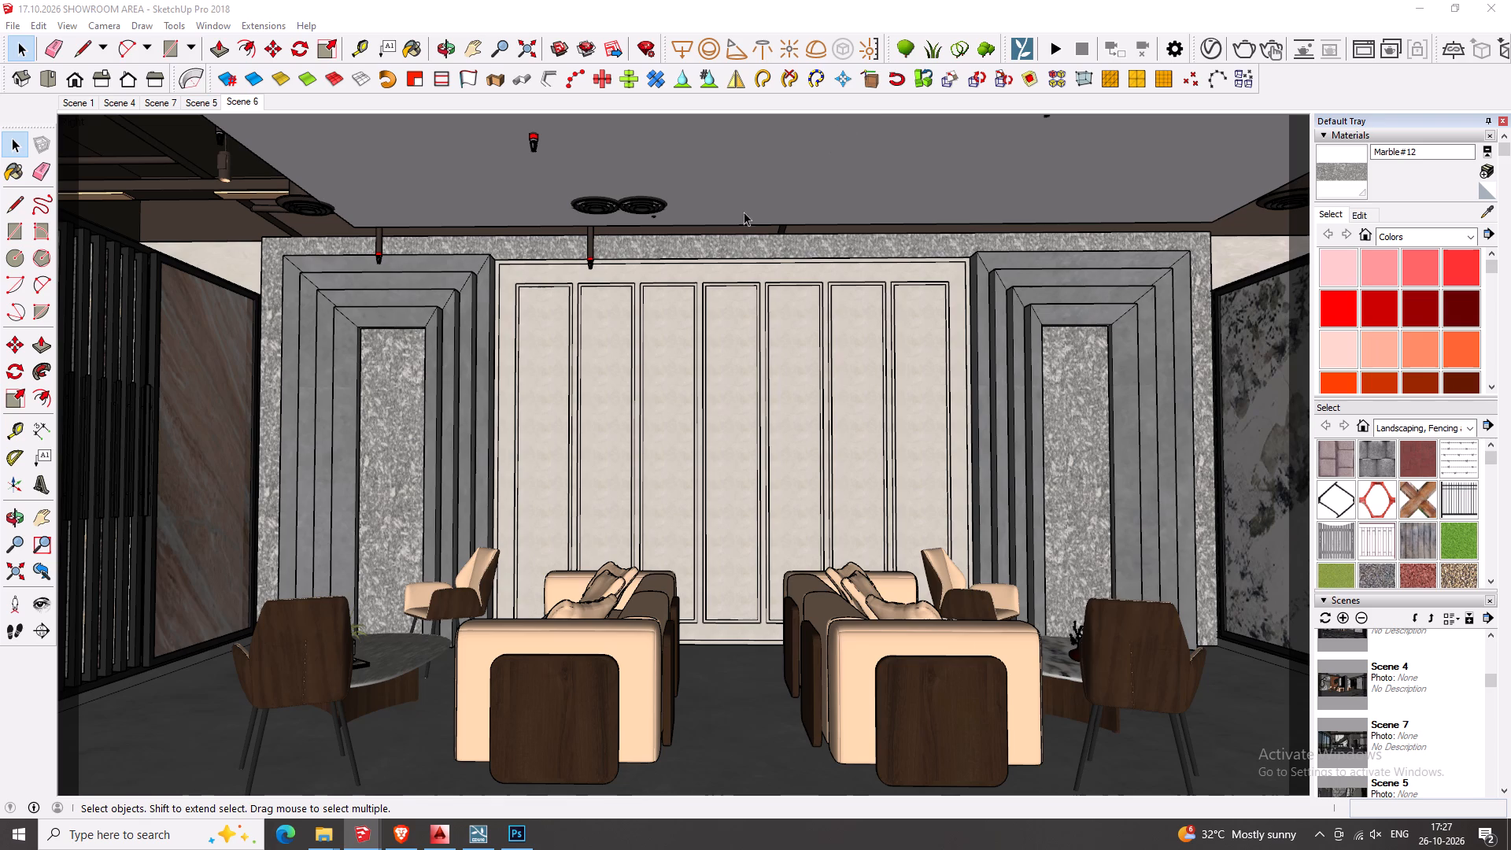
Open the grey stepped wall group for editing, with the stepped frames around the left marble niche in view.
left_click(460, 260)
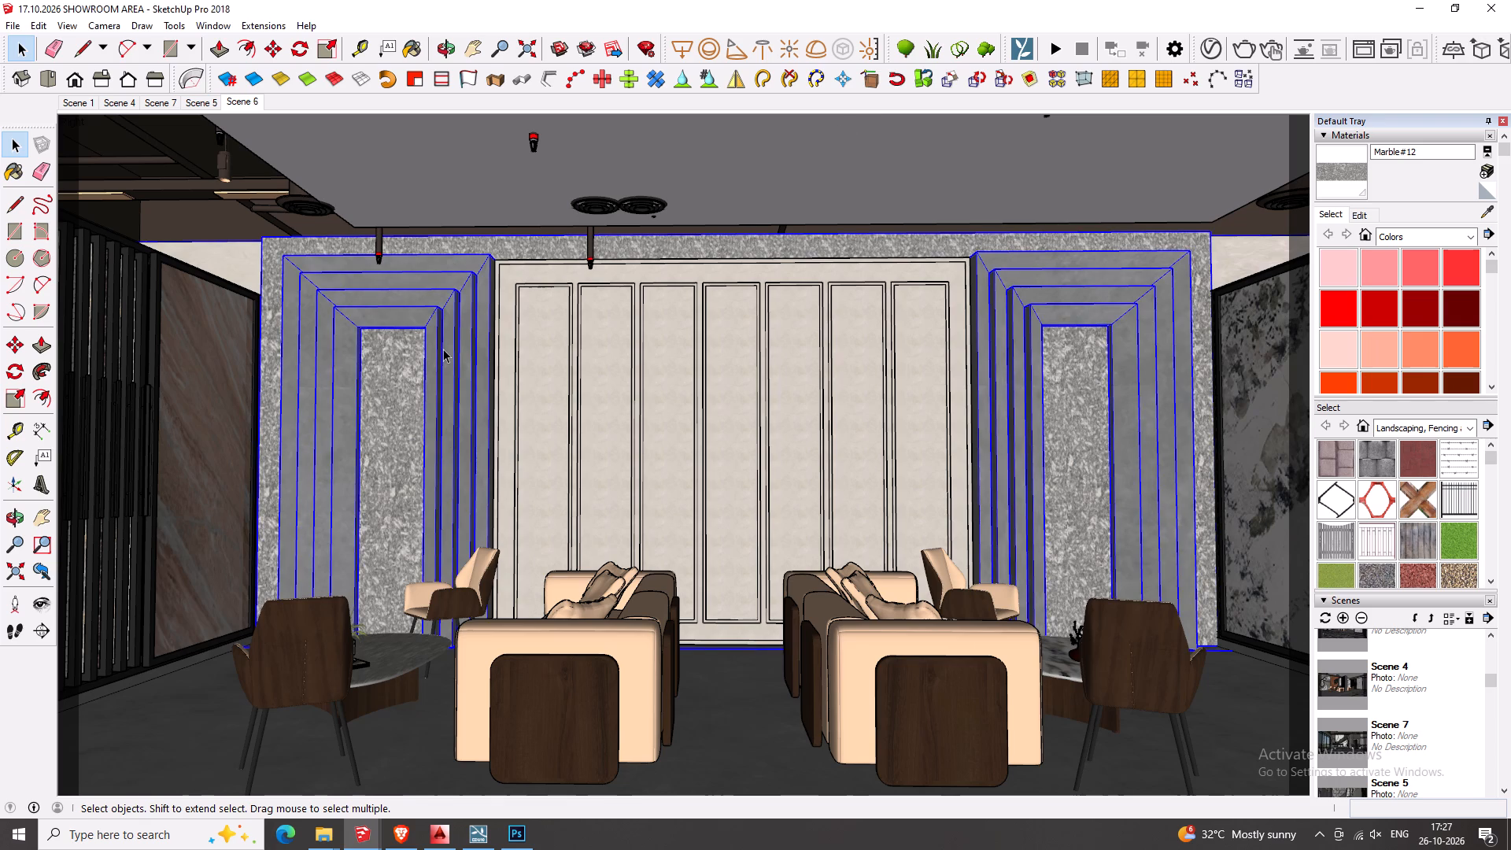
double_click(443, 352)
scroll(322, 328, "up", 6)
middle_click_drag(322, 328, 375, 406)
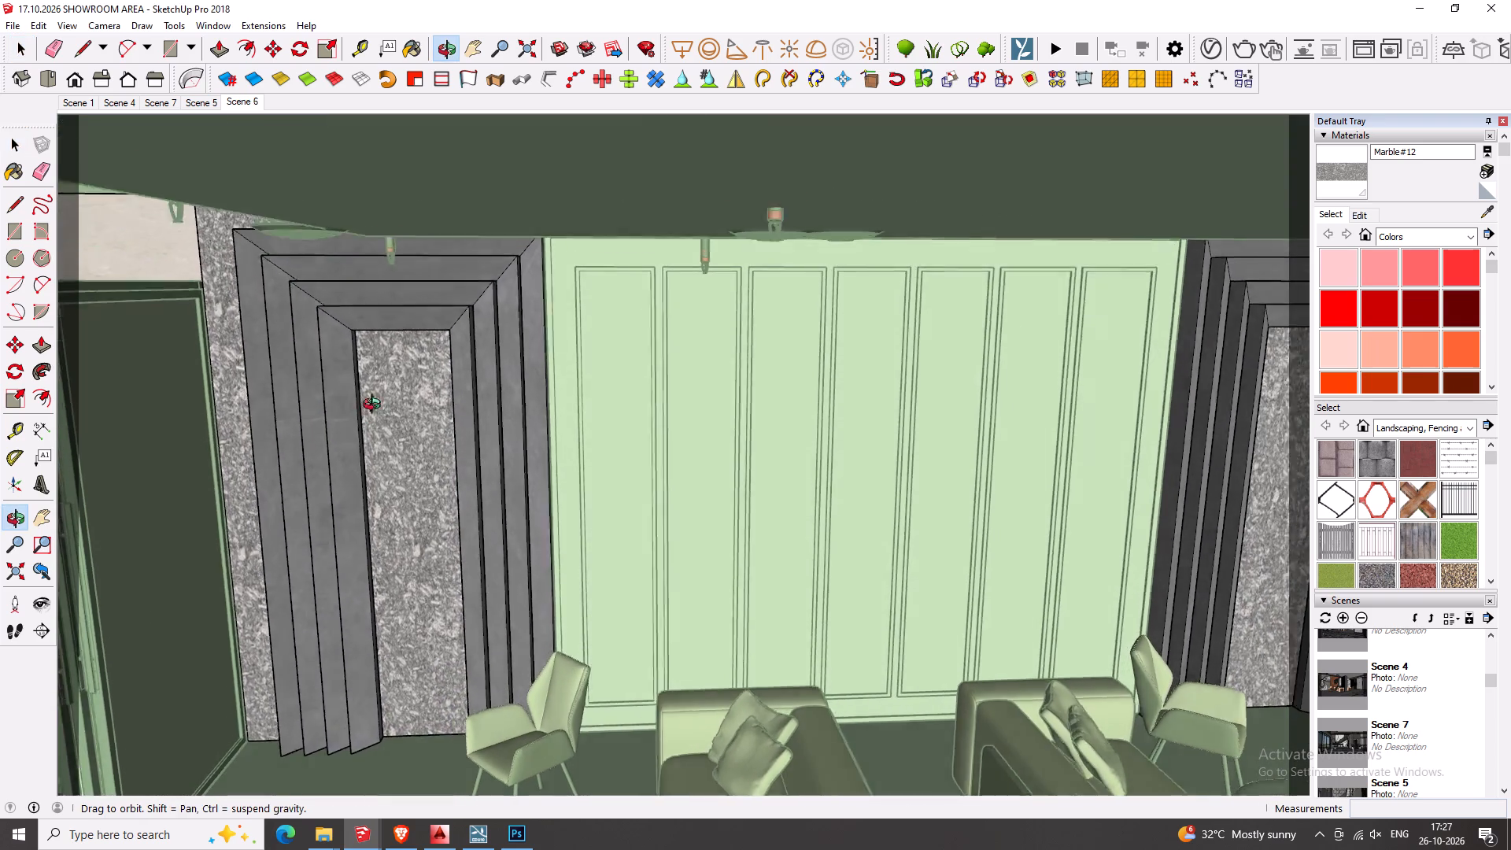
middle_click_drag(375, 406, 392, 353)
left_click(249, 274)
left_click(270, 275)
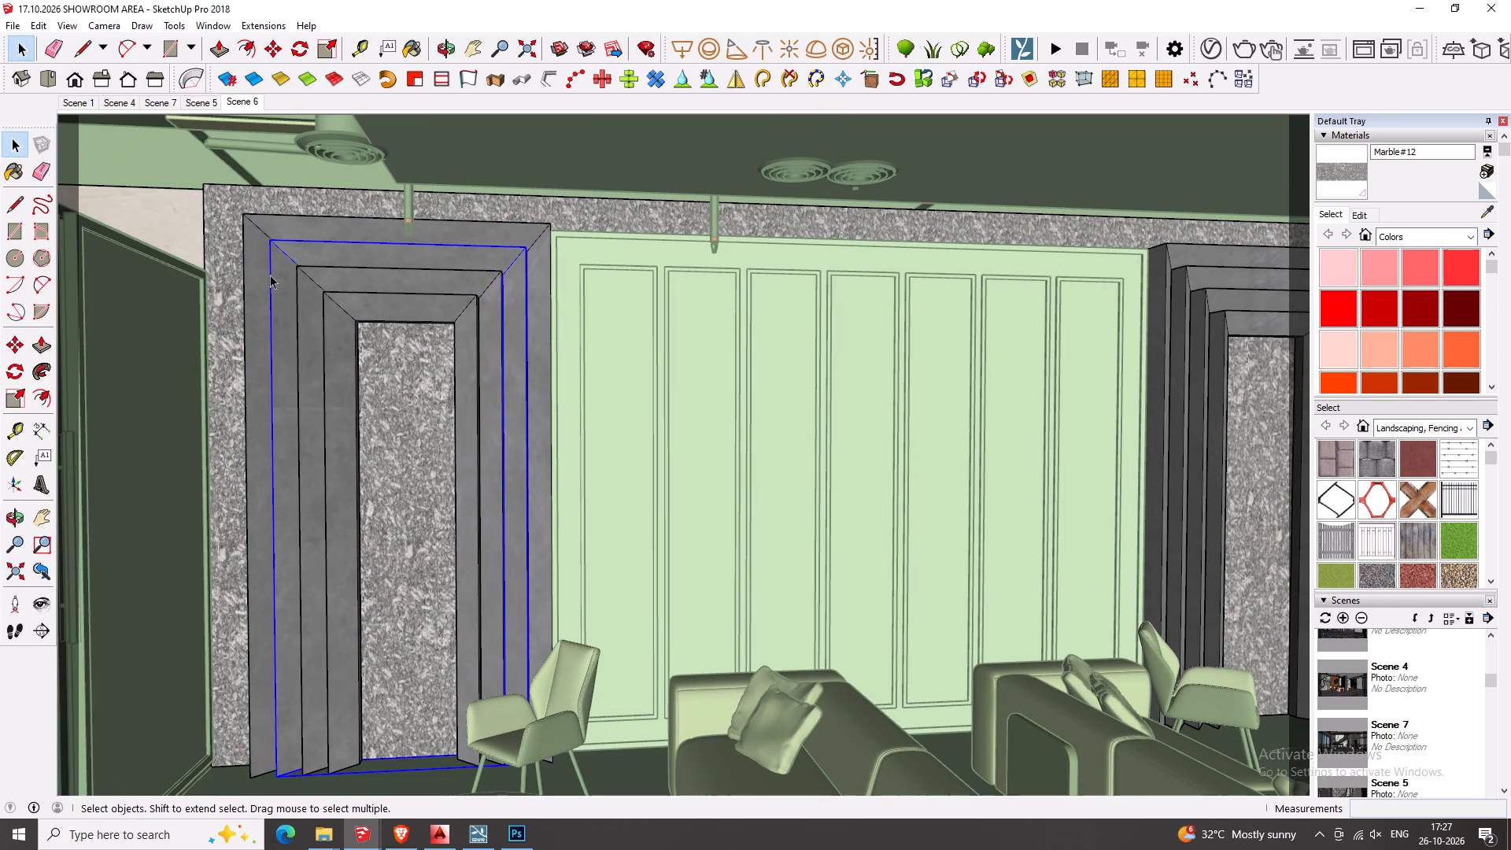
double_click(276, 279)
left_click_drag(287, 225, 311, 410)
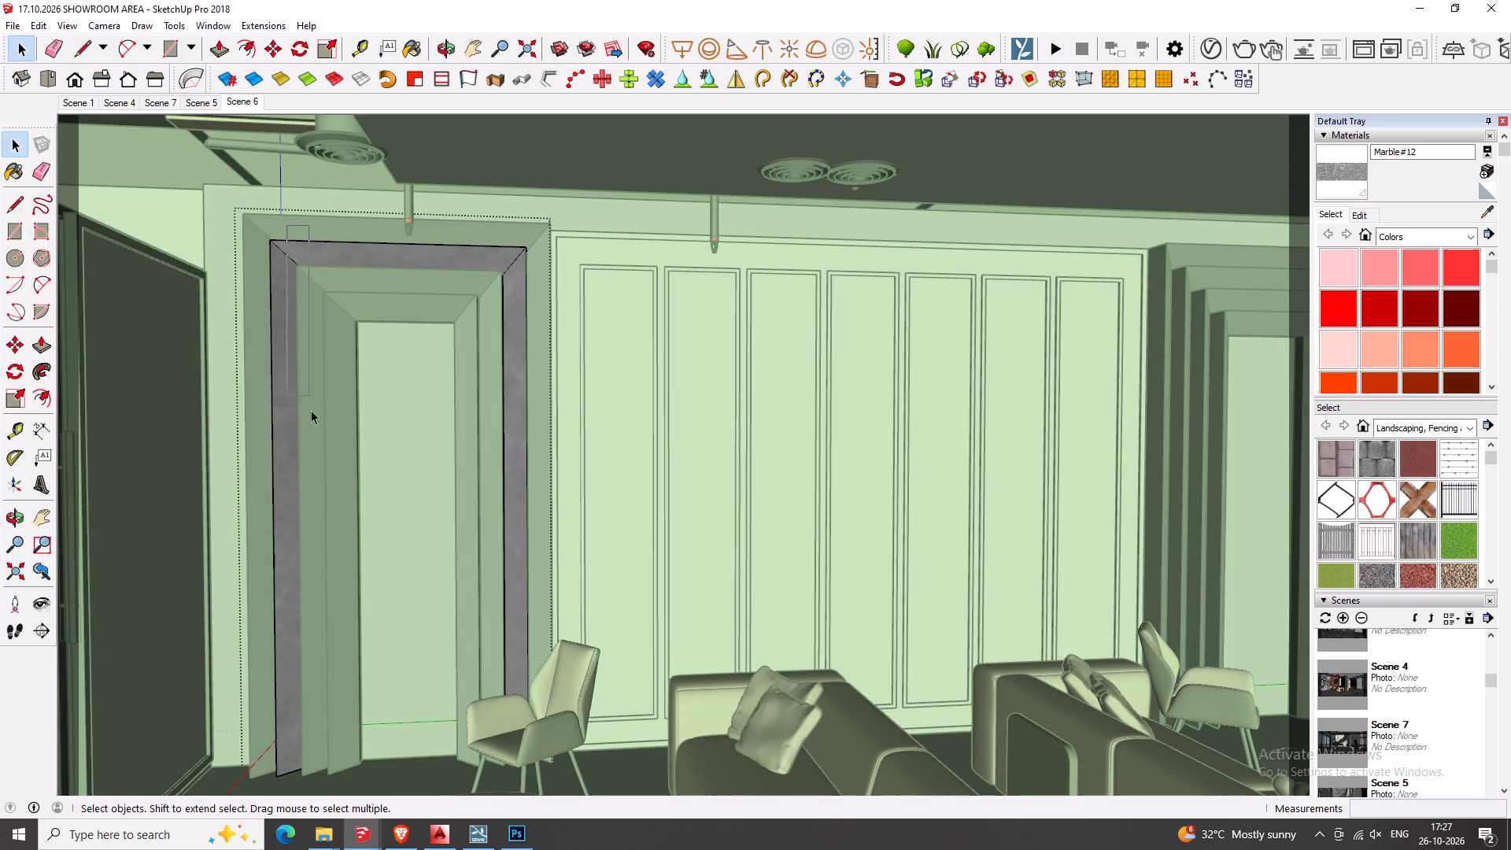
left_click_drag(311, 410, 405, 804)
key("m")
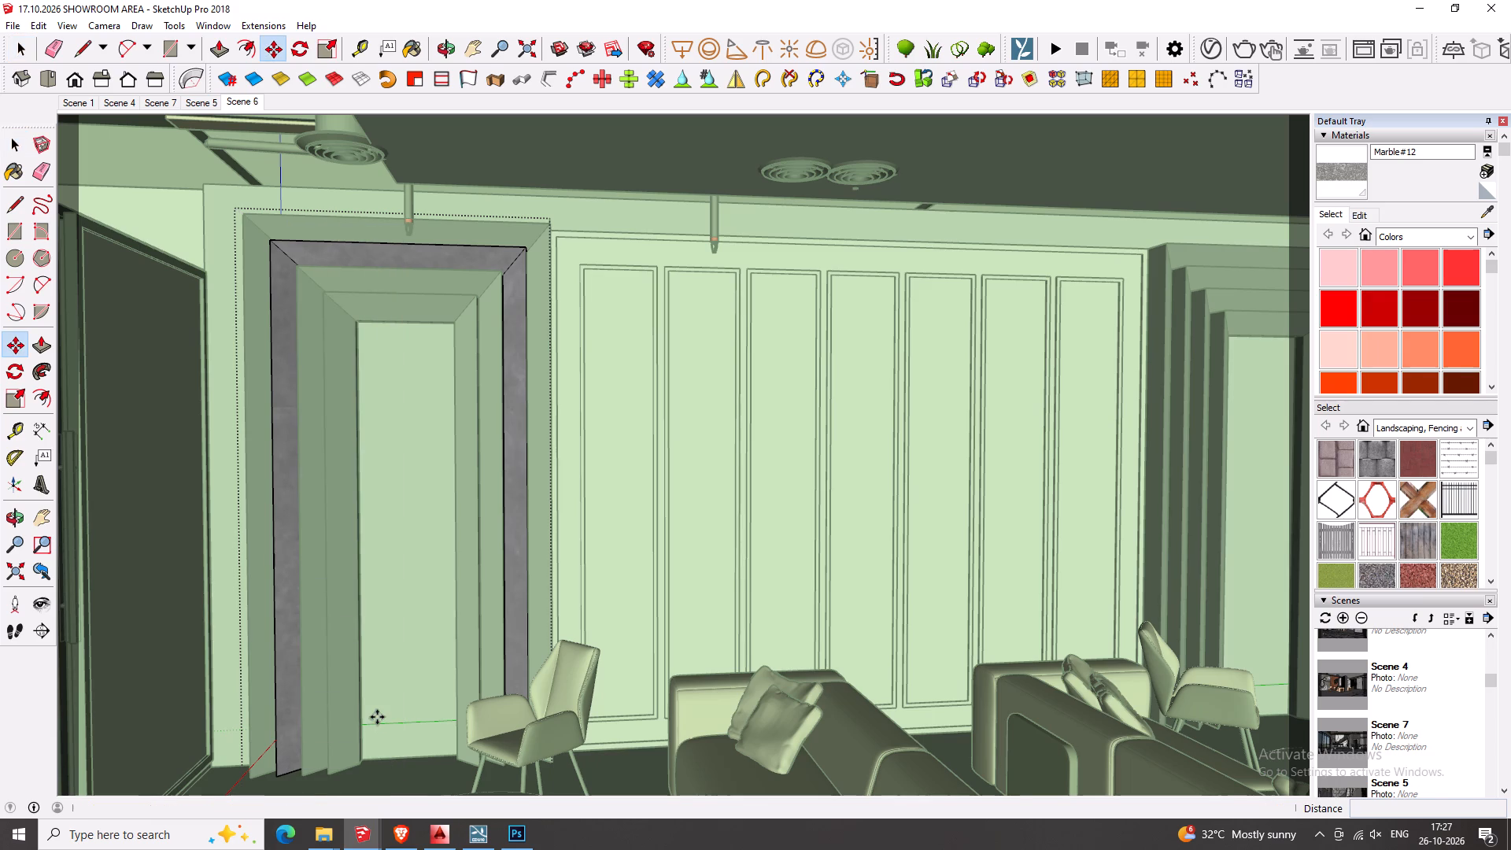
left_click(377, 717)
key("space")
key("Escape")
Delete the two innermost stepped frames around the left marble niche.
left_click(320, 638)
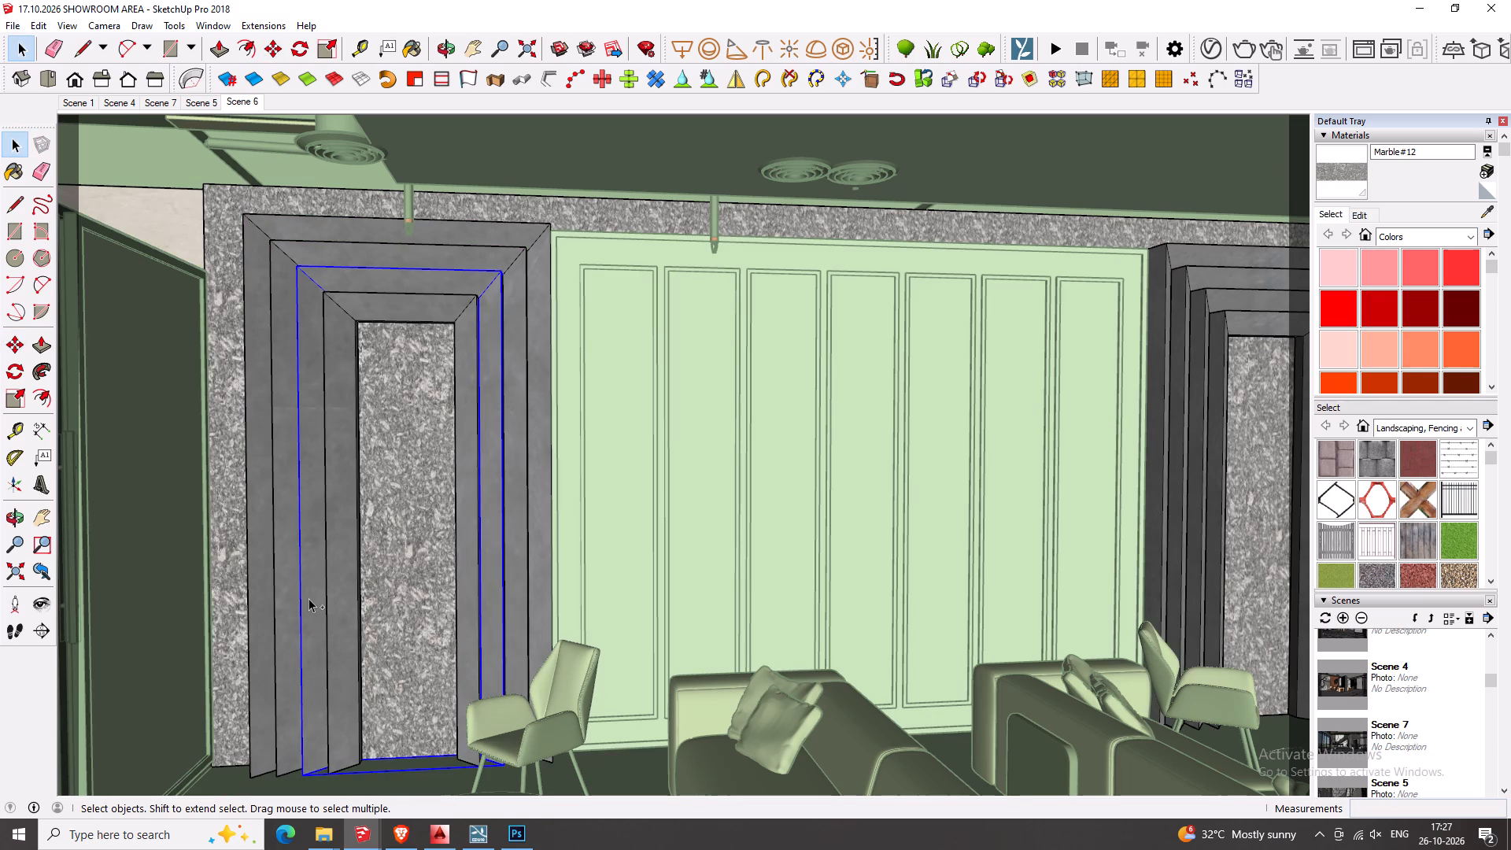
left_click(331, 581, "ctrl")
key("Delete")
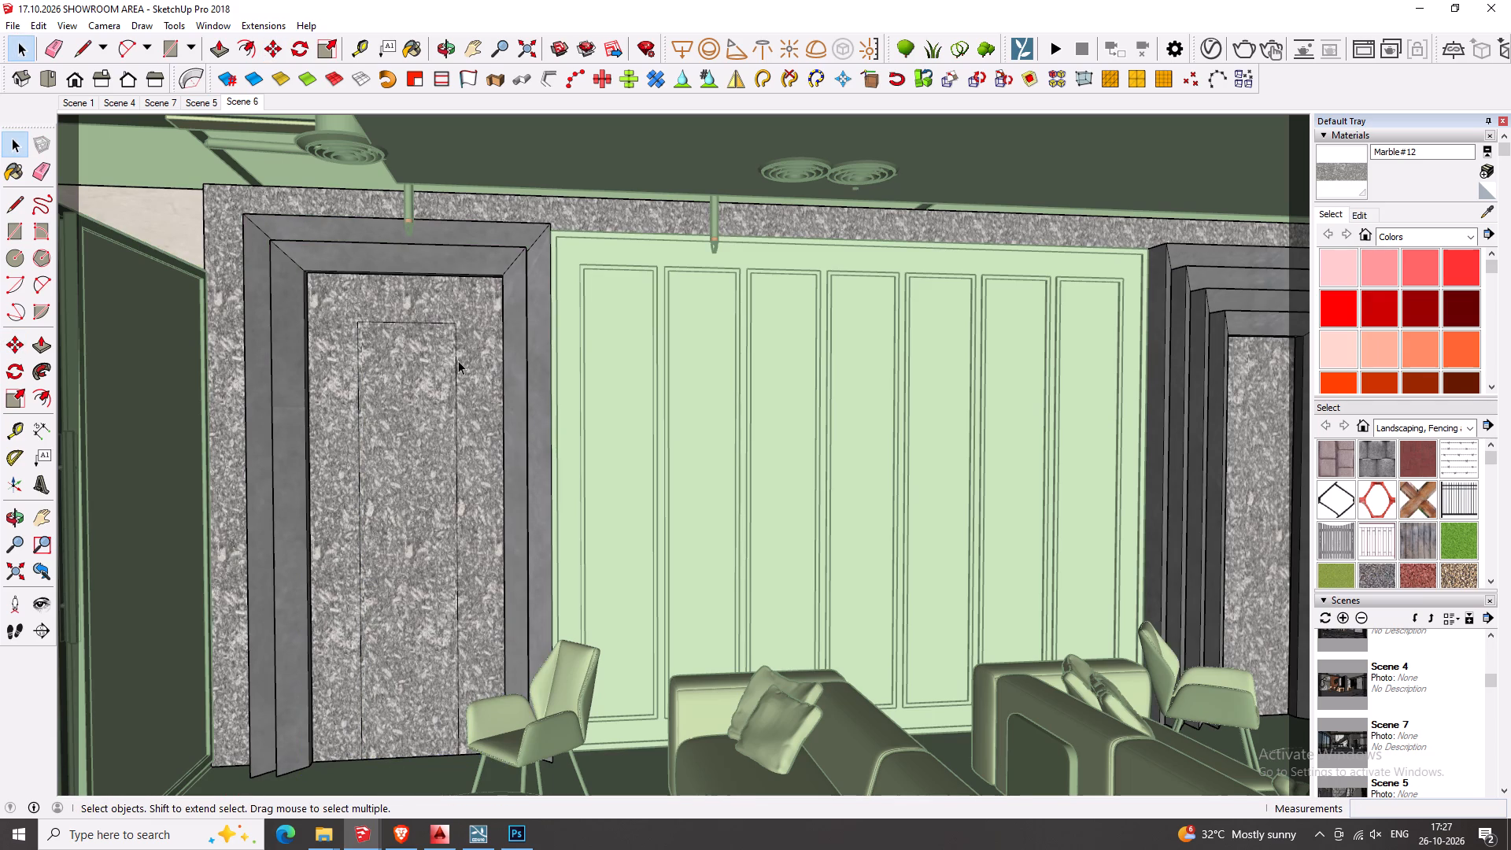
Open the inner remaining frame of the left niche and move its right leg's inner edge 3" outward, narrowing the leg.
left_click(514, 340)
double_click(514, 340)
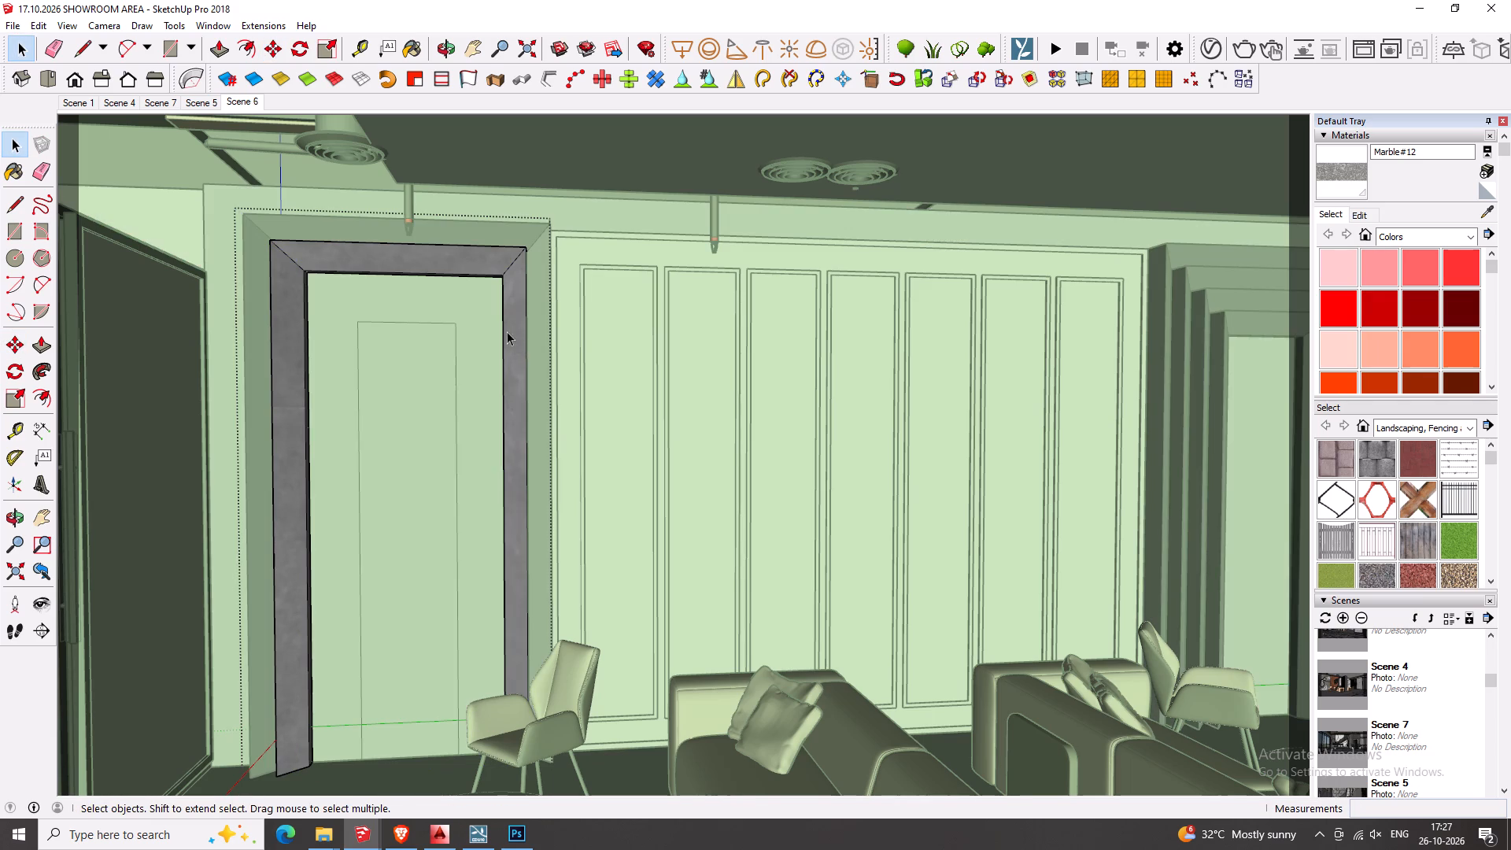
left_click_drag(475, 200, 478, 247)
left_click_drag(478, 247, 516, 804)
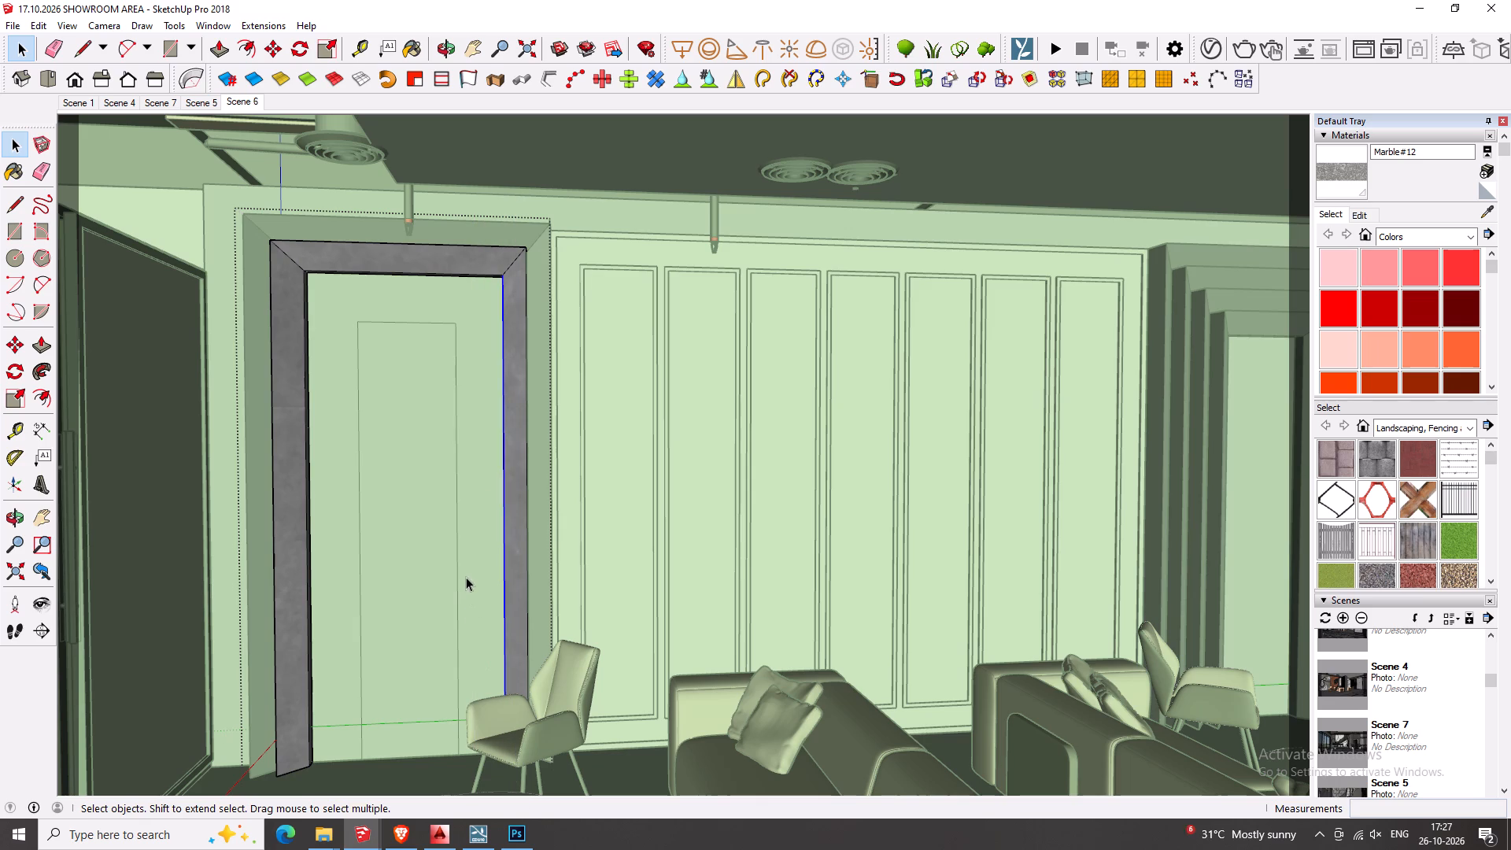
key("comma")
scroll(482, 545, "up", 2)
middle_click(487, 538)
key("m")
left_click(487, 538)
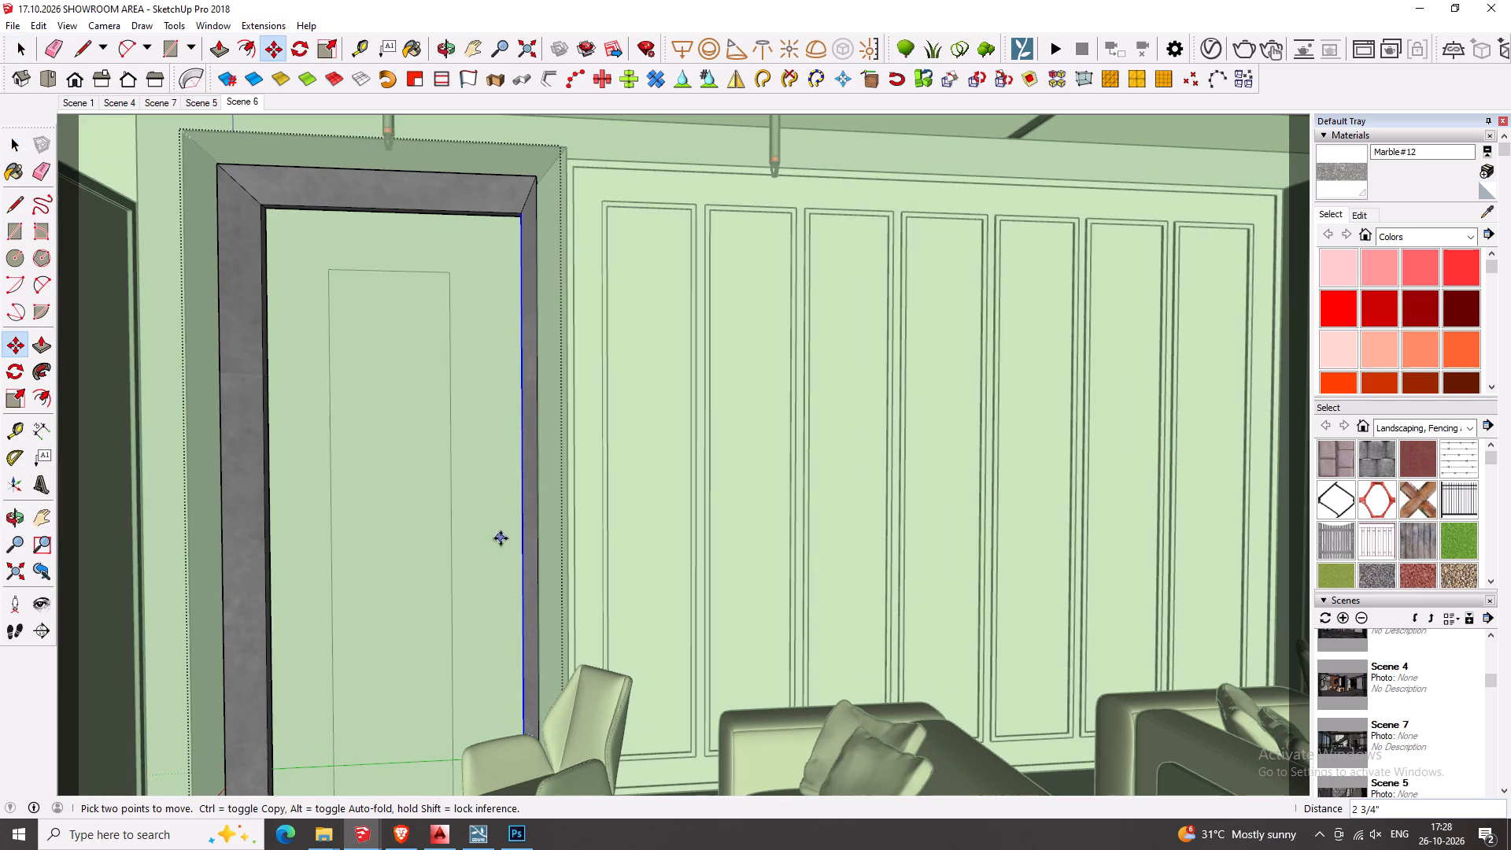
key("3")
key("Return")
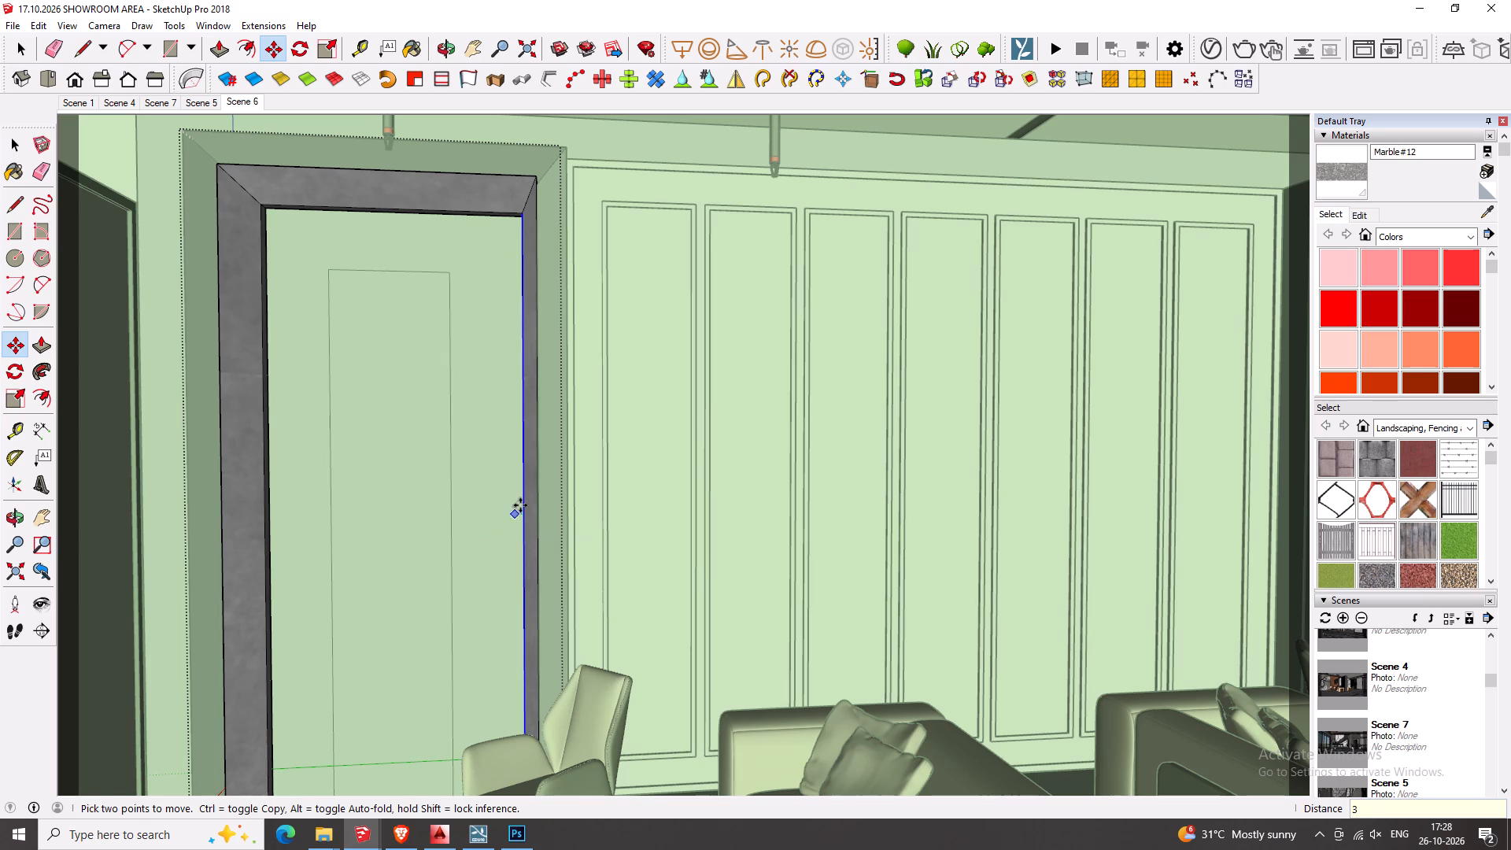
Move the same inner edge of the frame's right leg 1.5" back toward the niche opening.
scroll(520, 505, "up", 5)
left_click(520, 504)
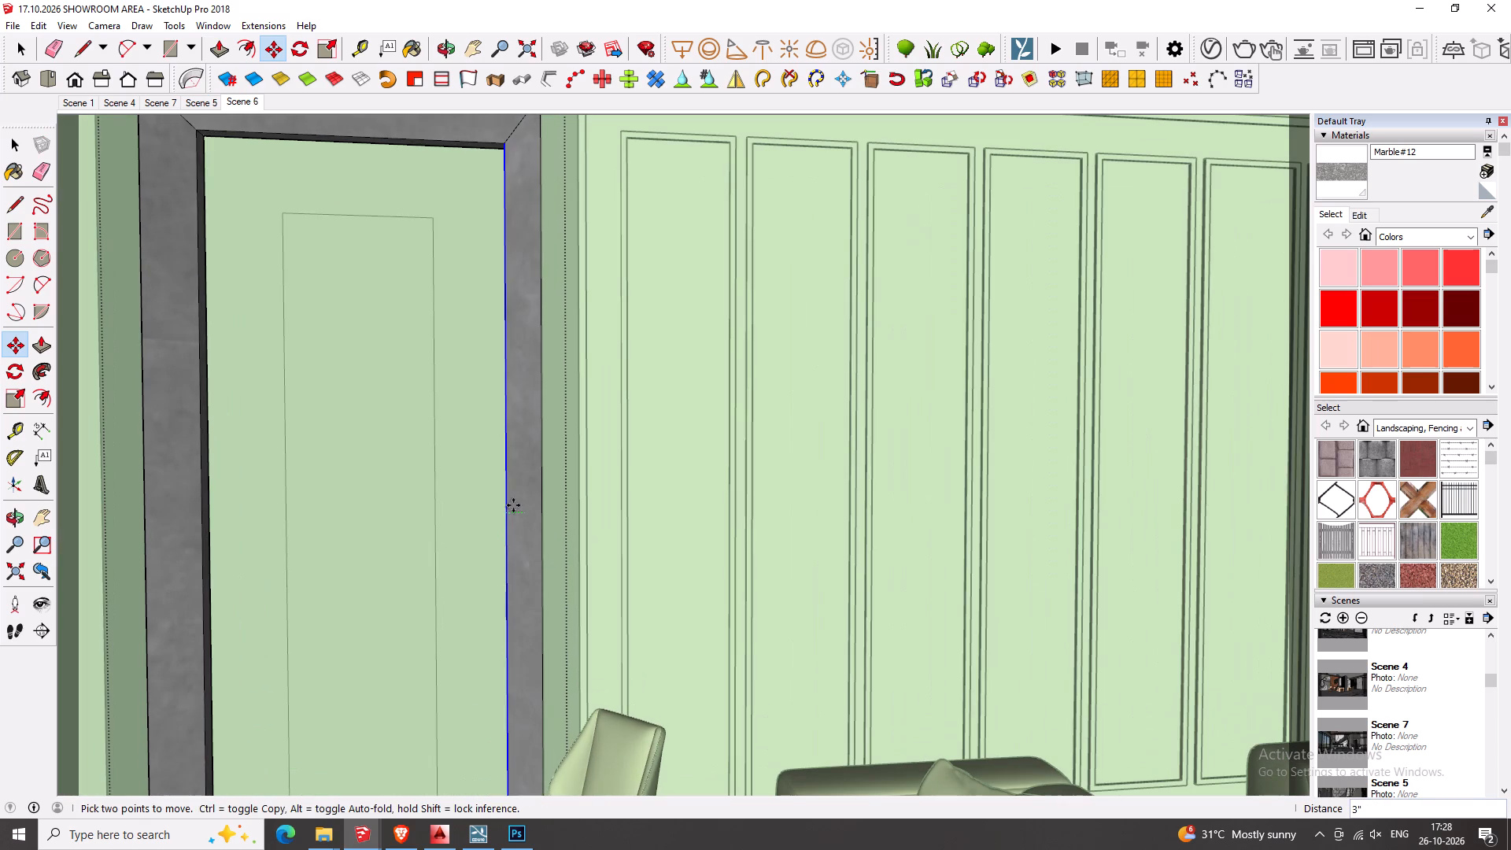
type("1.5")
key("Return")
scroll(513, 505, "down", 3)
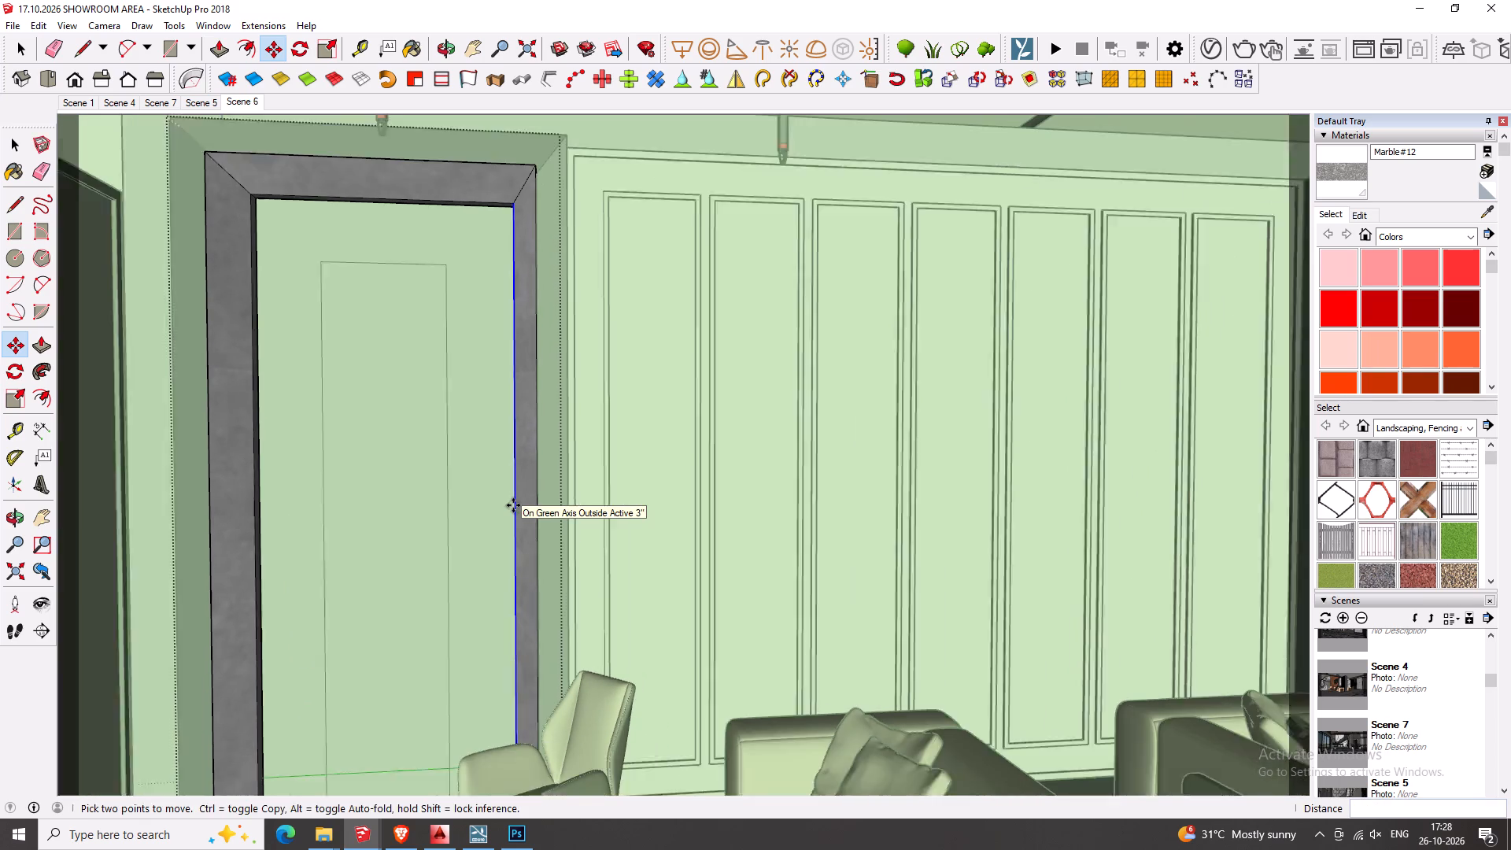
middle_click(456, 459)
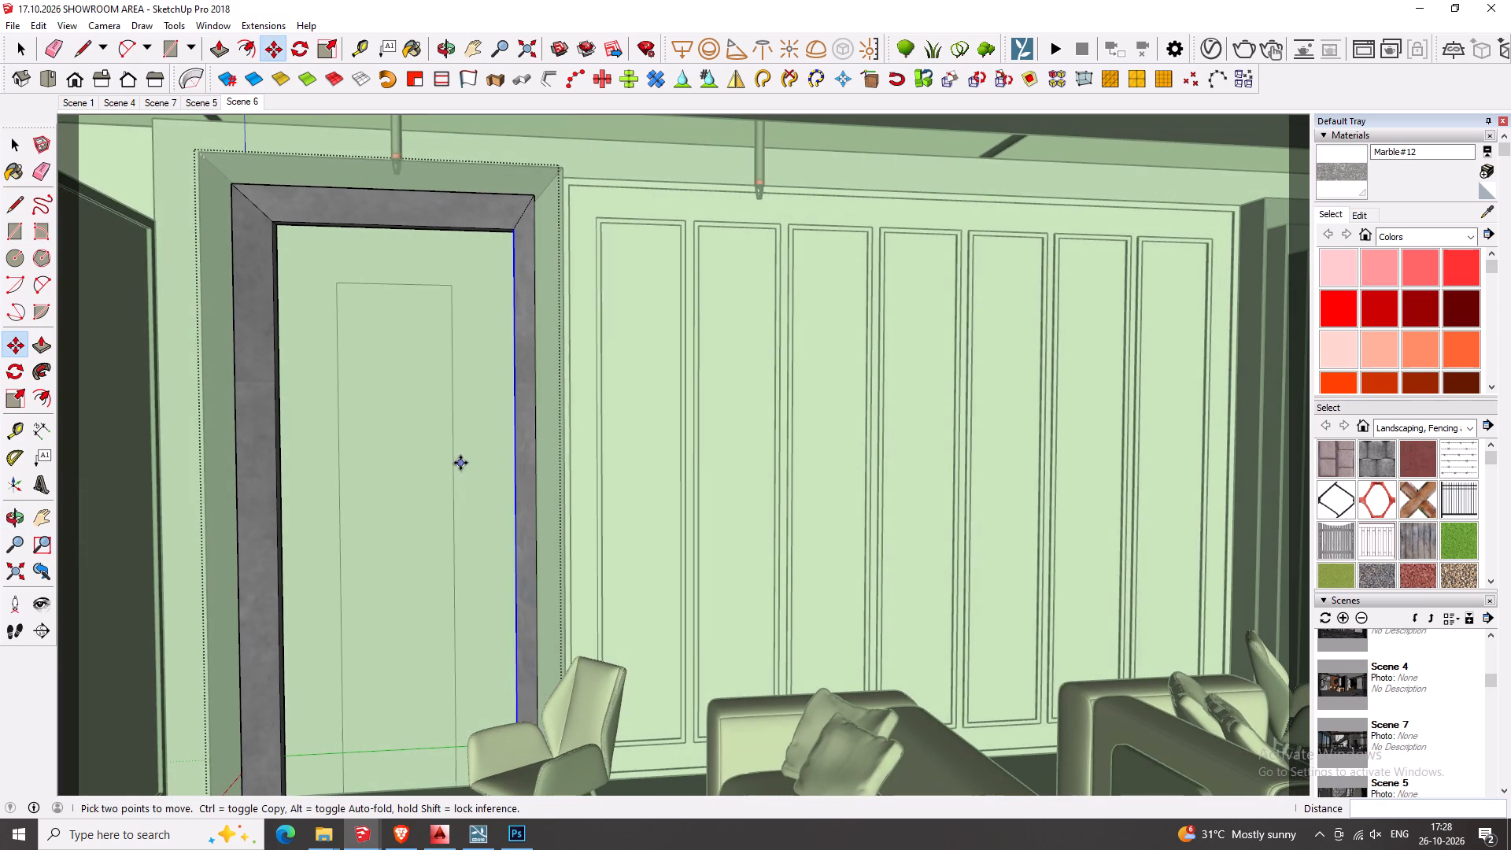
Move the inner edge of the inner frame's left leg 3" toward the niche opening, widening the leg.
key("space")
left_click(281, 338)
scroll(281, 339, "down", 3)
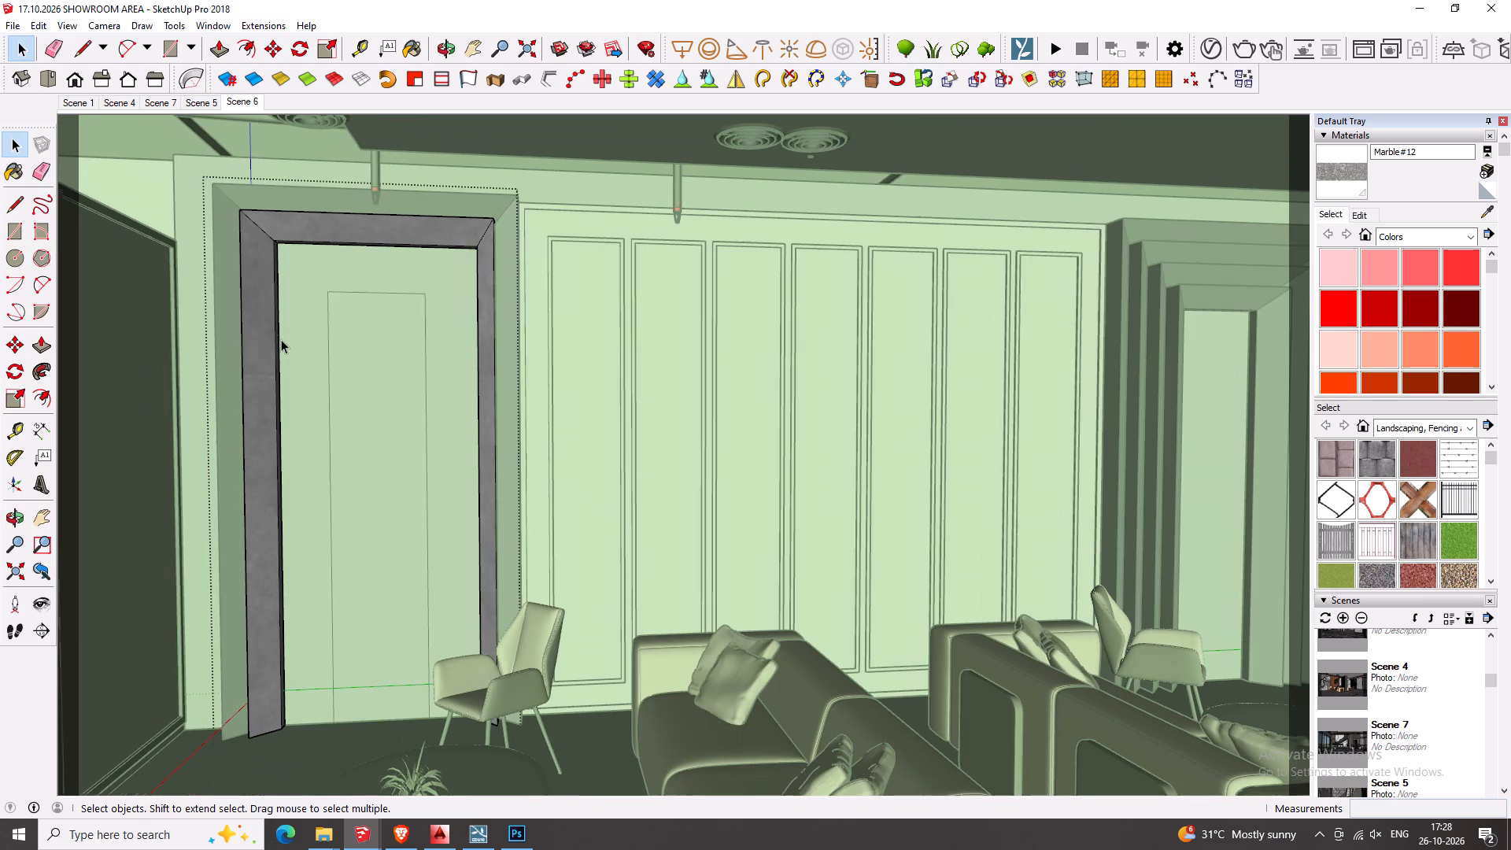
left_click_drag(255, 176, 306, 768)
scroll(305, 711, "up", 2)
key("m")
left_click(298, 687)
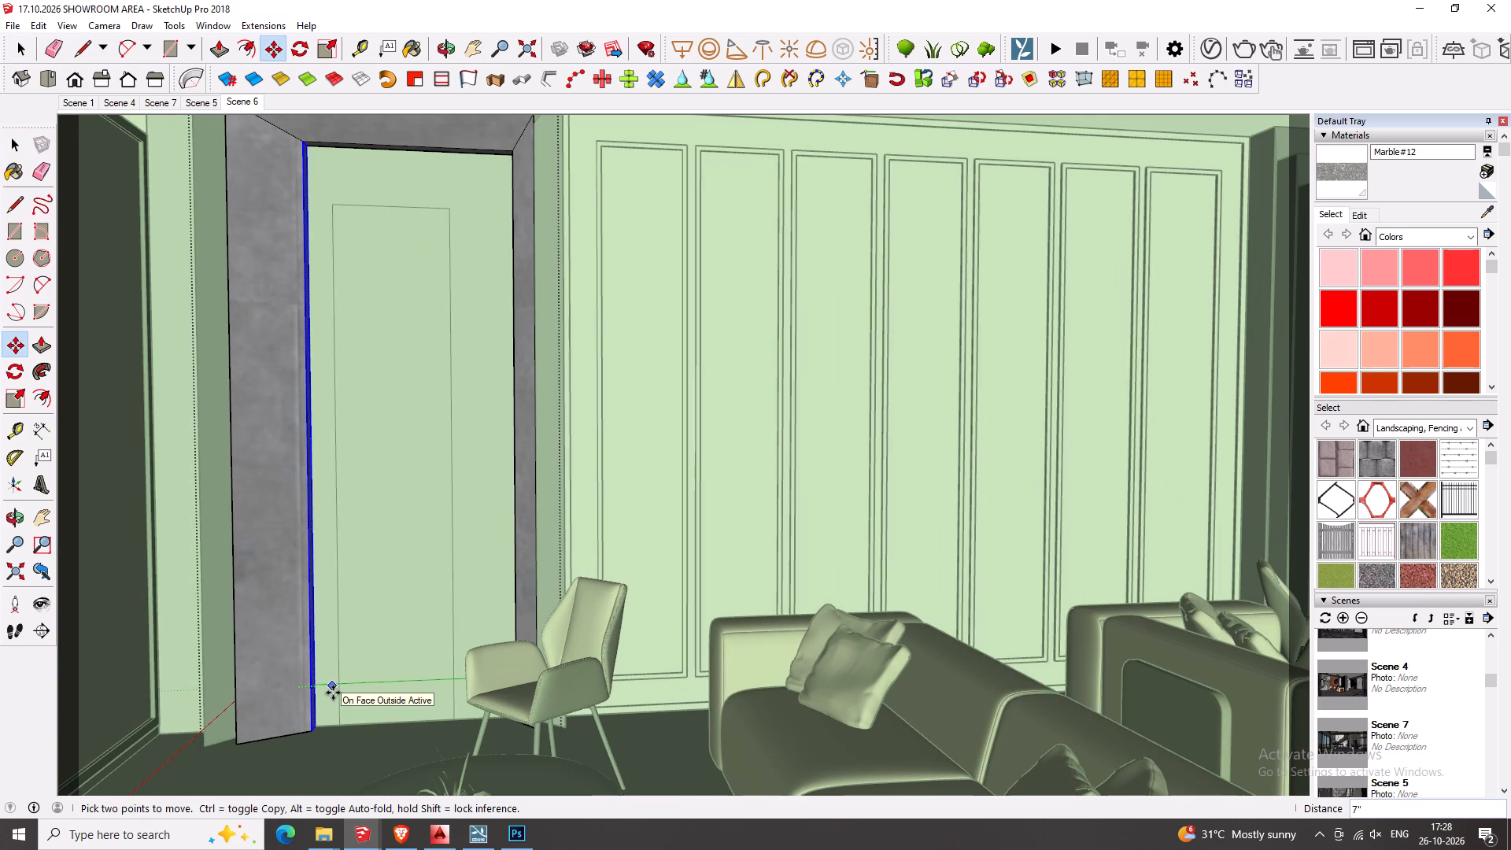
key("3")
key("Return")
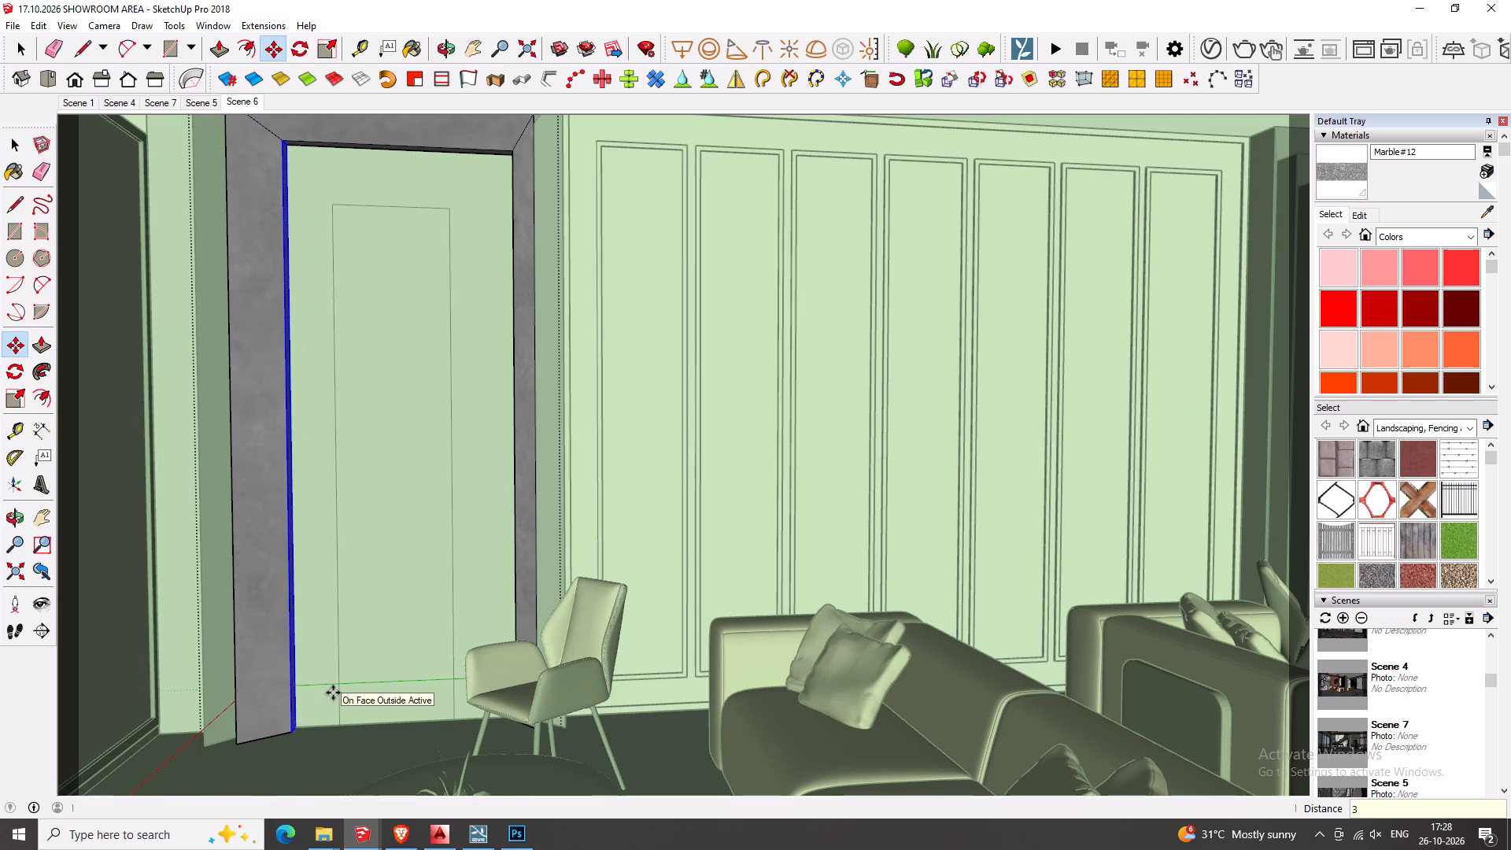
Move the lower inner edge of the inner frame's header down 3" and close the frame group.
scroll(333, 693, "down", 1)
key("space")
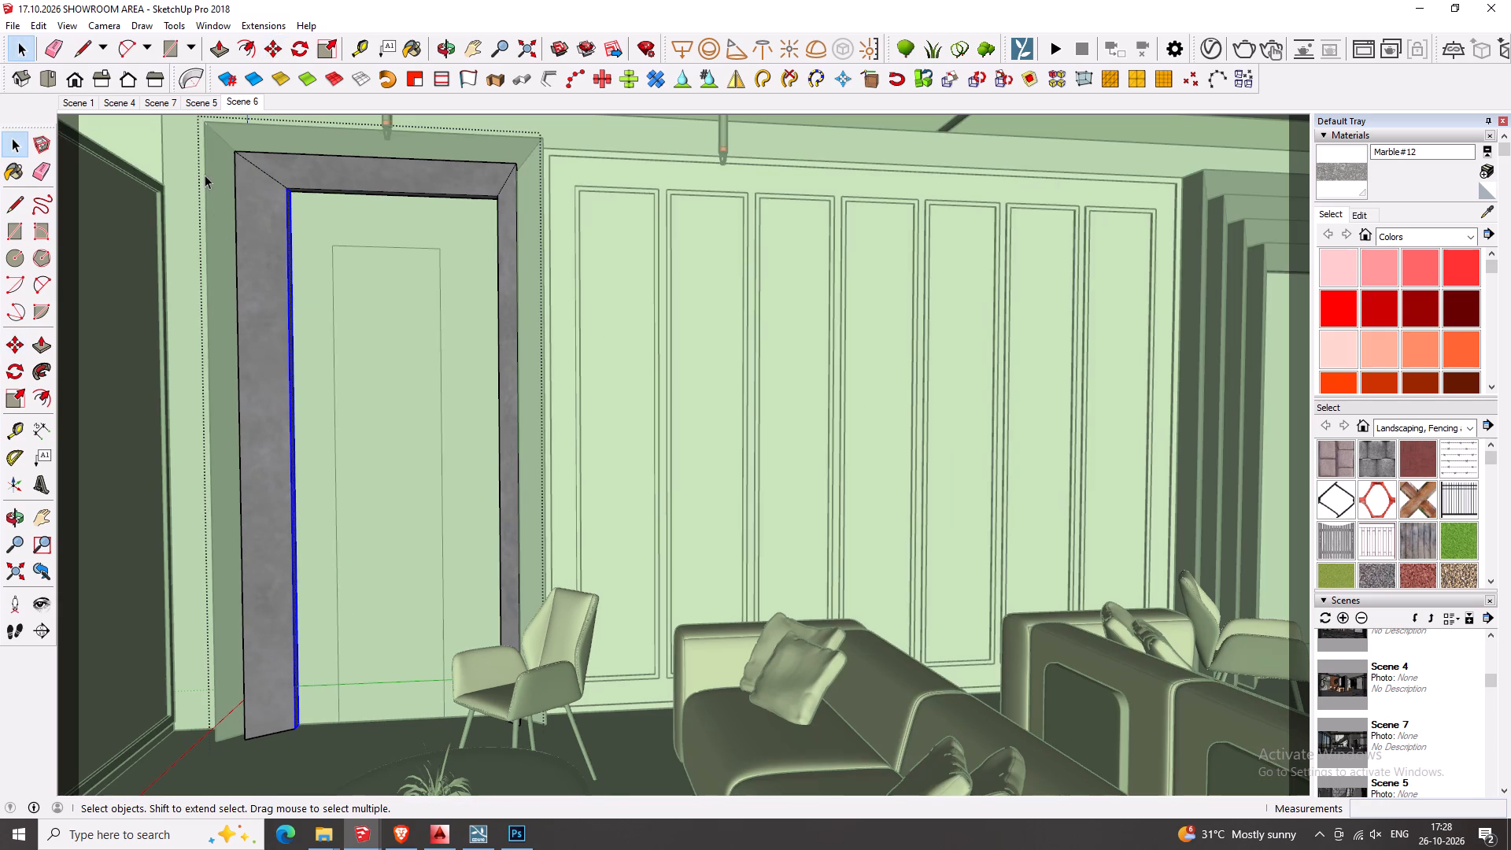
left_click_drag(206, 175, 677, 285)
type(",M")
left_click(436, 314)
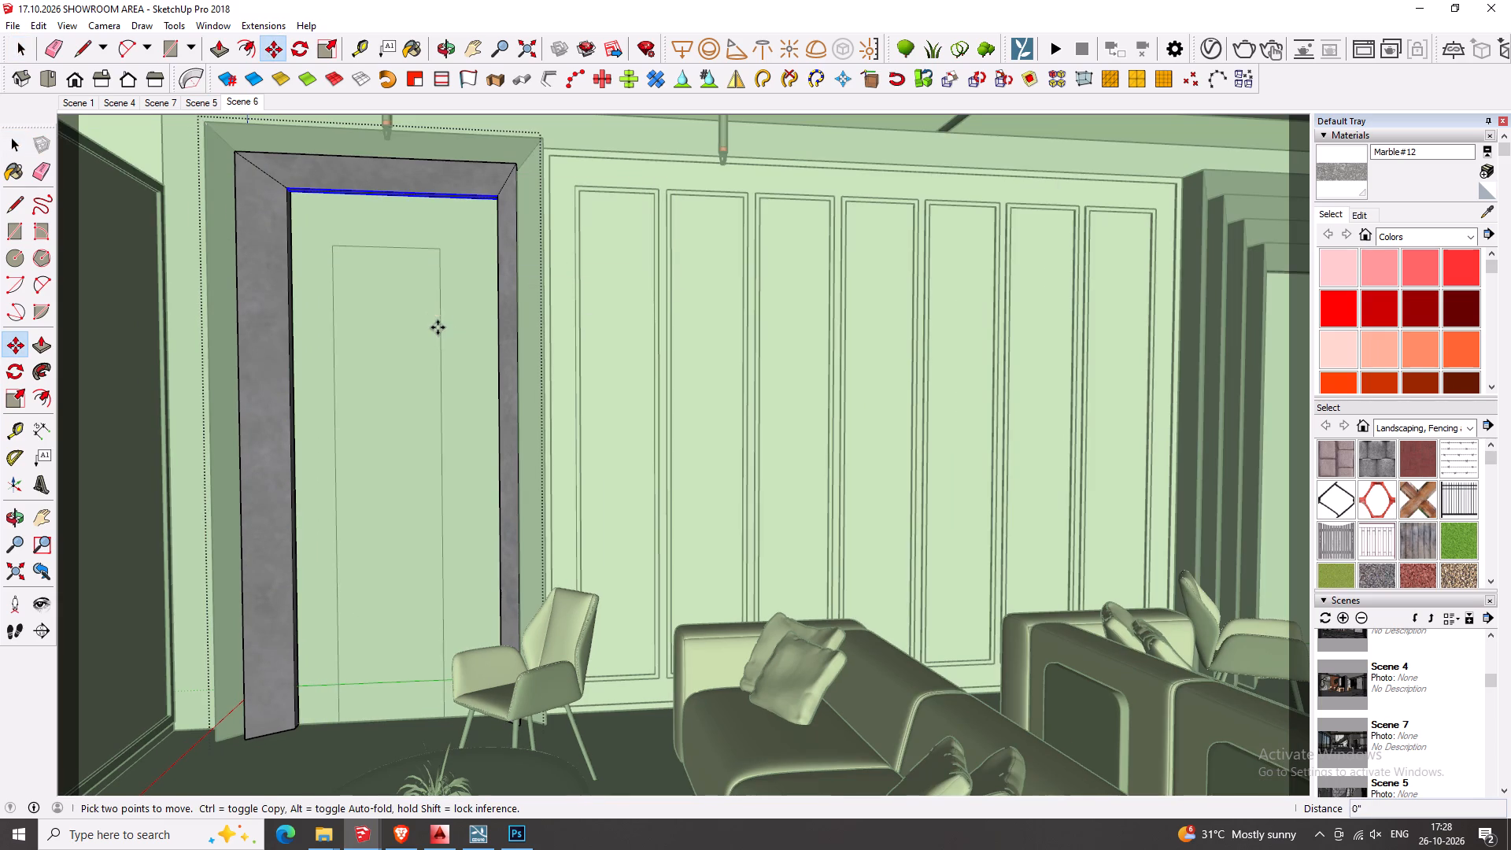
left_click(438, 330)
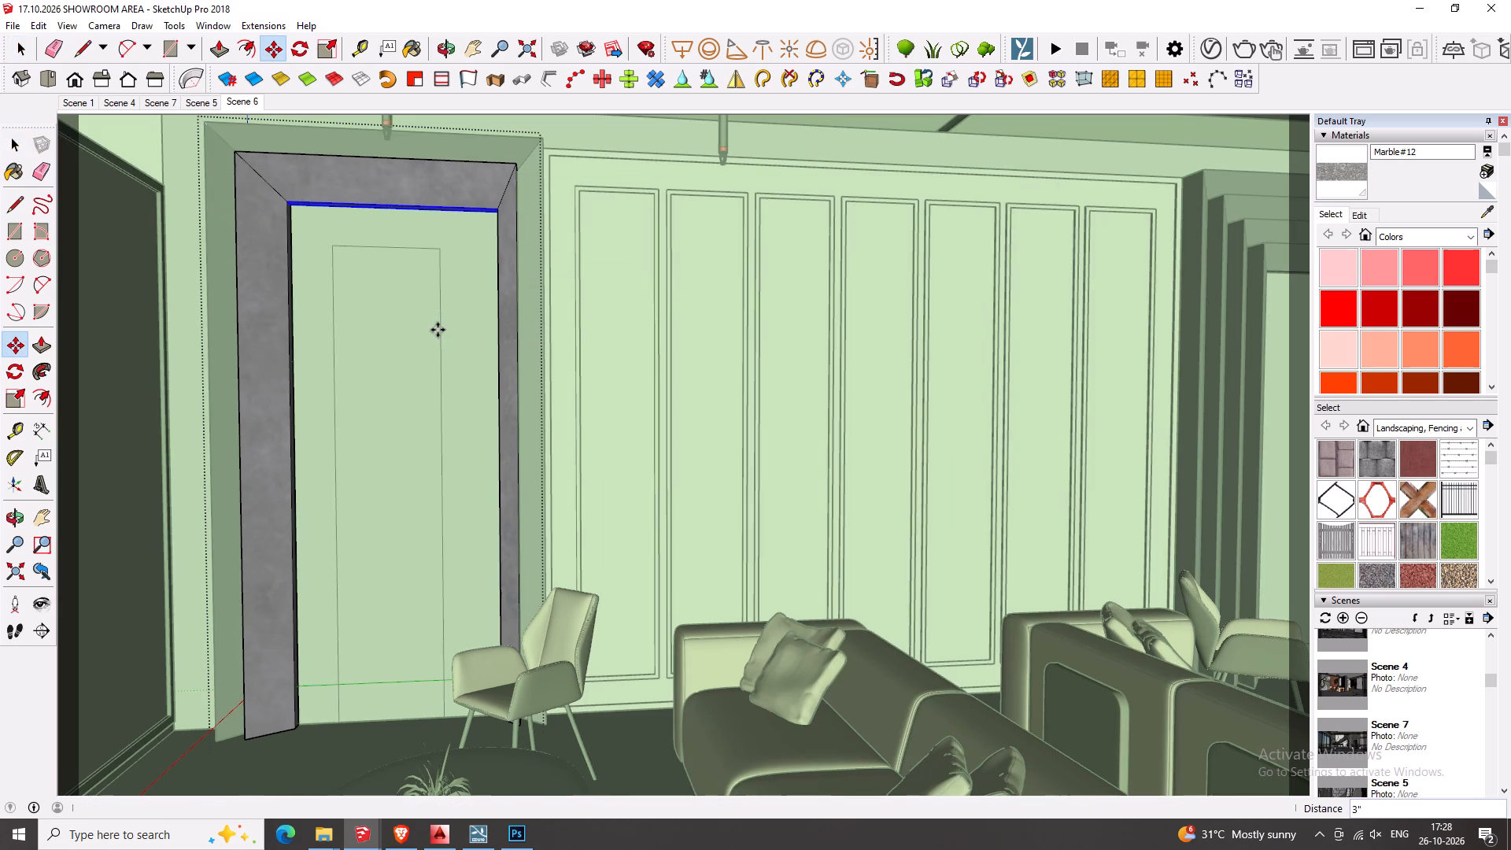
key("space")
key("Escape")
Hide the left niche's inner frame and move the inner edge of the outer frame's right leg 3" outward.
double_click(530, 246)
key("Escape")
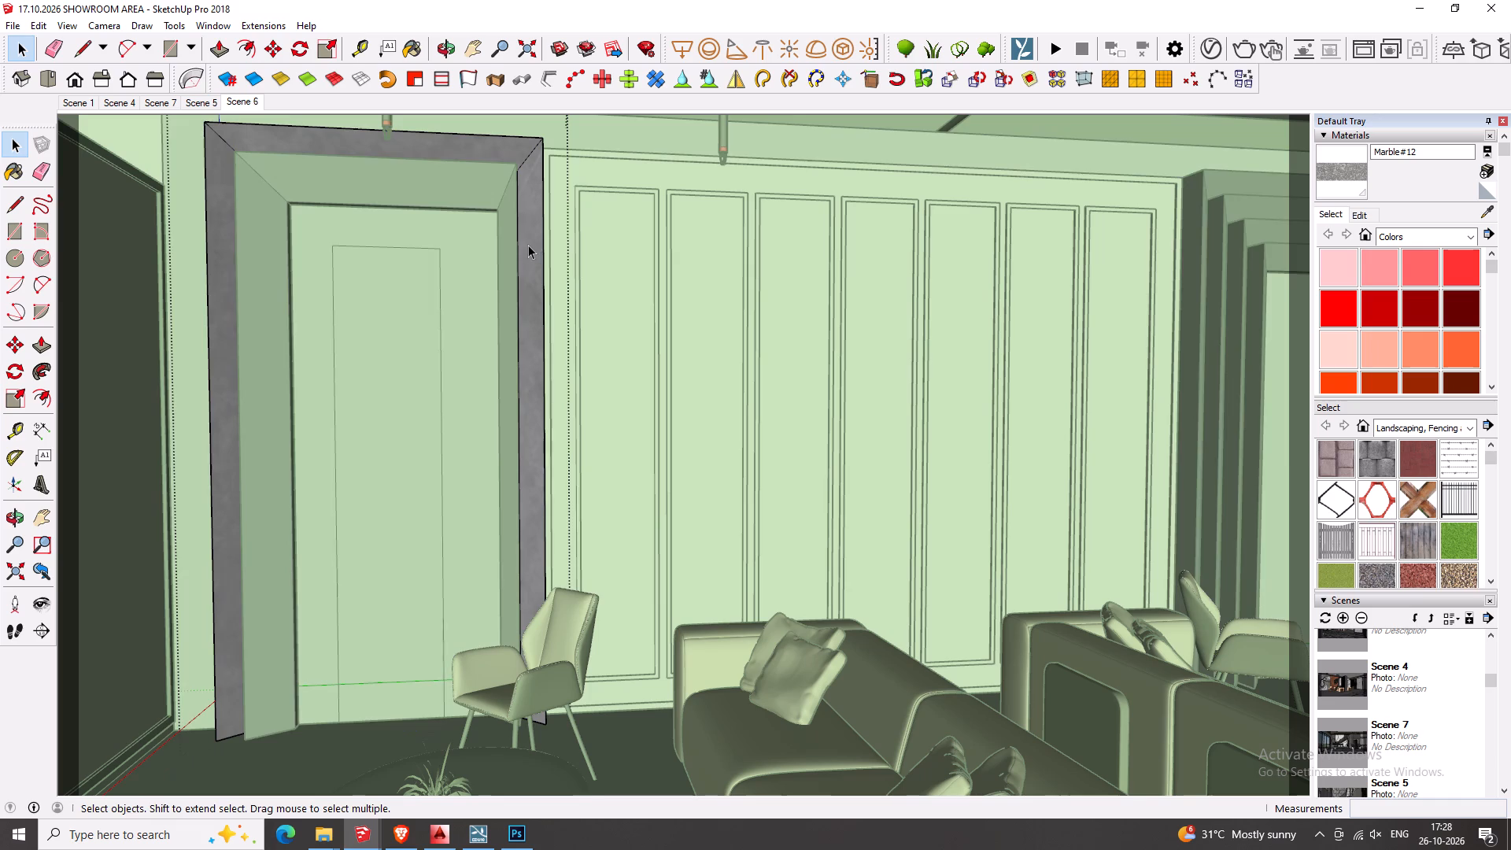
right_click(516, 238)
left_click(560, 282)
double_click(538, 257)
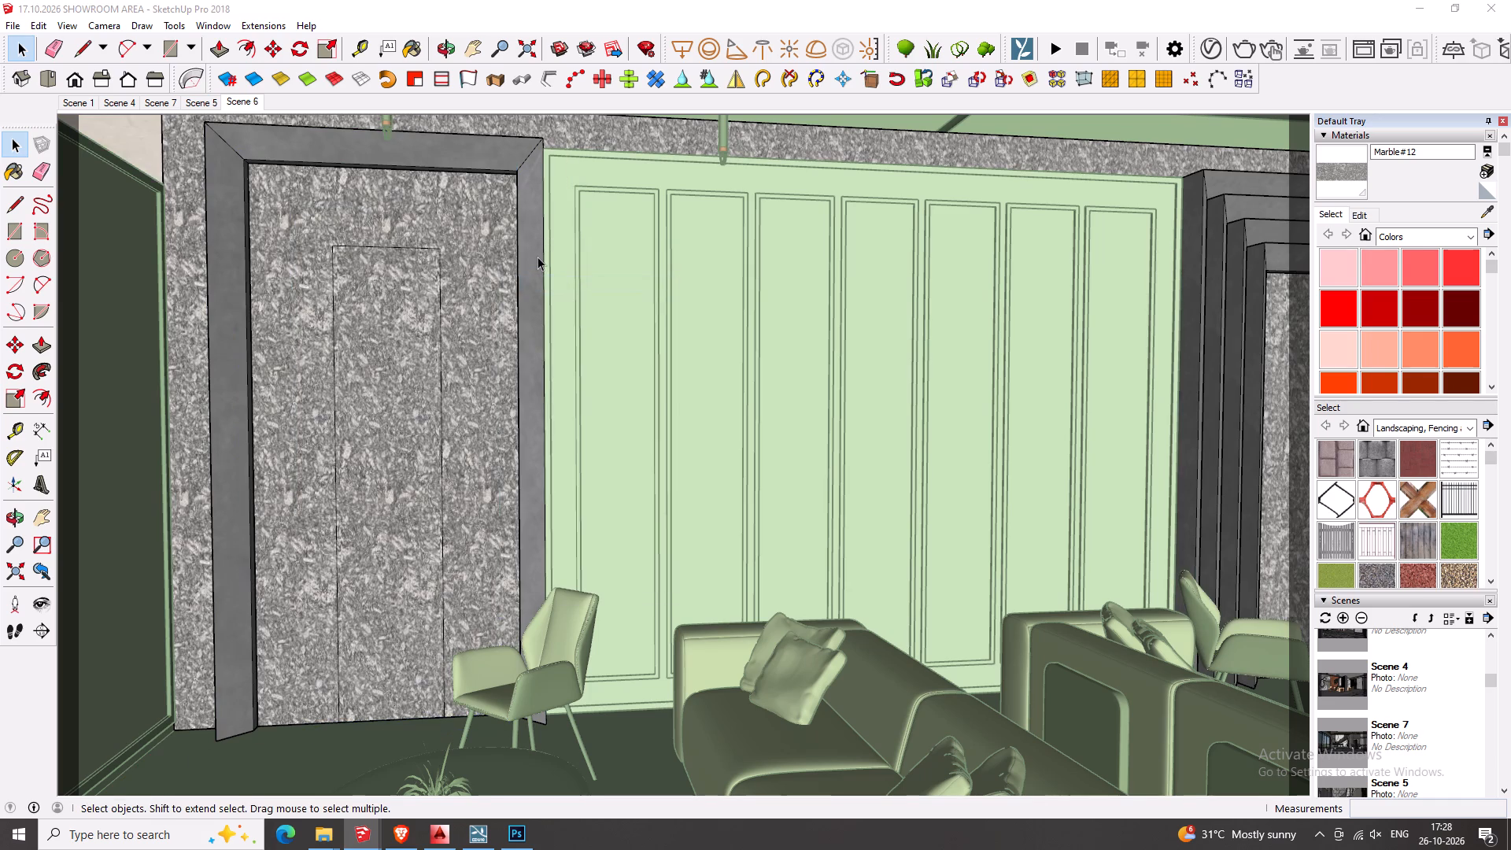
left_click_drag(492, 116, 528, 828)
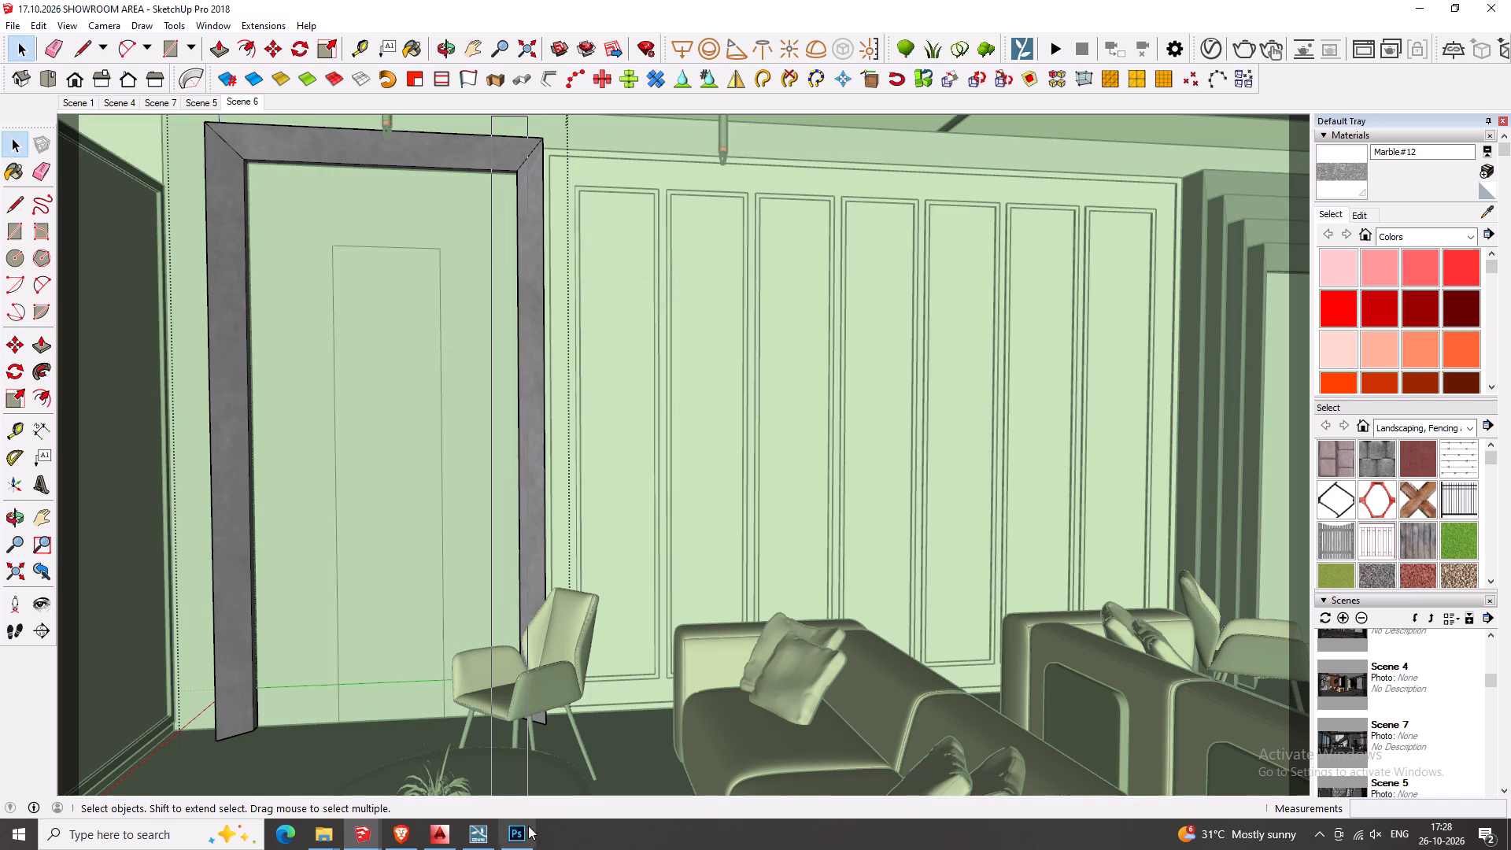
key("m")
left_click(485, 570)
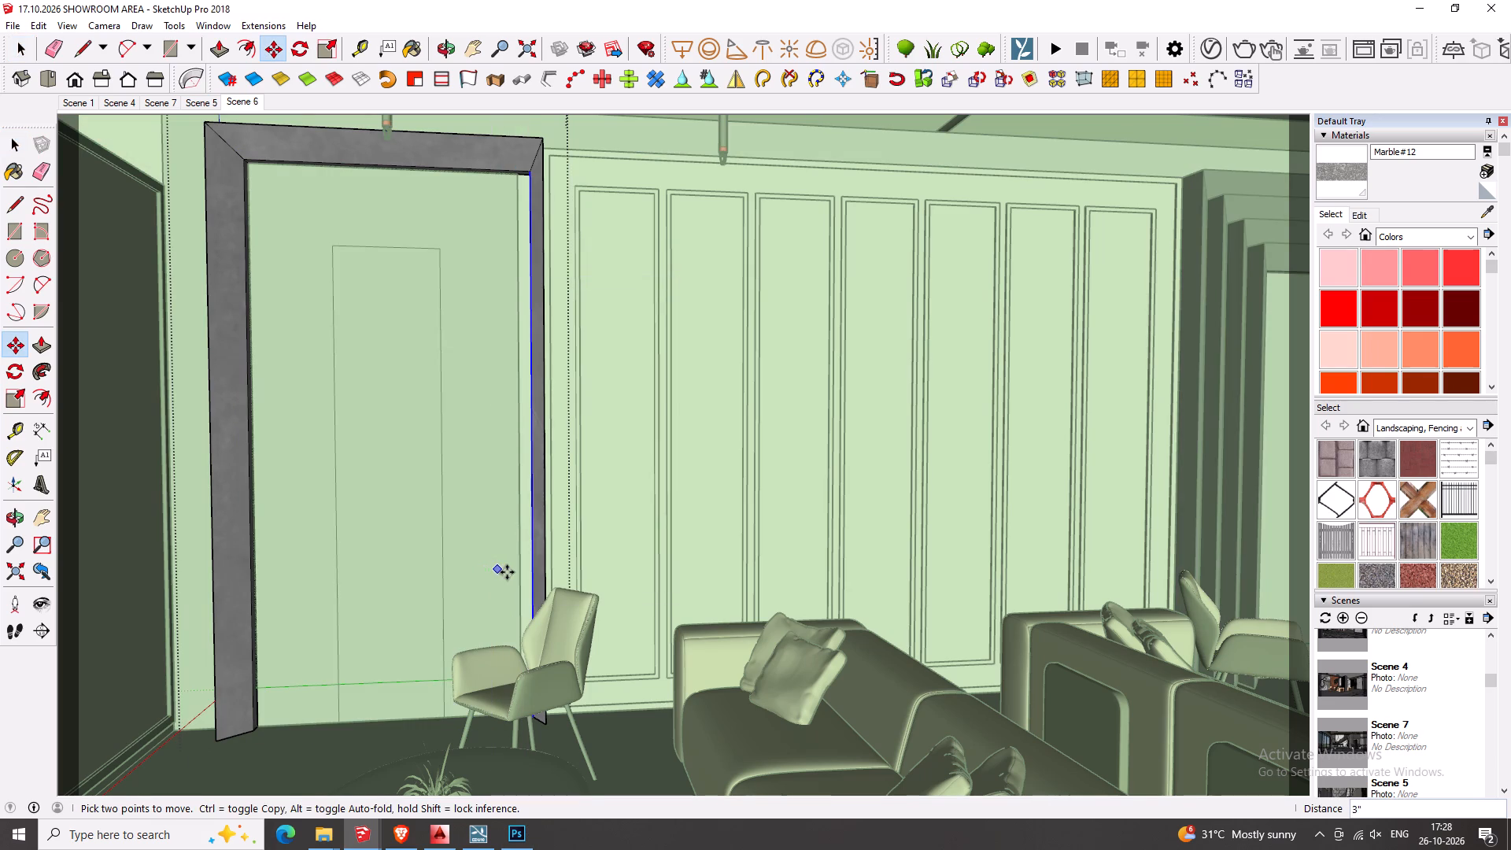
key("3")
key("Return")
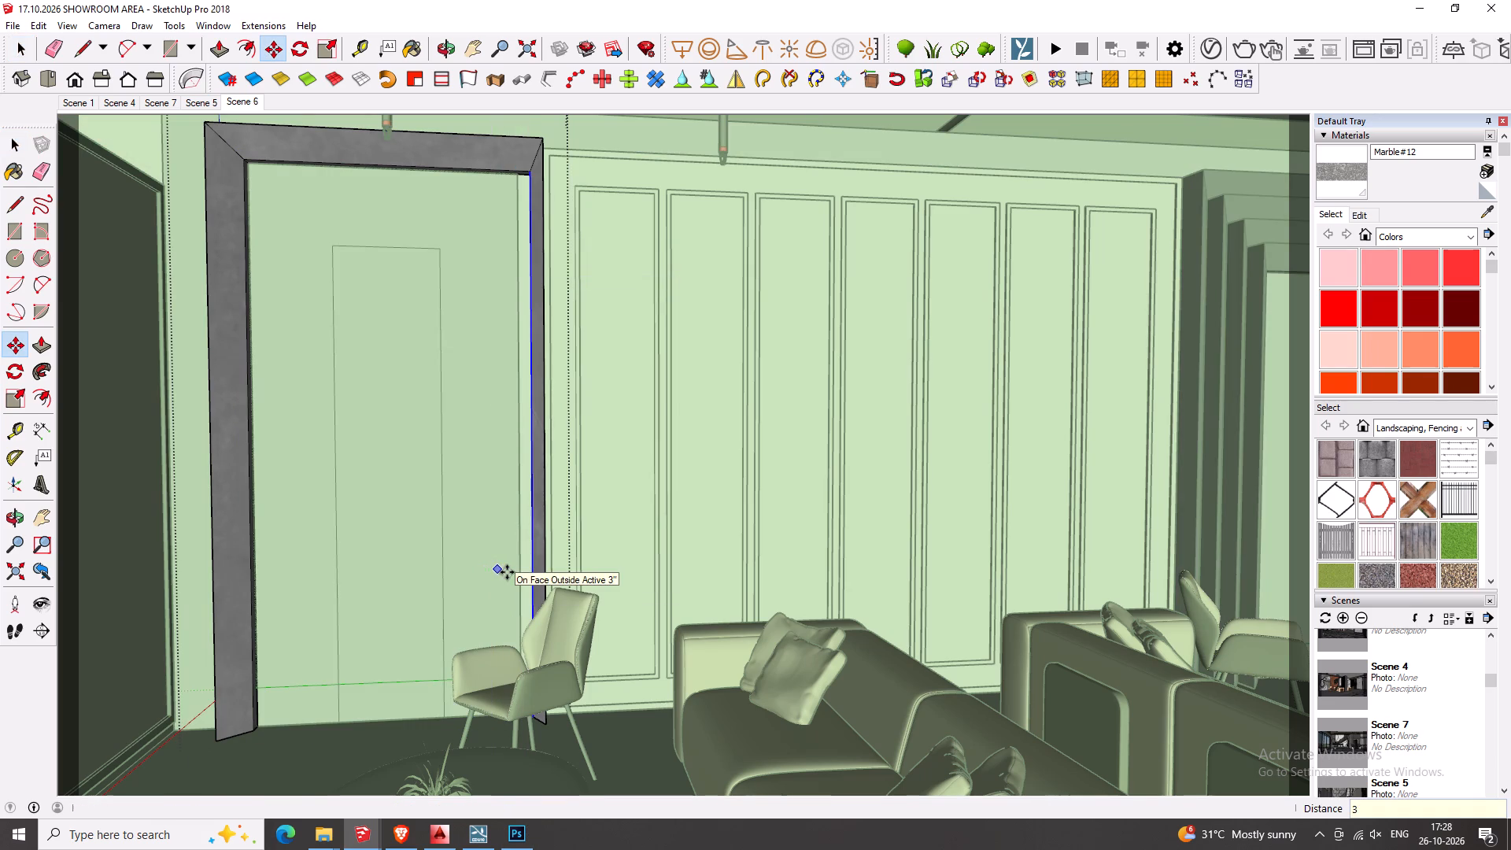
Move that inner edge of the outer frame's right leg 1.5" back toward the opening and close the group.
left_click(507, 573)
type("1.5")
key("Return")
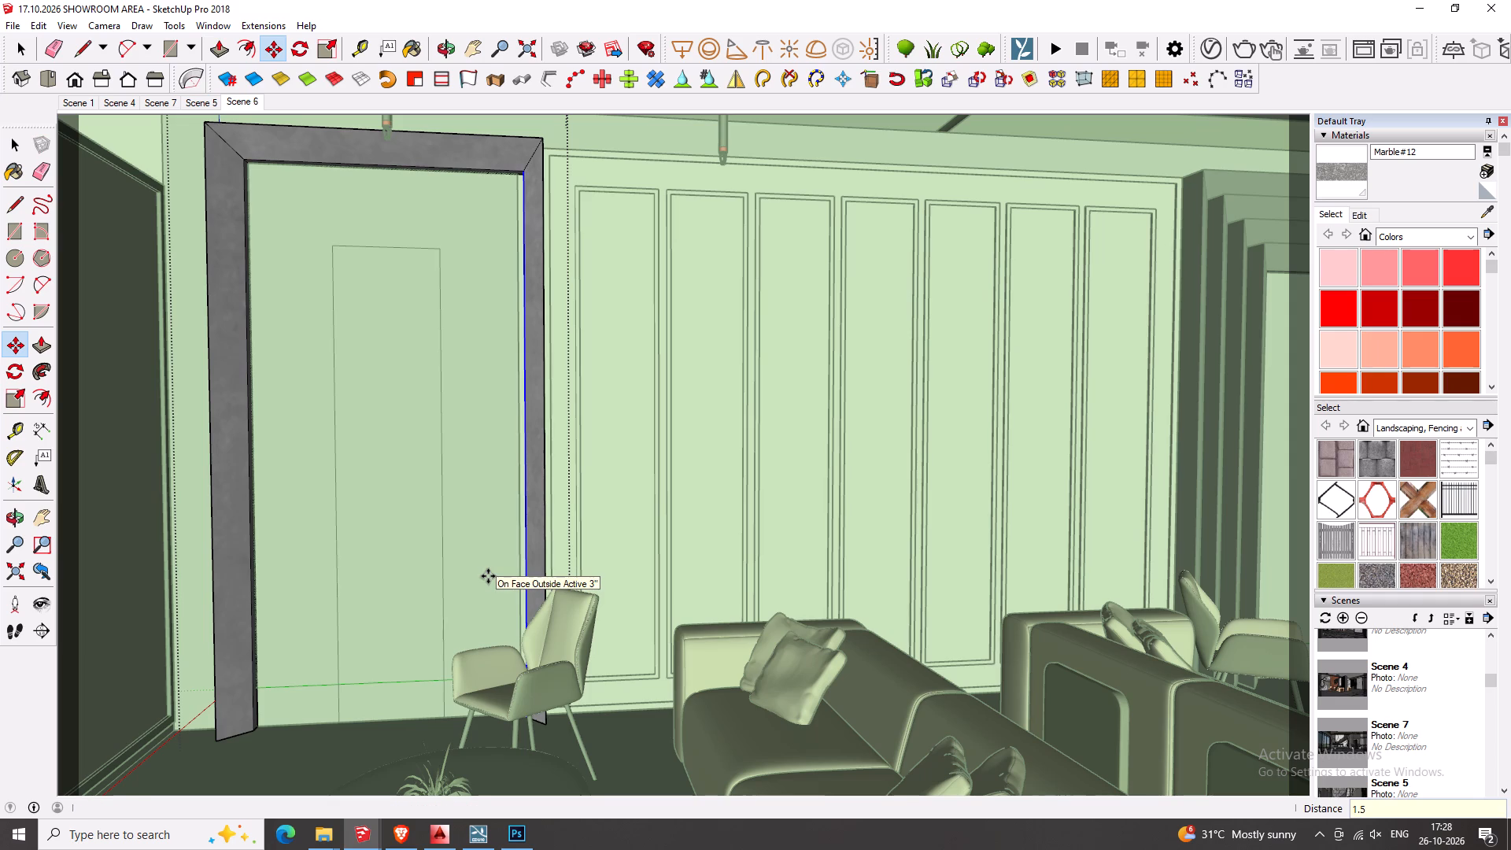
key("space")
key("Escape")
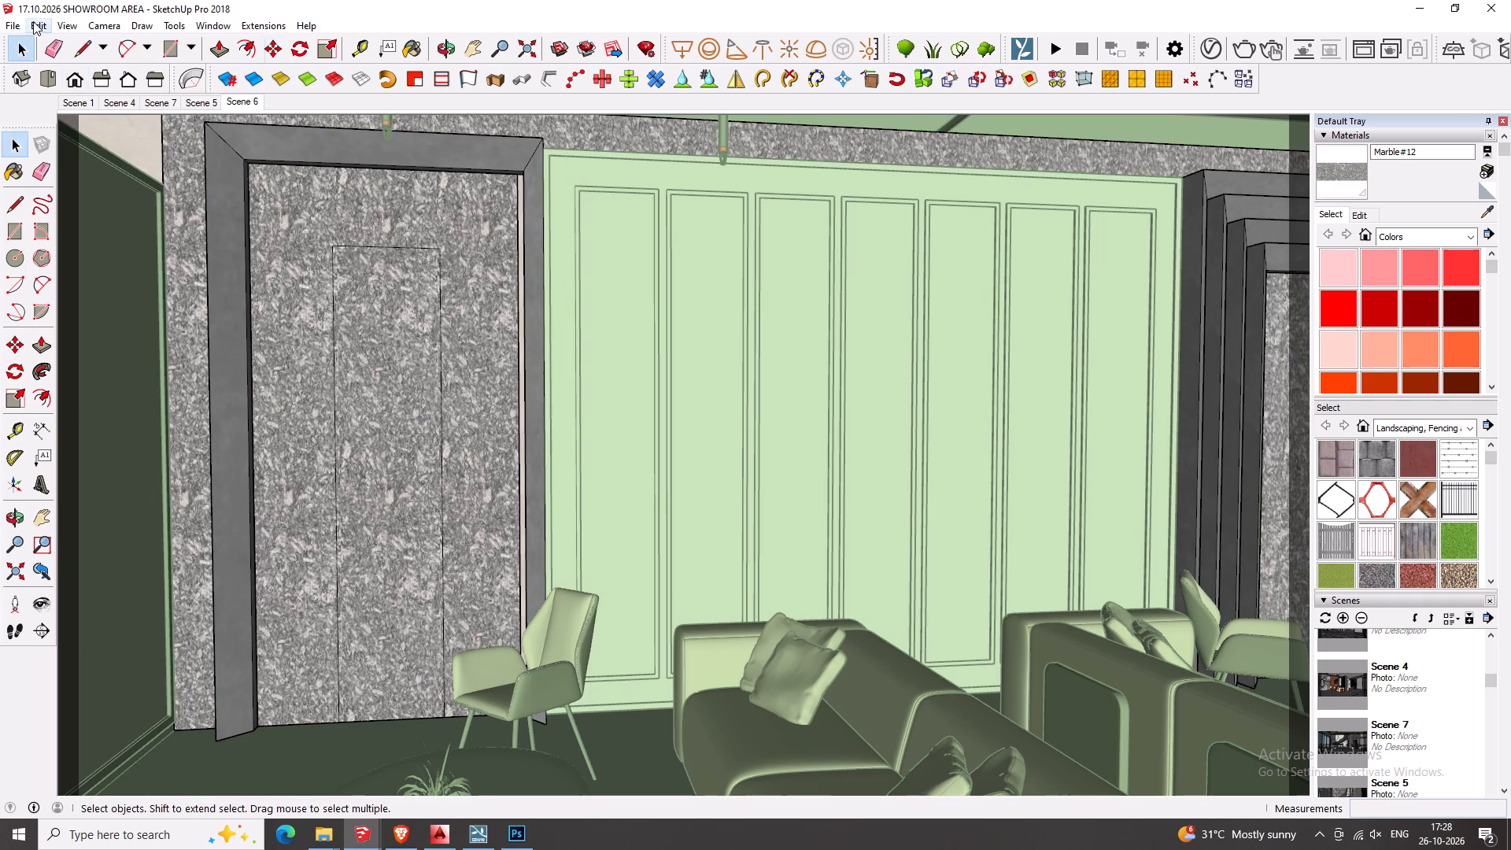
Unhide the inner frame and shift its entire right leg 1.5" outward to meet the outer frame's leg.
left_click(33, 21)
left_click(130, 255)
left_click(304, 265)
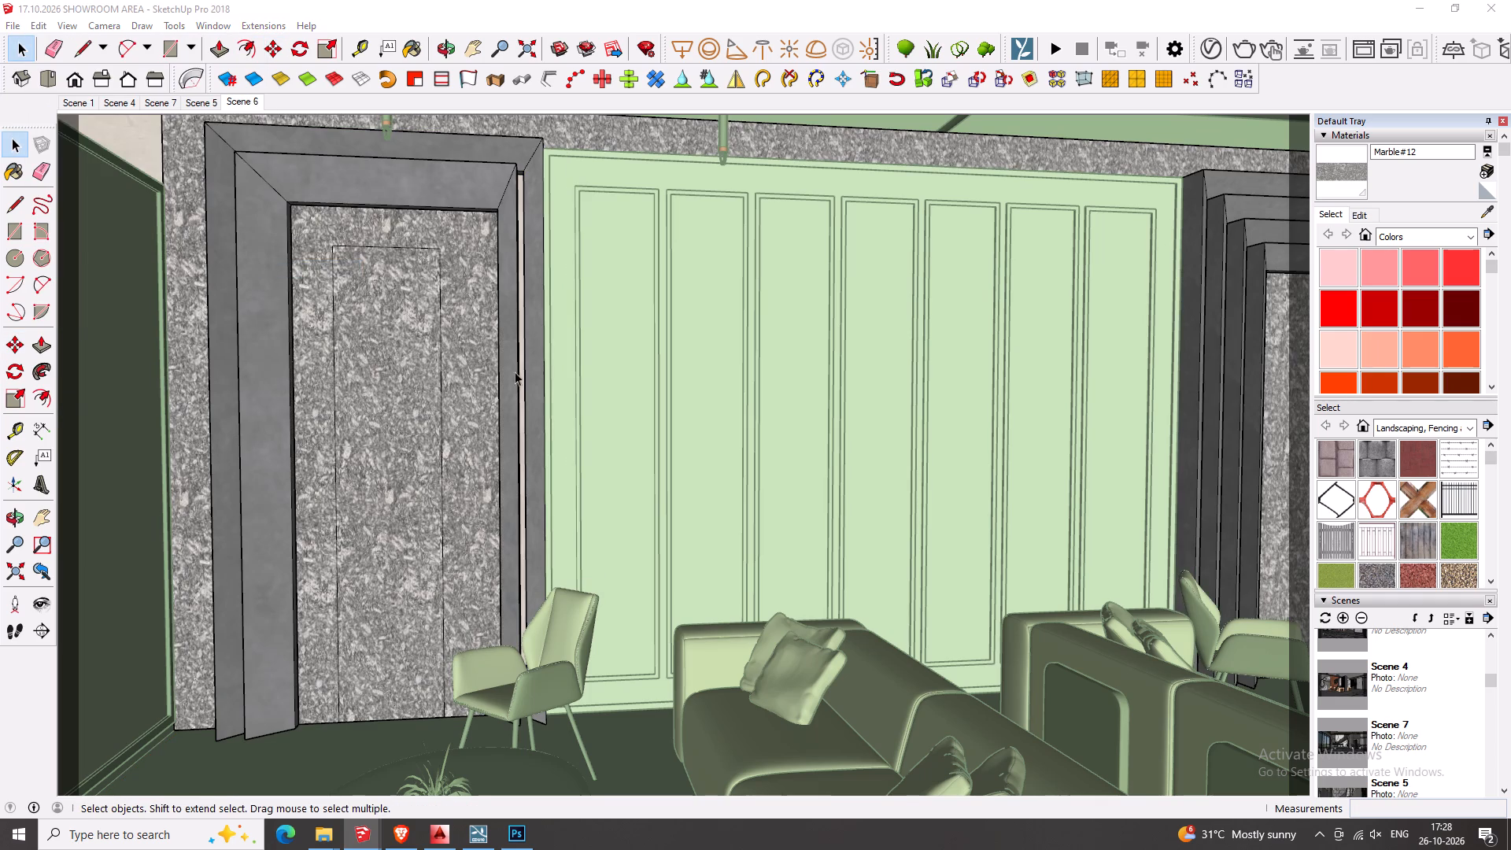
left_click(526, 356)
double_click(514, 355)
left_click_drag(467, 149, 598, 849)
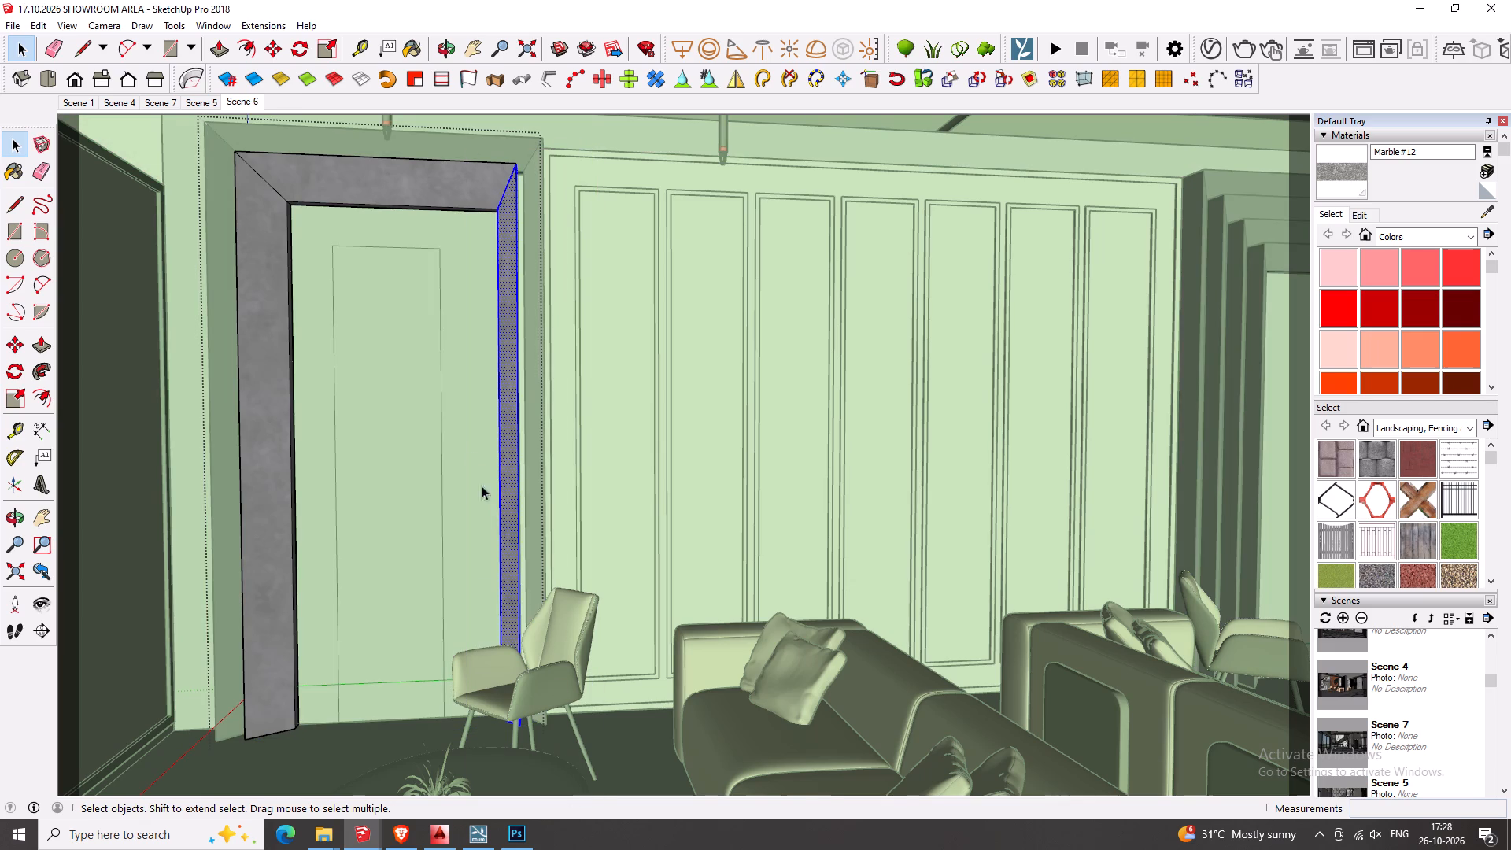
key("m")
left_click(473, 476)
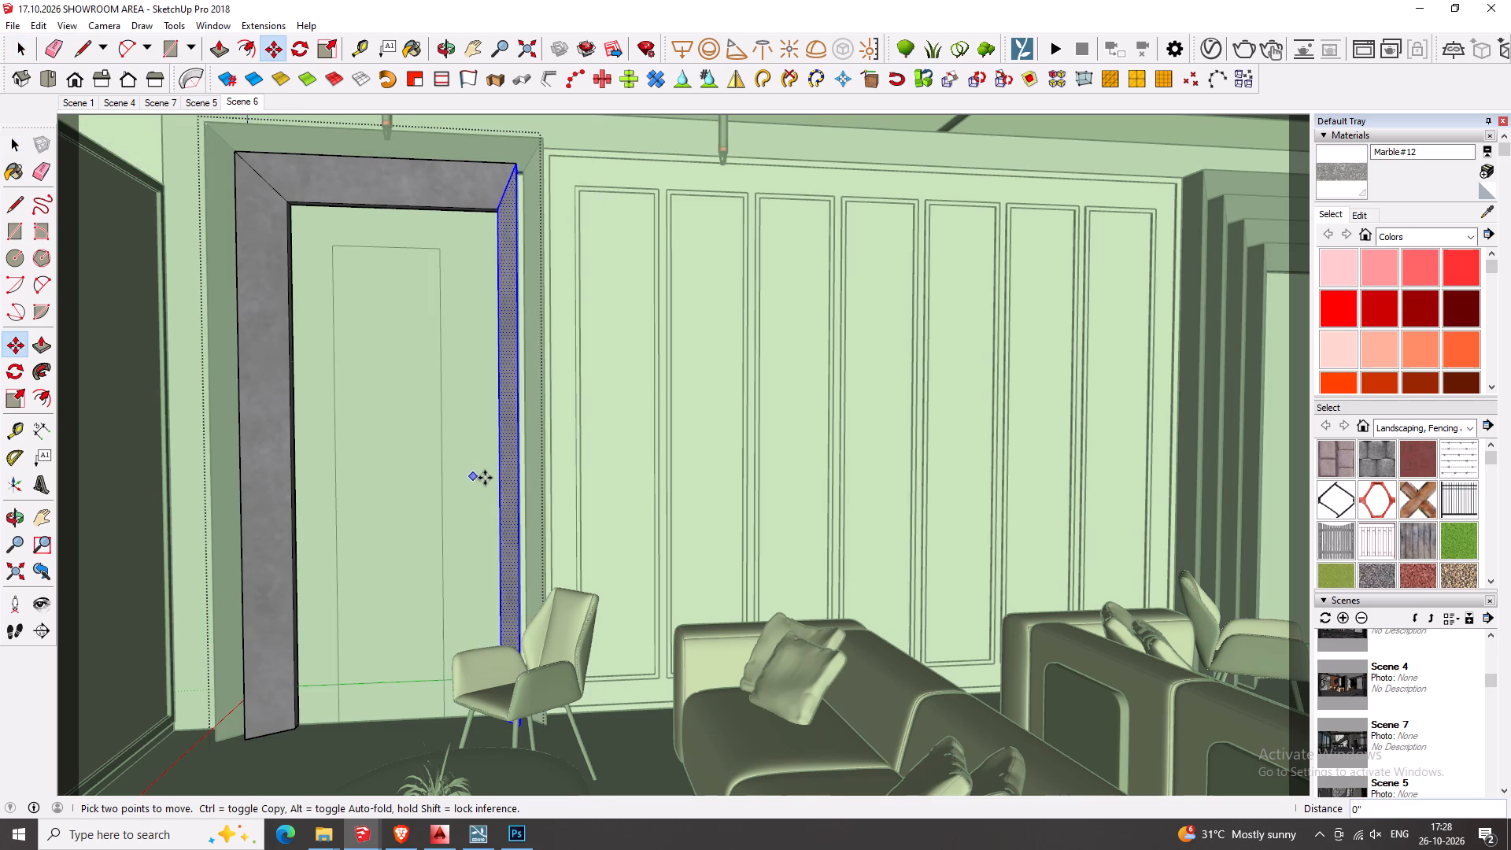
type("1.5")
key("Return")
key("space")
key("Escape")
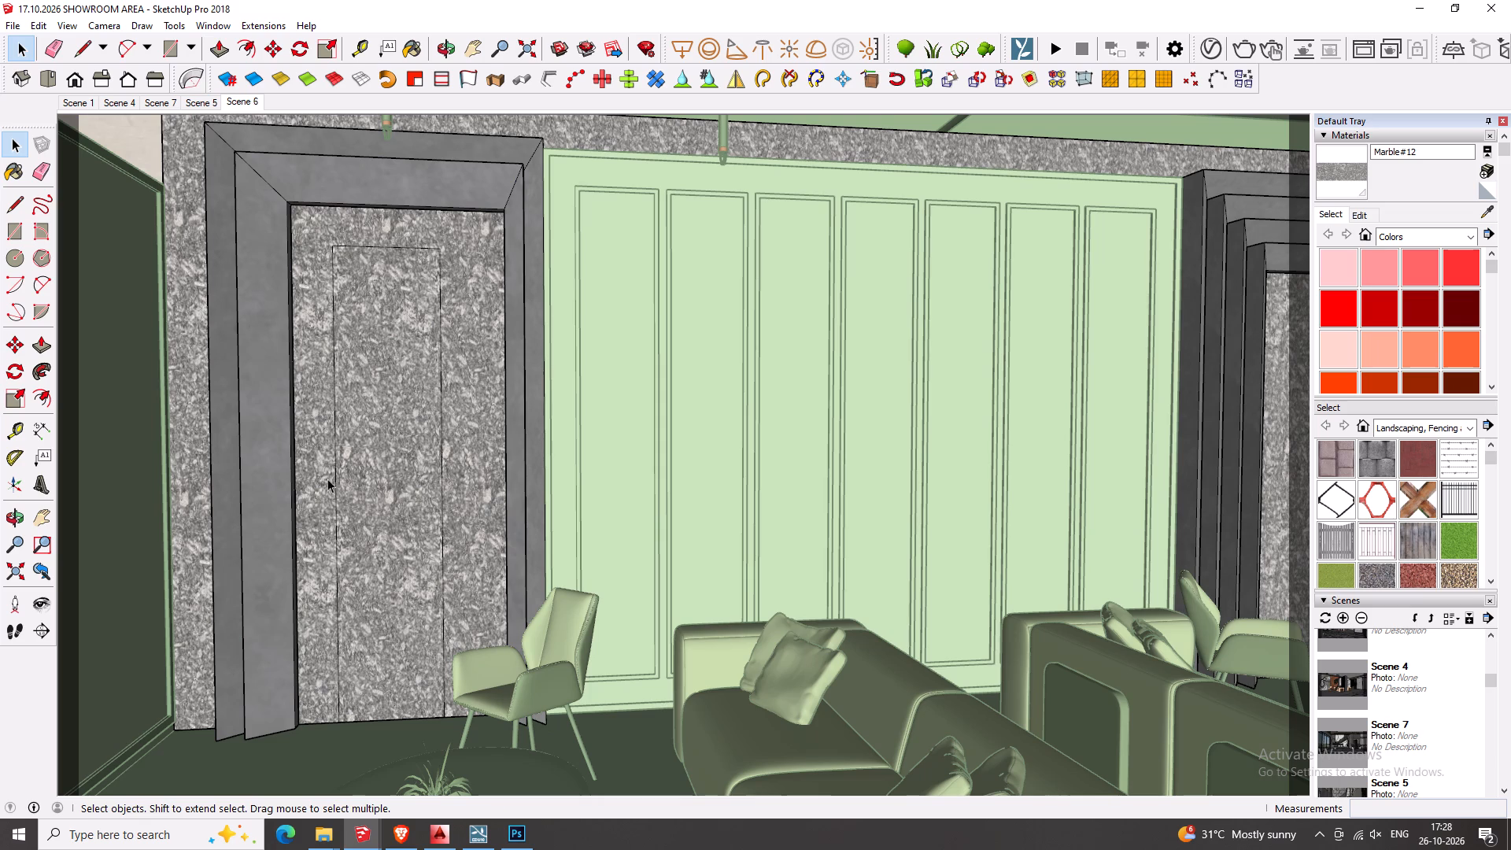
Hide the inner frame again and move the inner edge of the outer frame's left leg 3" toward the opening.
left_click(265, 499)
right_click(265, 499)
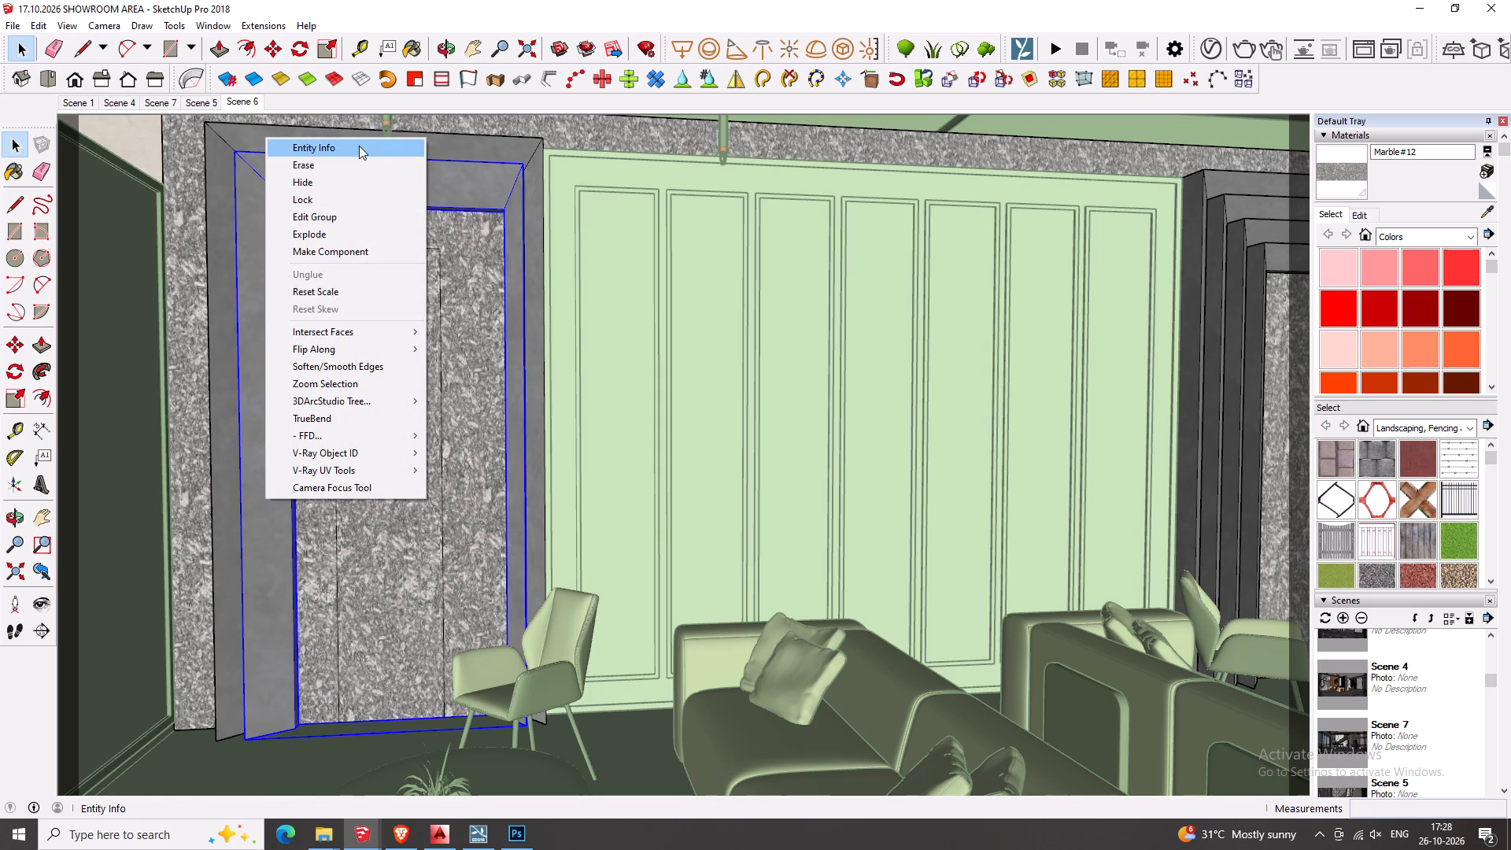
left_click(345, 182)
double_click(231, 224)
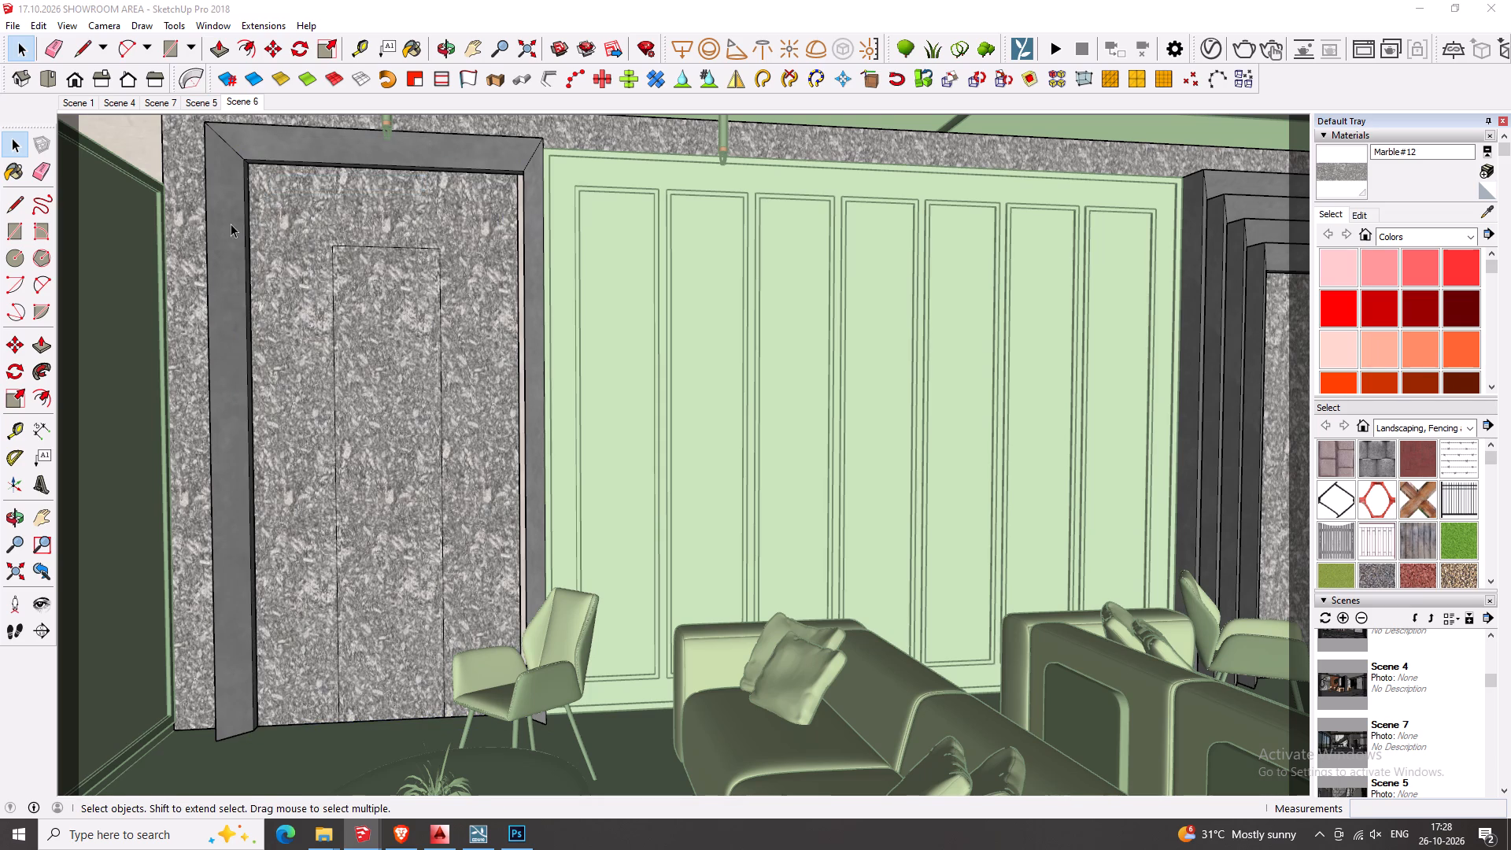
scroll(231, 470, "down", 1)
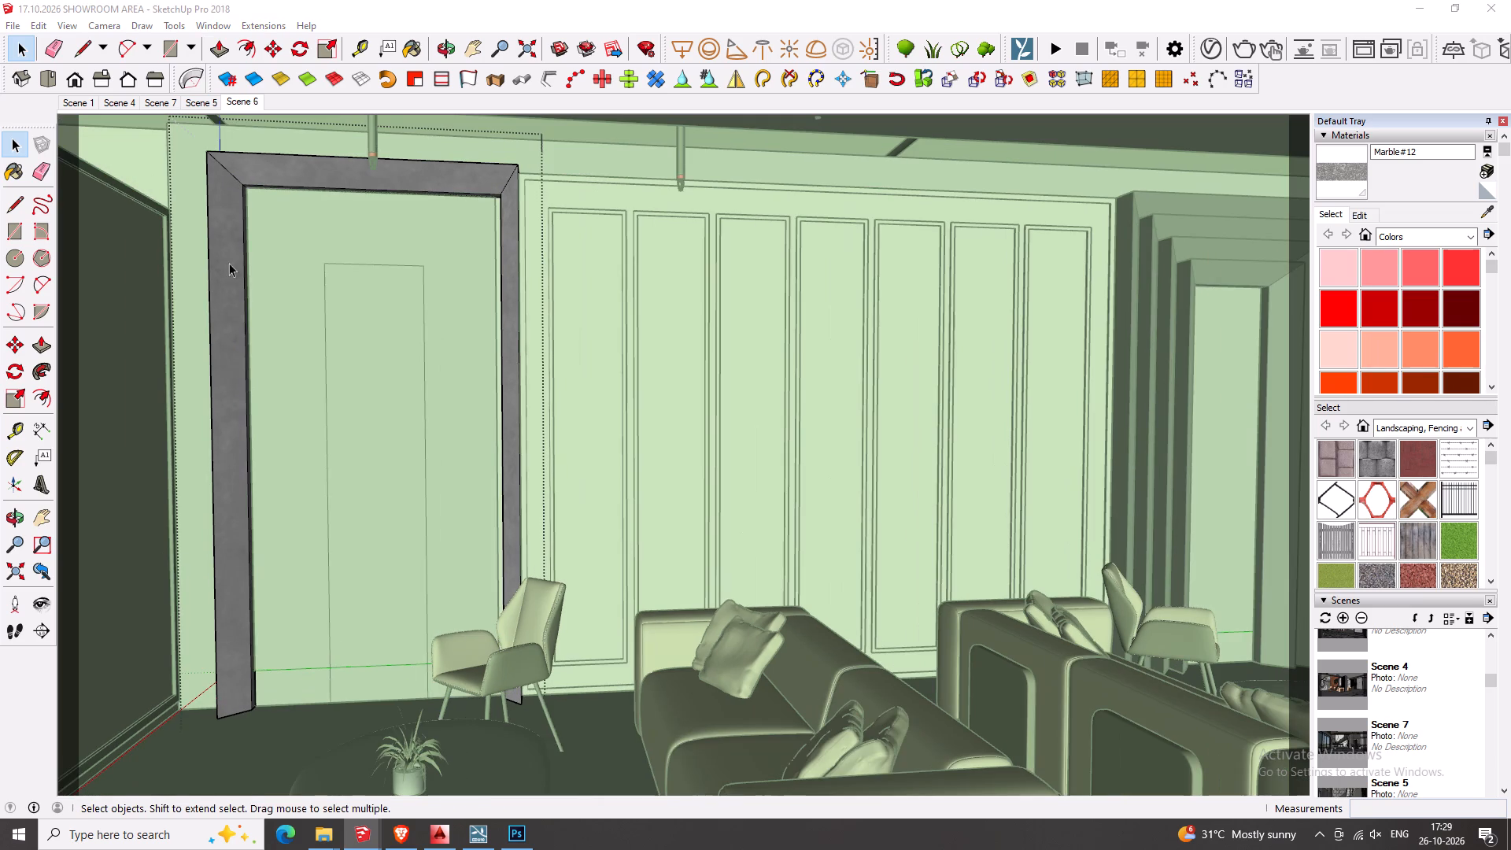
left_click_drag(234, 121, 423, 822)
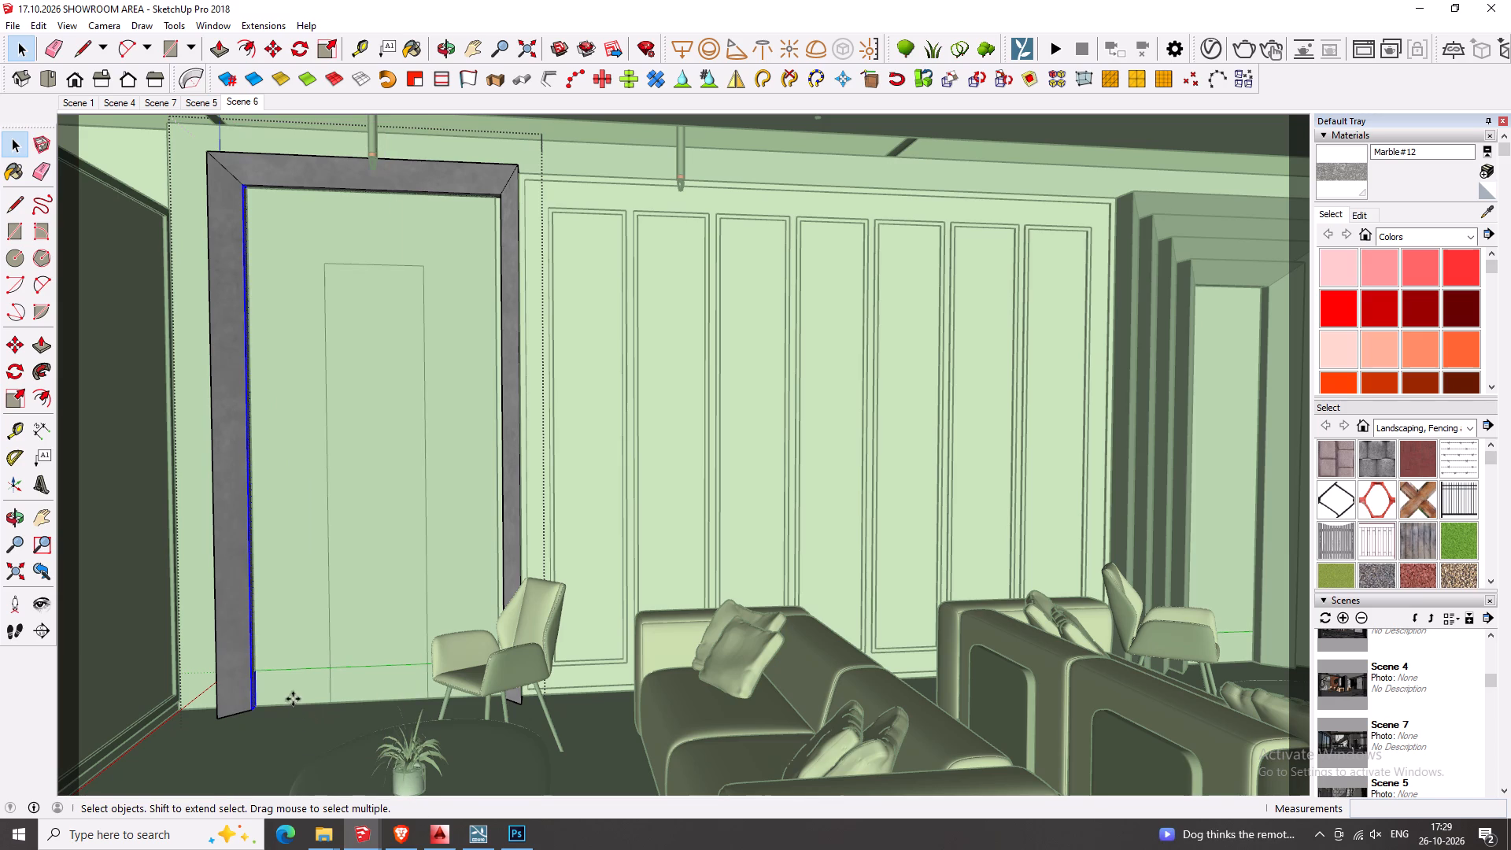
key("m")
left_click(288, 697)
key("3")
key("Return")
Move the lower inner edge of the outer frame's header down 3".
key("space")
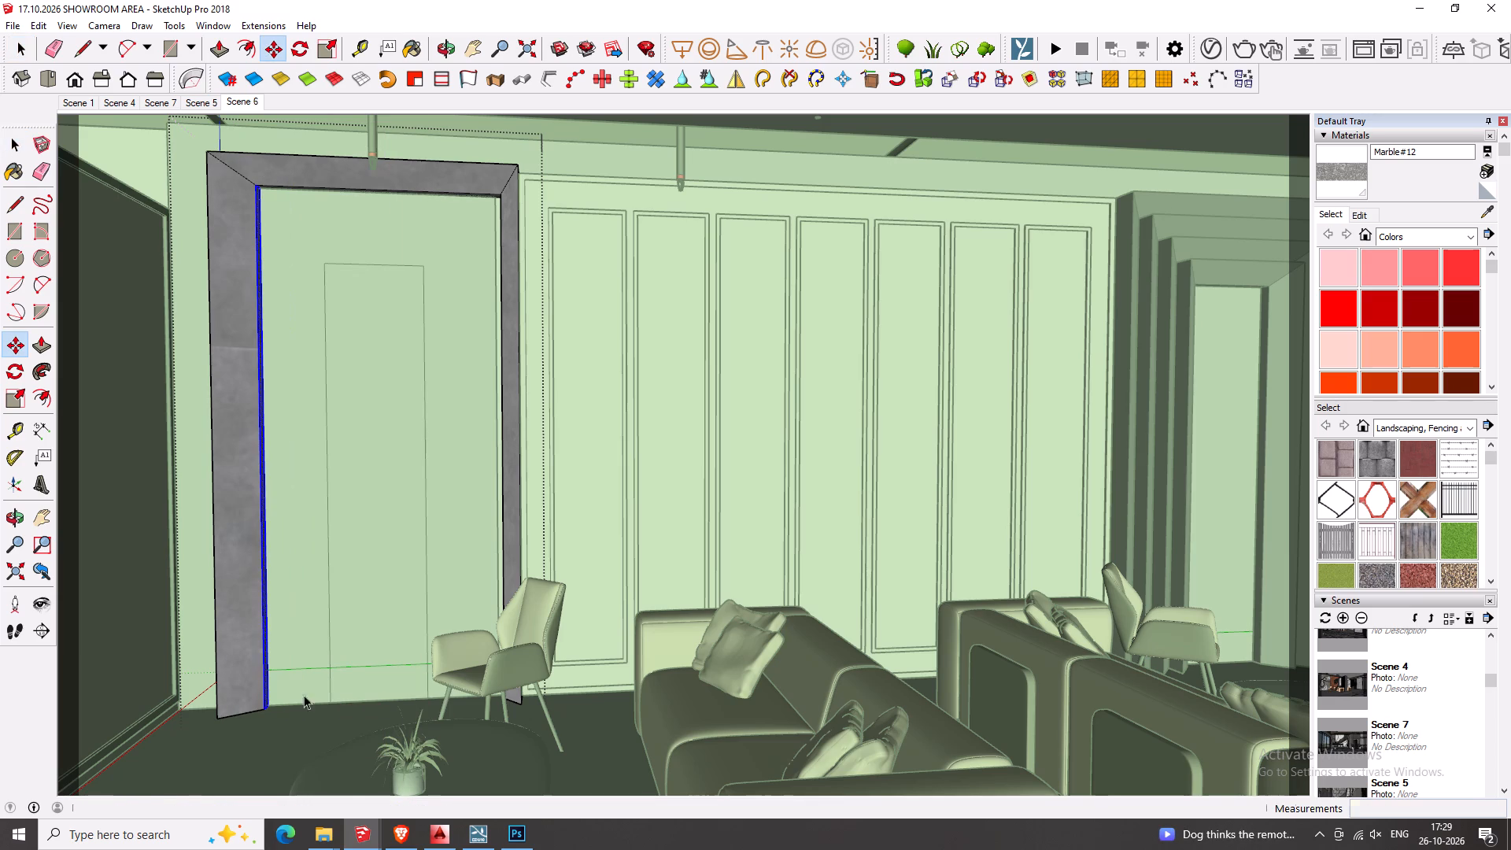
left_click_drag(187, 168, 694, 272)
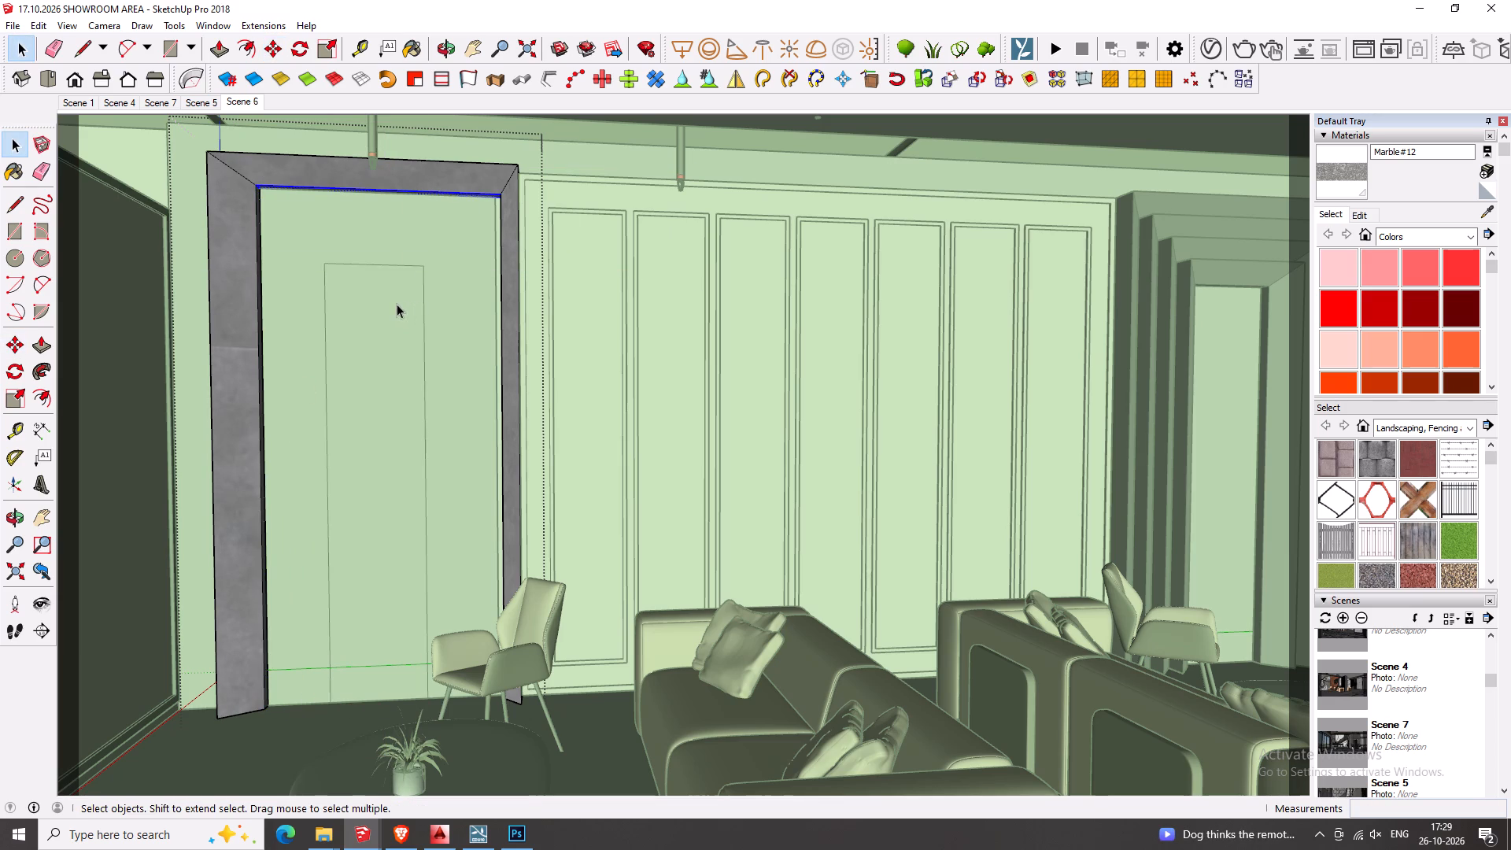
key("m")
left_click(397, 304)
key("3")
key("Return")
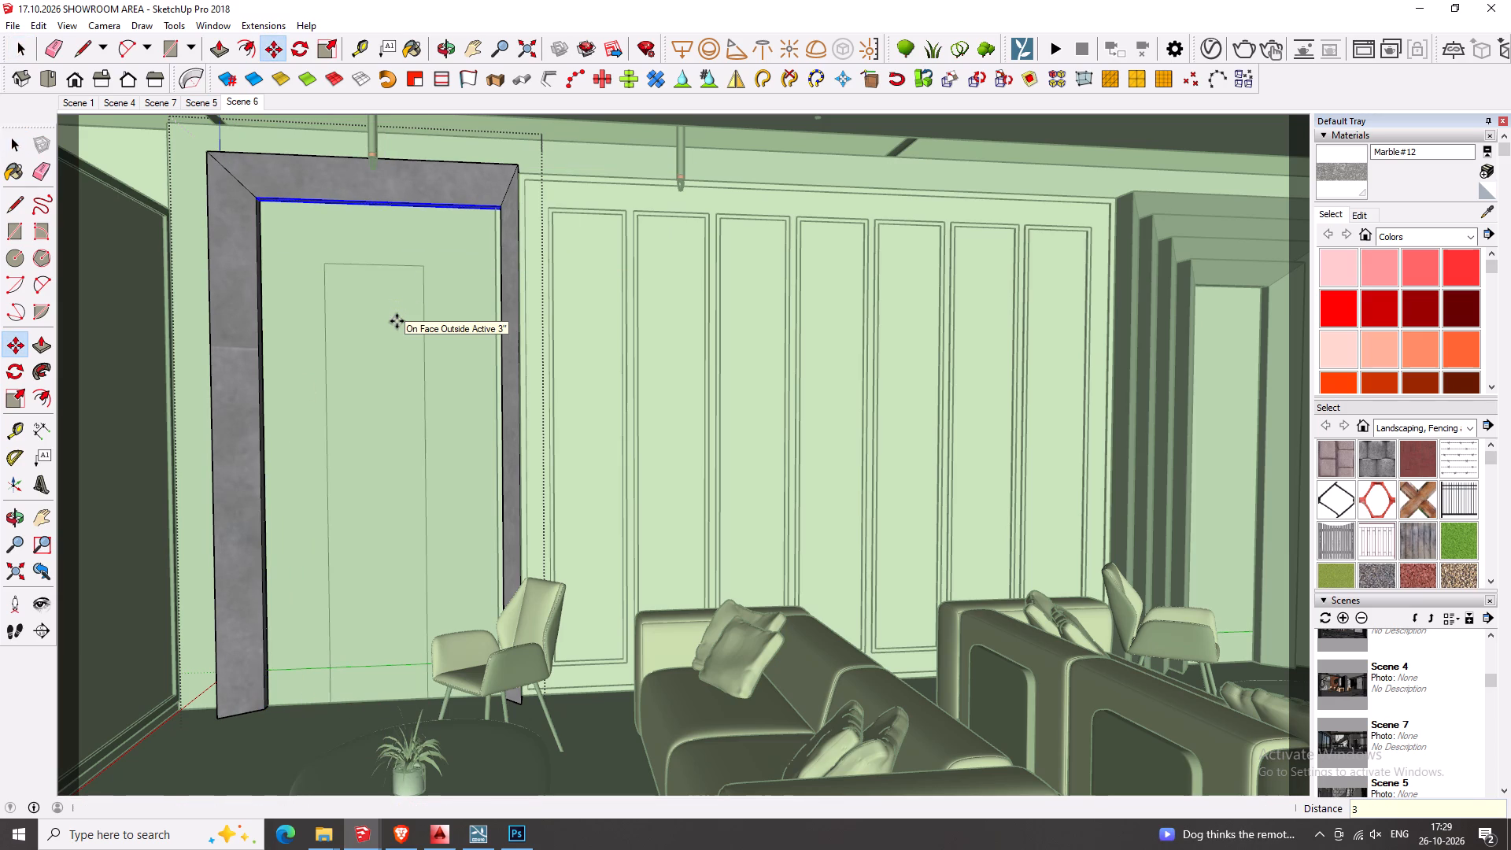
Unhide the last hidden inner frame and close the outer frame's group.
middle_click_drag(393, 323, 380, 334)
scroll(380, 334, "up", 2)
key("space")
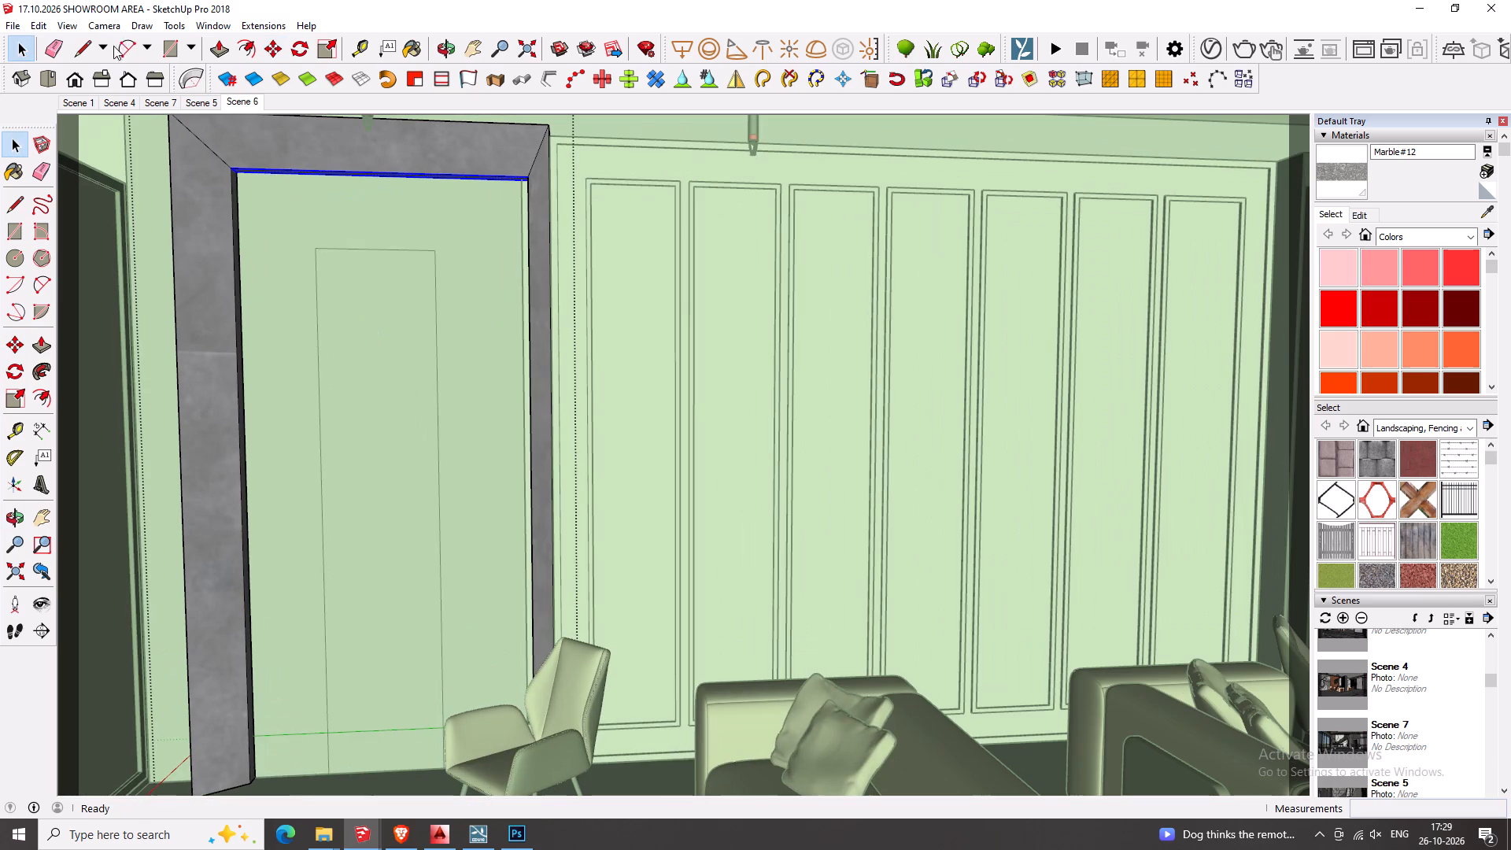
left_click(39, 25)
left_click(115, 249)
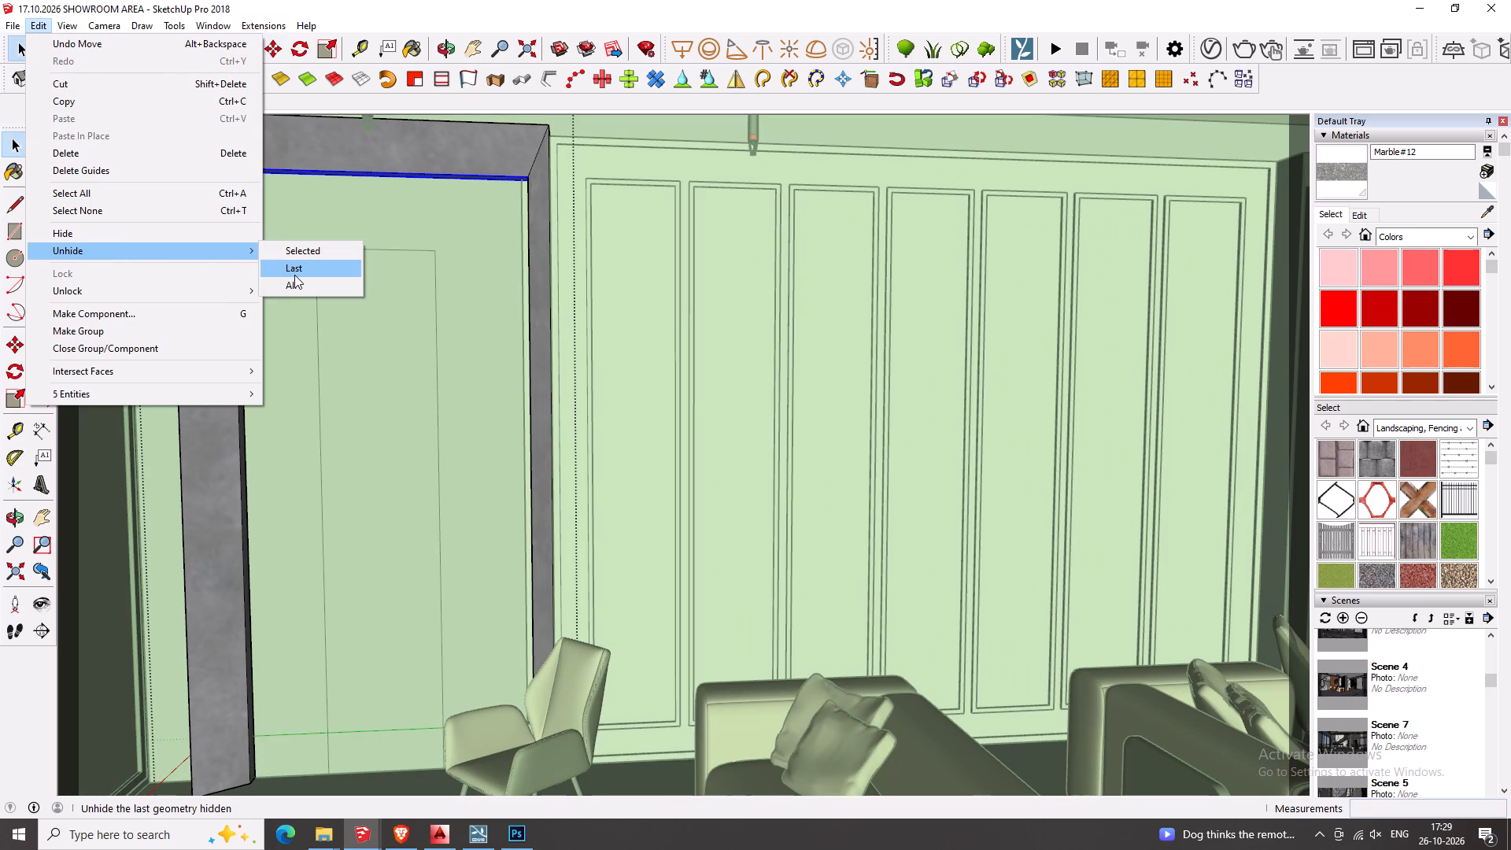
left_click(294, 275)
key("space")
key("Escape")
middle_click(235, 275)
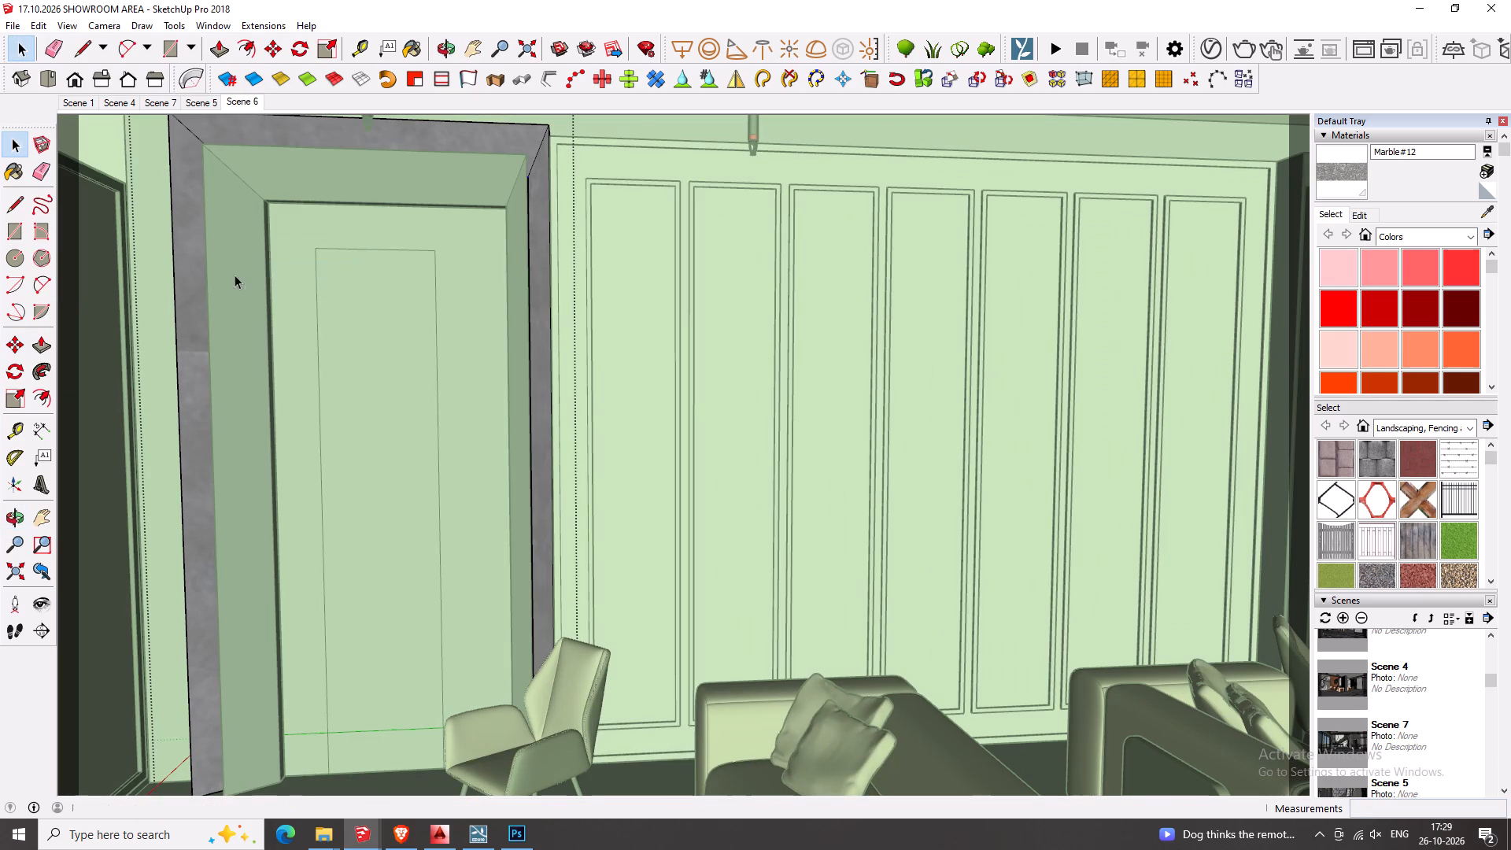
key("Escape")
Copy the inner frame about 6" sideways, using the offset from the outer frame's left outer edge to the inner frame's.
left_click(235, 275)
scroll(235, 275, "down", 2)
scroll(235, 275, "up", 2)
key("m")
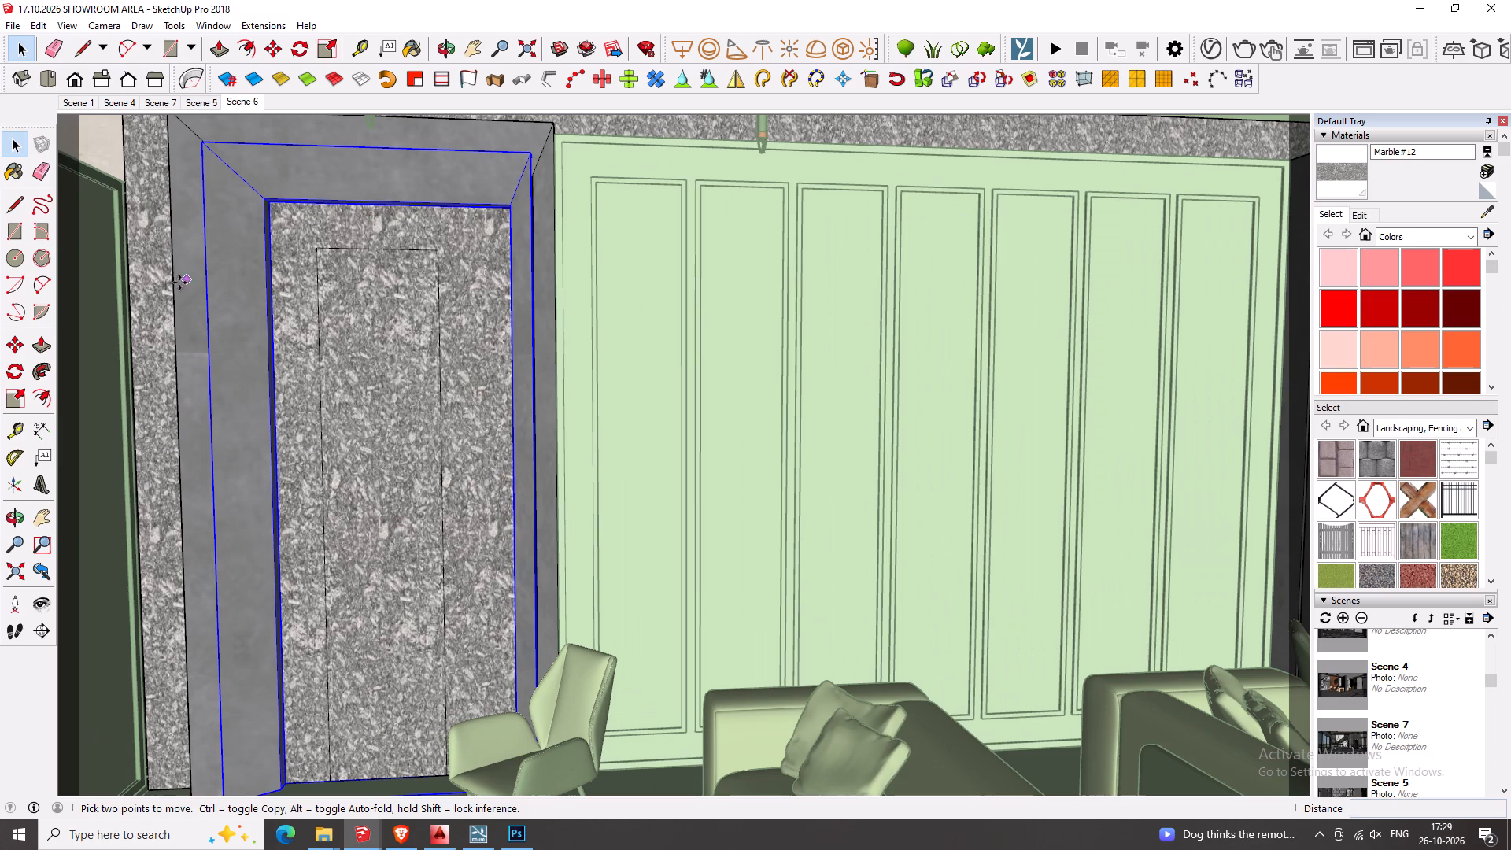
left_click(179, 283)
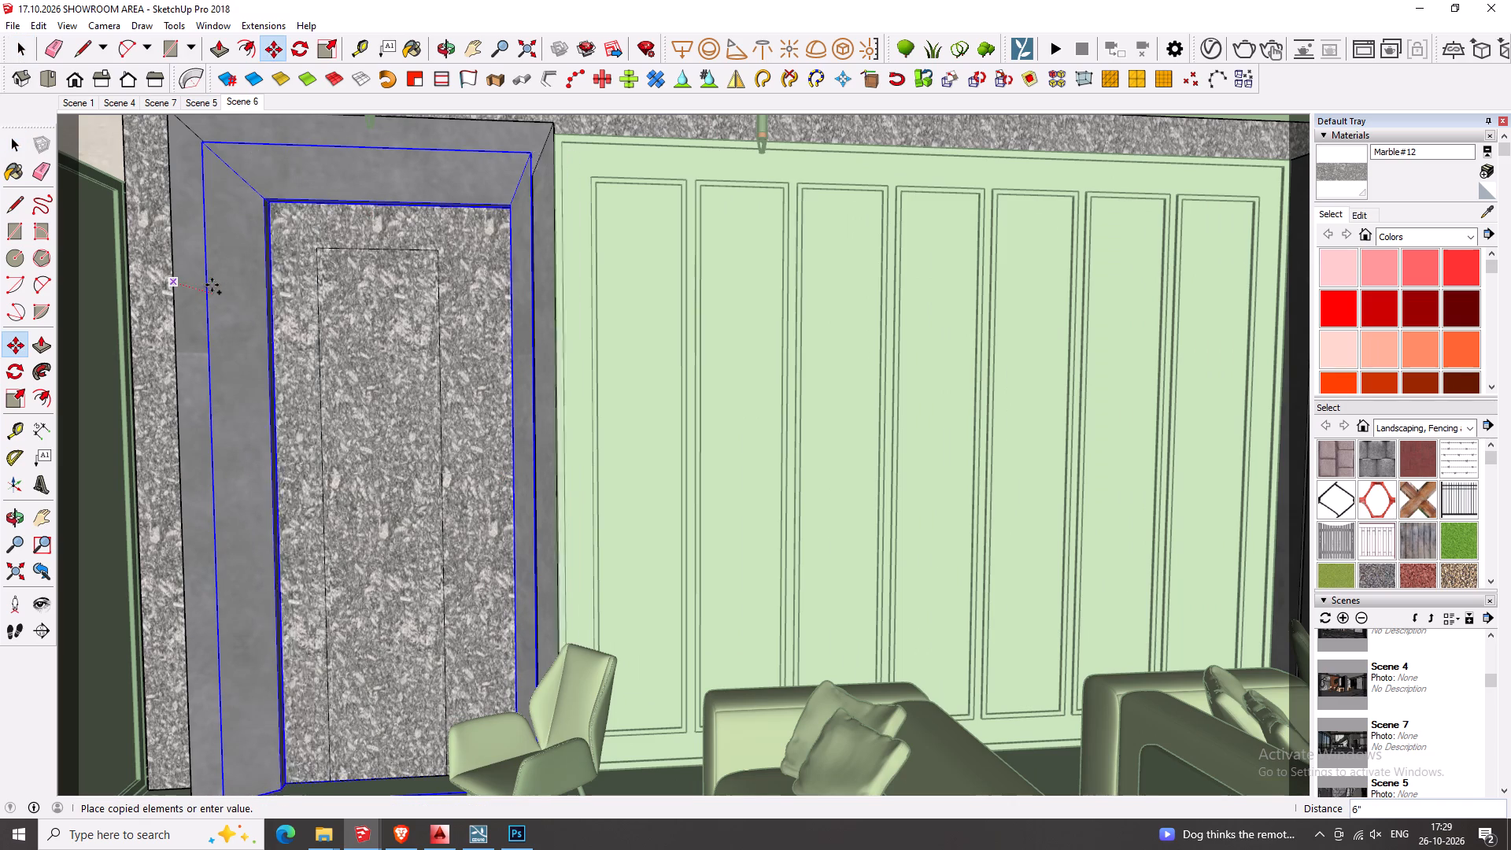
left_click(210, 285)
key("space")
Open the copied frame and move its whole header down 9".
double_click(265, 265)
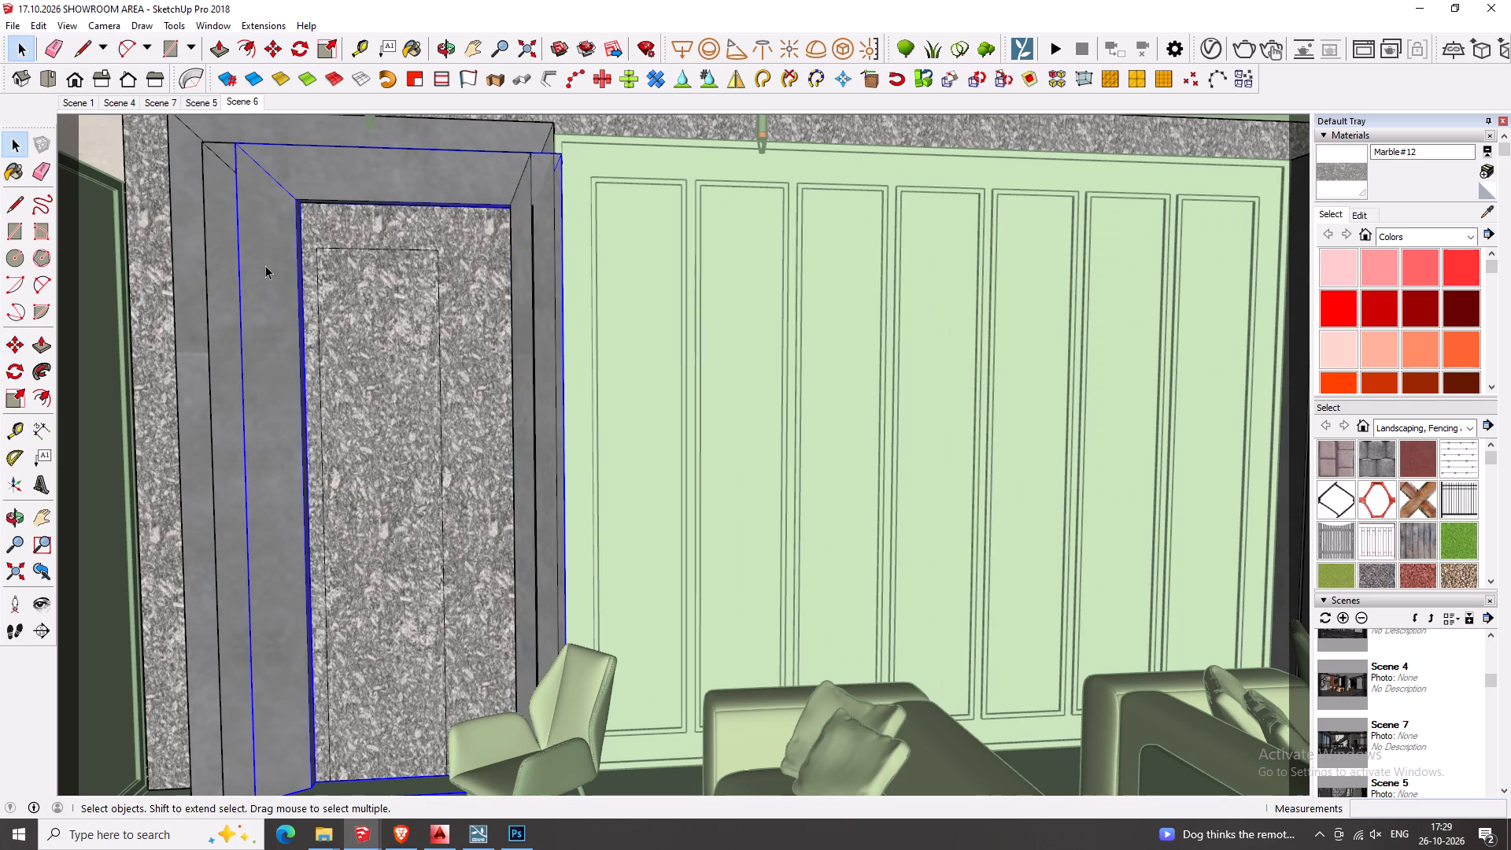
left_click_drag(205, 131, 780, 263)
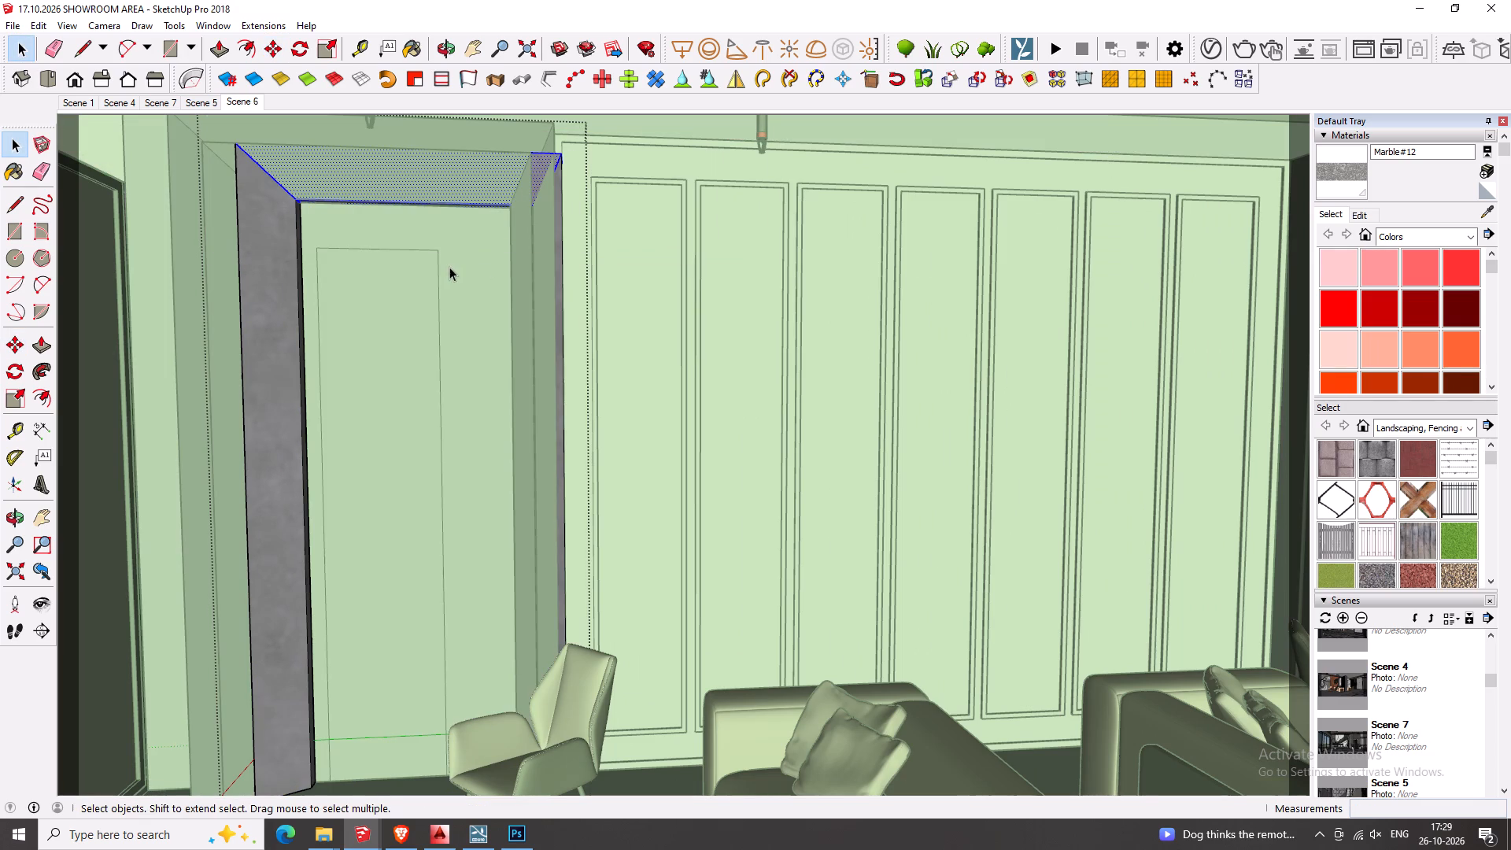
key("m")
left_click(449, 267)
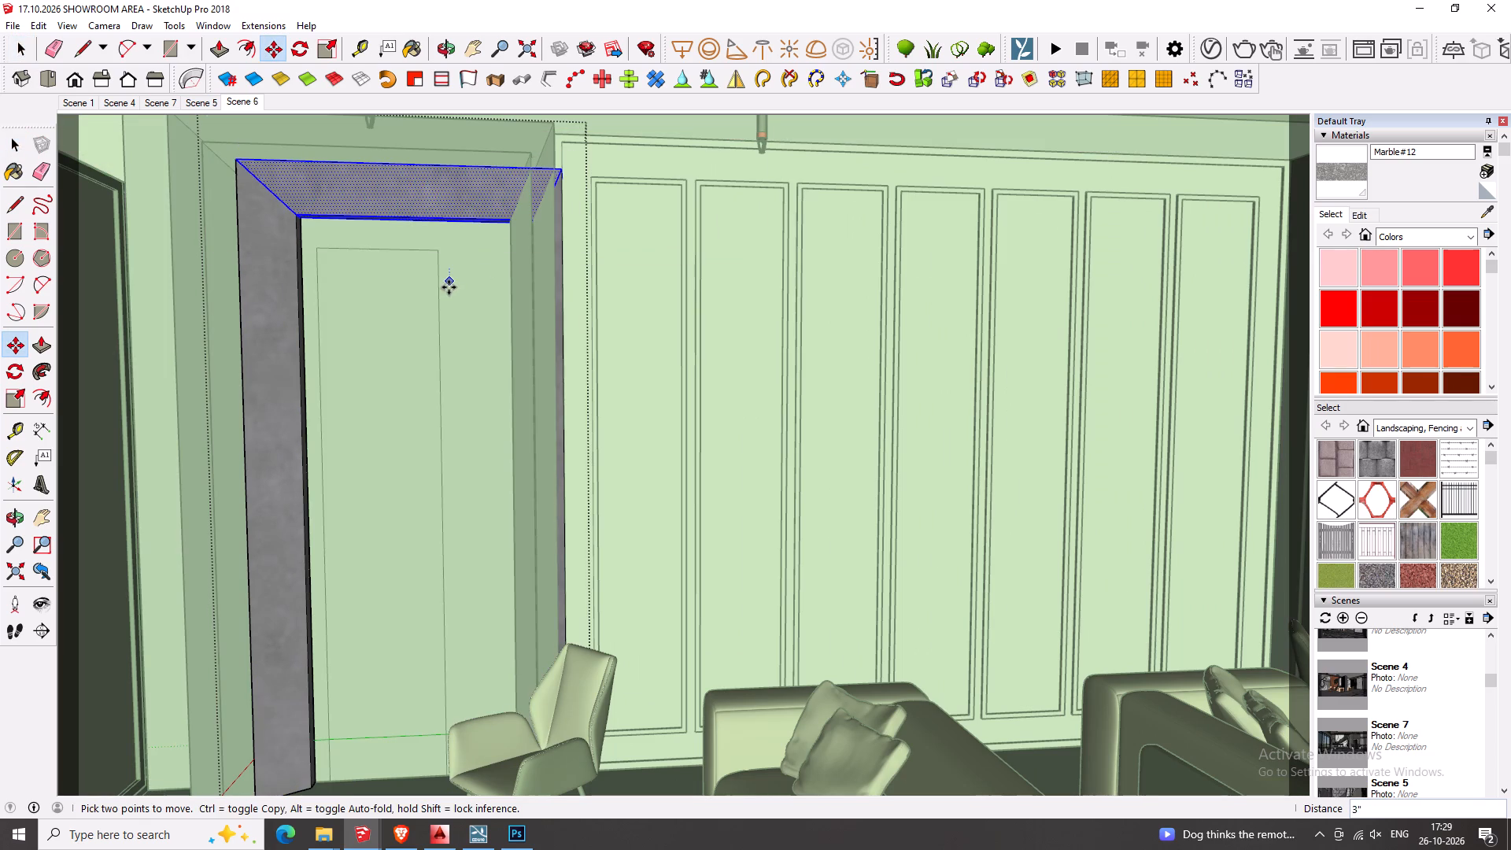
key("9")
key("Return")
Move the copied frame's header down a further 1".
scroll(254, 176, "up", 10)
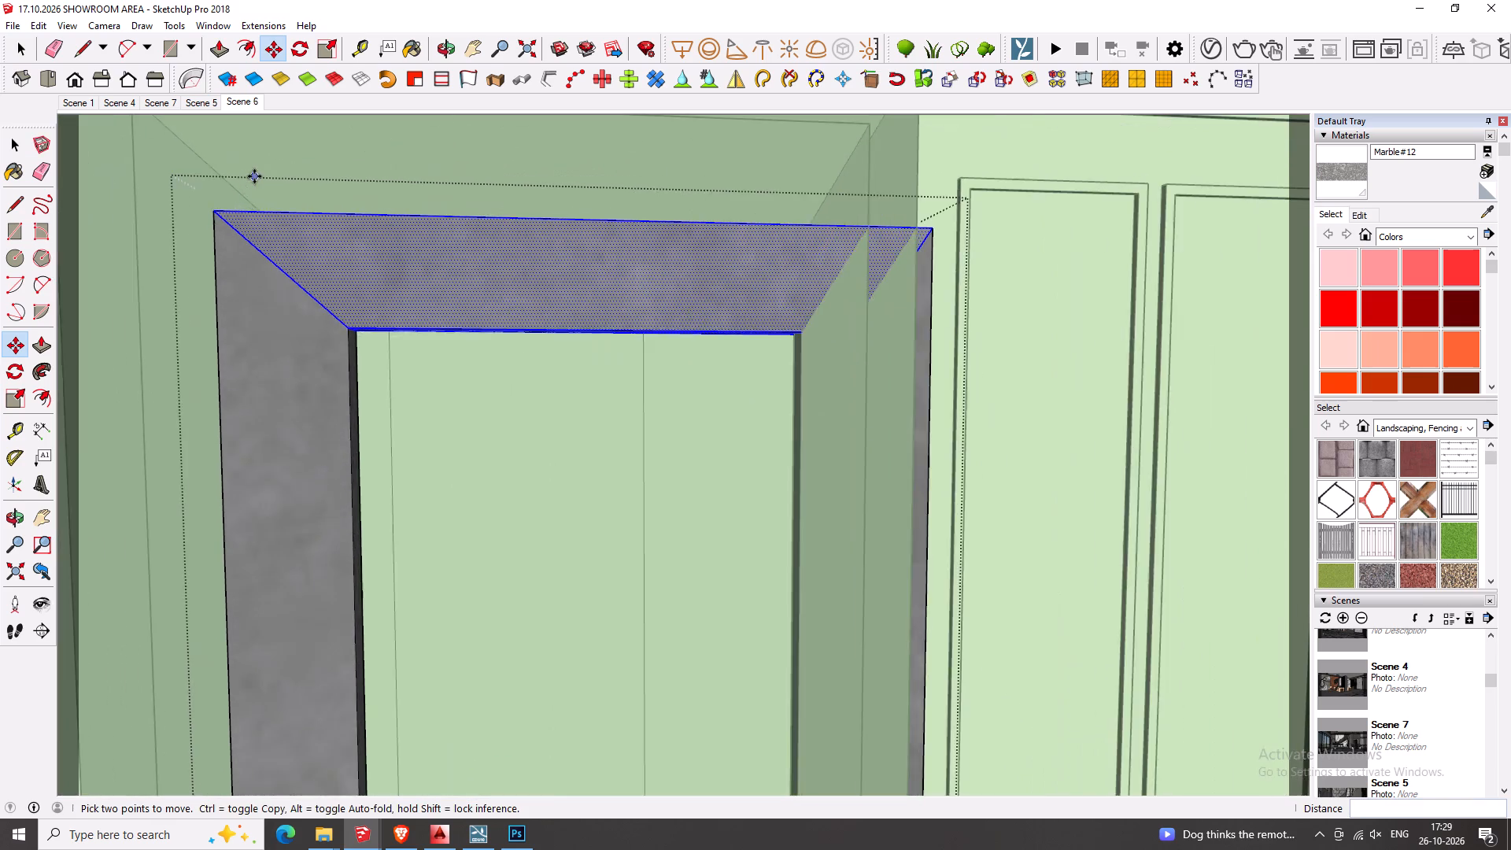
scroll(254, 176, "up", 3)
middle_click_drag(256, 176, 479, 312)
left_click(373, 279)
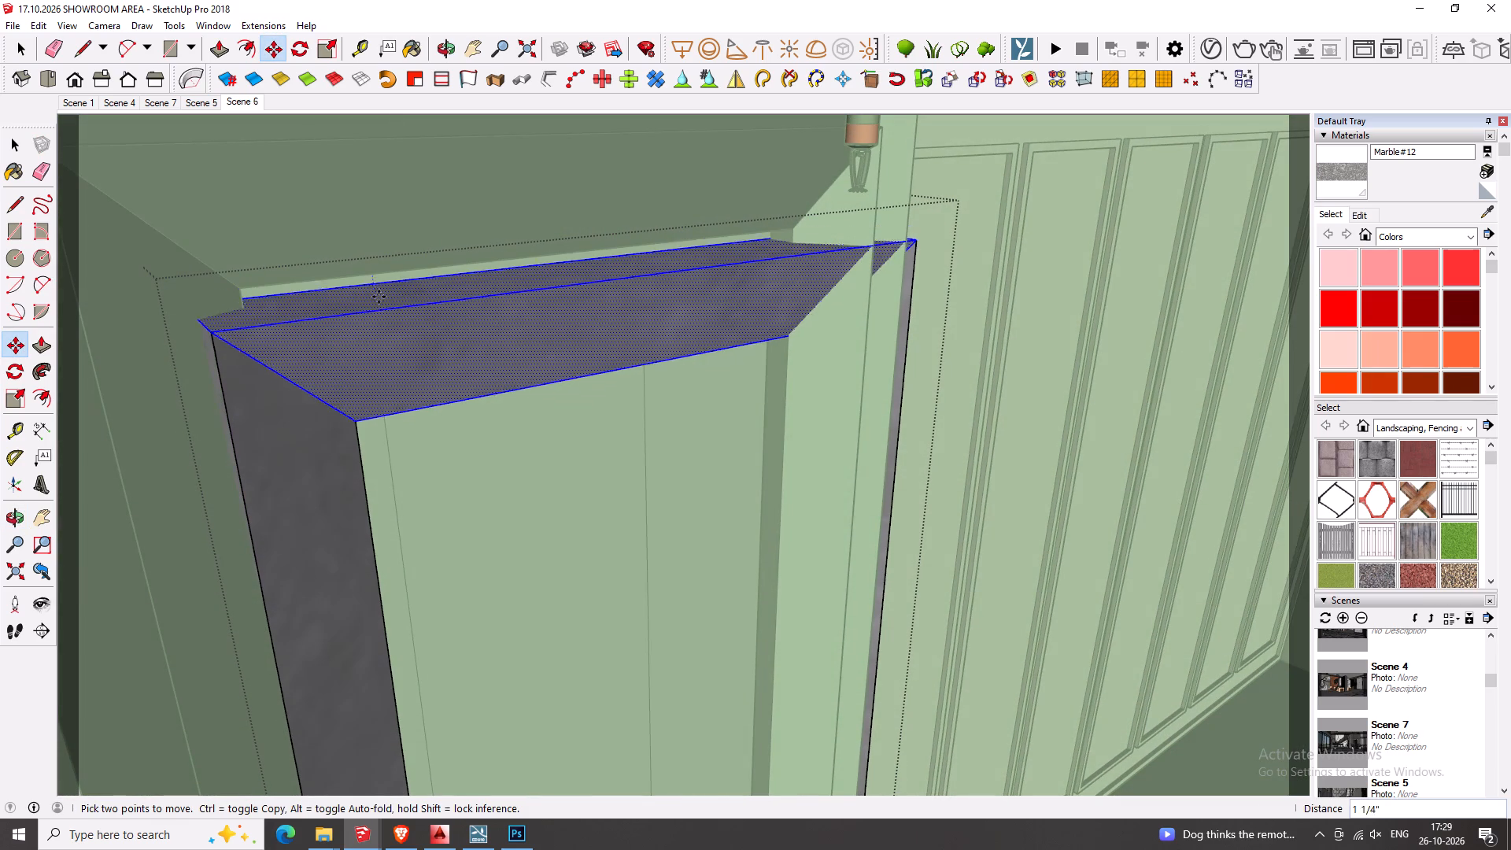
key("Escape")
left_click(375, 279)
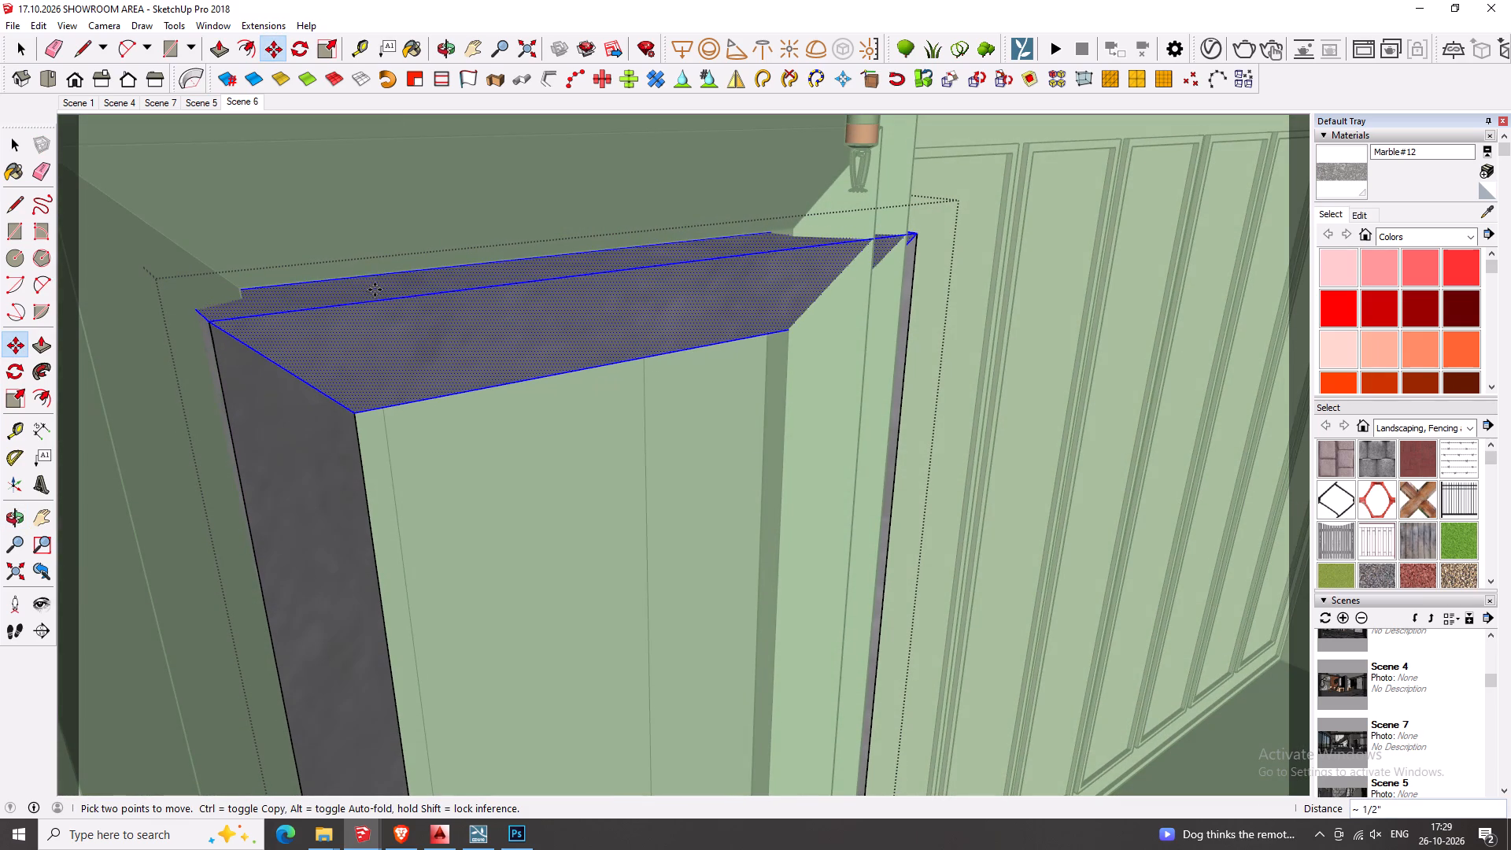
key("1")
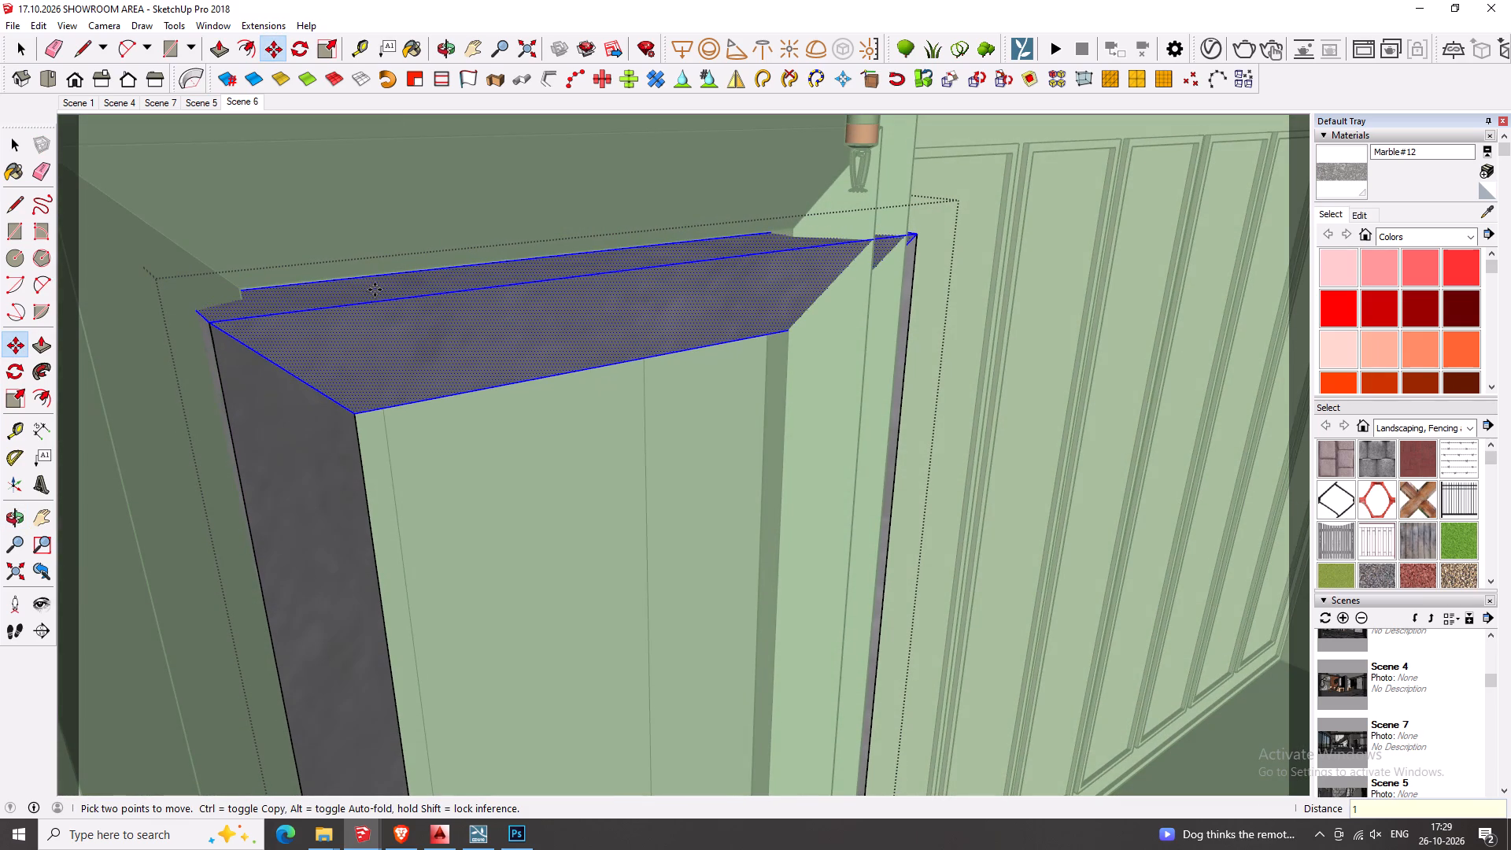
key("Return")
Raise the copied frame's header about 1/2".
scroll(308, 324, "up", 8)
left_click(349, 270)
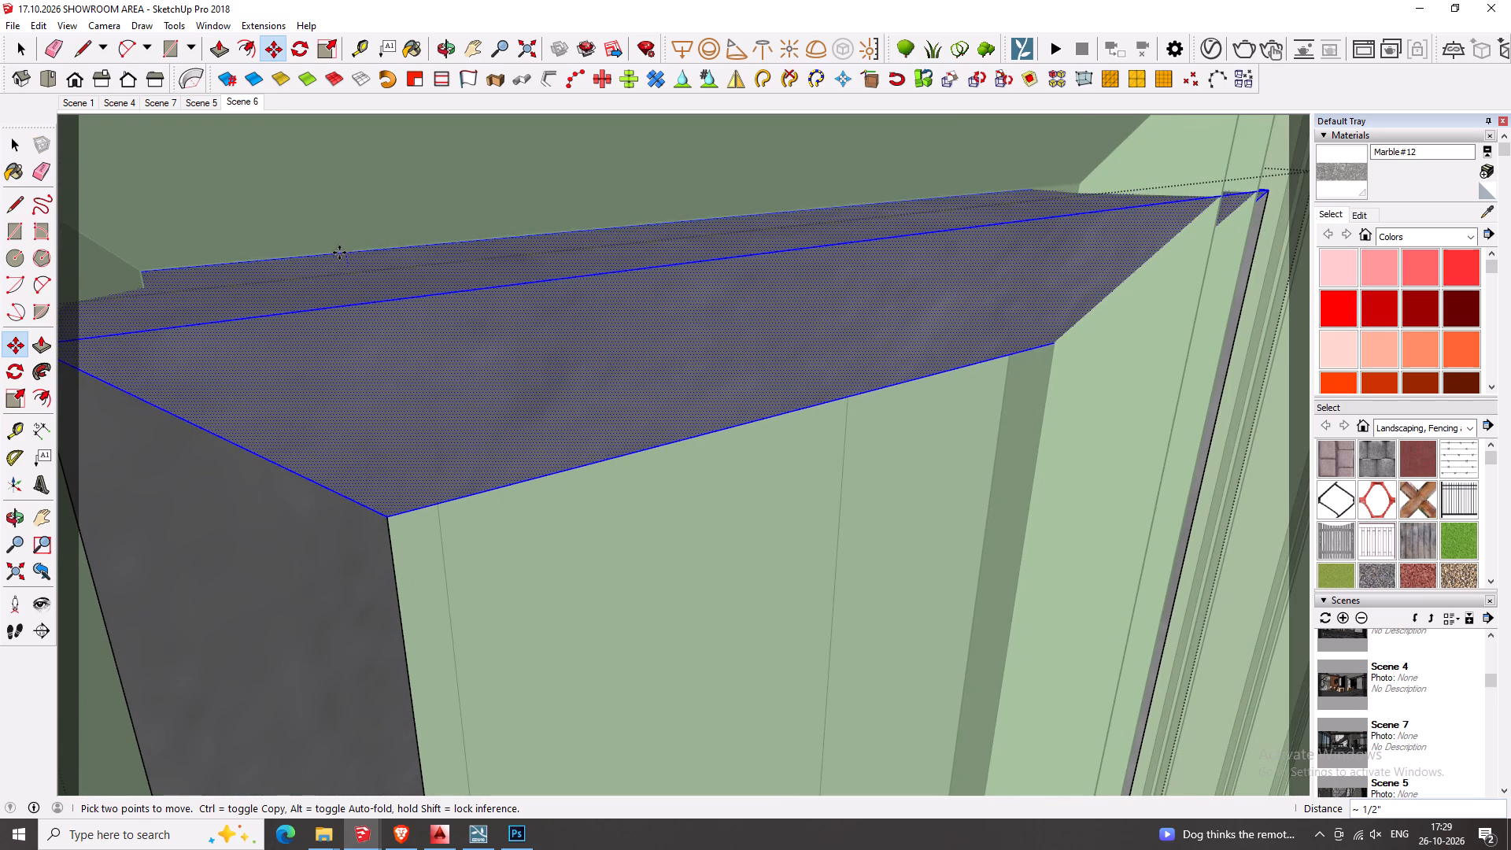
left_click(339, 253)
Select the copied frame's left jamb and move it 3" inward, toward the opening.
middle_click_drag(585, 372, 432, 316)
scroll(486, 349, "down", 11)
middle_click_drag(432, 357, 412, 261)
scroll(419, 292, "down", 11)
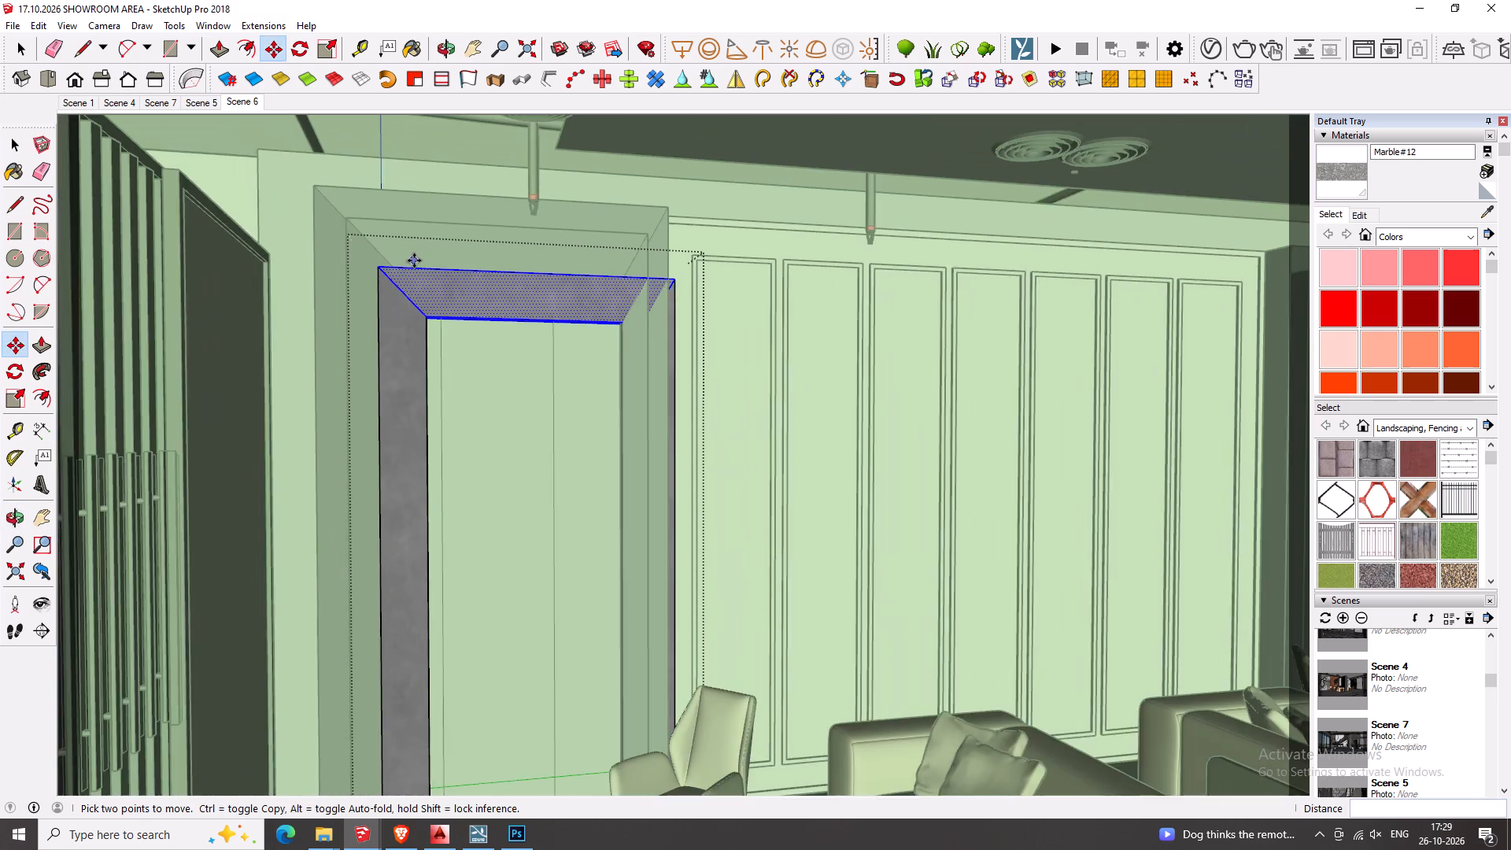
scroll(414, 261, "down", 3)
key("space")
left_click_drag(349, 256, 500, 784)
scroll(430, 674, "up", 2)
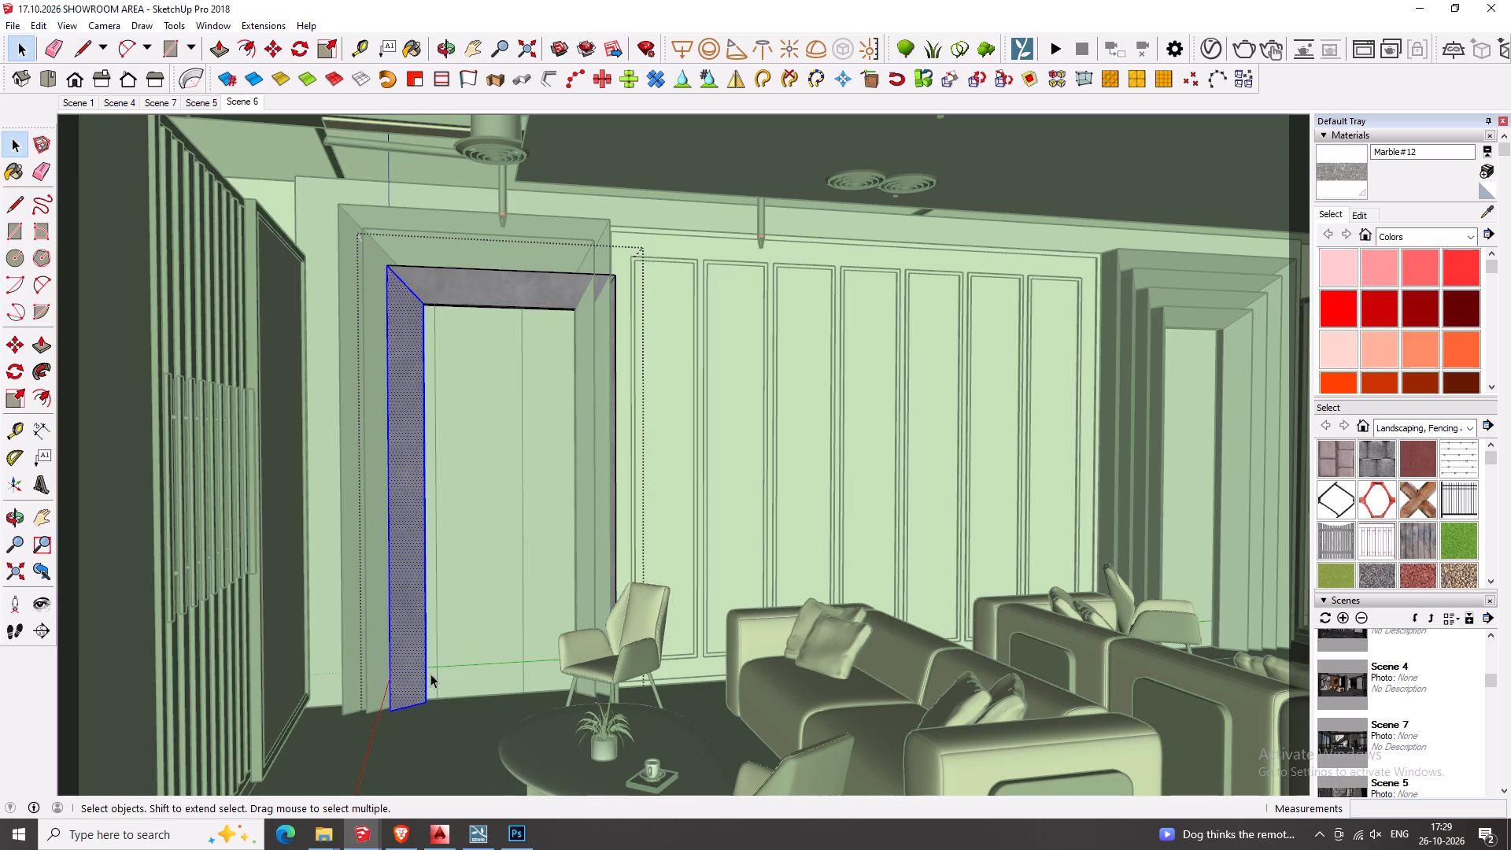
scroll(430, 674, "up", 4)
key("m")
left_click(433, 667)
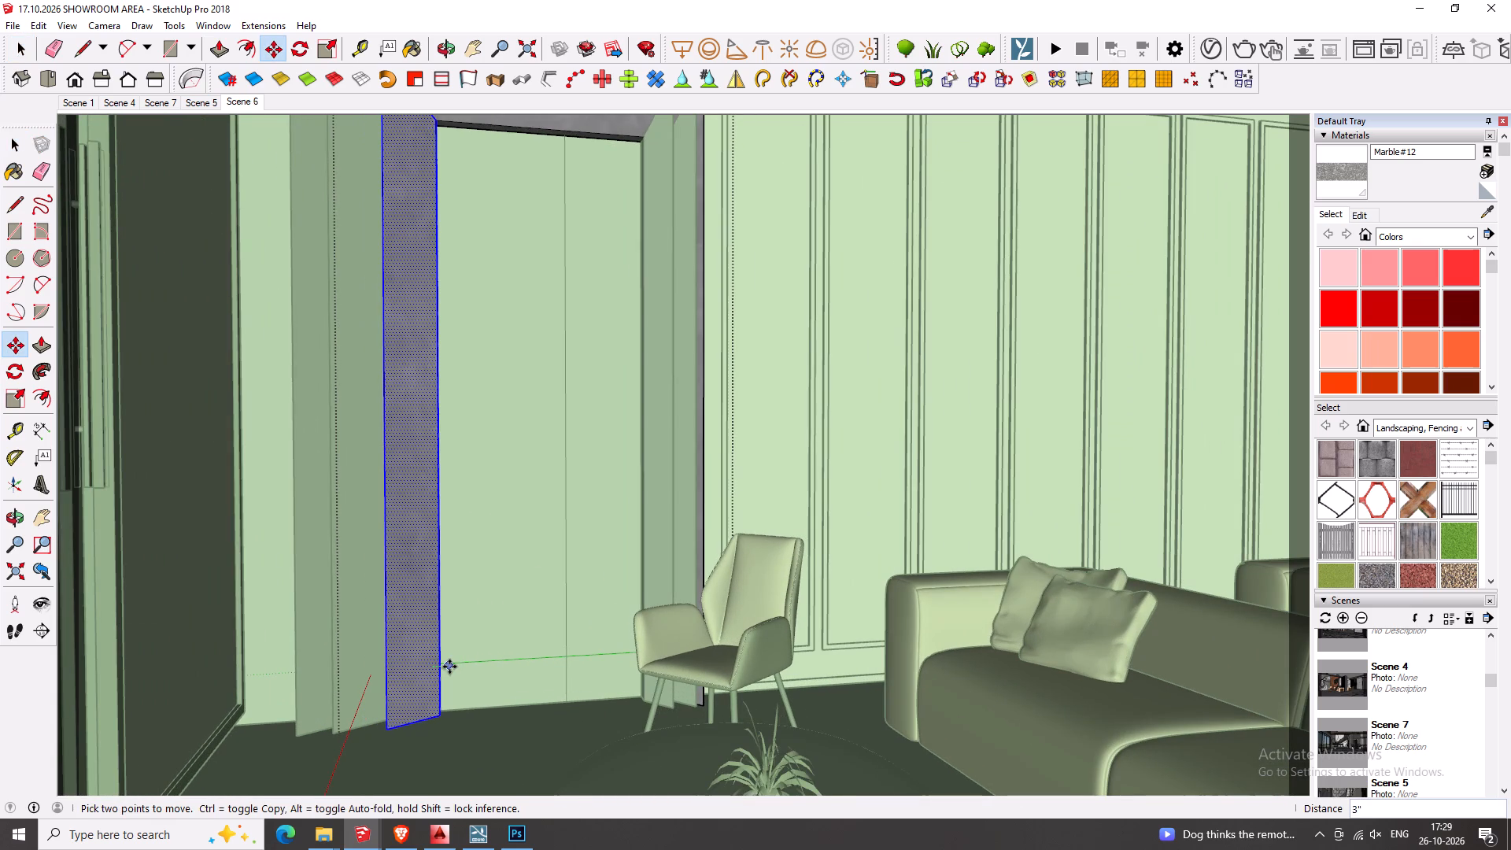
key("3")
key("Return")
Select the copied frame's right jamb and move it 12" inward, toward the opening.
middle_click_drag(442, 667, 412, 657)
scroll(352, 664, "down", 3)
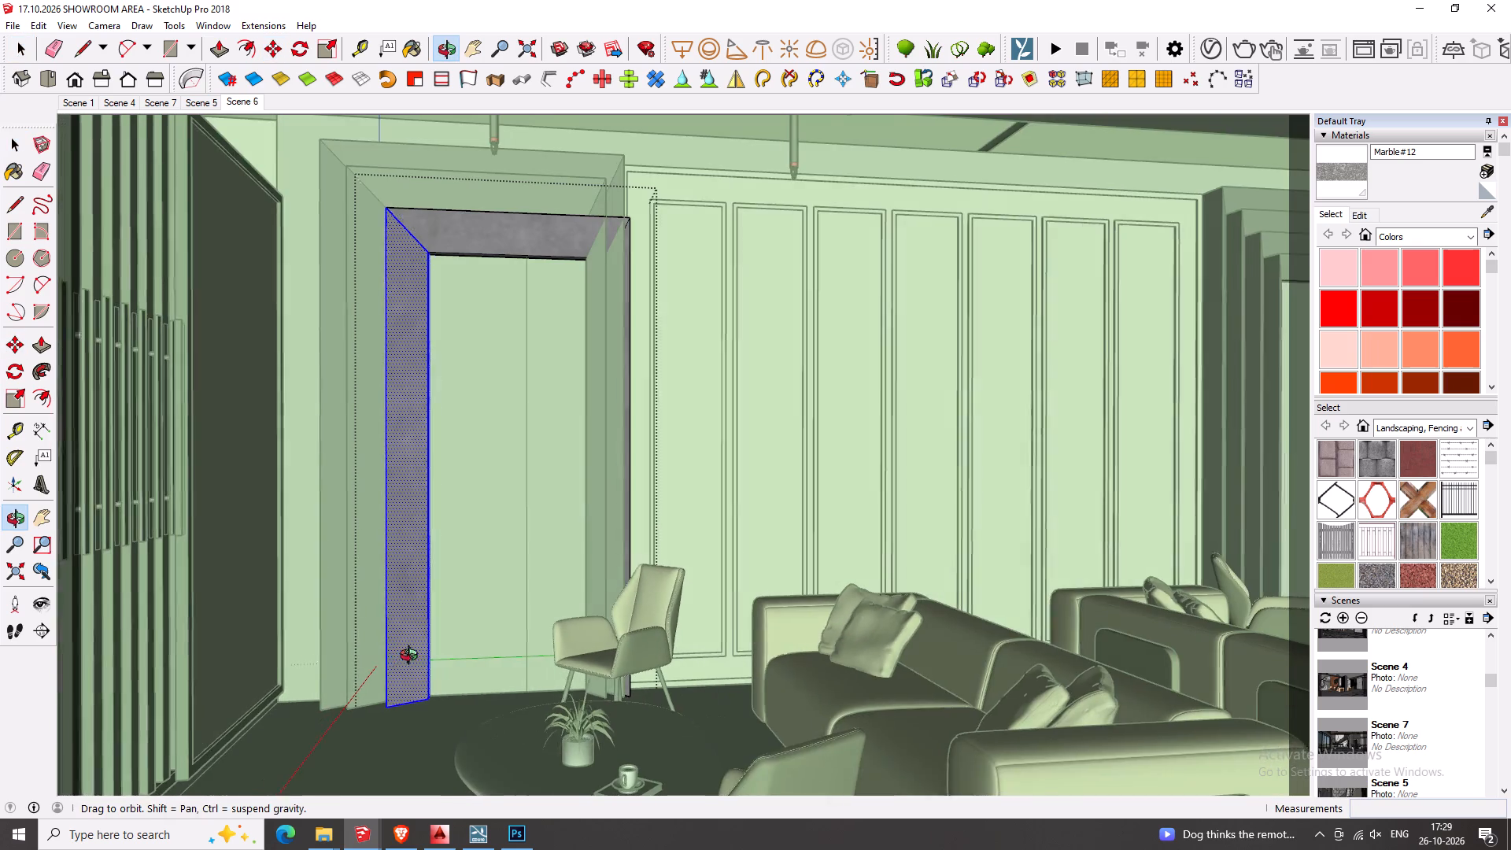
middle_click_drag(412, 657, 416, 656)
middle_click_drag(567, 416, 558, 429)
key("space")
left_click_drag(557, 180, 843, 849)
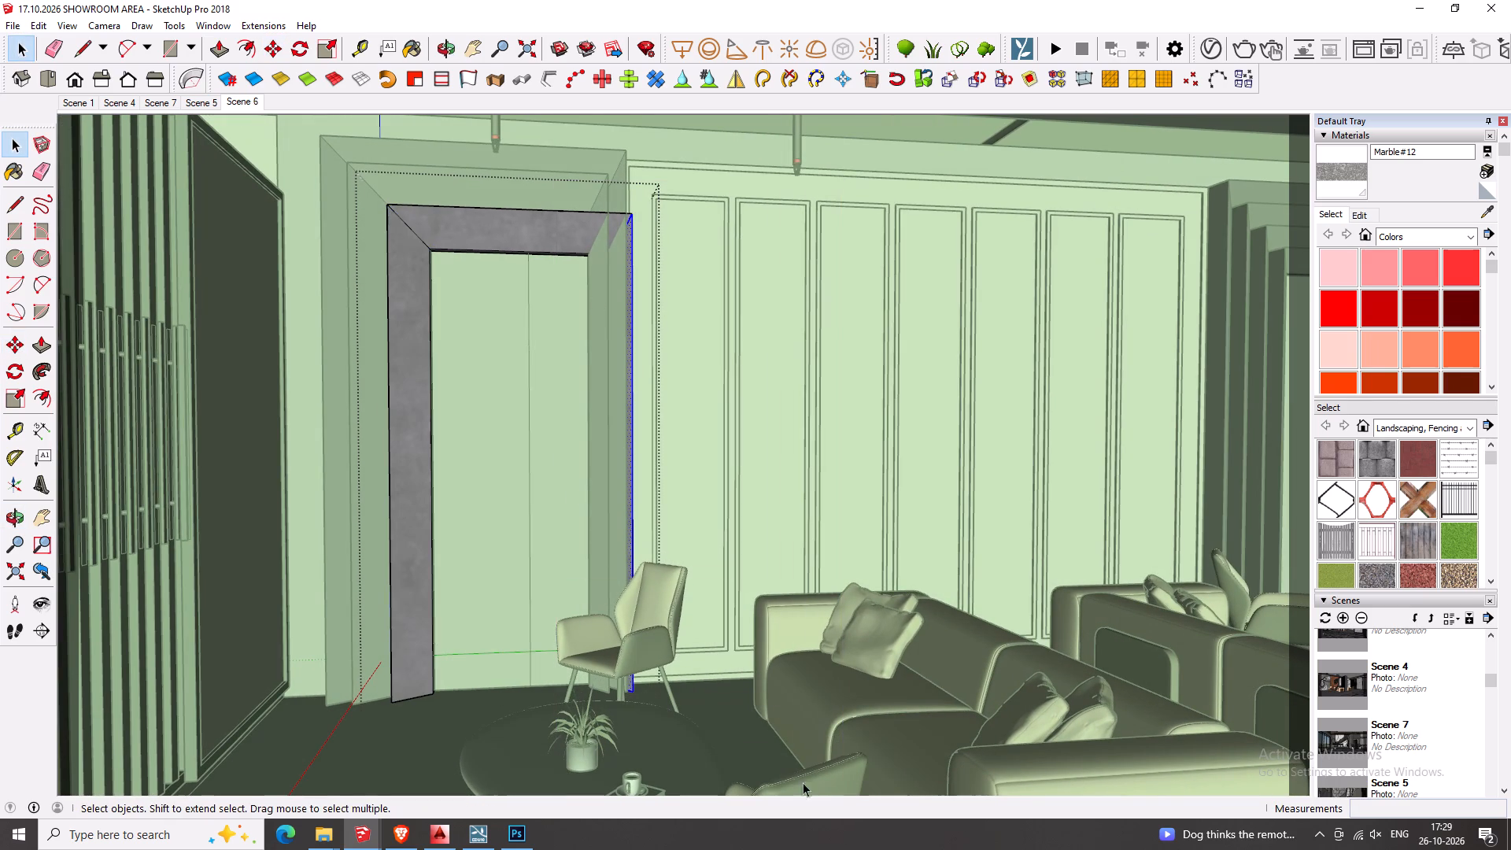
key("m")
left_click(577, 444)
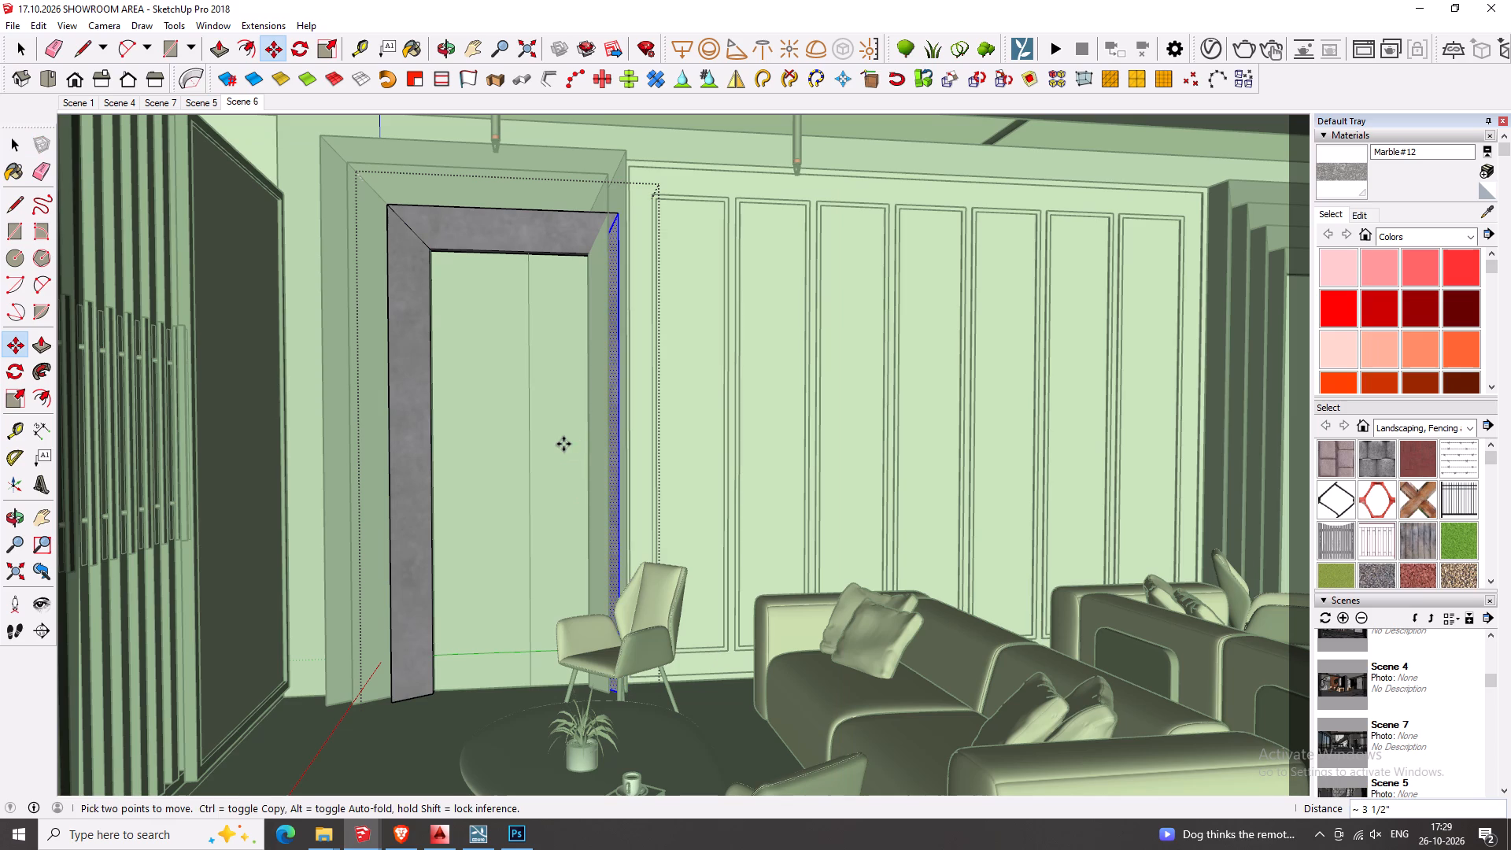
type("12")
key("Return")
Move the right jamb back outward 1 1/2", snapping it to the neighbouring frame's edge at the upper corner.
scroll(624, 216, "up", 8)
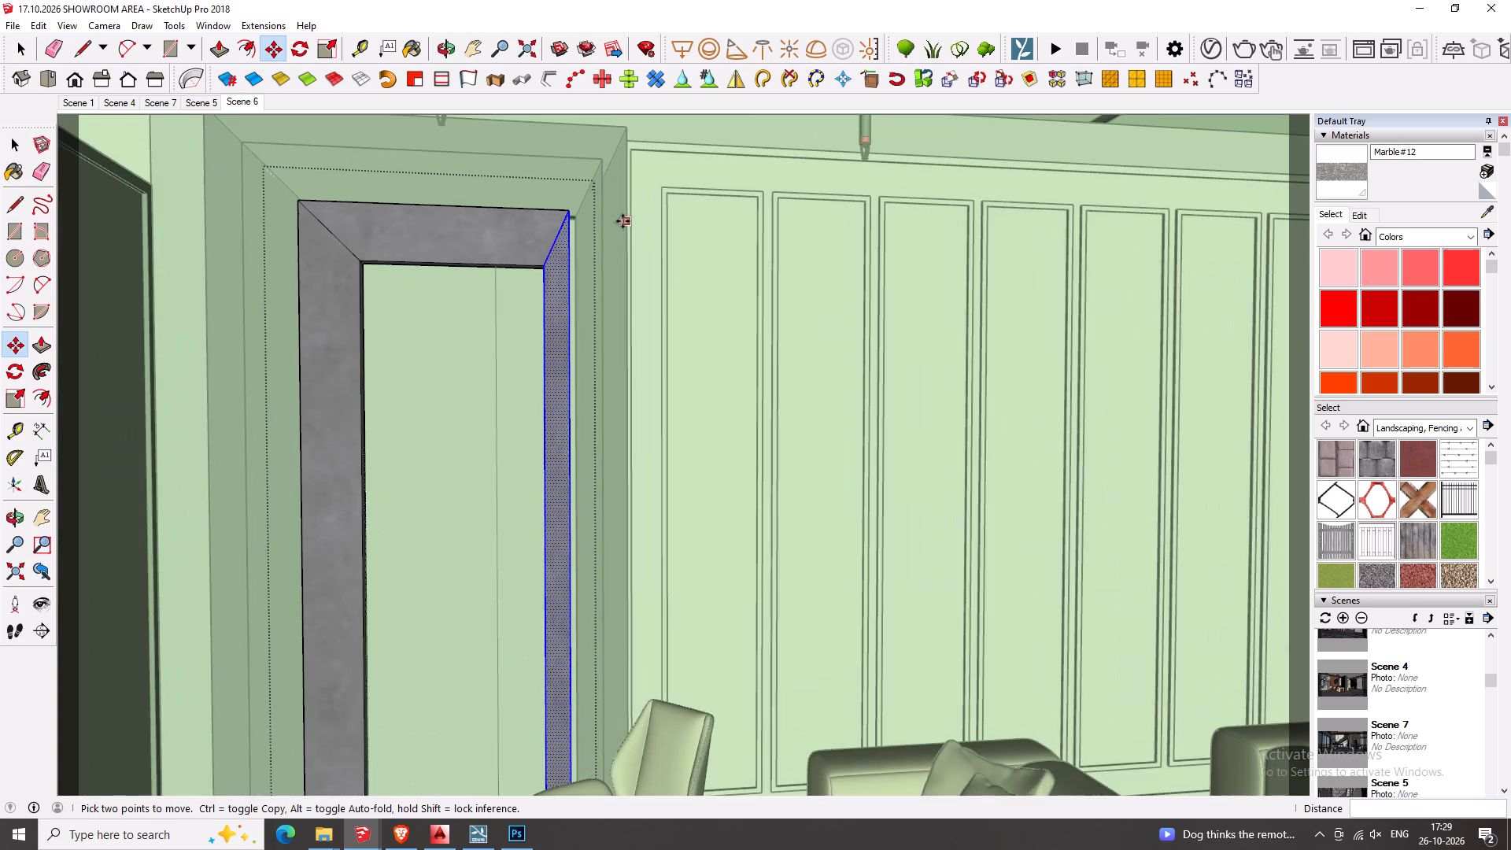
scroll(623, 221, "up", 15)
scroll(294, 315, "up", 4)
middle_click_drag(306, 309, 365, 404)
scroll(364, 393, "down", 1)
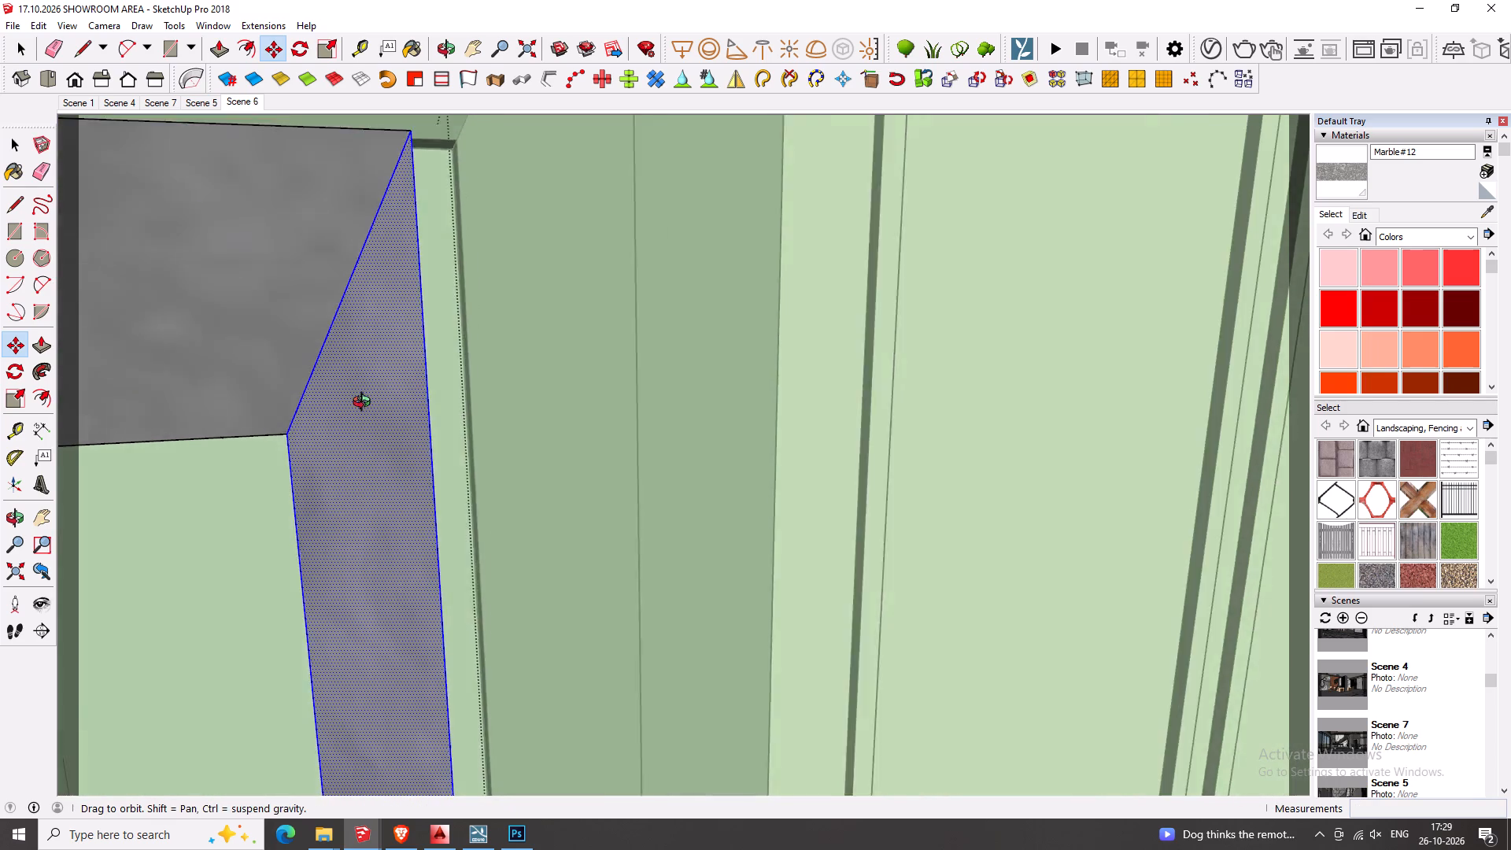
scroll(365, 404, "down", 2)
middle_click_drag(365, 404, 352, 460)
scroll(376, 203, "up", 7)
left_click(402, 164)
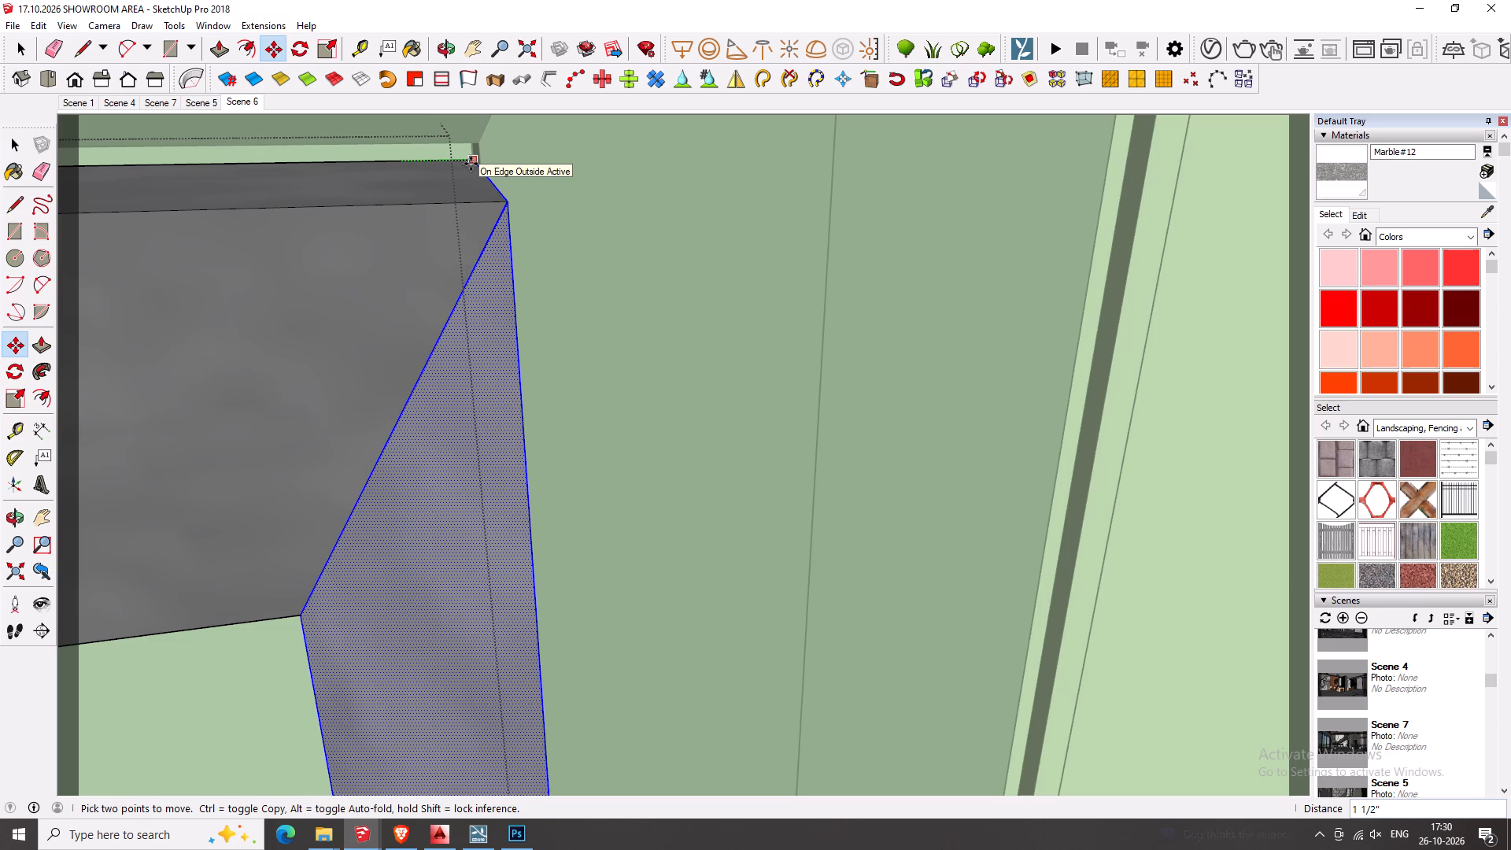
left_click(471, 164)
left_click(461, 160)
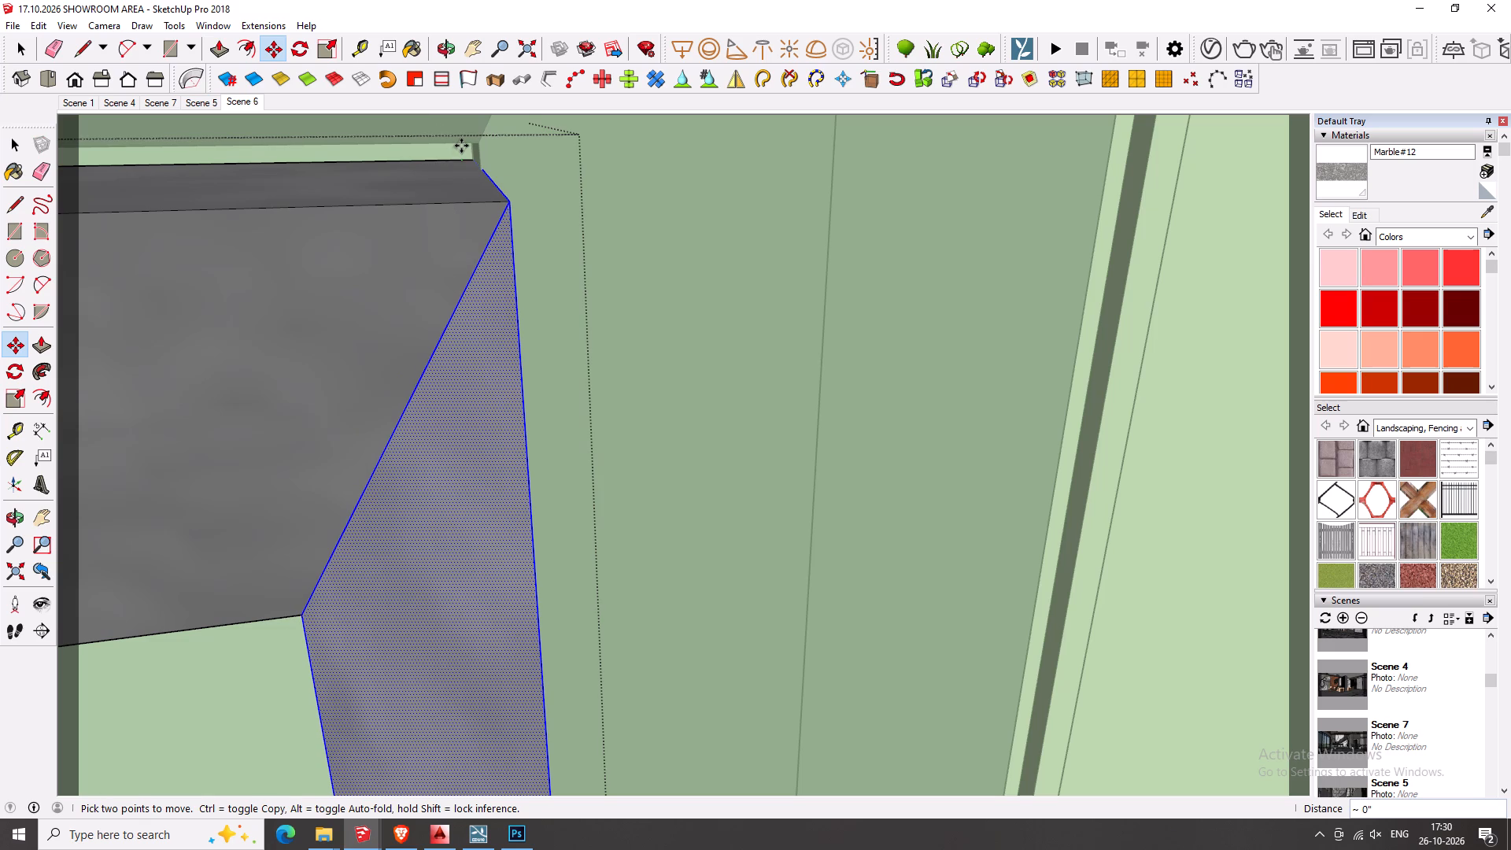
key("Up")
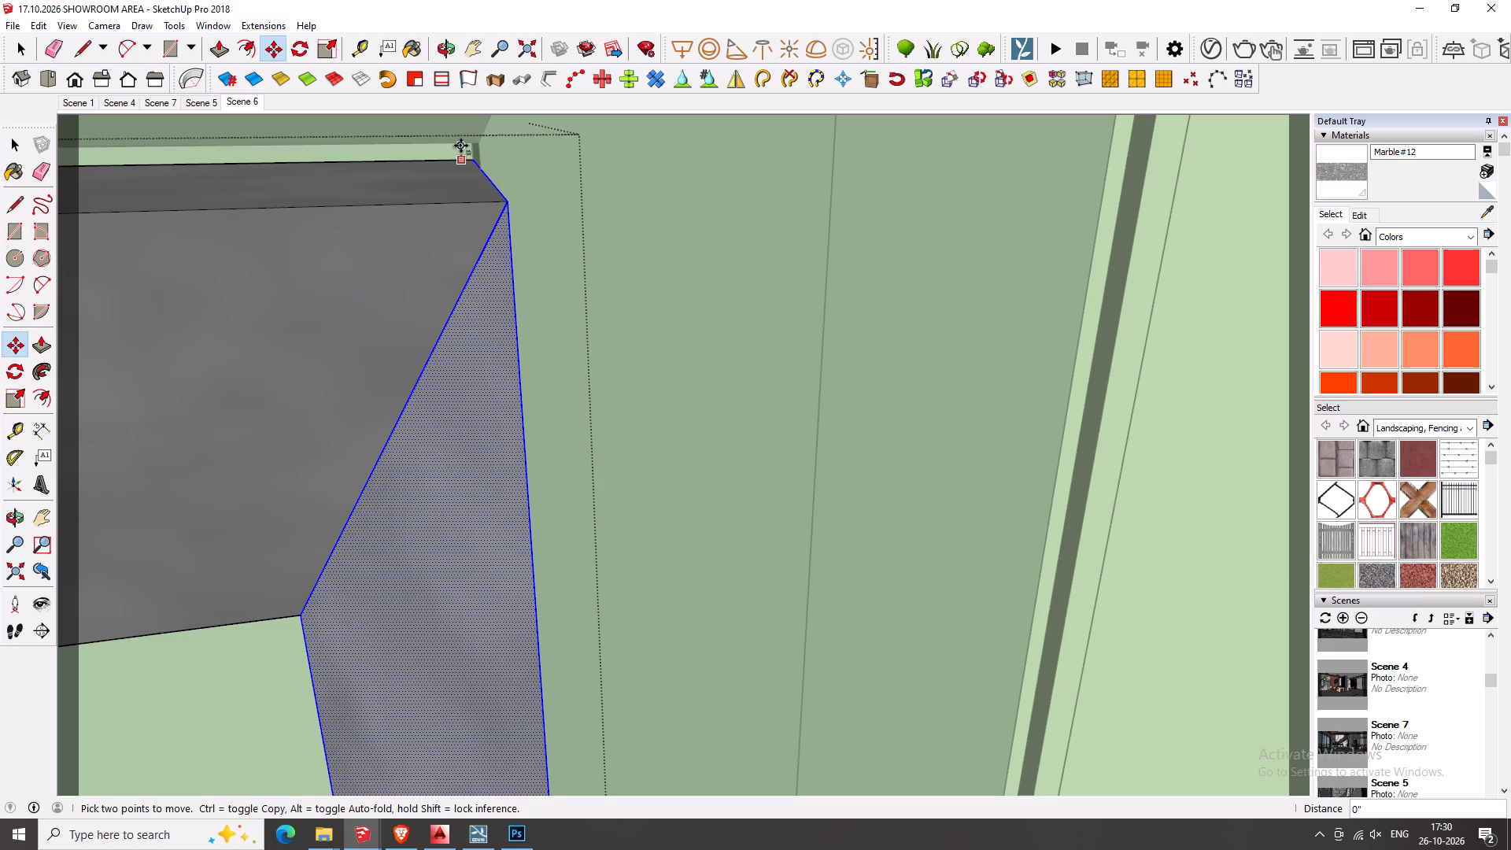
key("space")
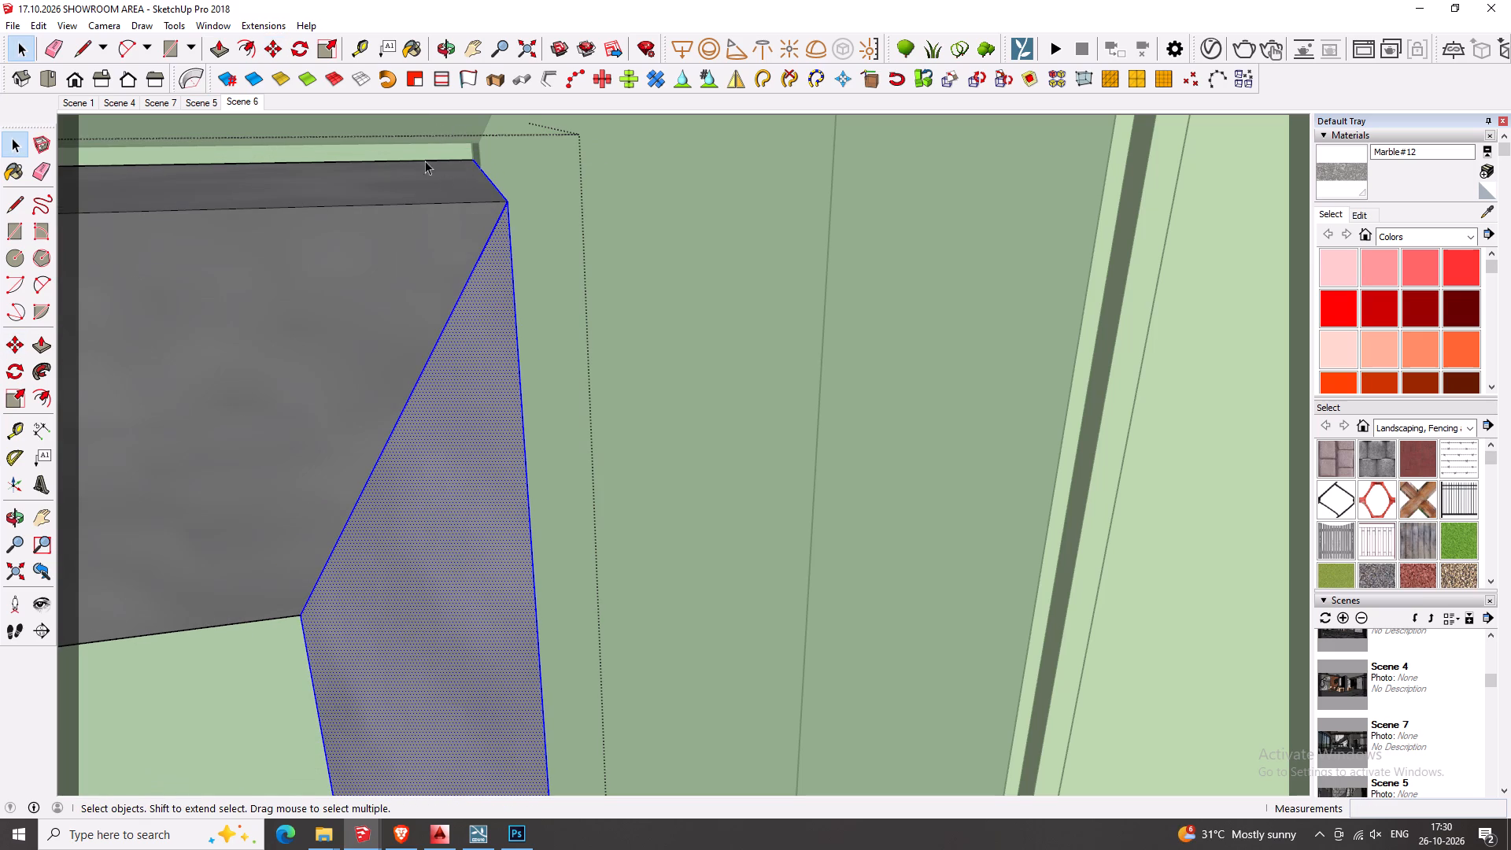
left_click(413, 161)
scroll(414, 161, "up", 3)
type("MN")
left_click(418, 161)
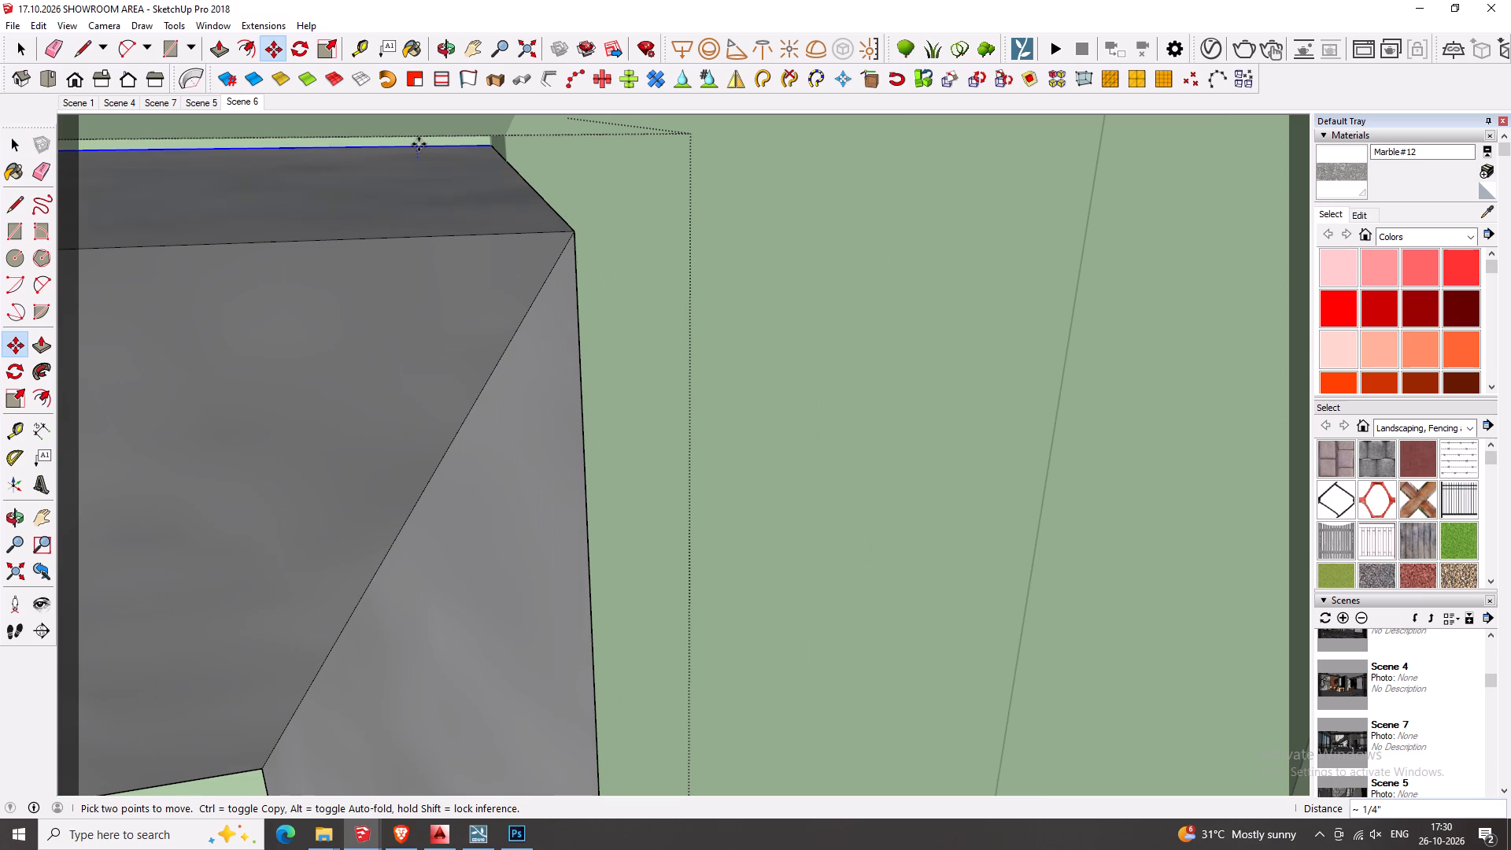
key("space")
Close the copied frame's group.
scroll(537, 229, "down", 15)
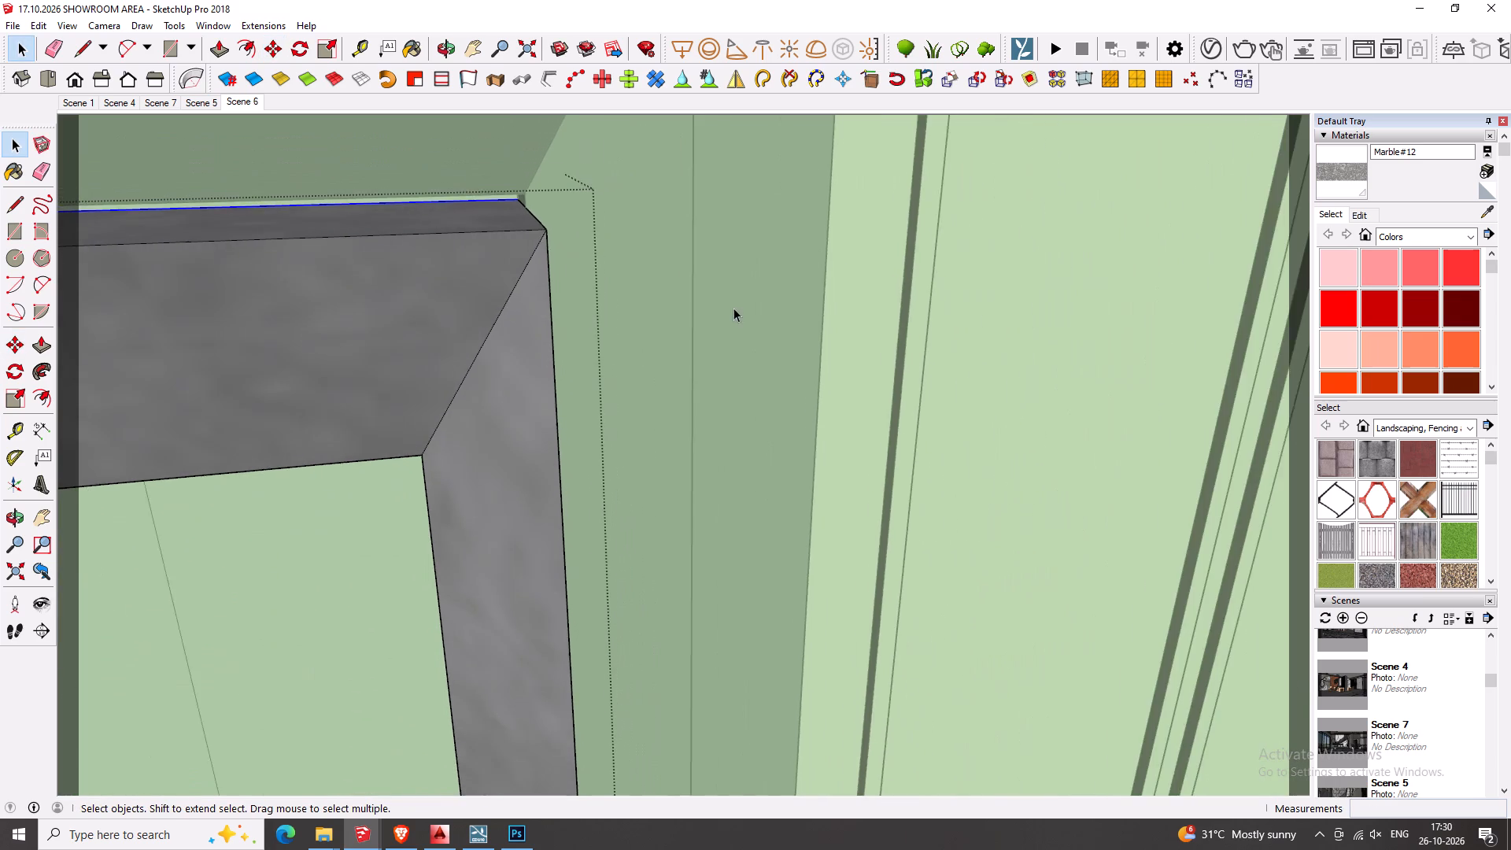
scroll(718, 294, "down", 16)
middle_click_drag(706, 282, 642, 209)
key("space")
key("Escape")
Copy the innermost frame sideways, using the offset from the middle frame's left outer edge to the innermost frame's.
scroll(661, 256, "down", 3)
middle_click_drag(393, 285, 443, 205)
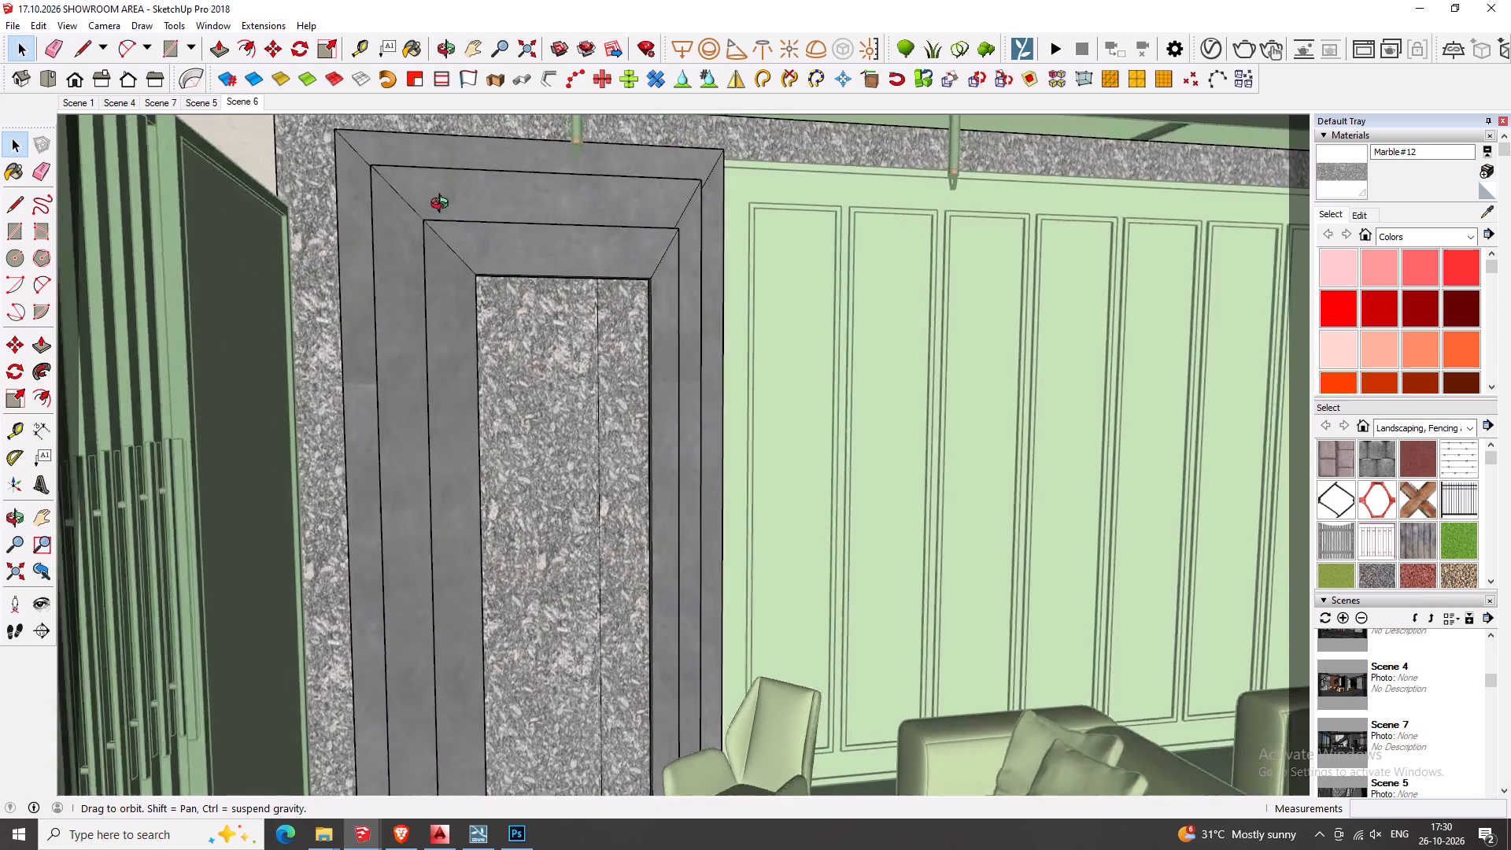
middle_click_drag(443, 205, 455, 239)
scroll(455, 239, "down", 3)
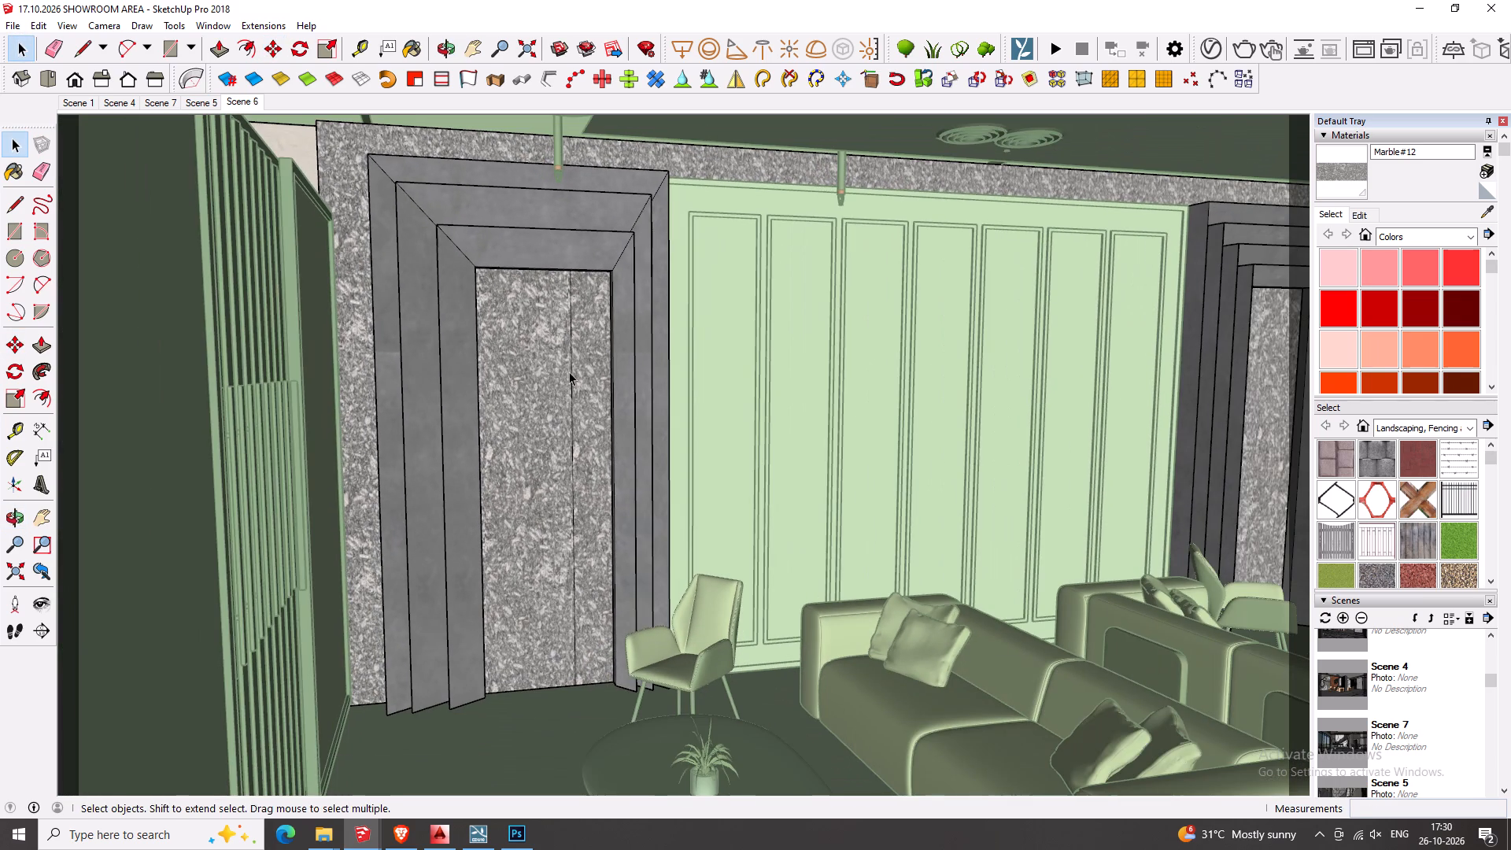
middle_click_drag(569, 371, 502, 368)
left_click(474, 368)
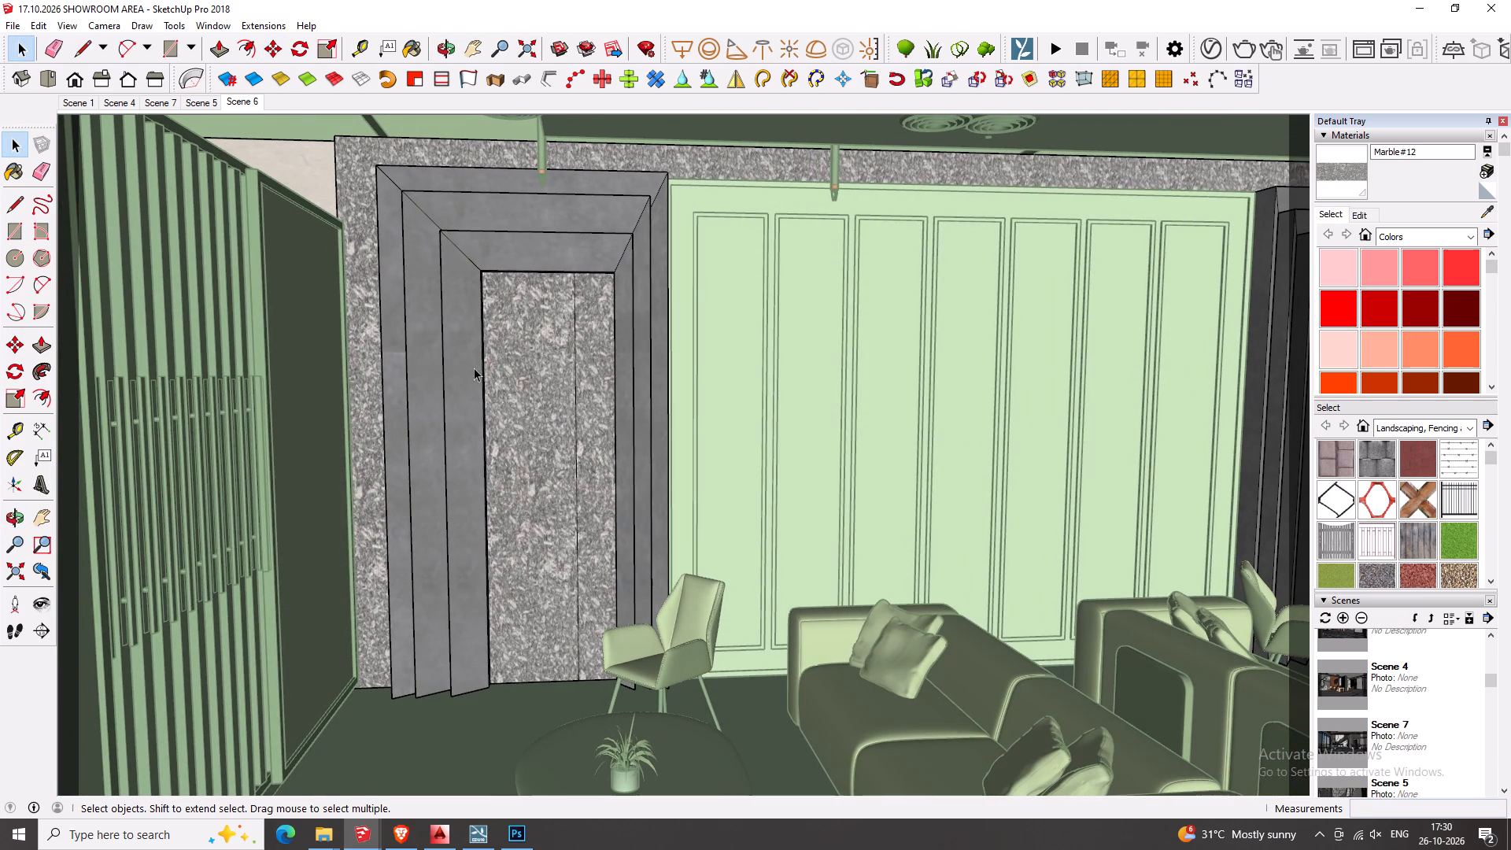
scroll(448, 377, "up", 2)
key("m")
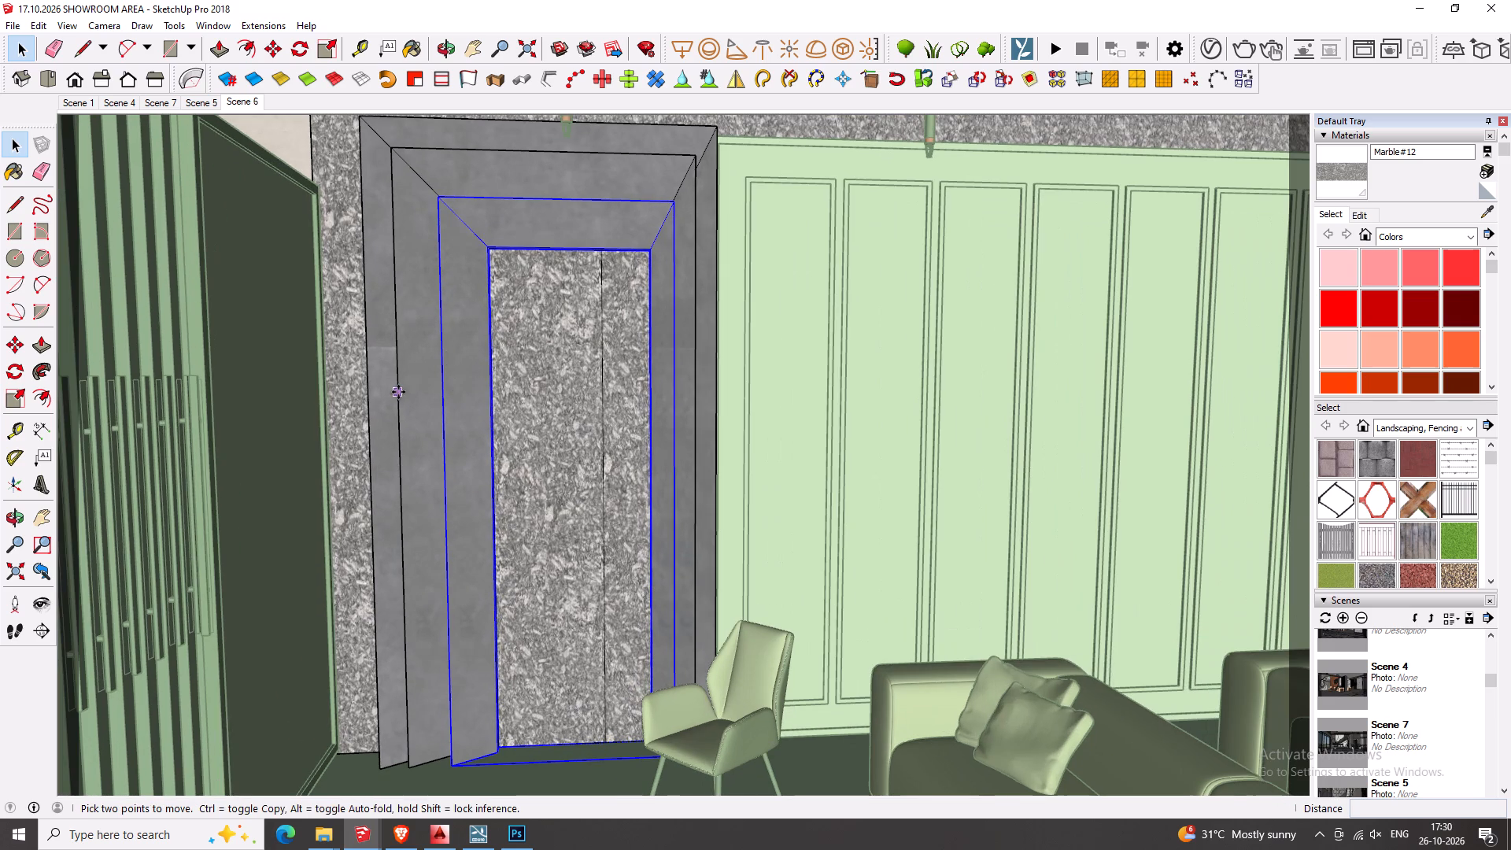
left_click(398, 392, "ctrl")
left_click(443, 390)
key("space")
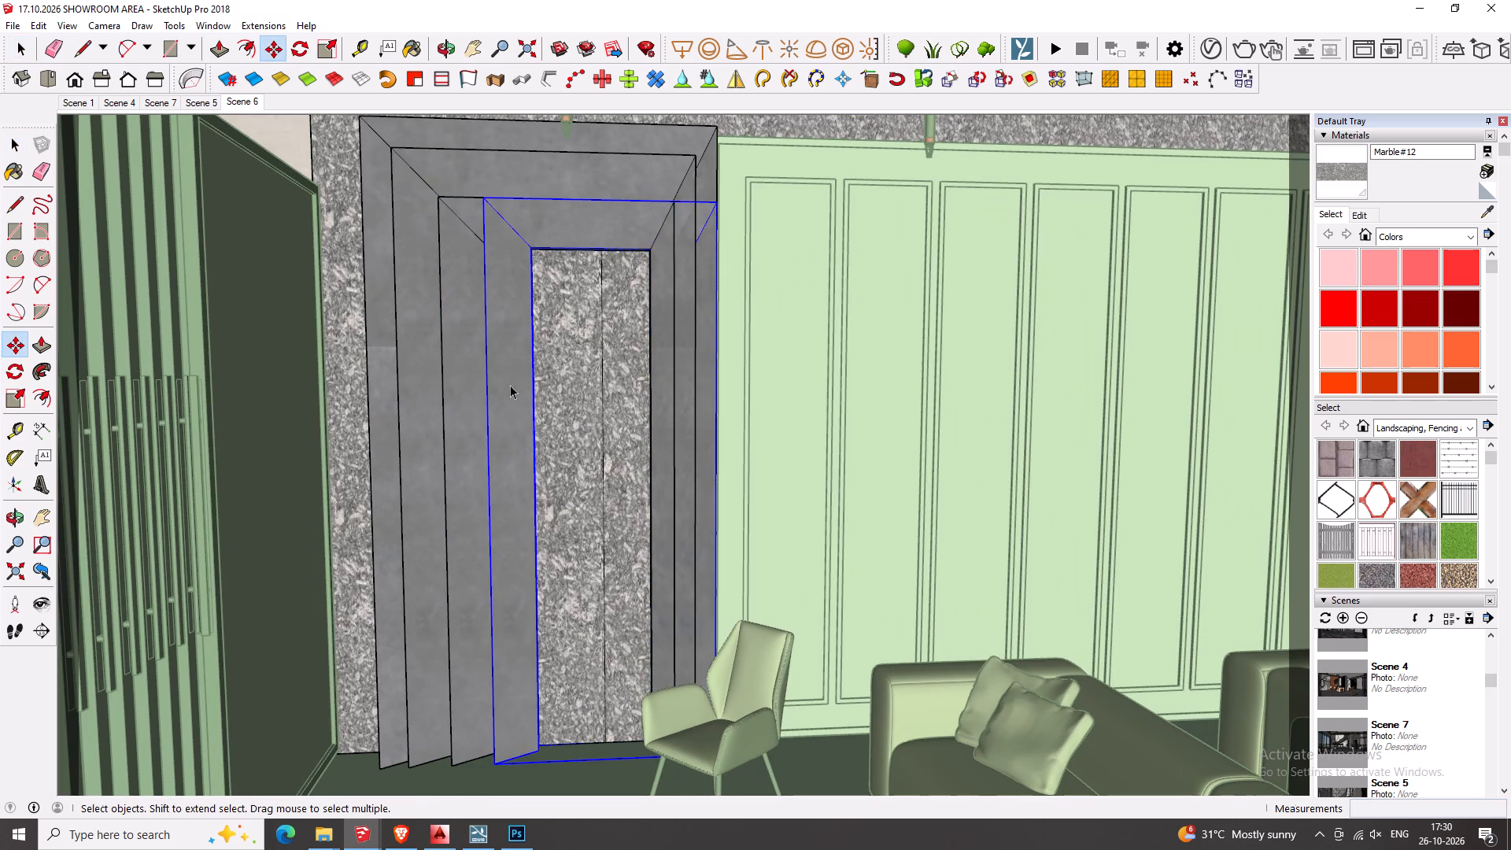
Open the new innermost frame and move its whole header down 11".
double_click(515, 380)
left_click_drag(415, 164, 876, 343)
key("m")
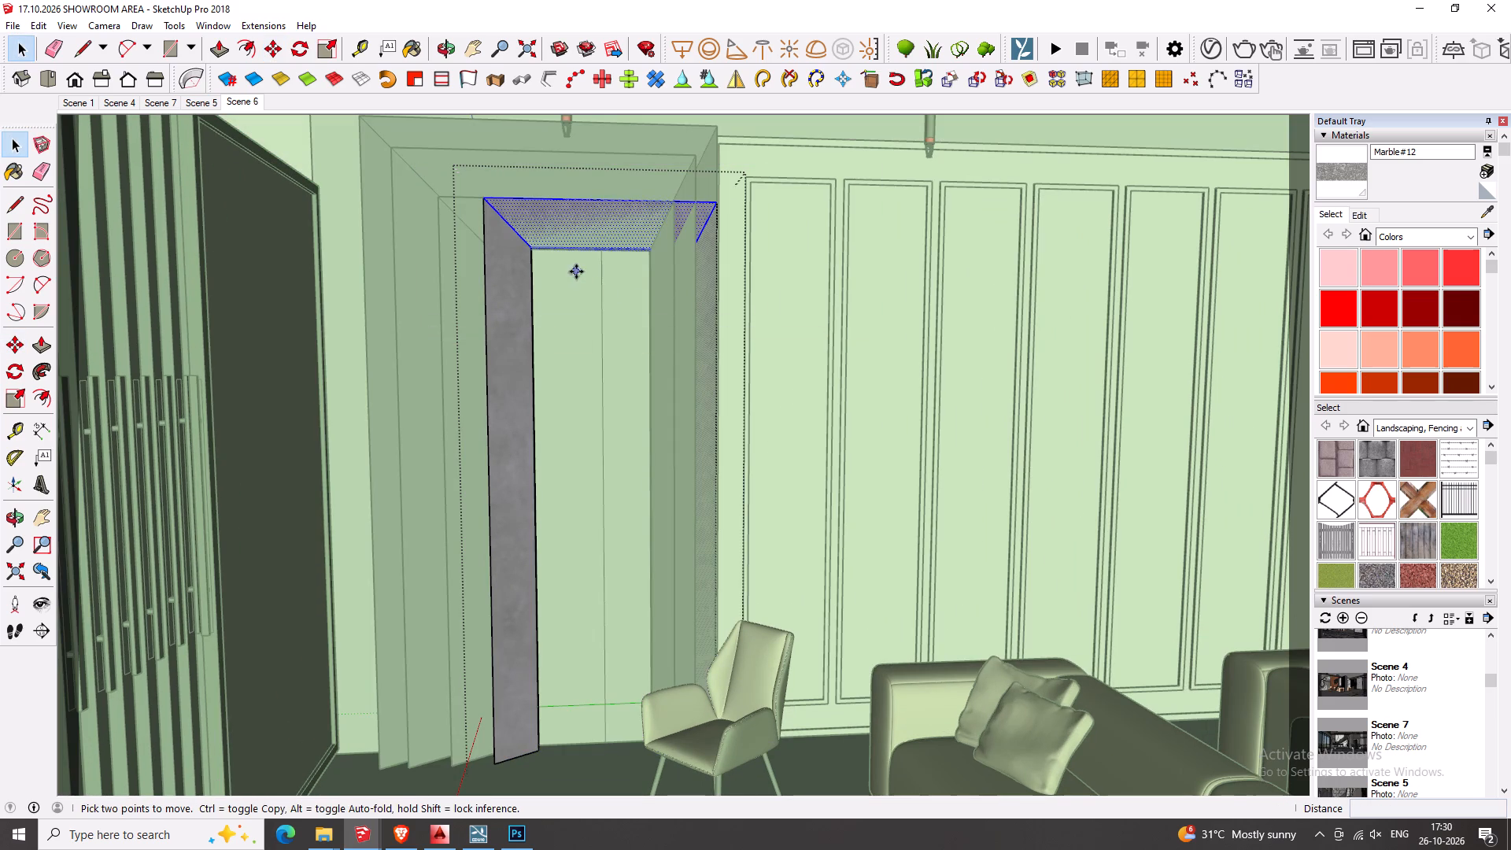
left_click(576, 272)
type("11")
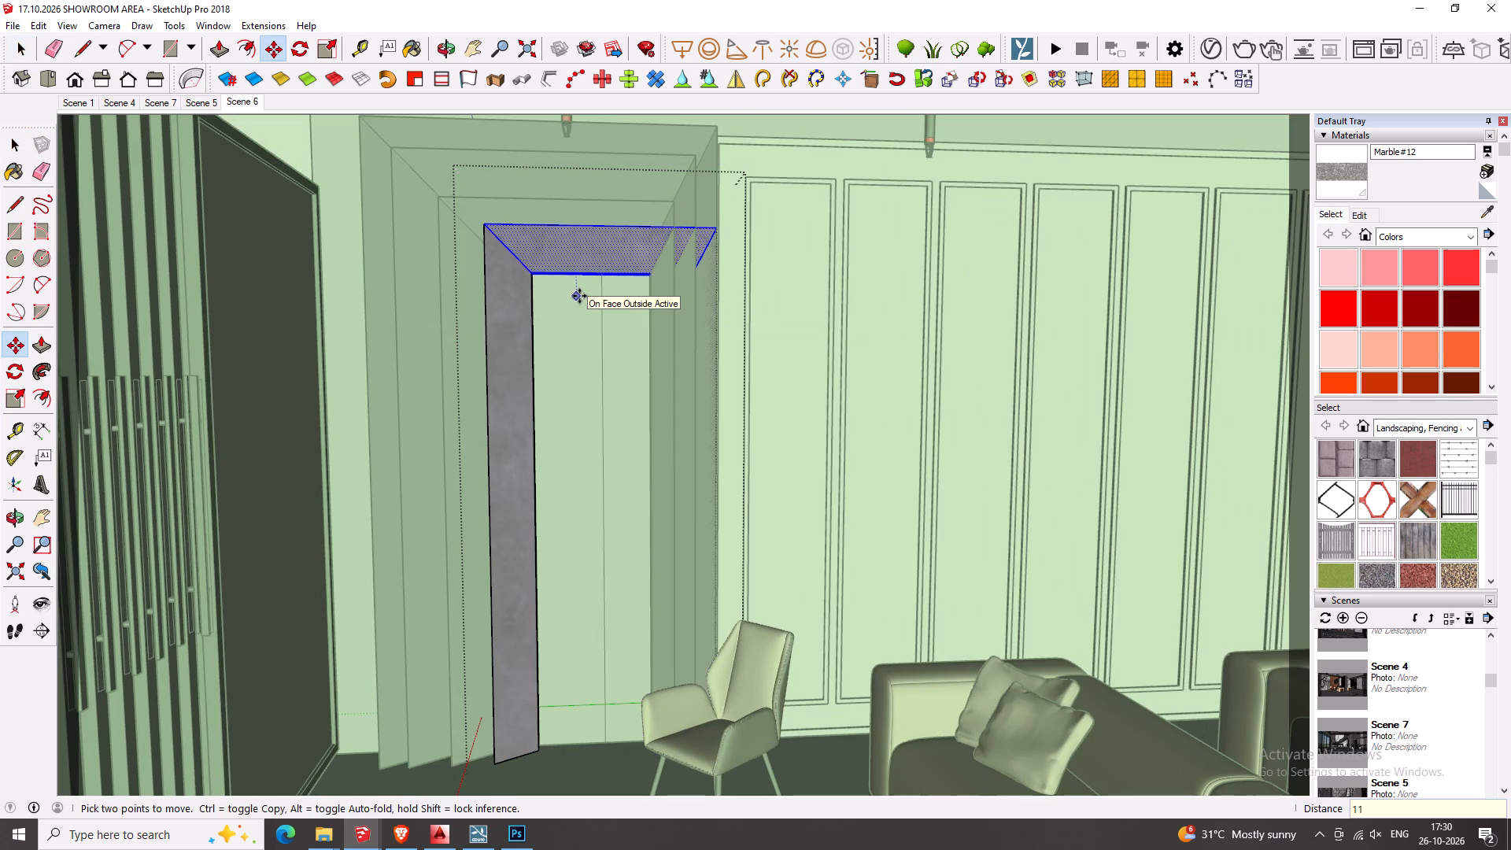
key("Return")
Move the new innermost frame's header back up 2".
left_click(577, 345)
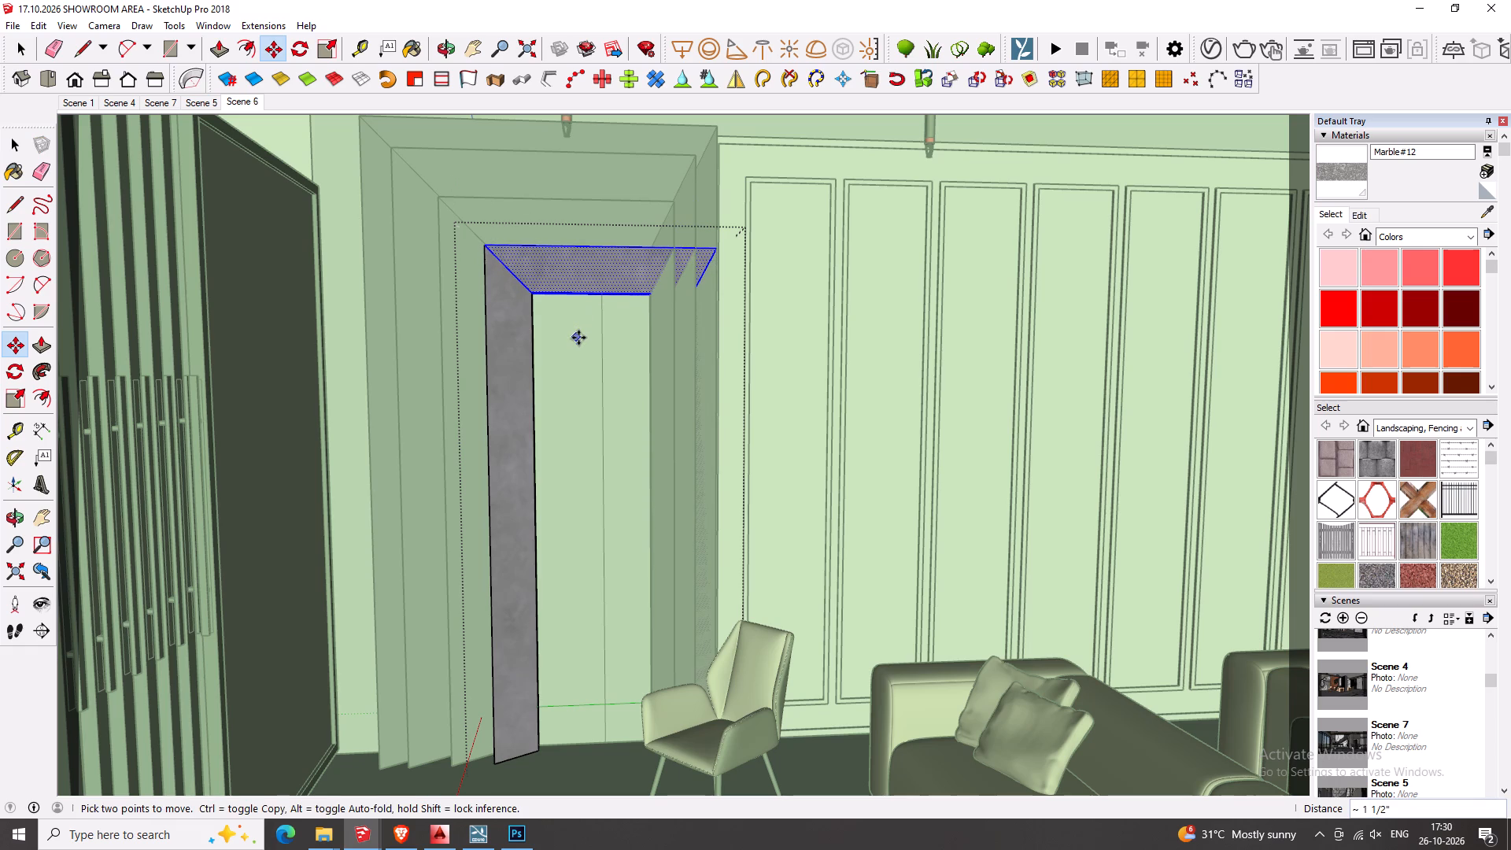
key("2")
key("Return")
Move the new innermost frame's right jamb 9" inward, and then another 3" inward.
key("space")
left_click_drag(621, 214, 1103, 849)
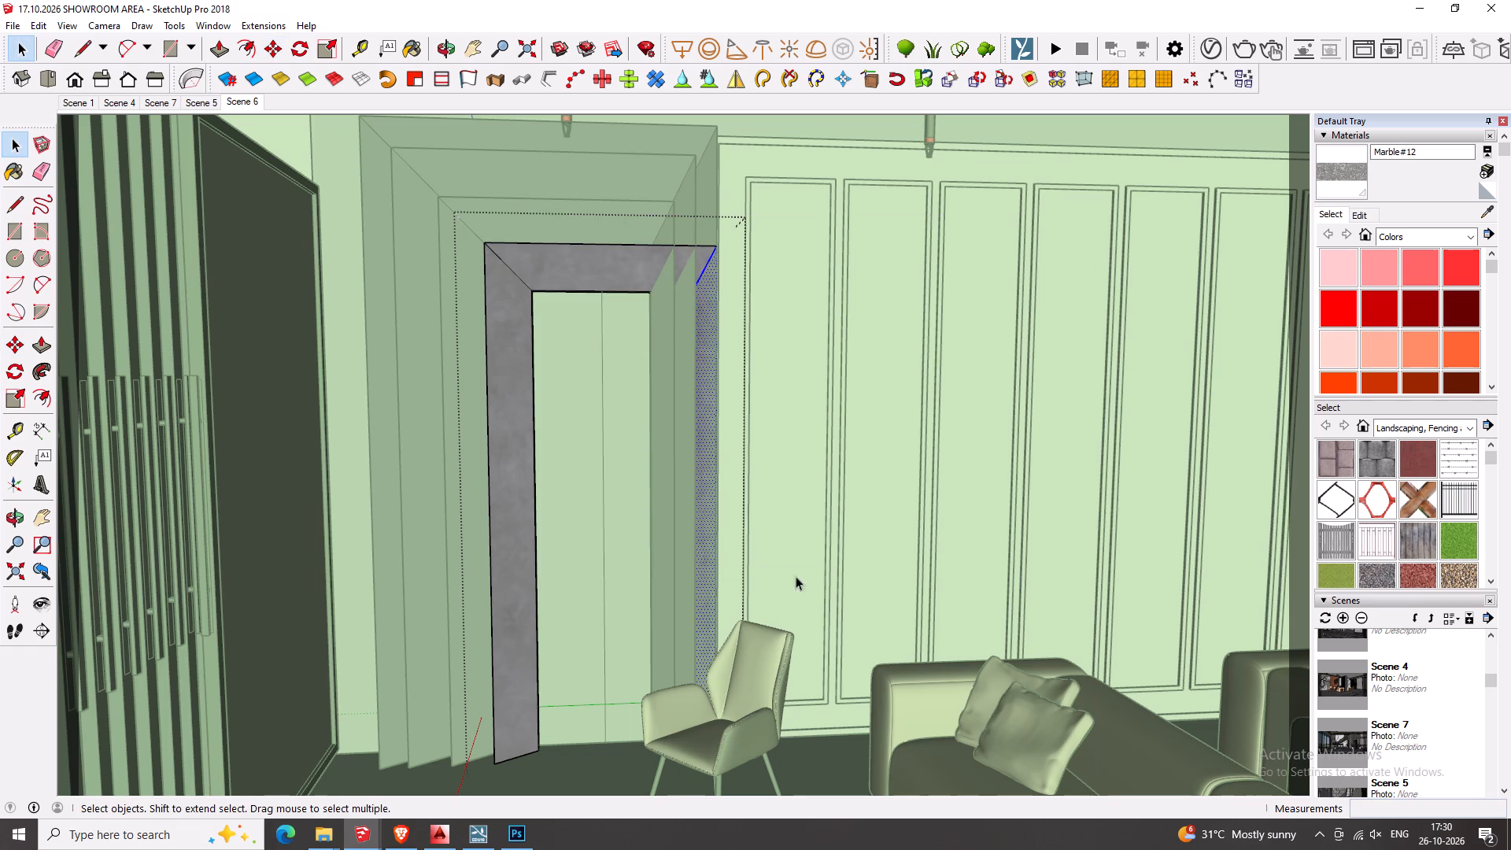
key("m")
left_click(650, 505)
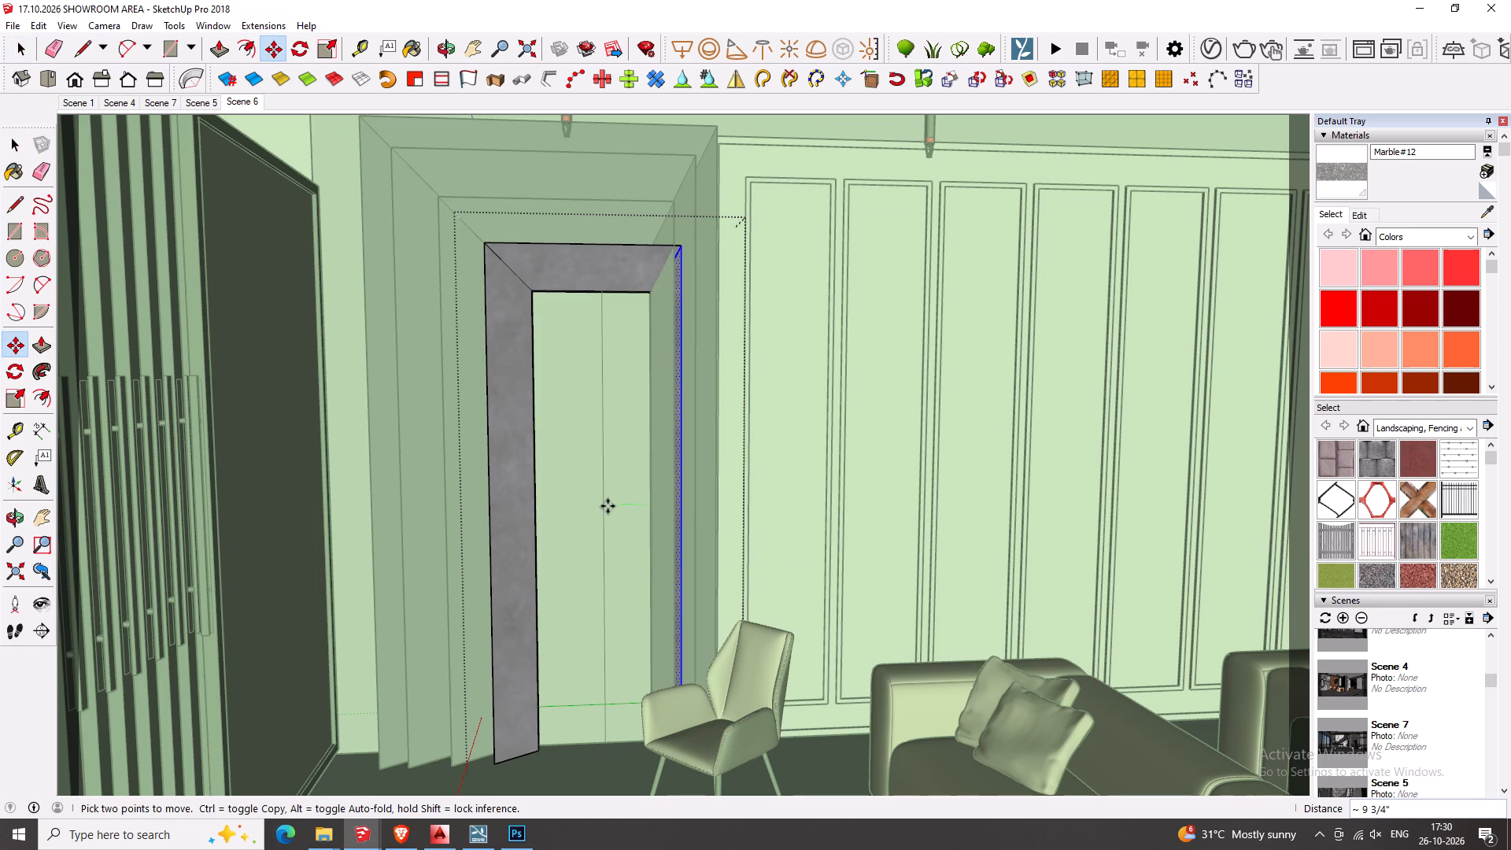
key("9")
key("Return")
left_click(624, 431)
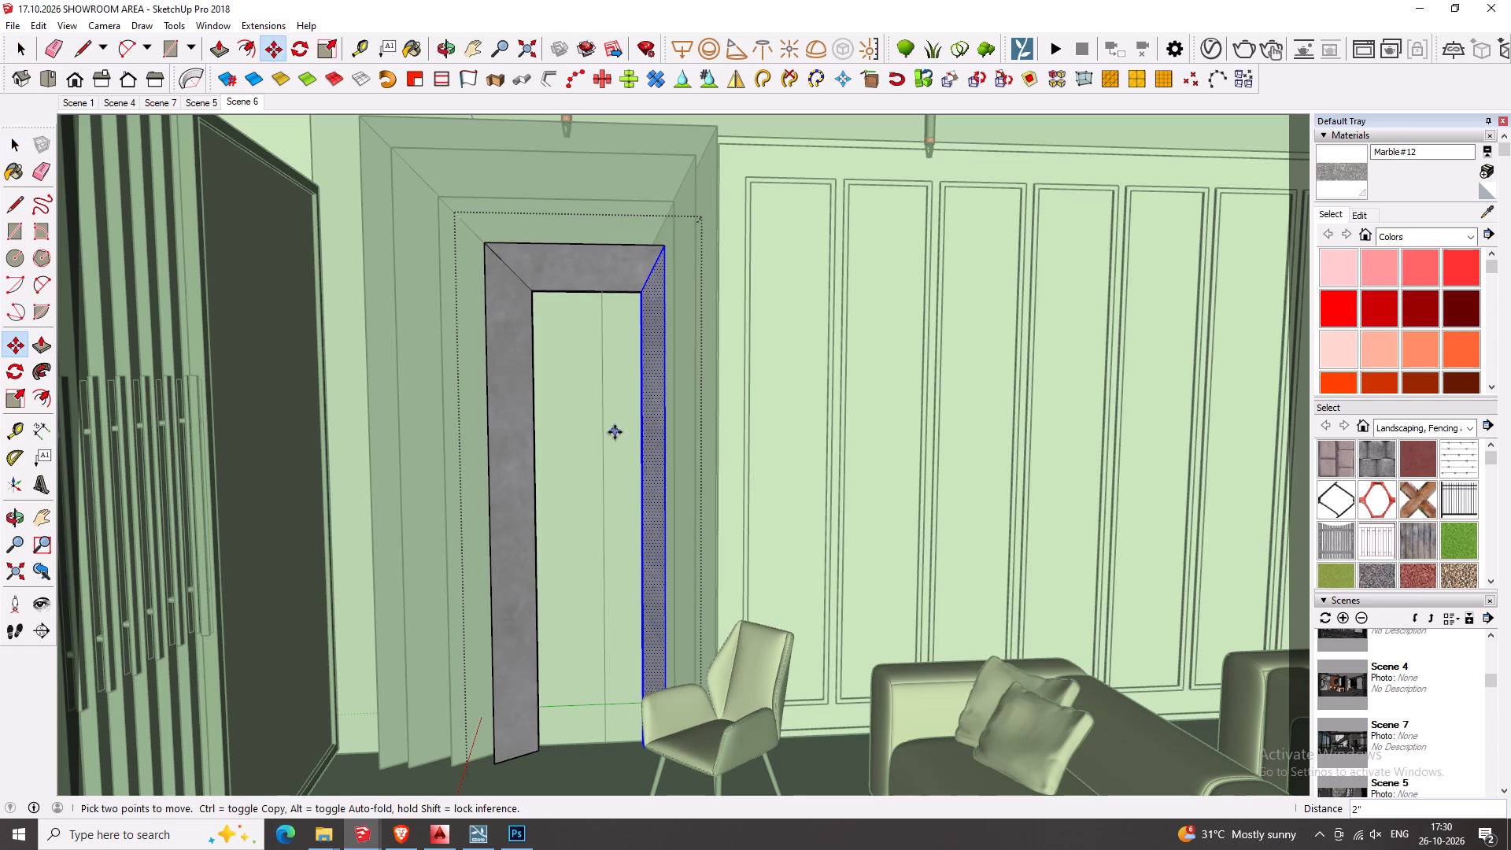
key("3")
key("Return")
Move the new innermost frame's right jamb a further 1.5" inward.
scroll(655, 402, "up", 5)
middle_click_drag(664, 395, 532, 486)
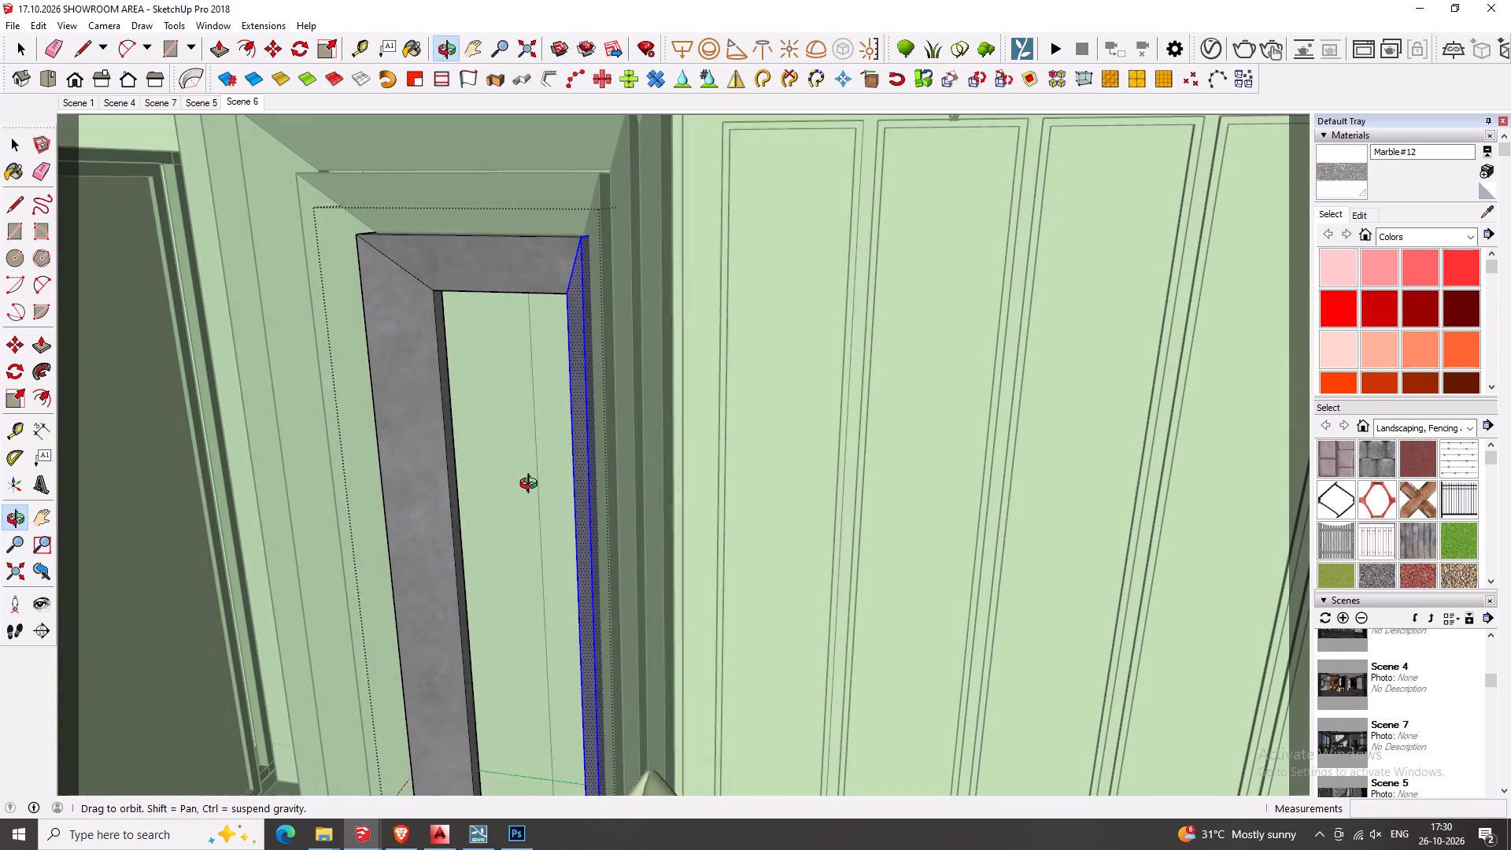
middle_click_drag(532, 486, 582, 539)
scroll(574, 209, "up", 2)
middle_click_drag(595, 496, 596, 350)
scroll(600, 849, "up", 5)
key("h")
left_click_drag(588, 741, 626, 170)
scroll(571, 643, "up", 1)
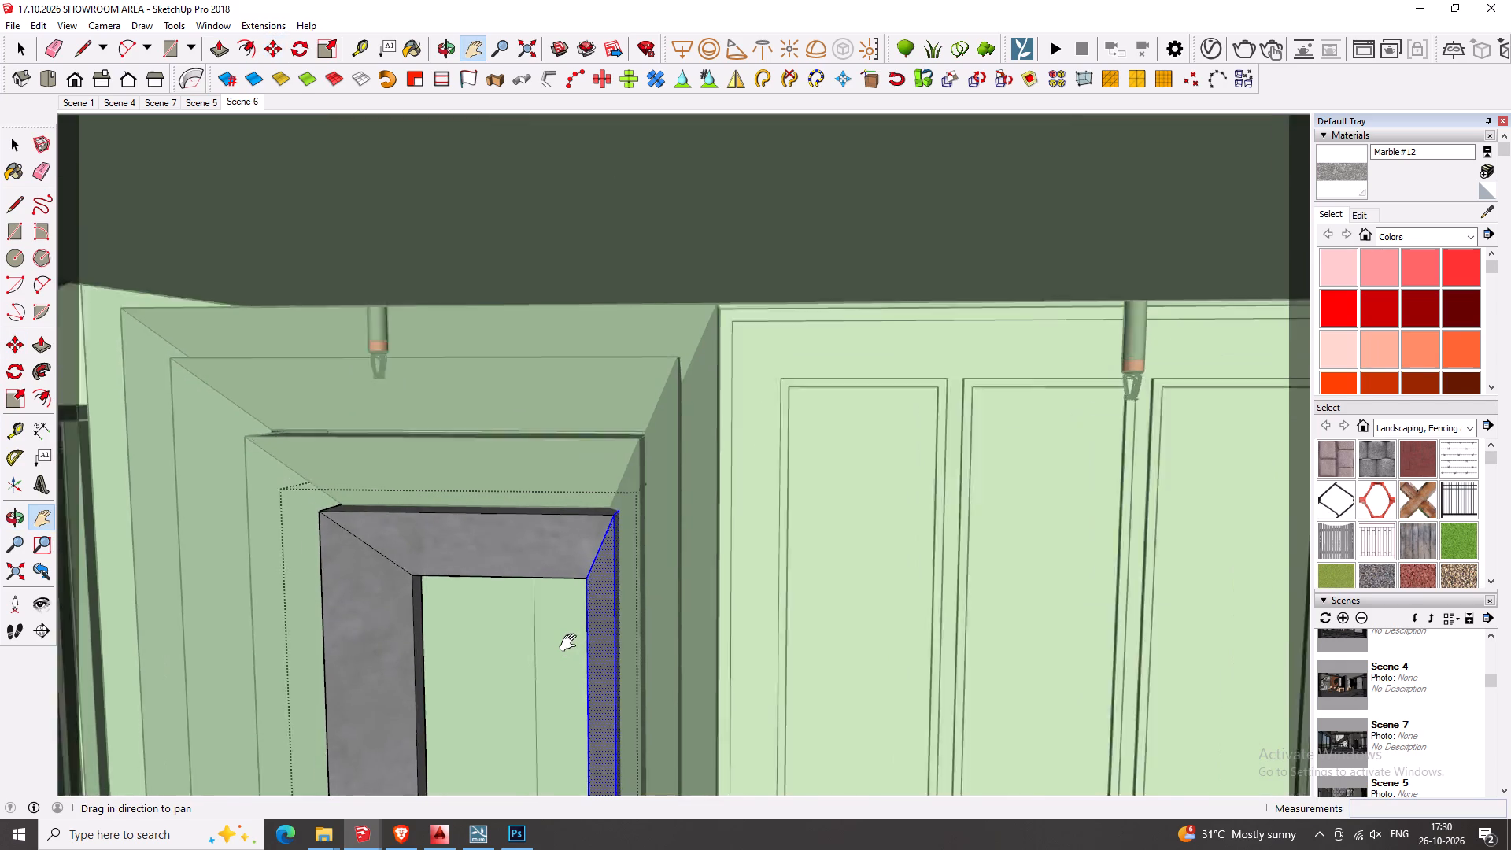
key("comma")
scroll(571, 643, "up", 4)
key("m")
left_click(570, 620)
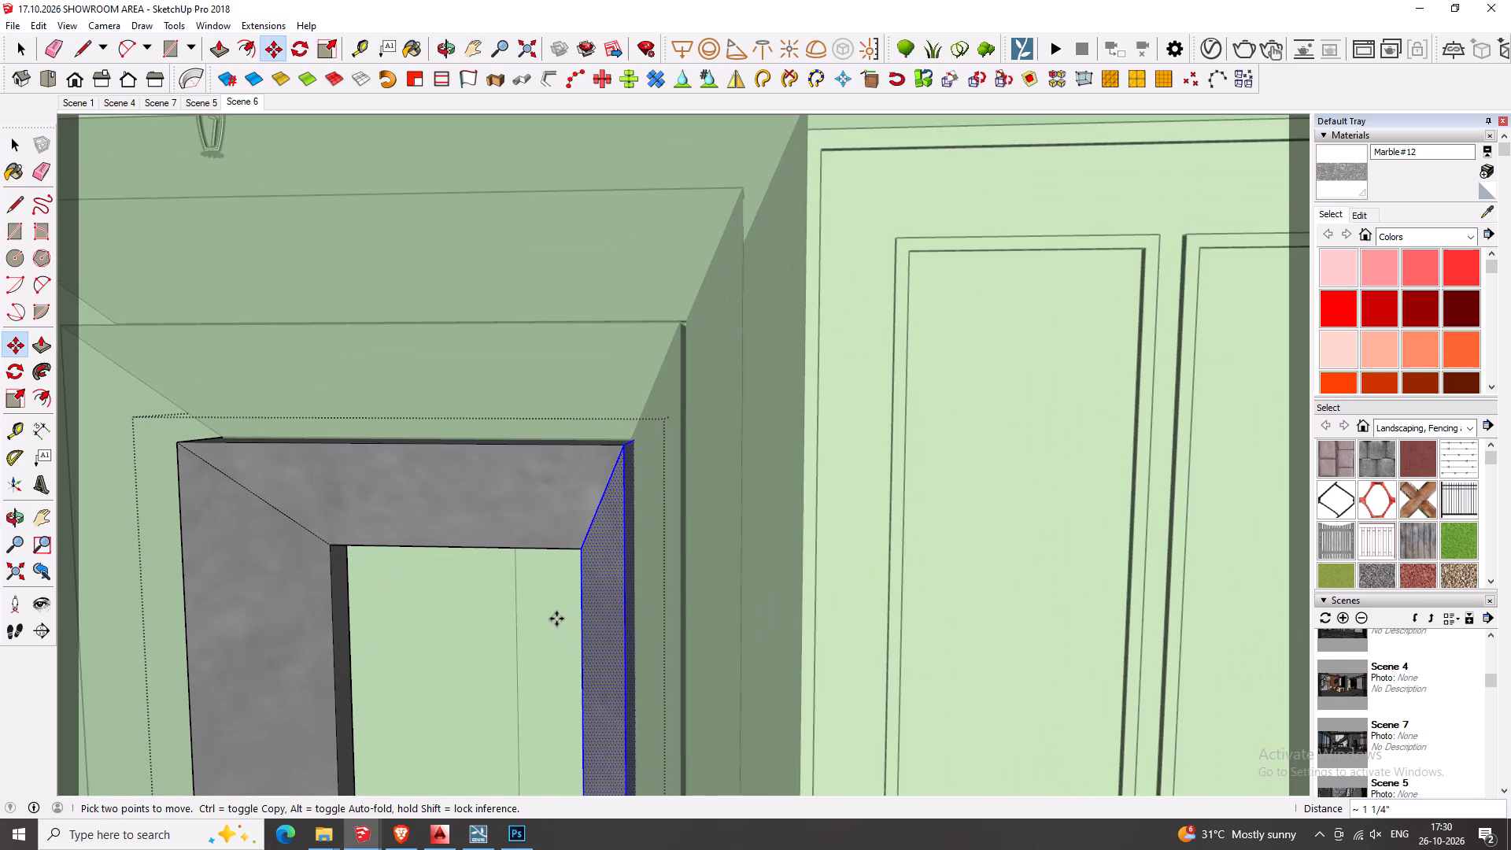
type("1.5")
key("Return")
Close the new innermost frame's group and all its parent groups.
key("period")
scroll(615, 430, "up", 3)
middle_click_drag(615, 426, 689, 475)
key("space")
key("Escape")
key("Escape")
key("Escape")
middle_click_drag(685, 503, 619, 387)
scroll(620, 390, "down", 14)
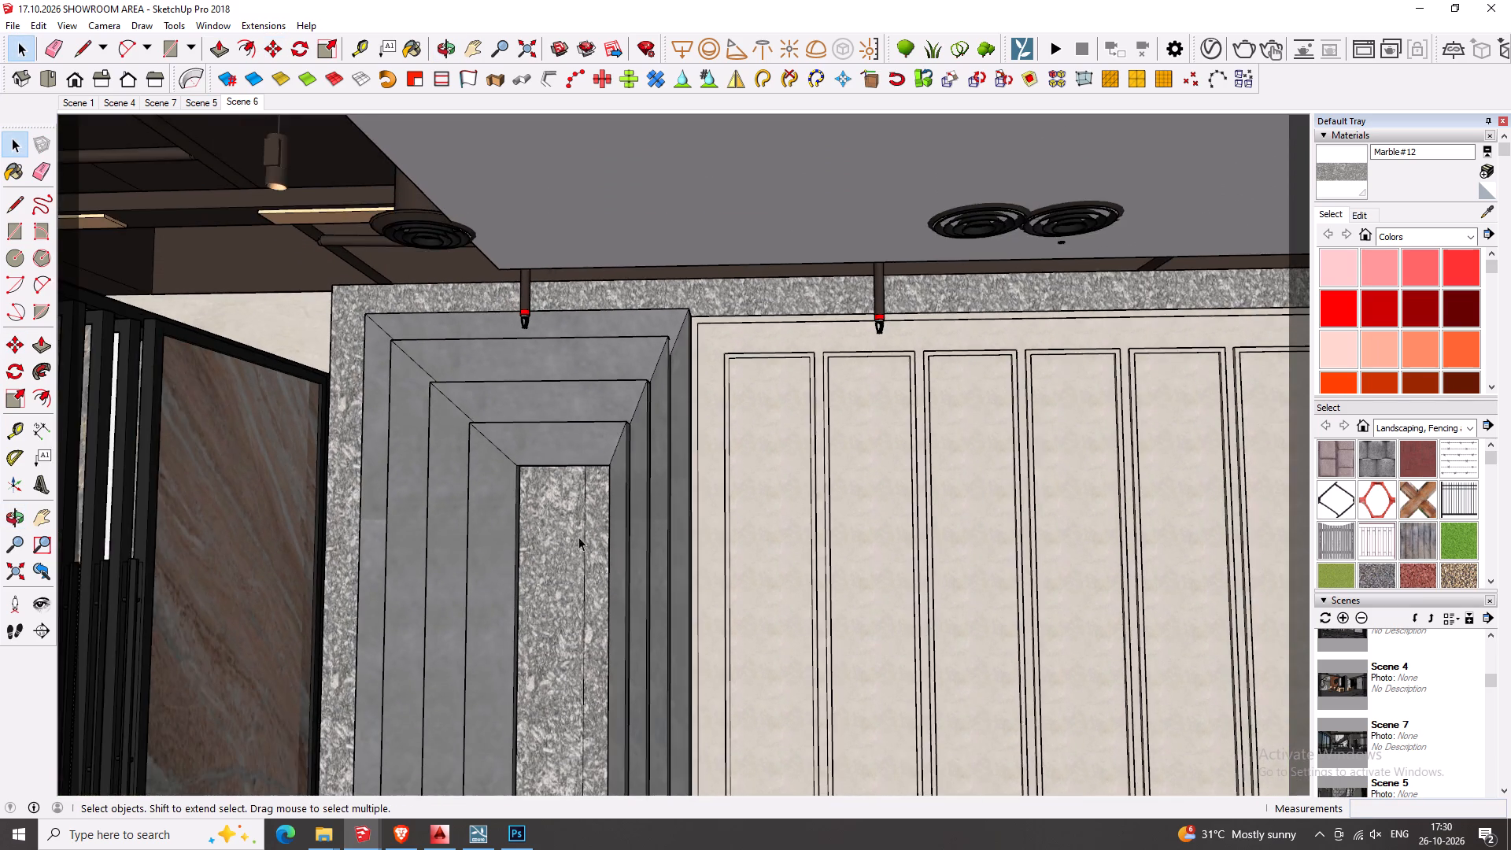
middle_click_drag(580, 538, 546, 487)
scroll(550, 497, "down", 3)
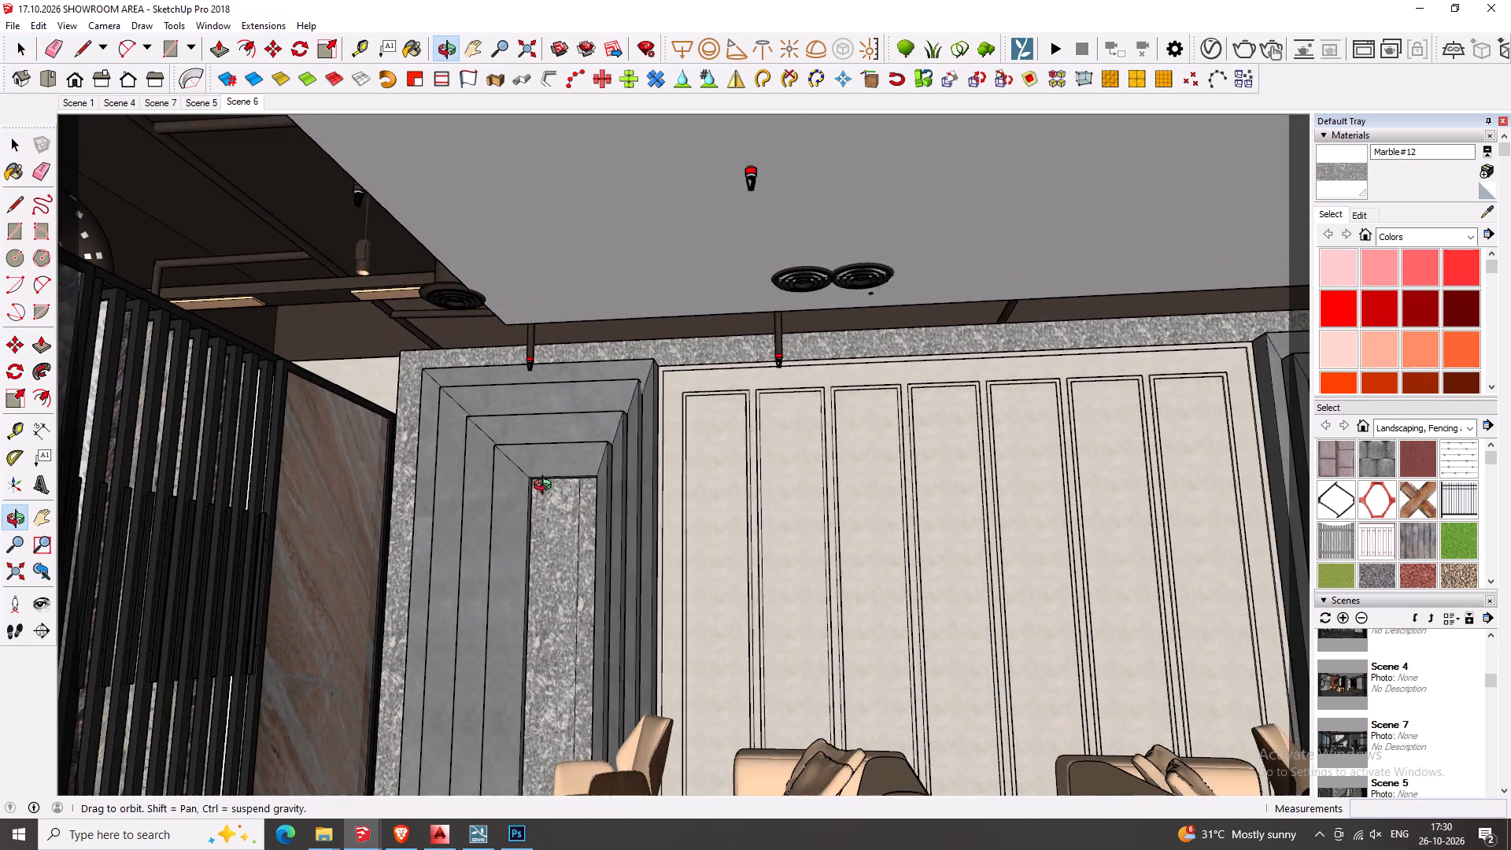
Sample Dark Walnut#1 from the armchair and, inside the niche wall's group, paint the left side wall and the marble surround with it.
middle_click_drag(546, 487, 678, 562)
scroll(519, 489, "down", 3)
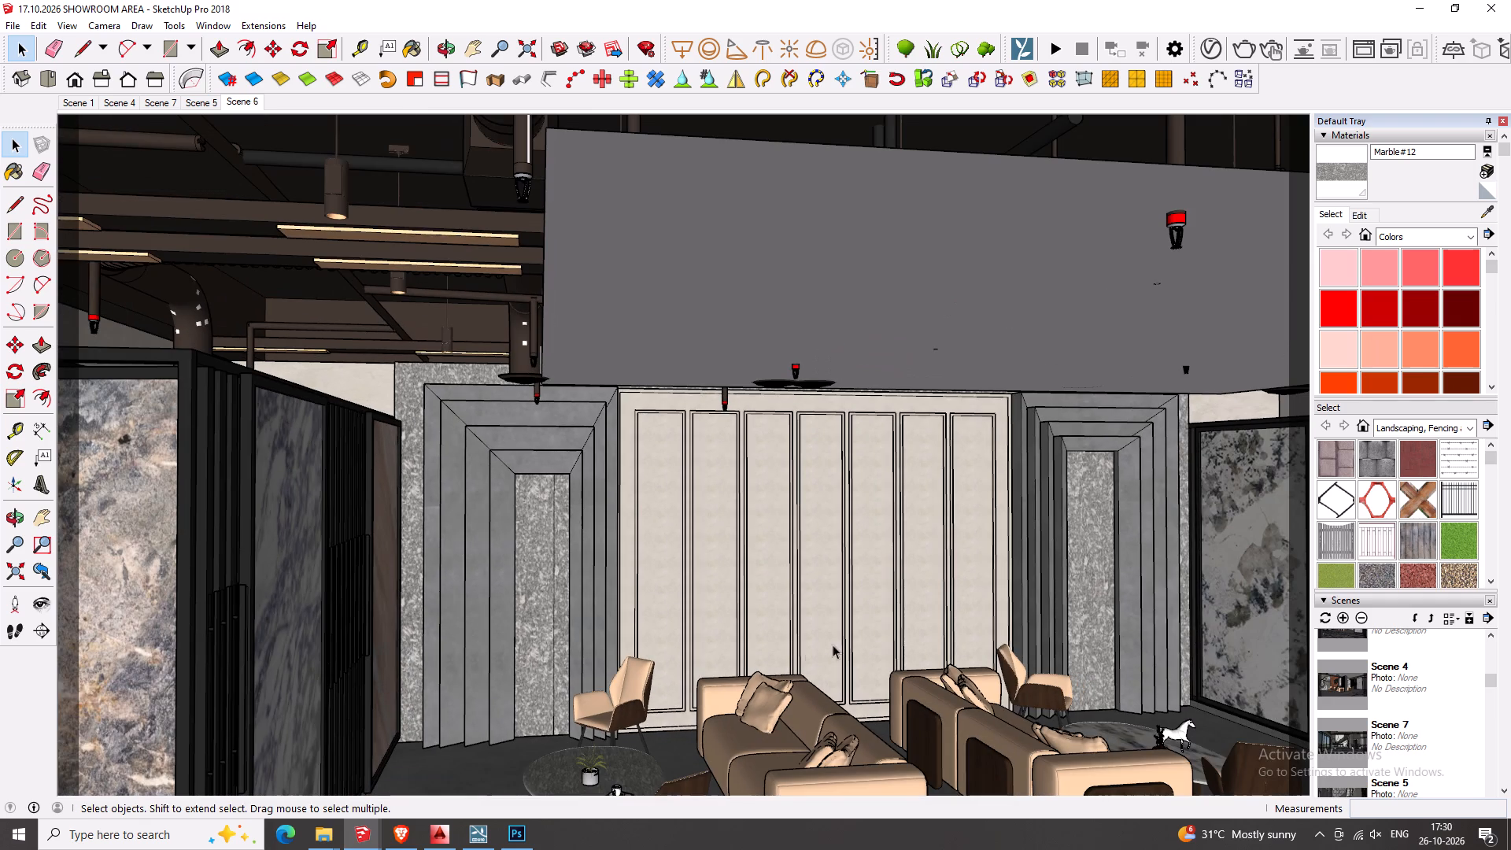
scroll(973, 595, "up", 2)
middle_click_drag(971, 591, 925, 560)
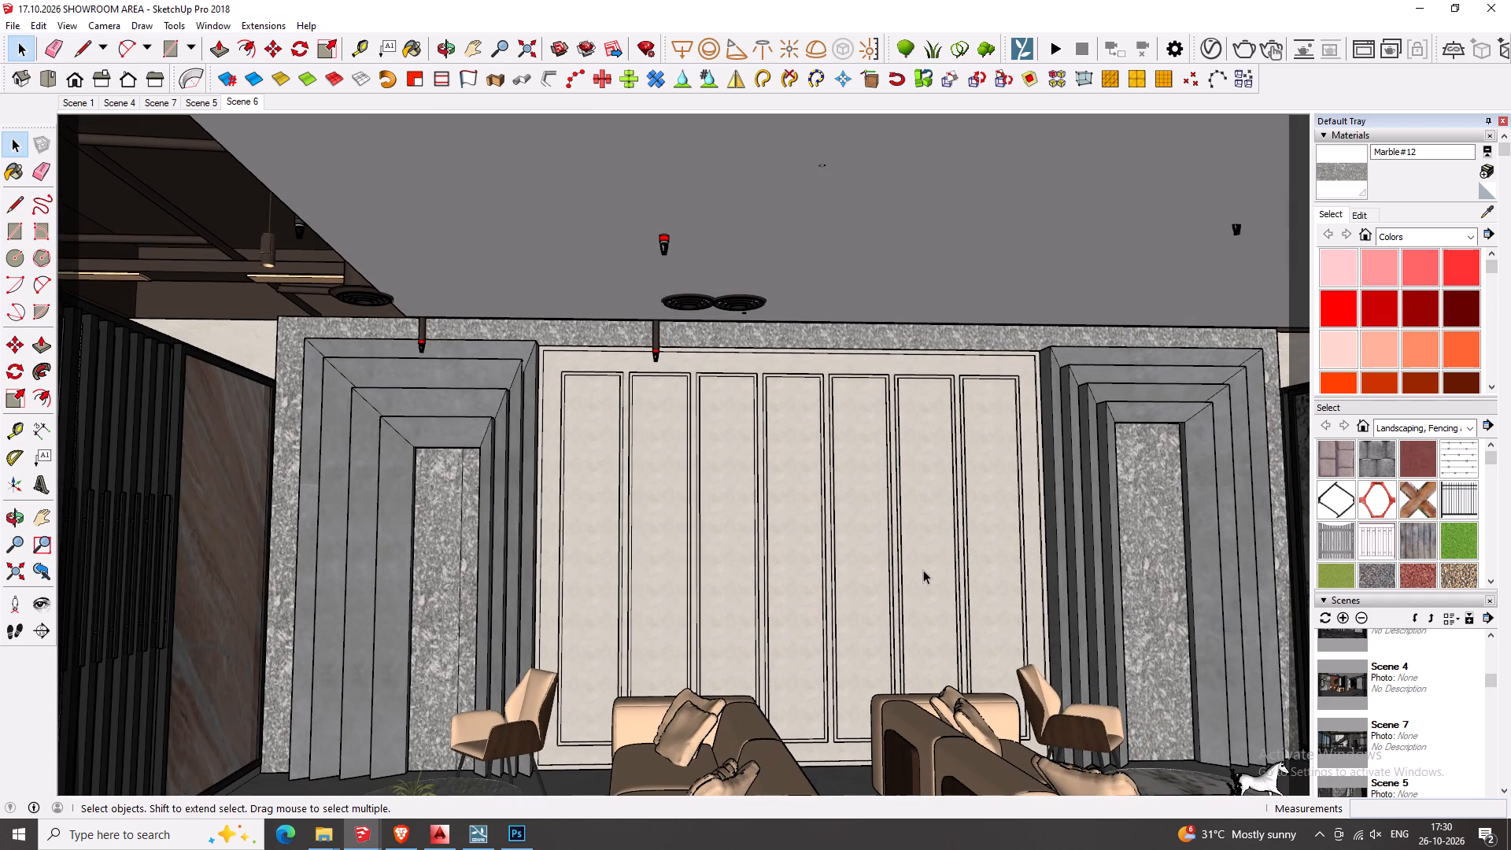
left_click(921, 569)
key("b")
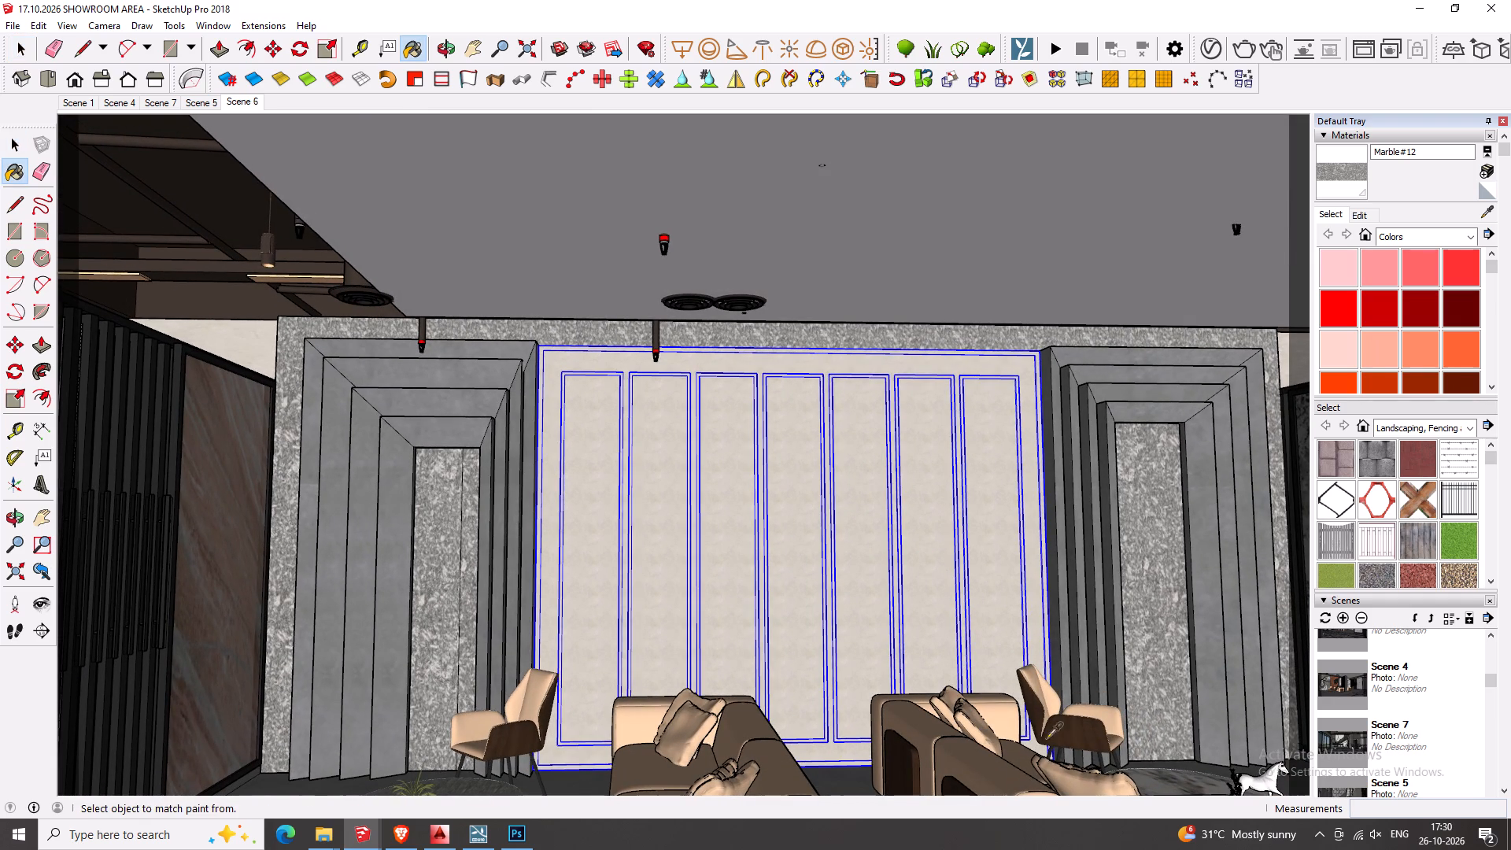
left_click(1069, 737, "alt")
left_click(903, 338)
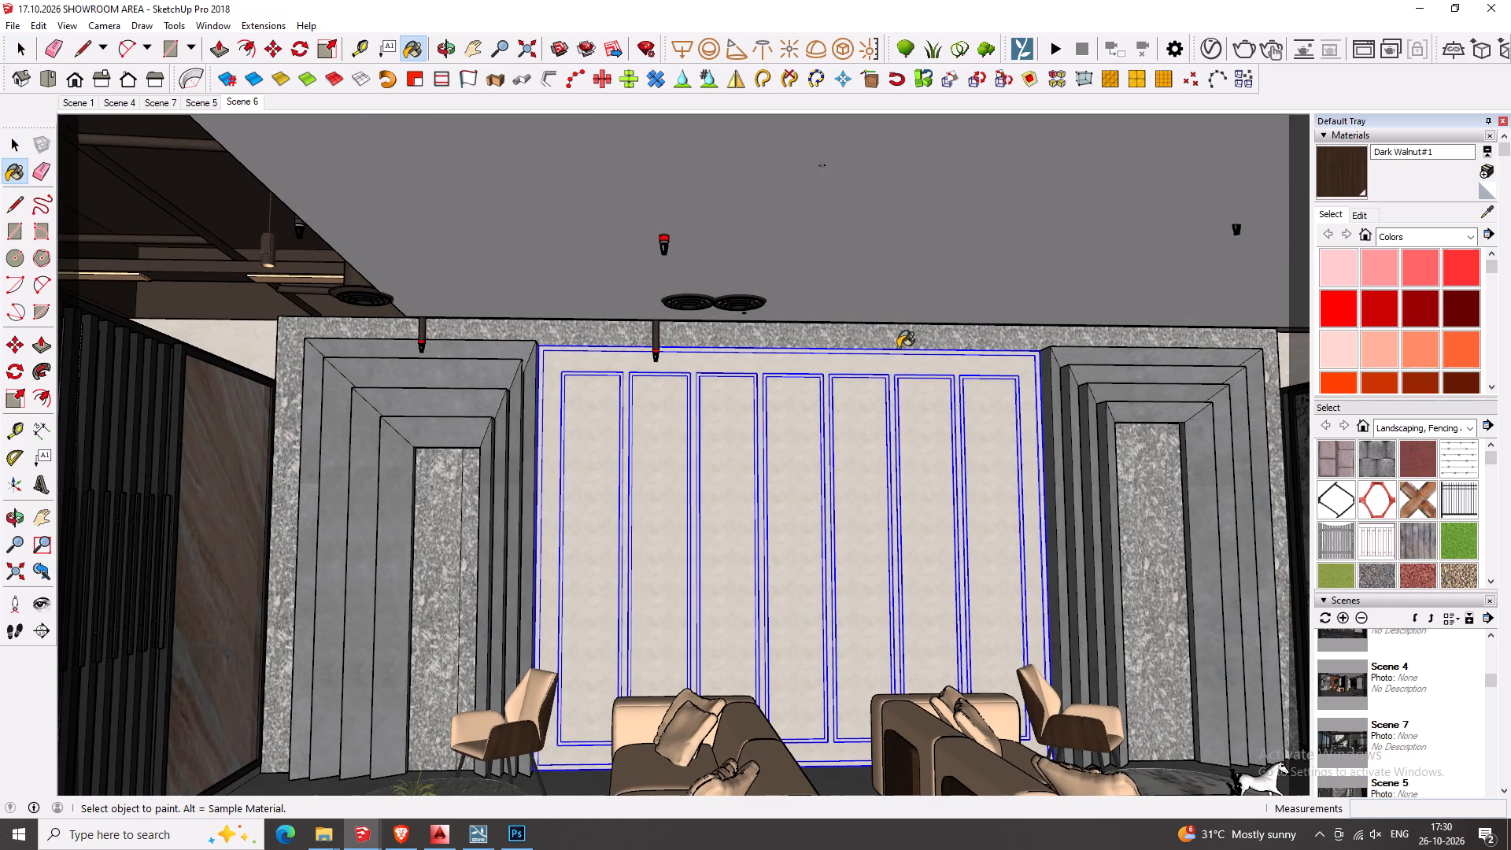
key("space")
double_click(903, 340)
key("b")
left_click(217, 338)
left_click(286, 338)
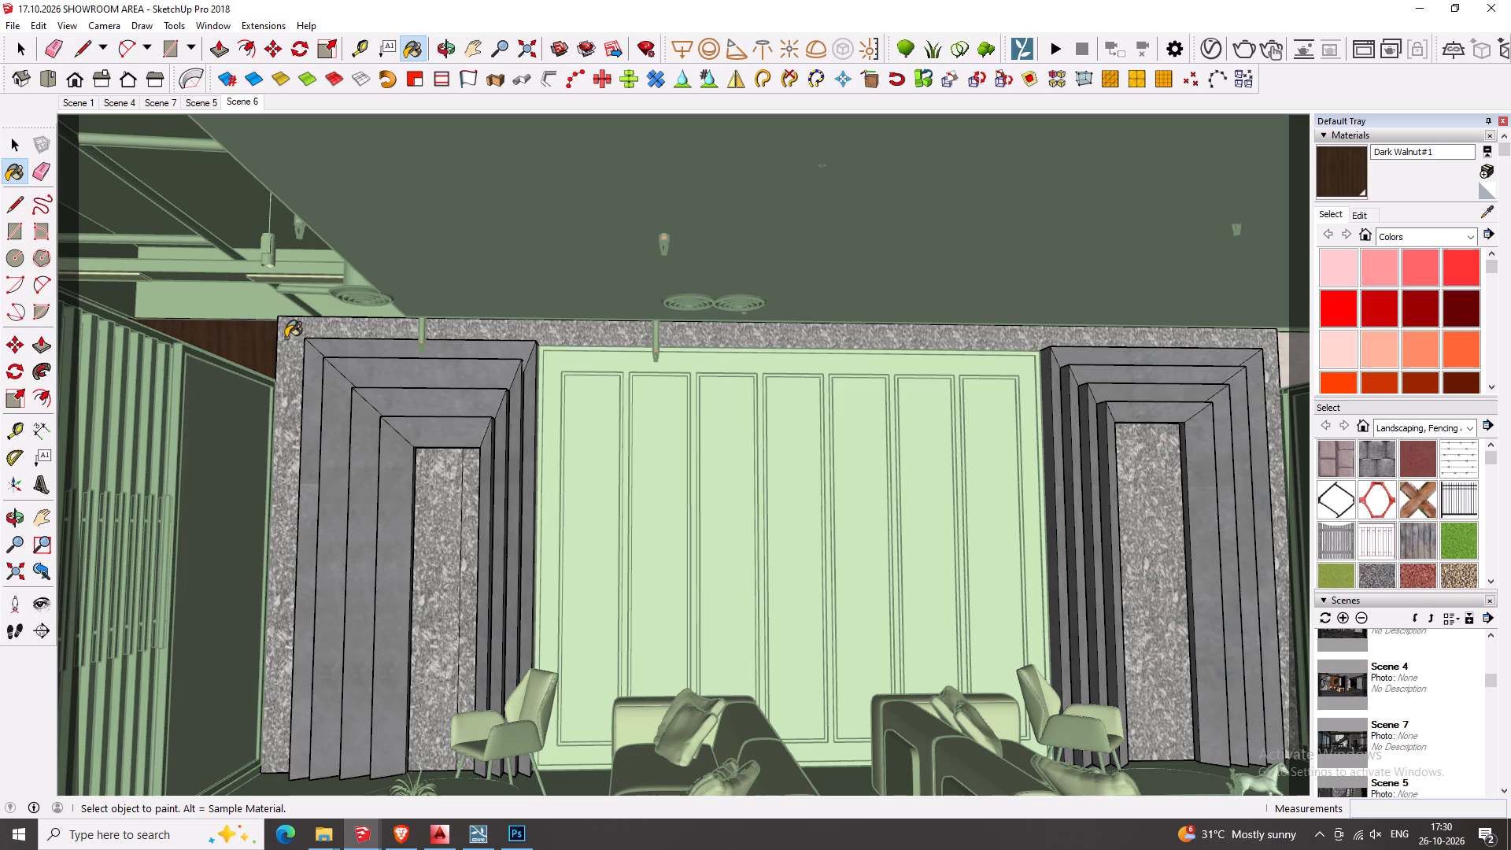
Paint both niche backs and the right side wall with Dark Walnut#1, and close the wall group.
left_click(447, 508)
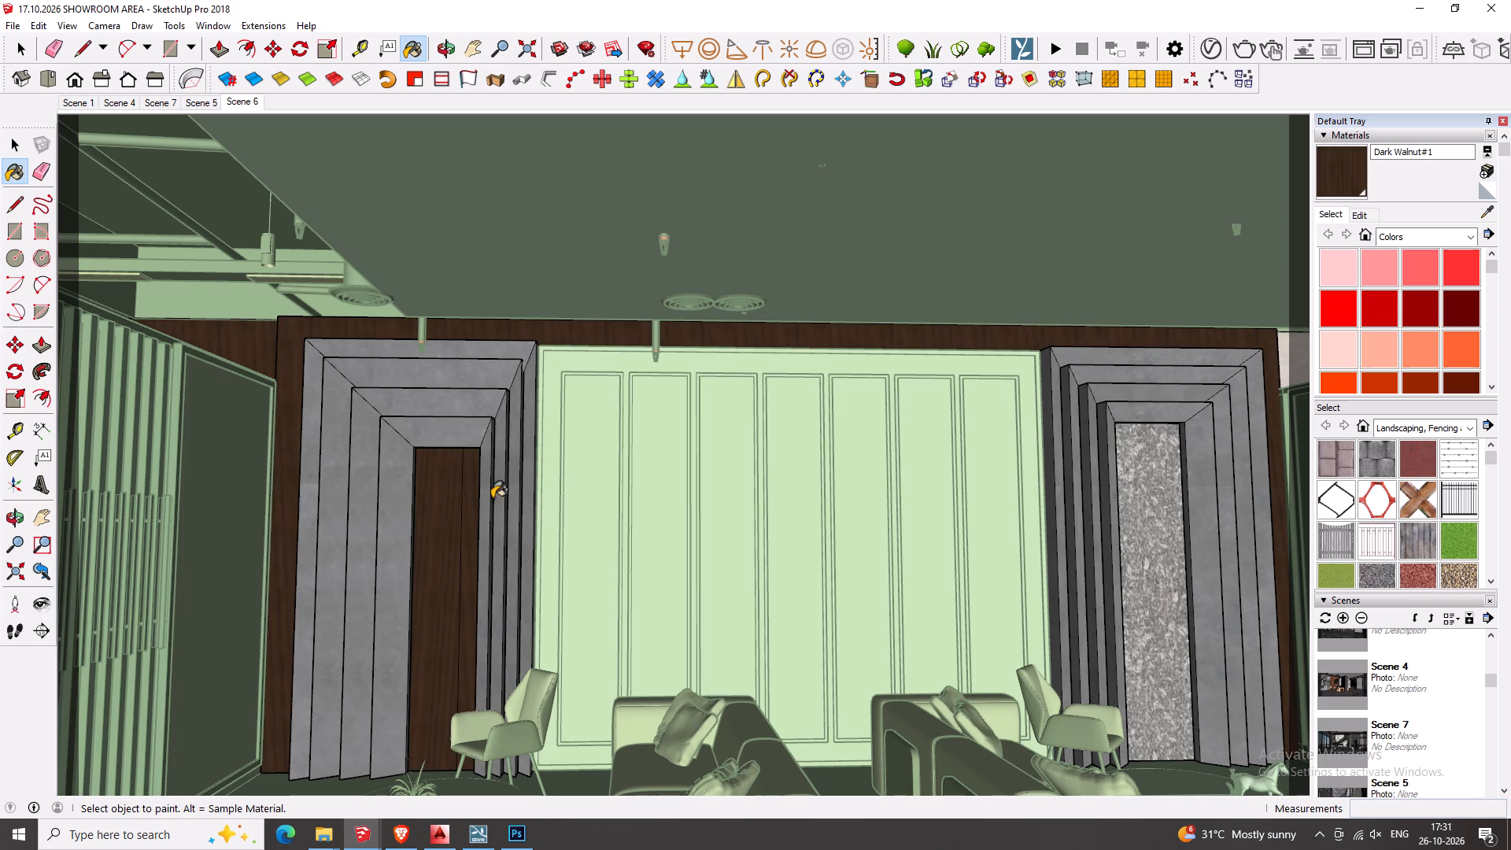
left_click(1125, 464)
key("h")
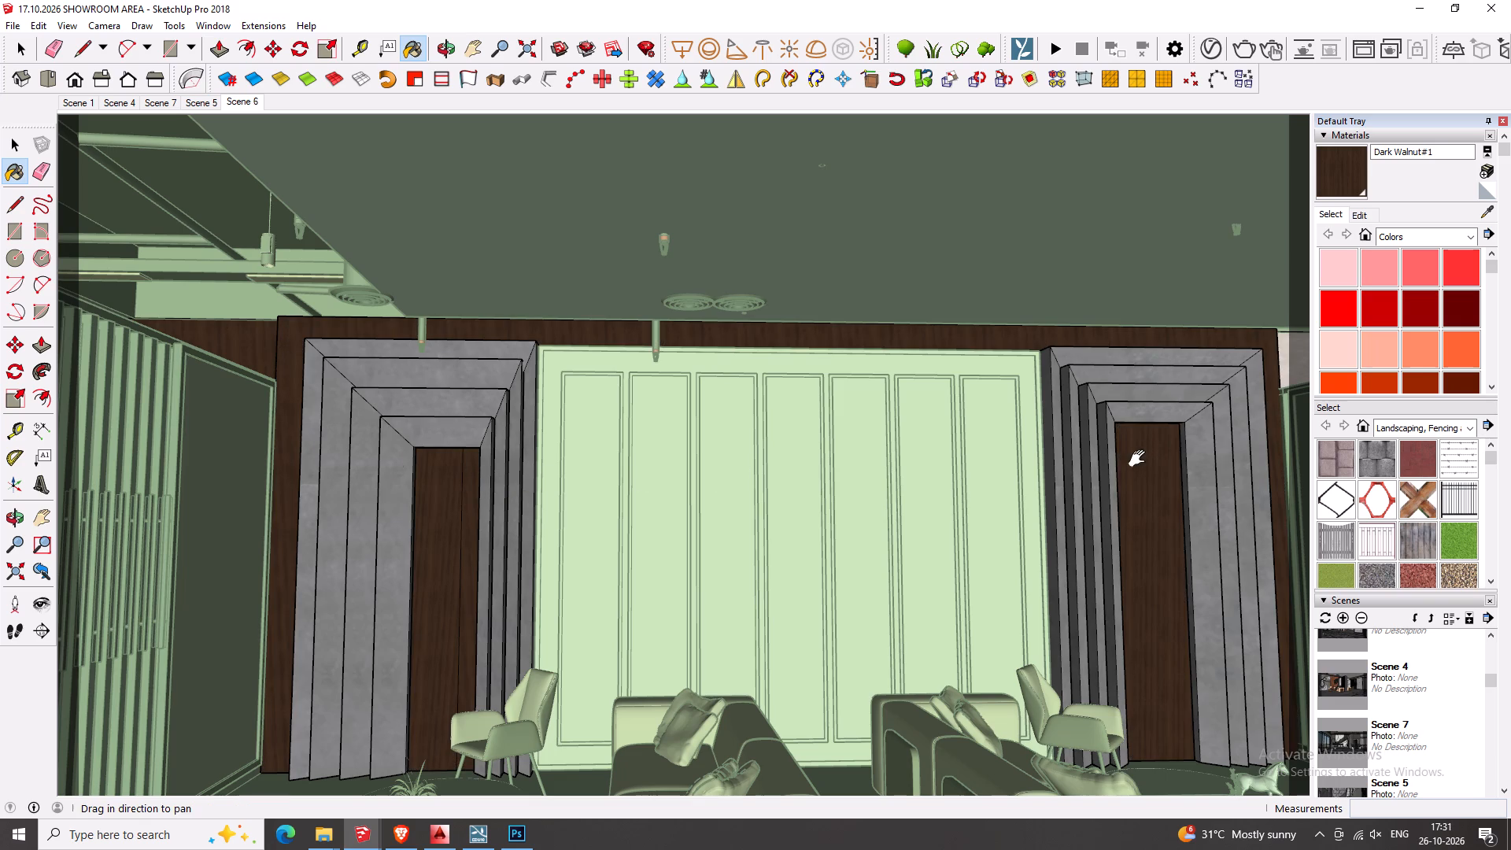
left_click_drag(1135, 459, 857, 463)
key("Escape")
left_click(1047, 358)
key("space")
key("Escape")
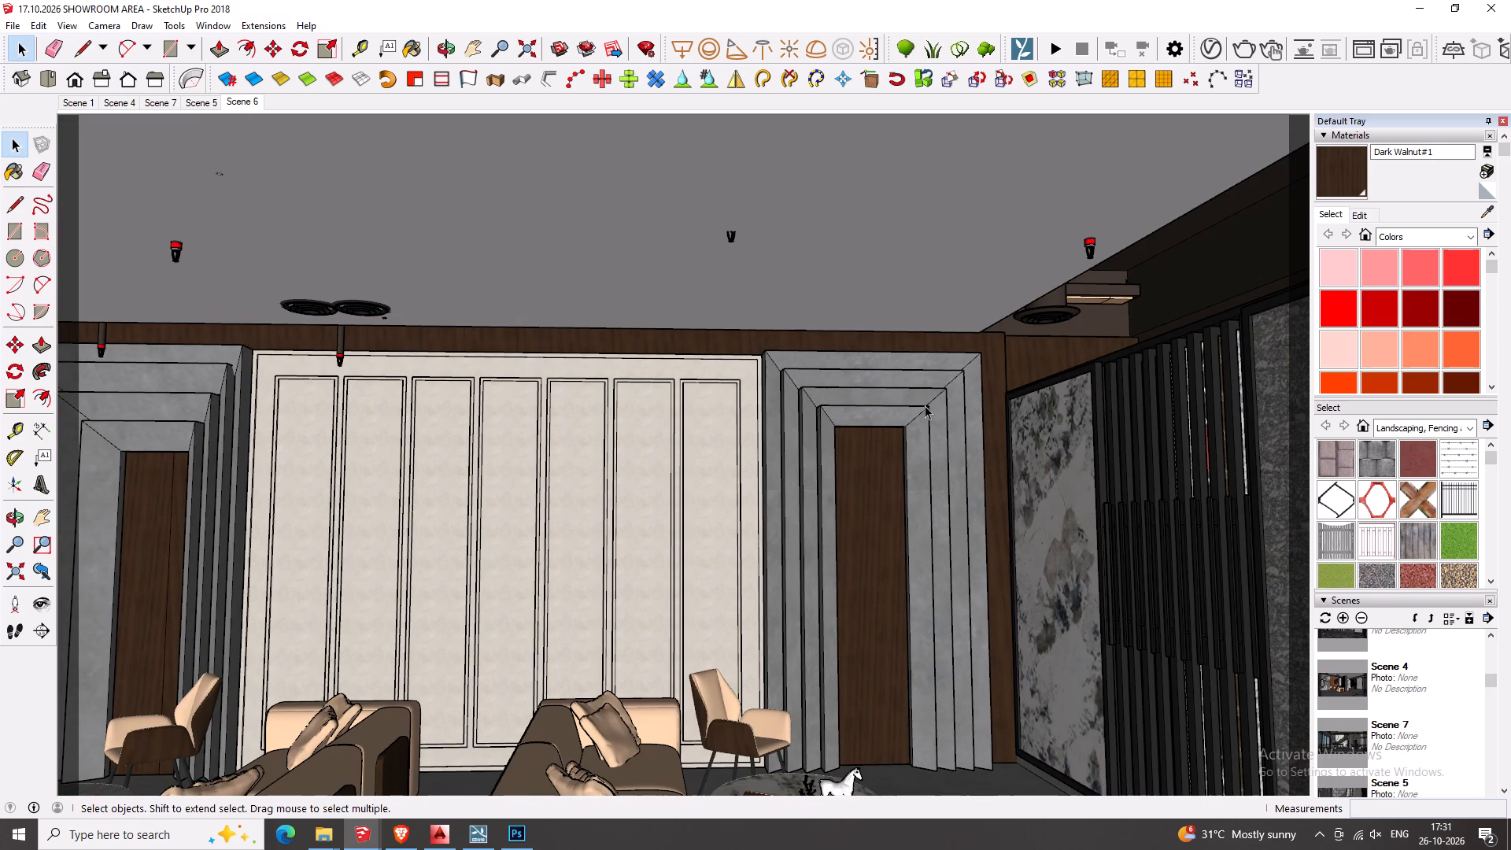
Erase all the stepped frames around the right niche inside the wall group.
left_click(922, 399)
right_click(922, 398)
key("Escape")
double_click(910, 401)
right_click(910, 401)
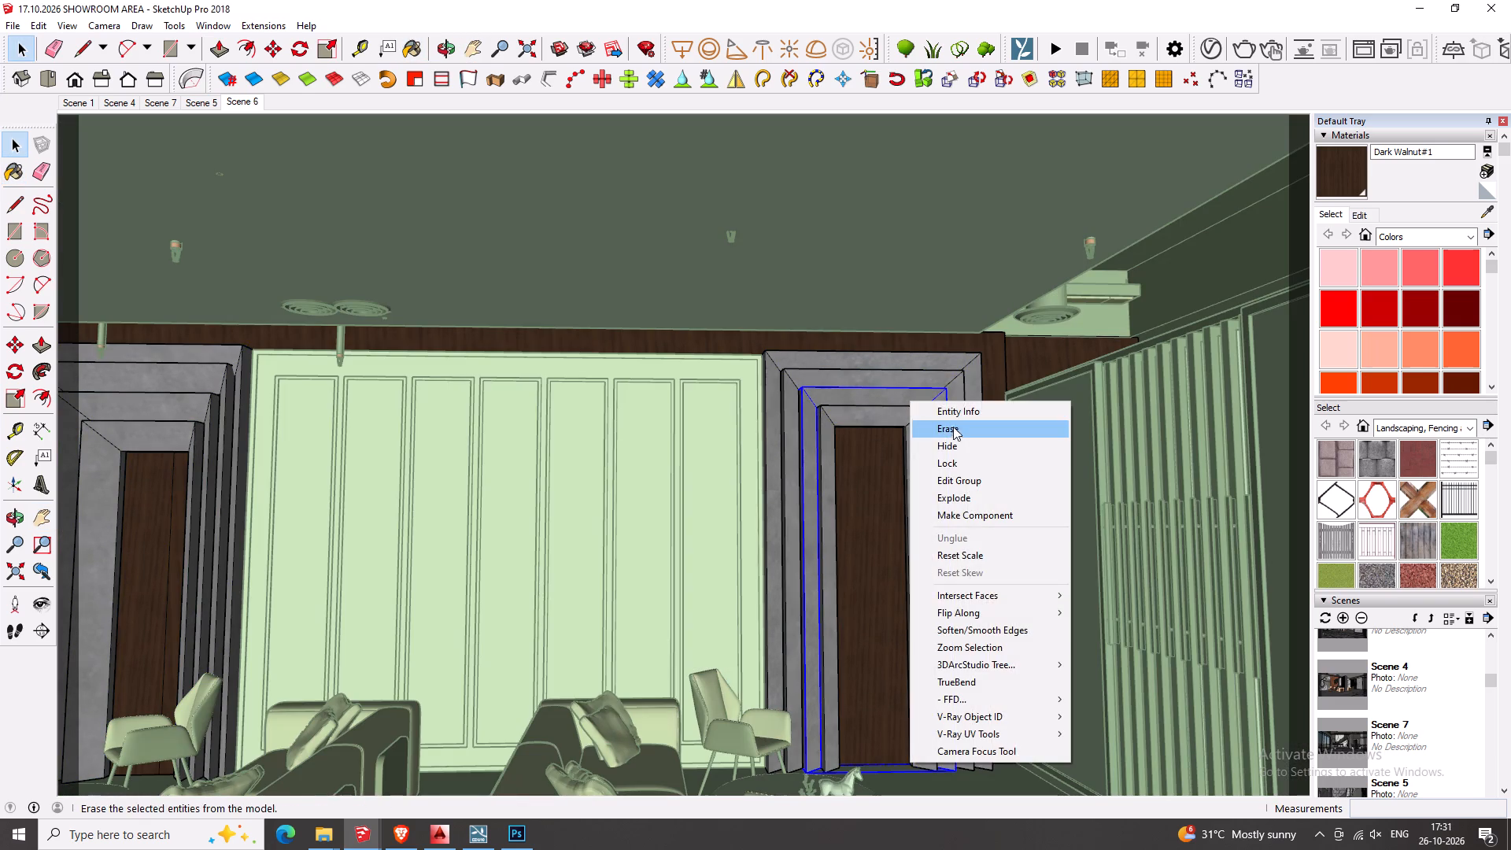
key("Escape")
key("e")
left_click_drag(888, 442, 887, 427)
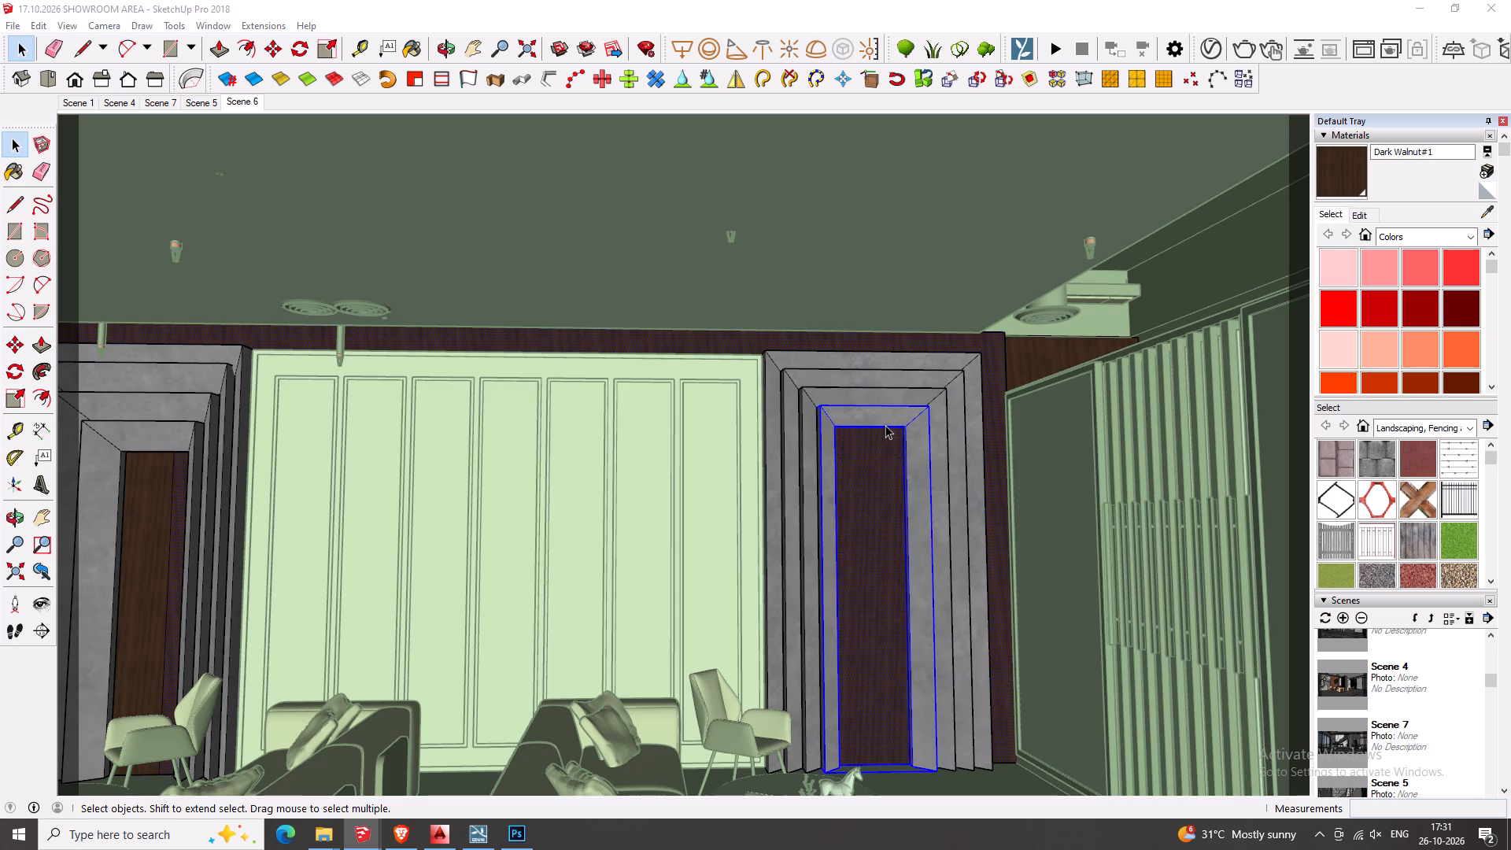
left_click(885, 424)
key("e")
left_click_drag(883, 415, 885, 402)
left_click_drag(885, 398, 888, 382)
left_click_drag(888, 384, 891, 376)
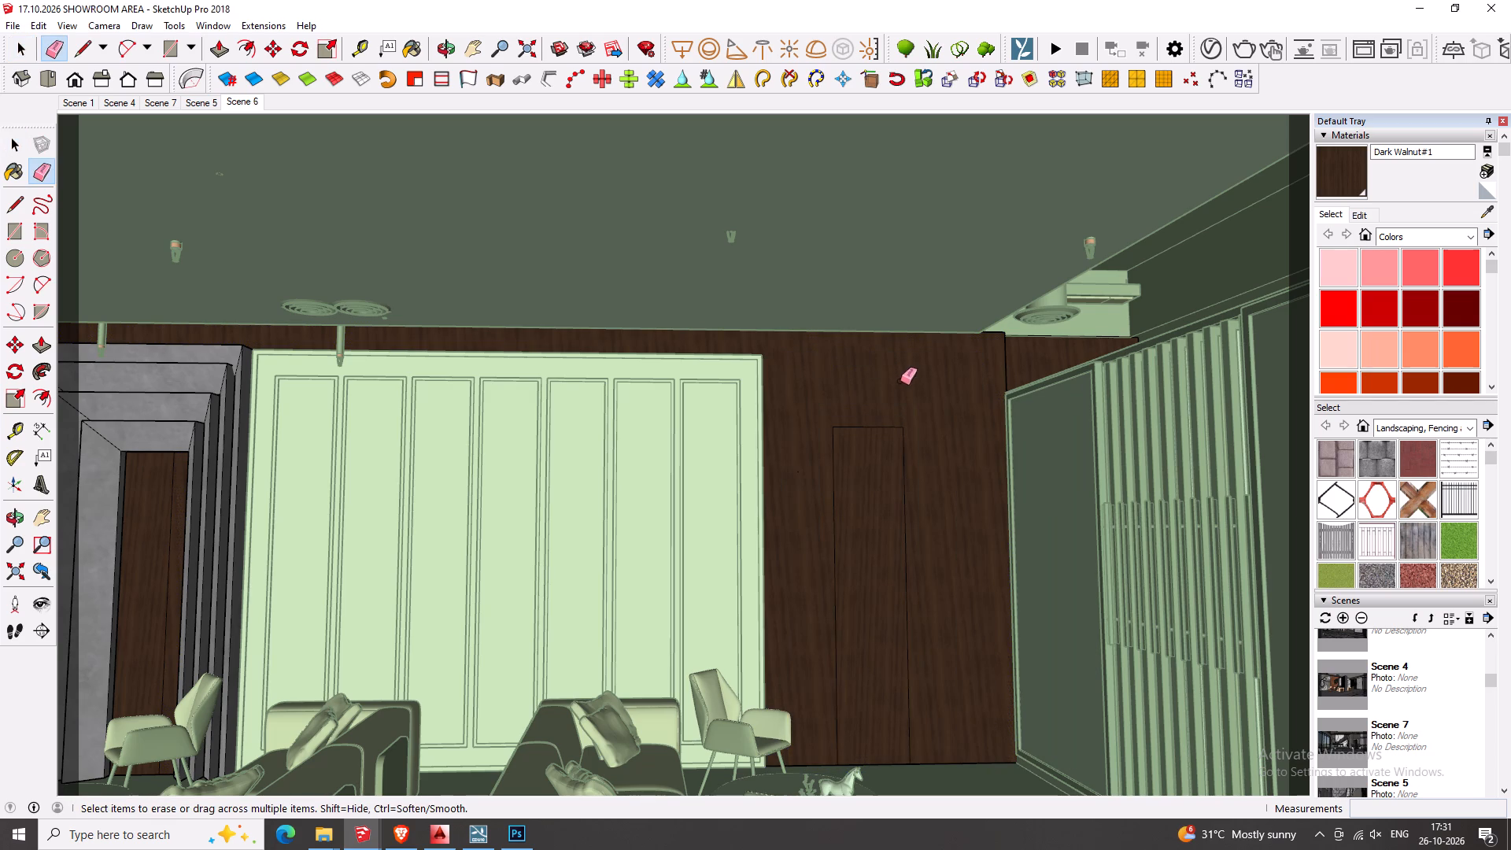
Place a guide line 12" in from the feature wall's right edge and close the wall group.
key("t")
left_click(1006, 368)
type("12")
key("Return")
middle_click_drag(922, 398, 868, 408)
key("space")
key("Escape")
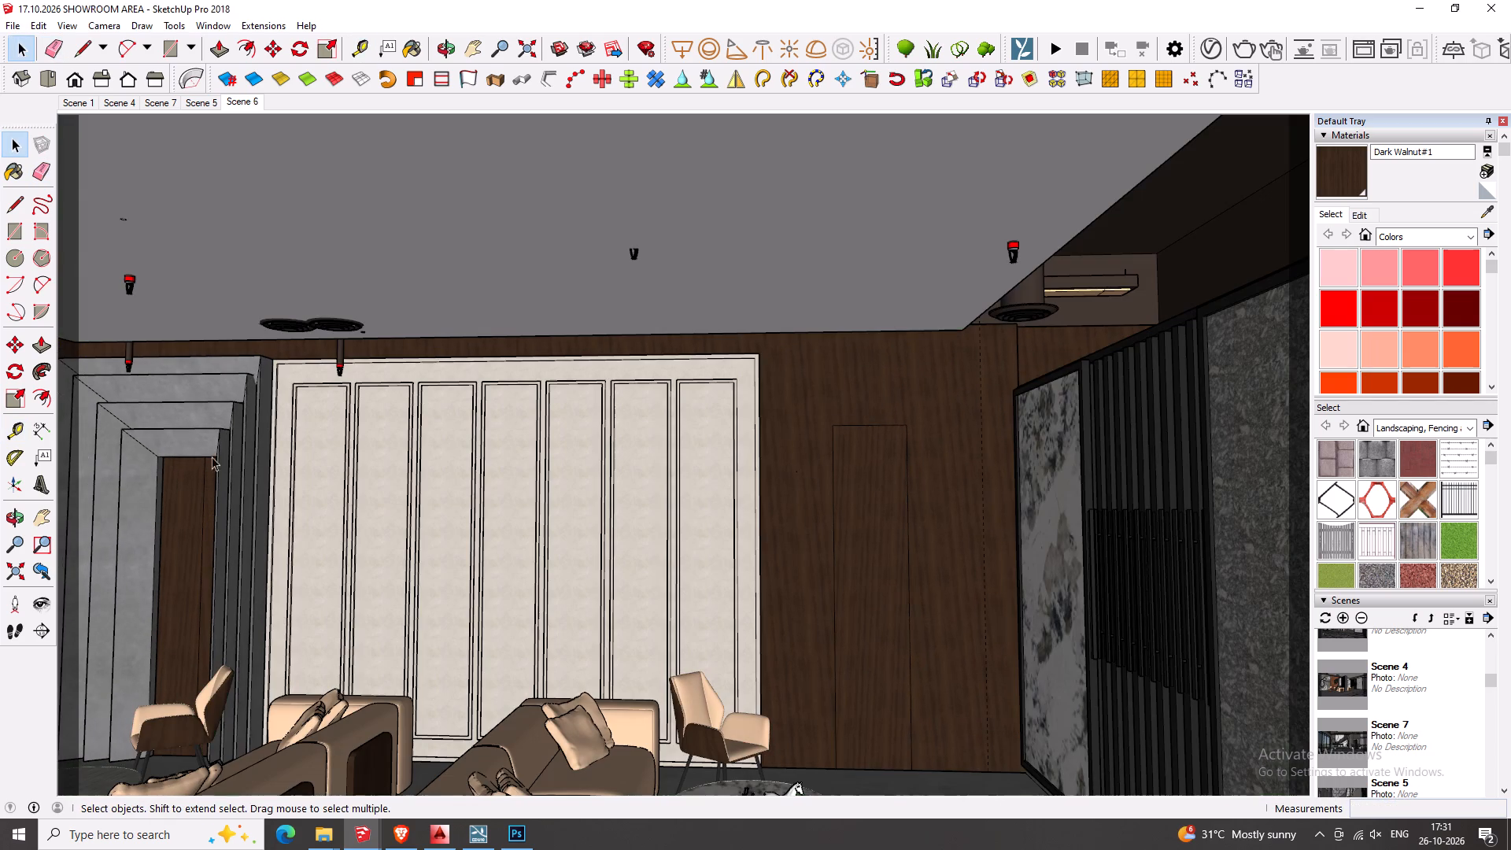
Copy the left niche's four stepped frames across the wall to the right niche.
left_click(232, 456)
triple_click(229, 456)
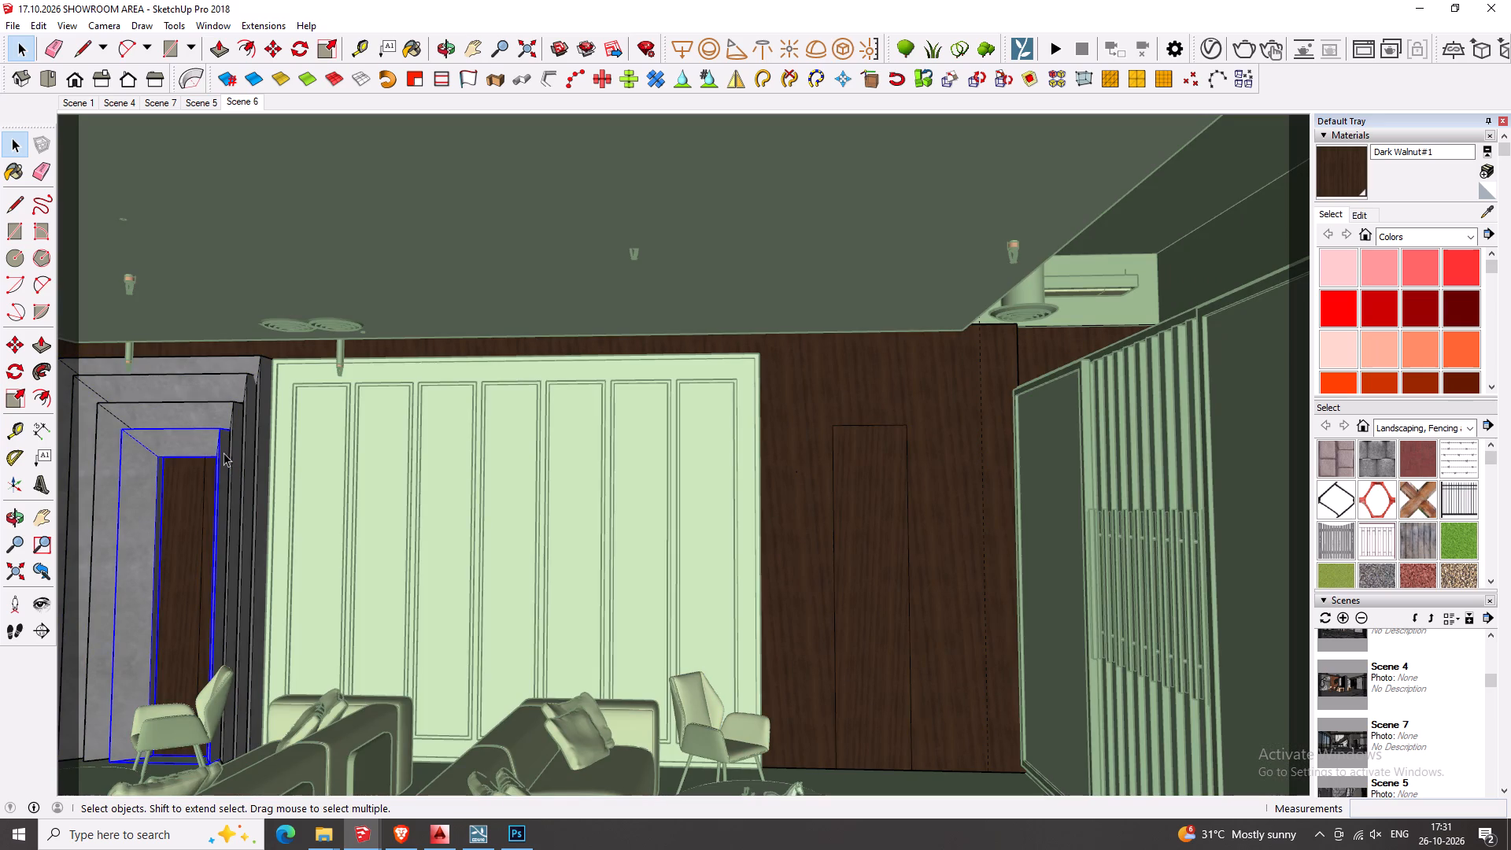
left_click(234, 419, "ctrl")
left_click(234, 392, "ctrl")
left_click(250, 368, "ctrl")
scroll(272, 379, "down", 1)
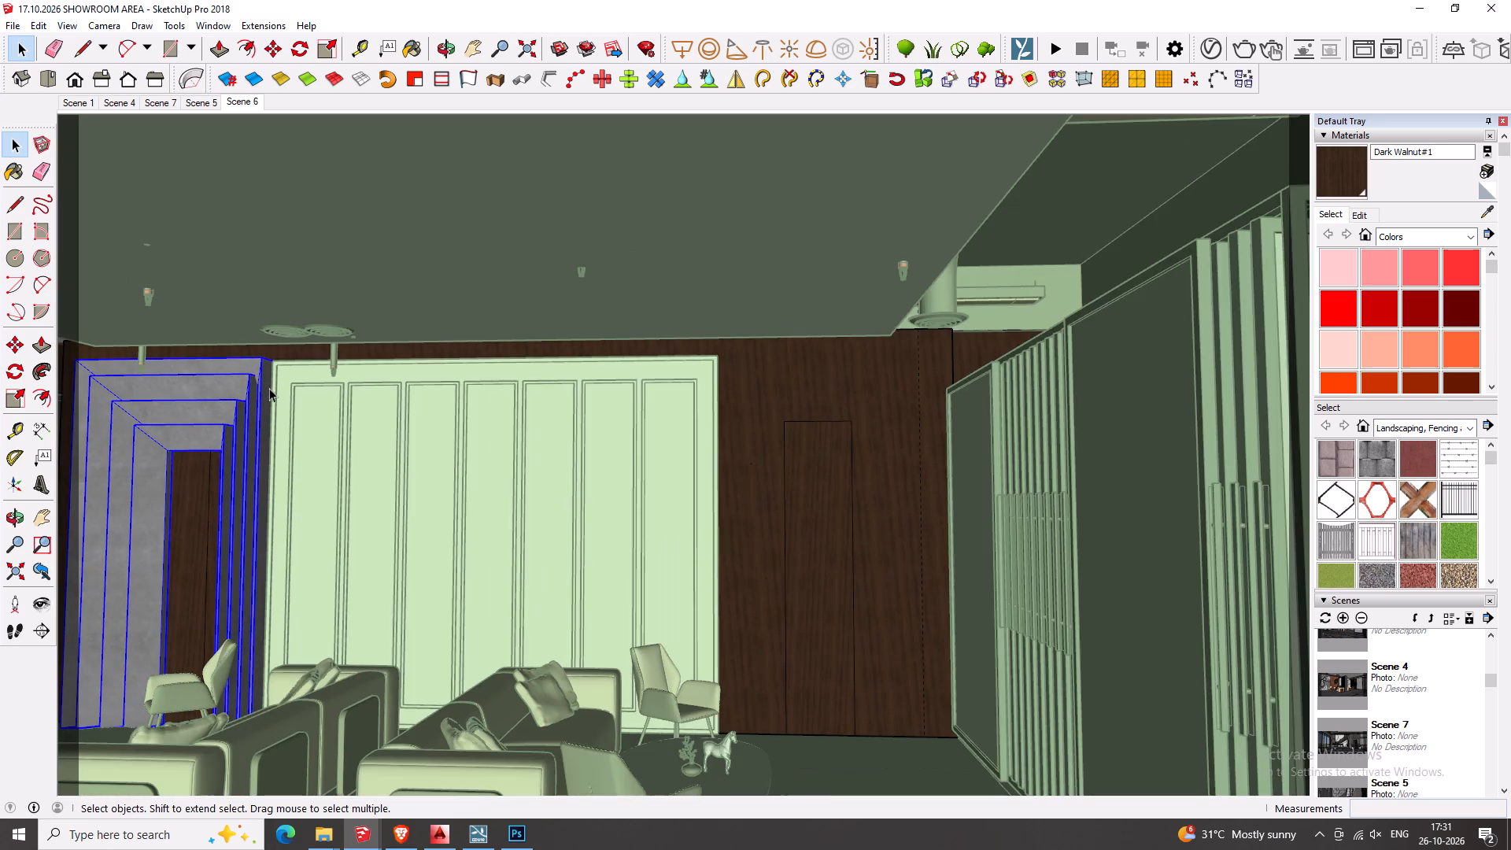
middle_click_drag(124, 391, 226, 404)
key("h")
left_click_drag(247, 407, 322, 413)
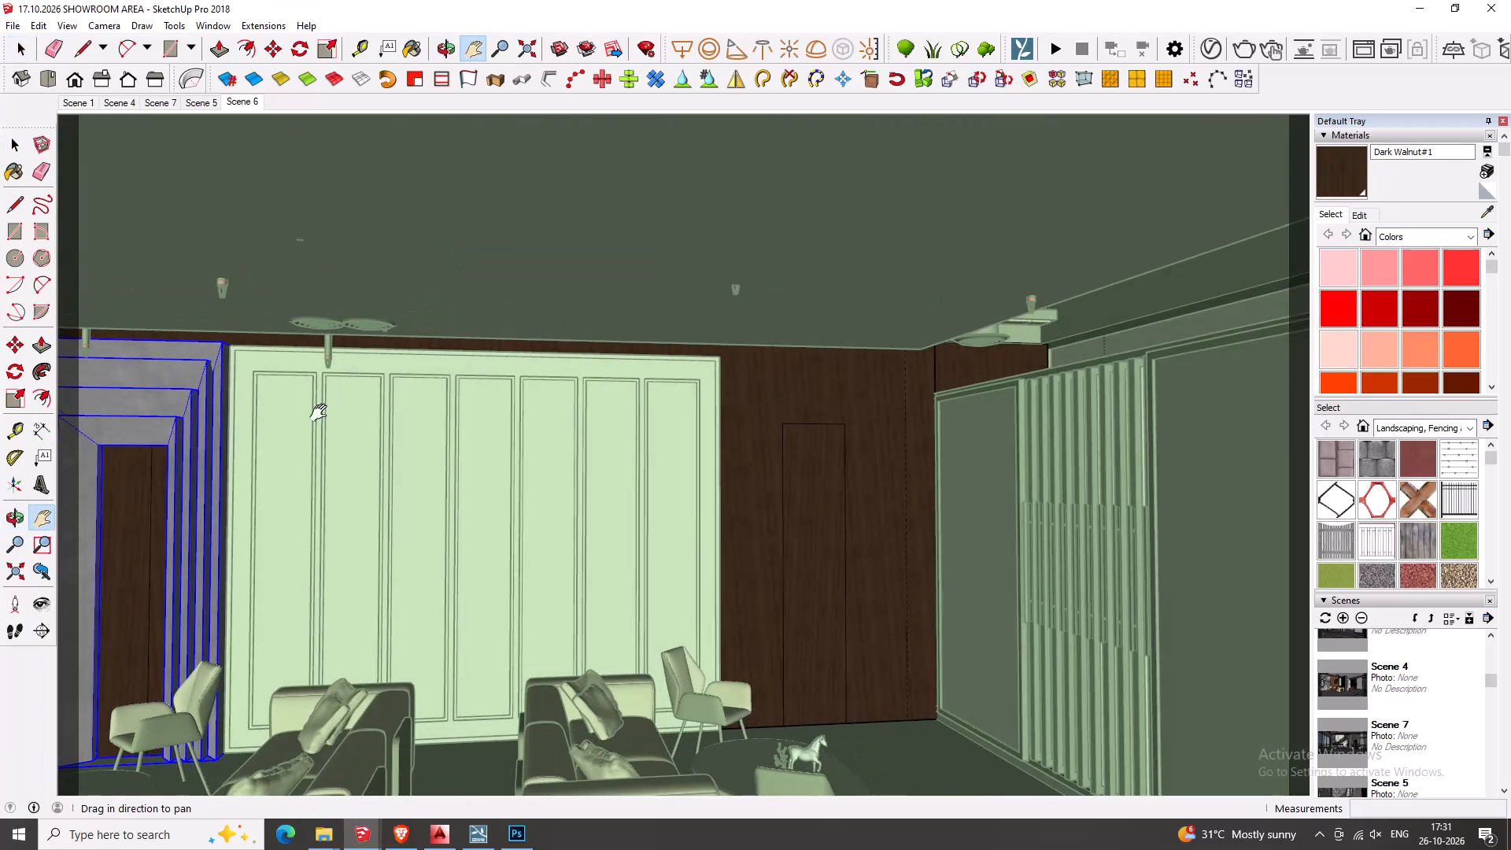
left_click_drag(322, 413, 458, 431)
key("comma")
scroll(207, 376, "up", 8)
middle_click_drag(188, 353, 312, 382)
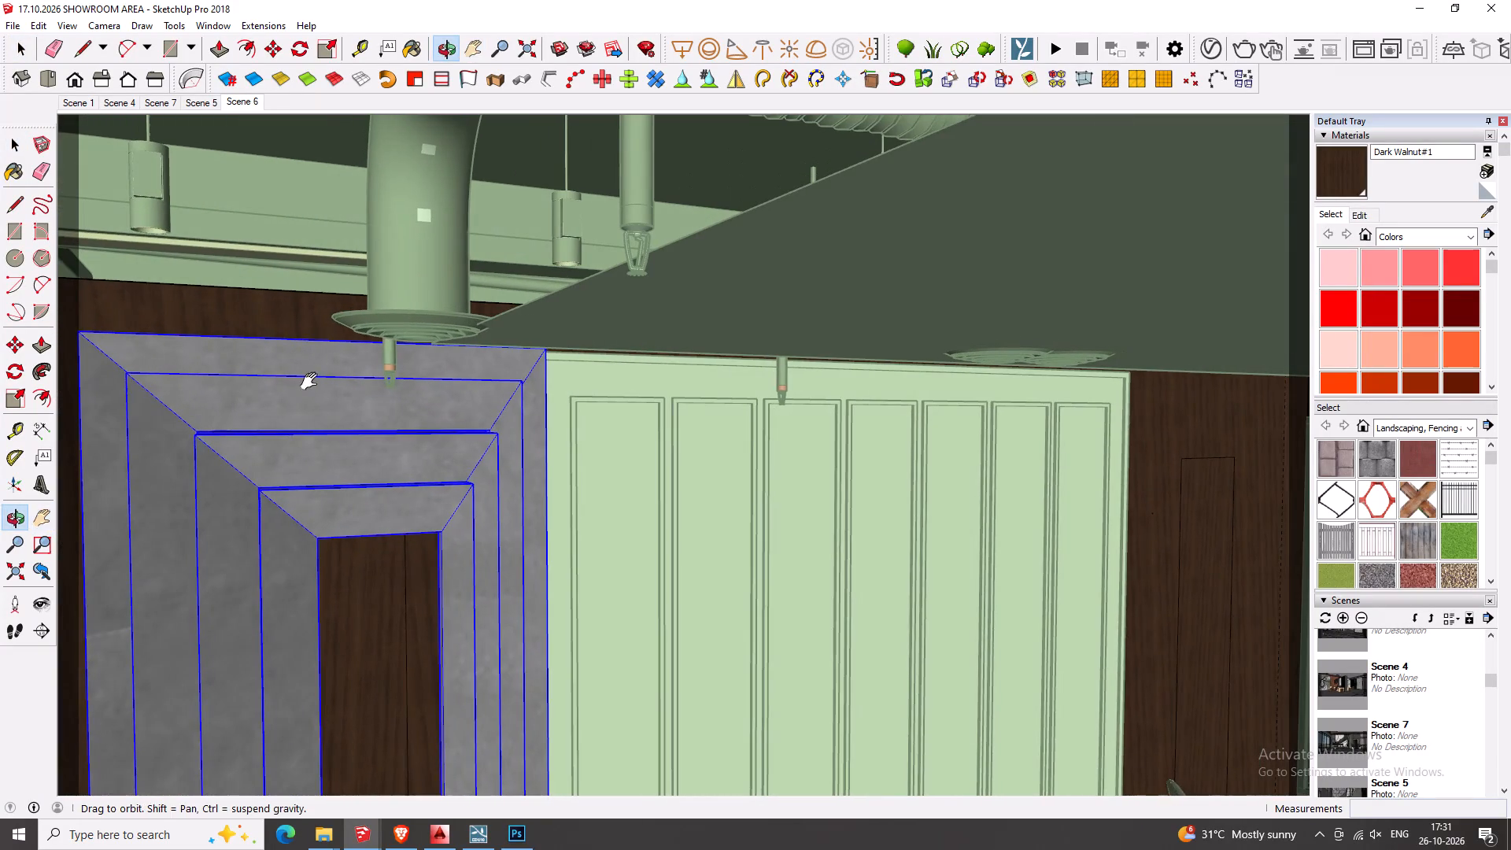
left_click_drag(235, 388, 512, 412)
scroll(375, 408, "up", 3)
key("m")
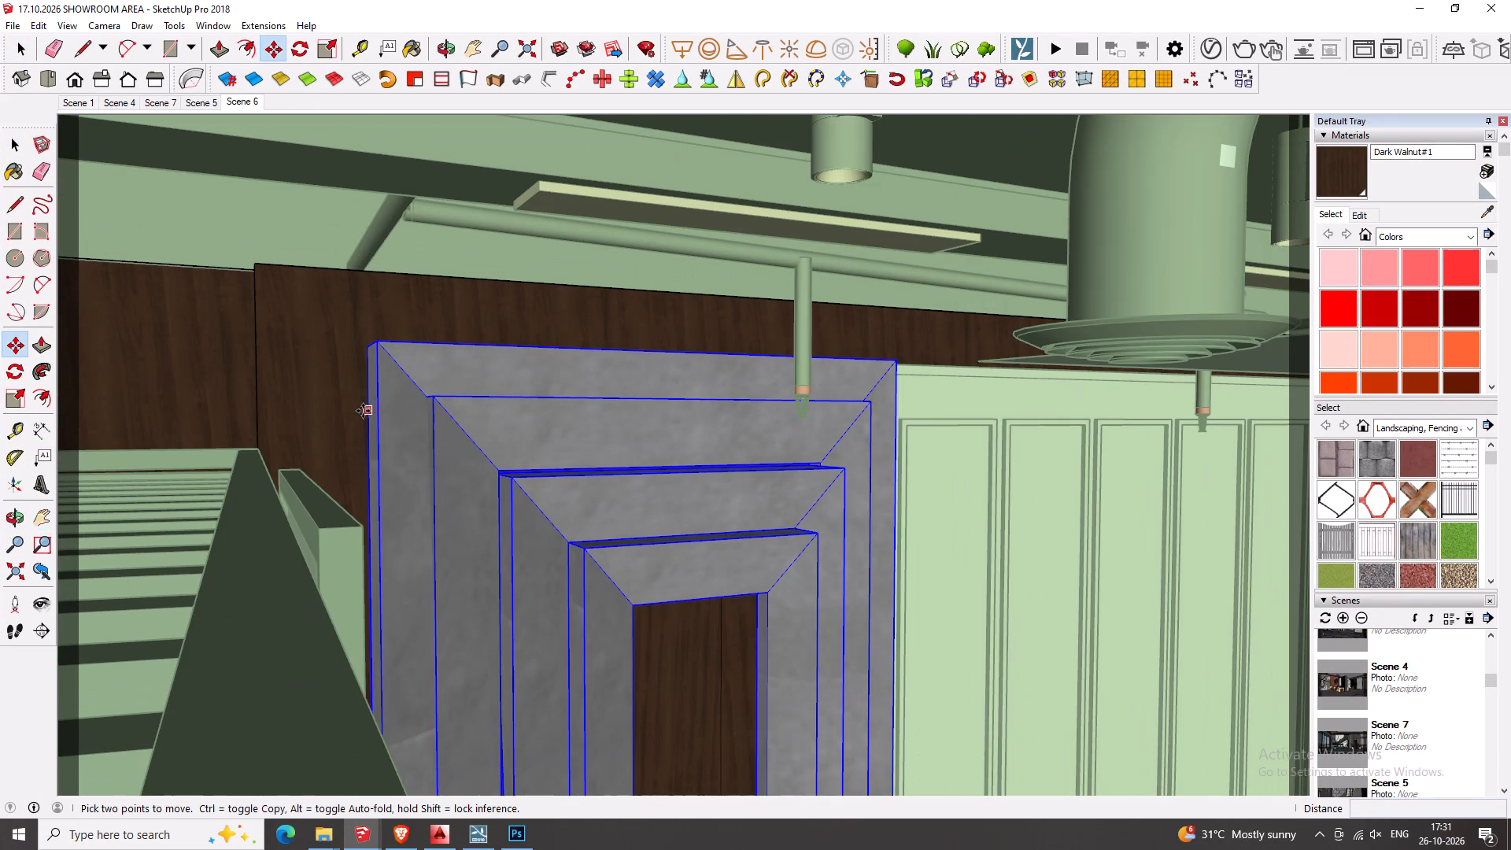
left_click(366, 405, "ctrl")
key("h")
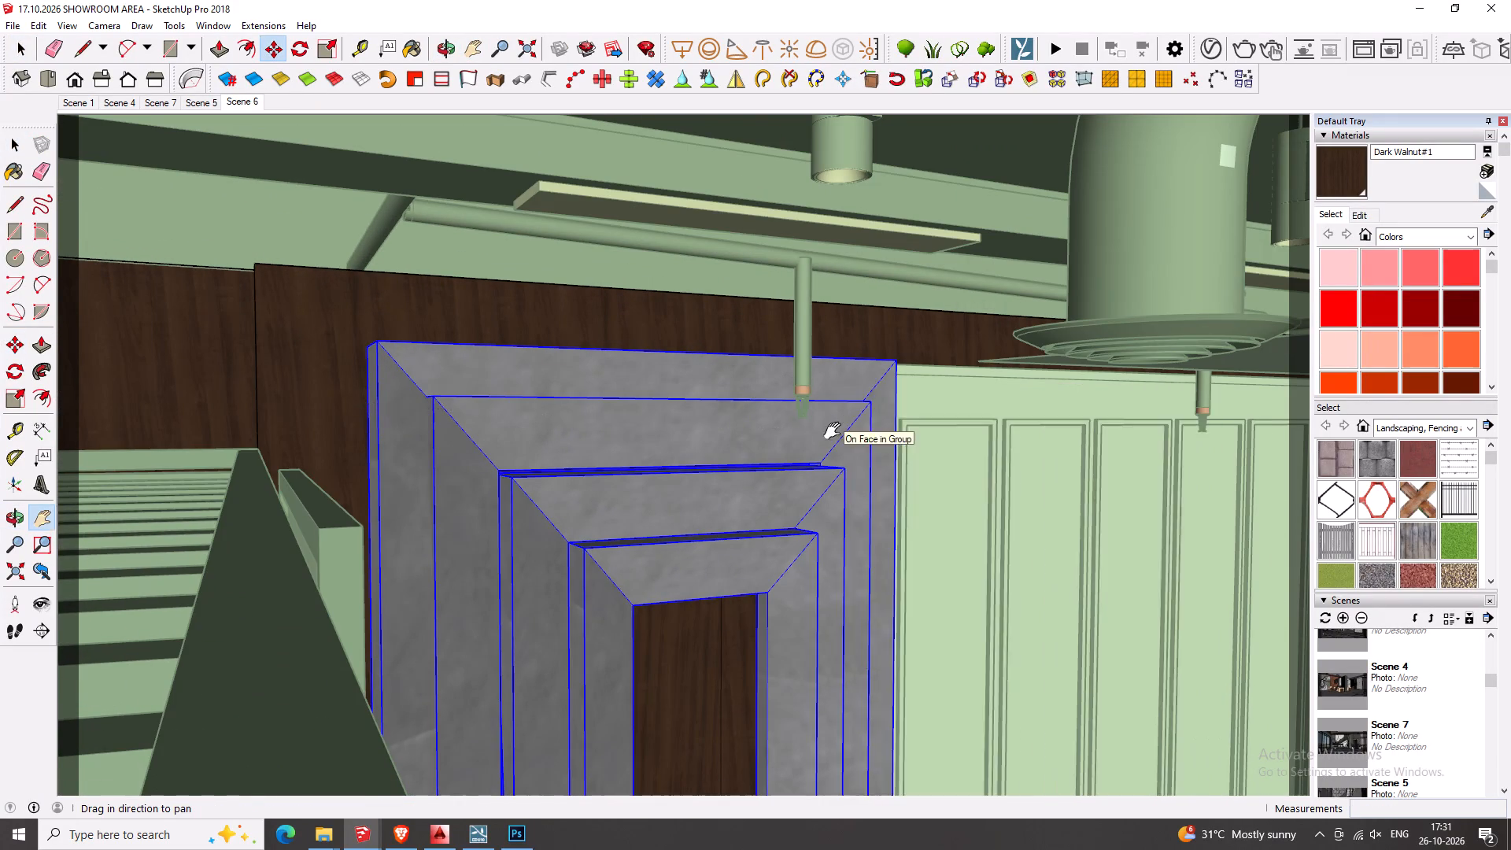
left_click_drag(833, 431, 0, 443)
left_click_drag(658, 455, 371, 405)
middle_click_drag(589, 455, 476, 416)
key("Escape")
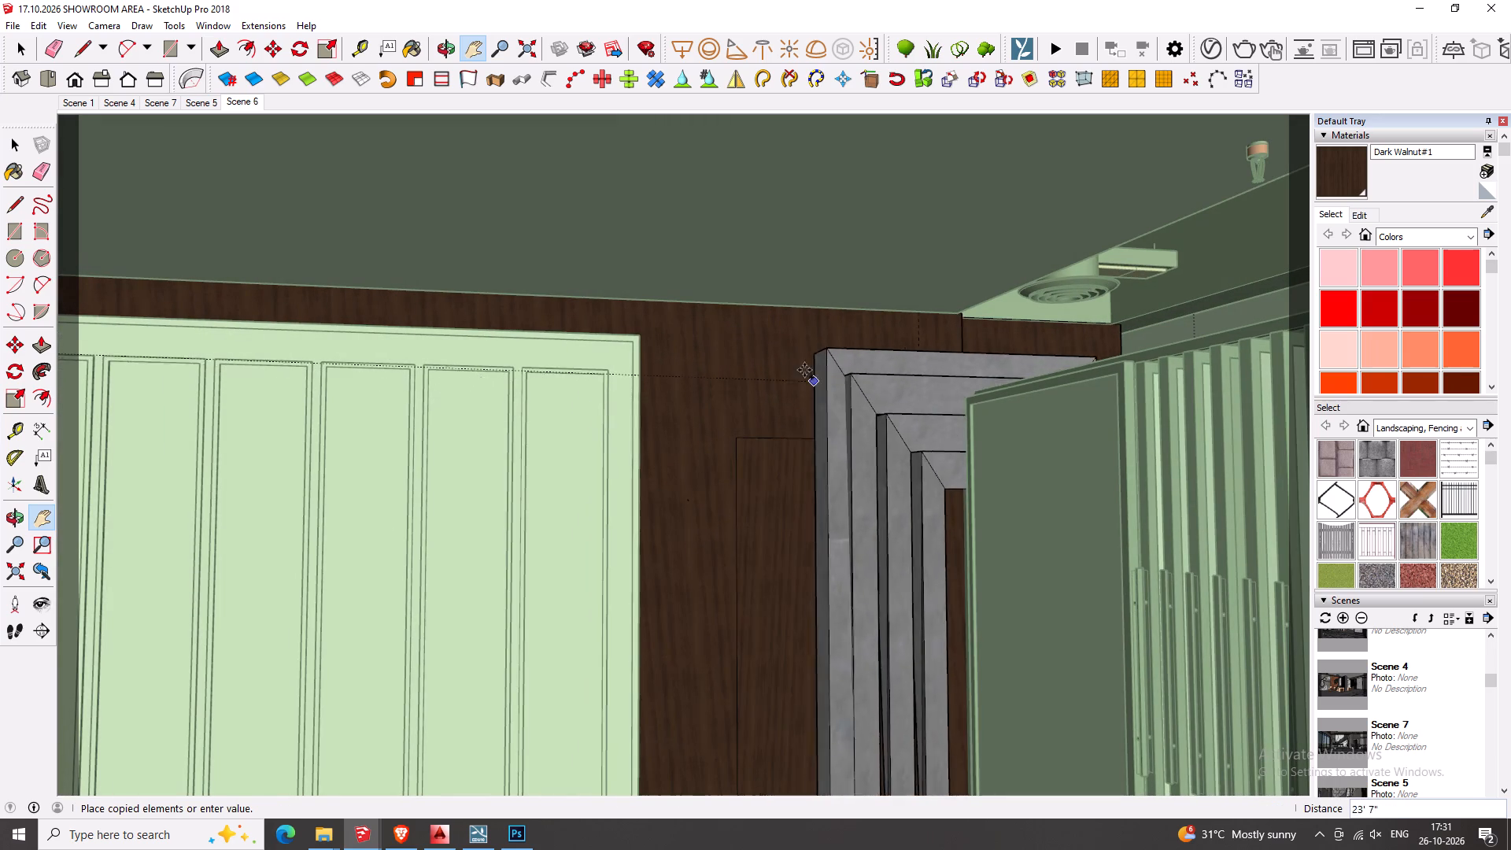
left_click(696, 376)
Move the copied frames so their outer top right corner meets the guide line.
scroll(1148, 291, "up", 7)
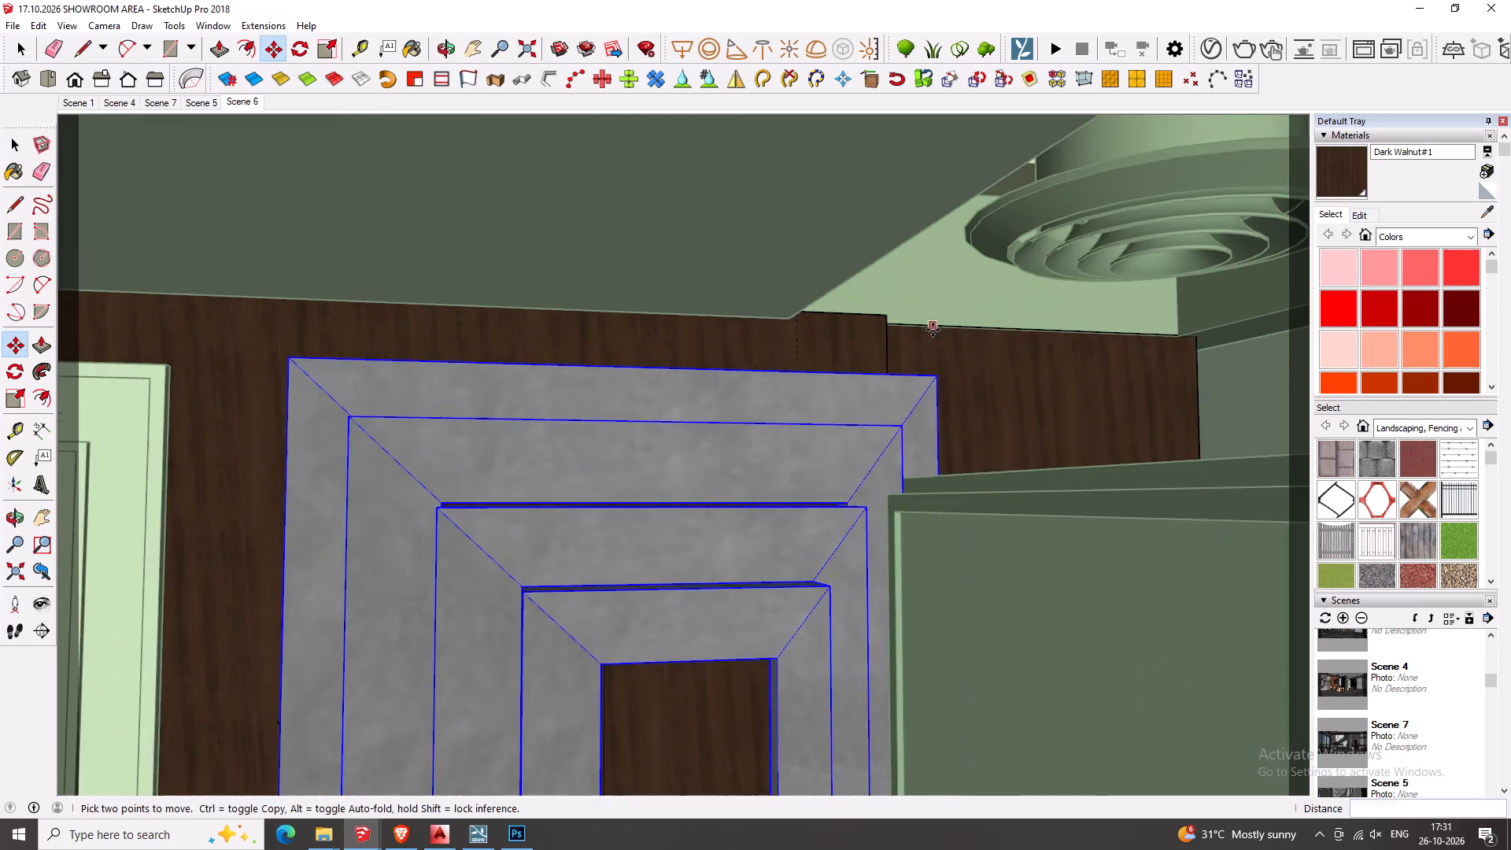
scroll(933, 330, "up", 8)
middle_click_drag(929, 352, 853, 469)
left_click(801, 548)
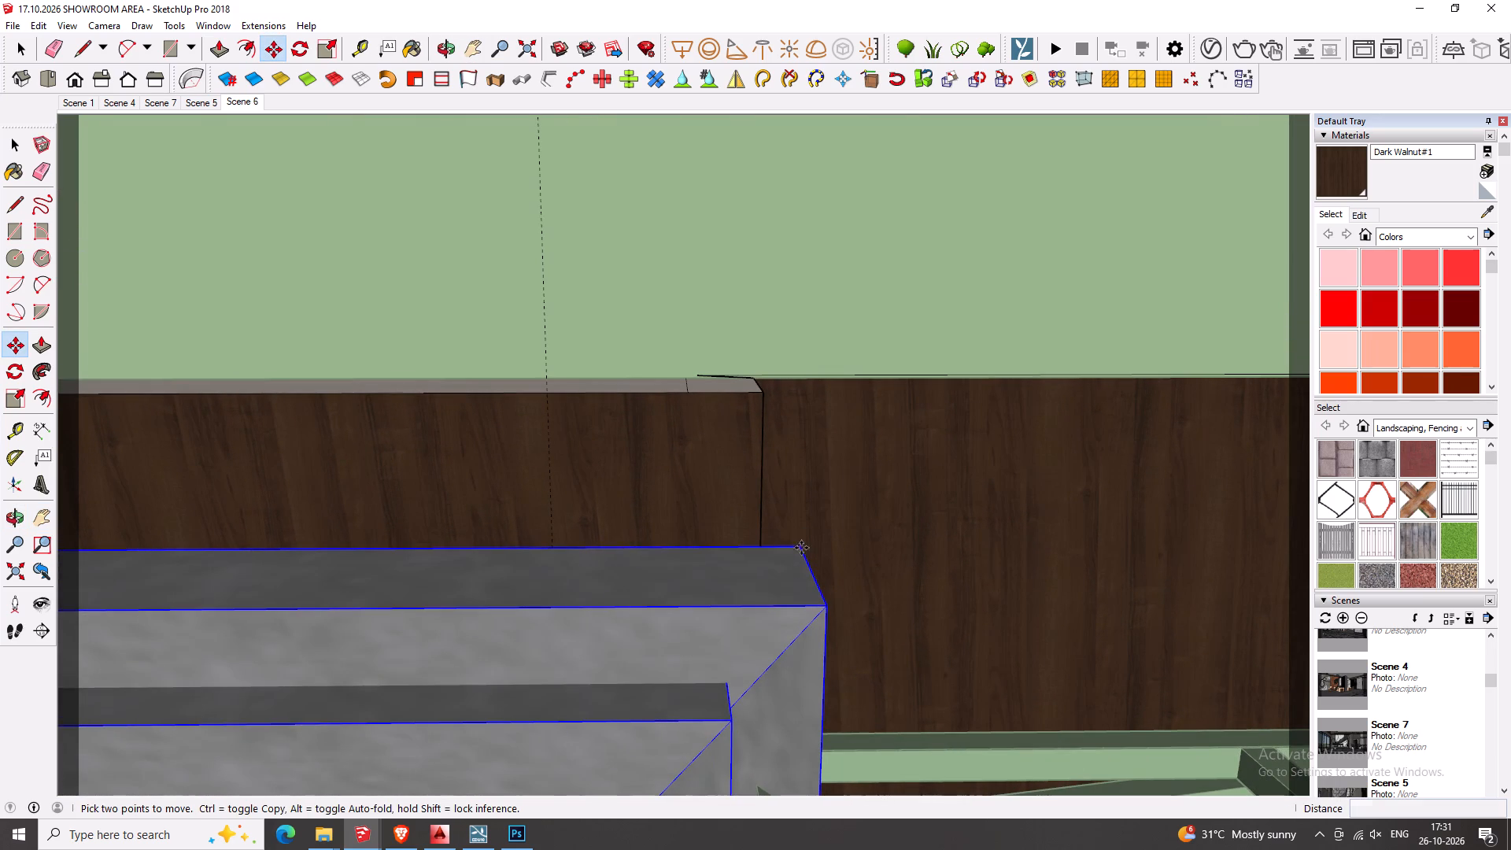
left_click(553, 548)
middle_click_drag(567, 527, 619, 412)
scroll(615, 435, "down", 5)
scroll(671, 367, "down", 5)
middle_click(675, 363)
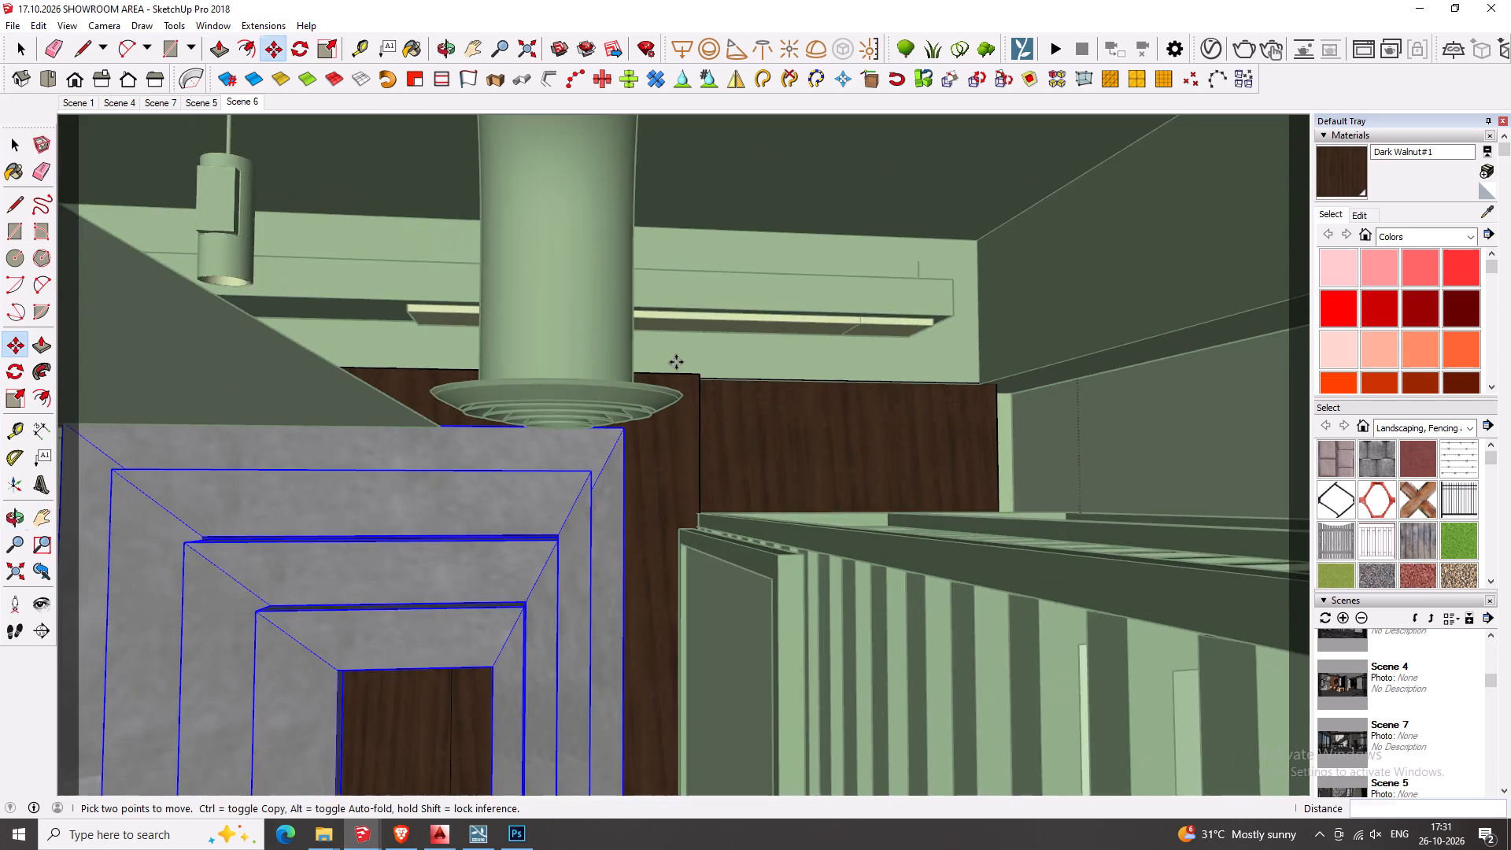
scroll(675, 366, "down", 9)
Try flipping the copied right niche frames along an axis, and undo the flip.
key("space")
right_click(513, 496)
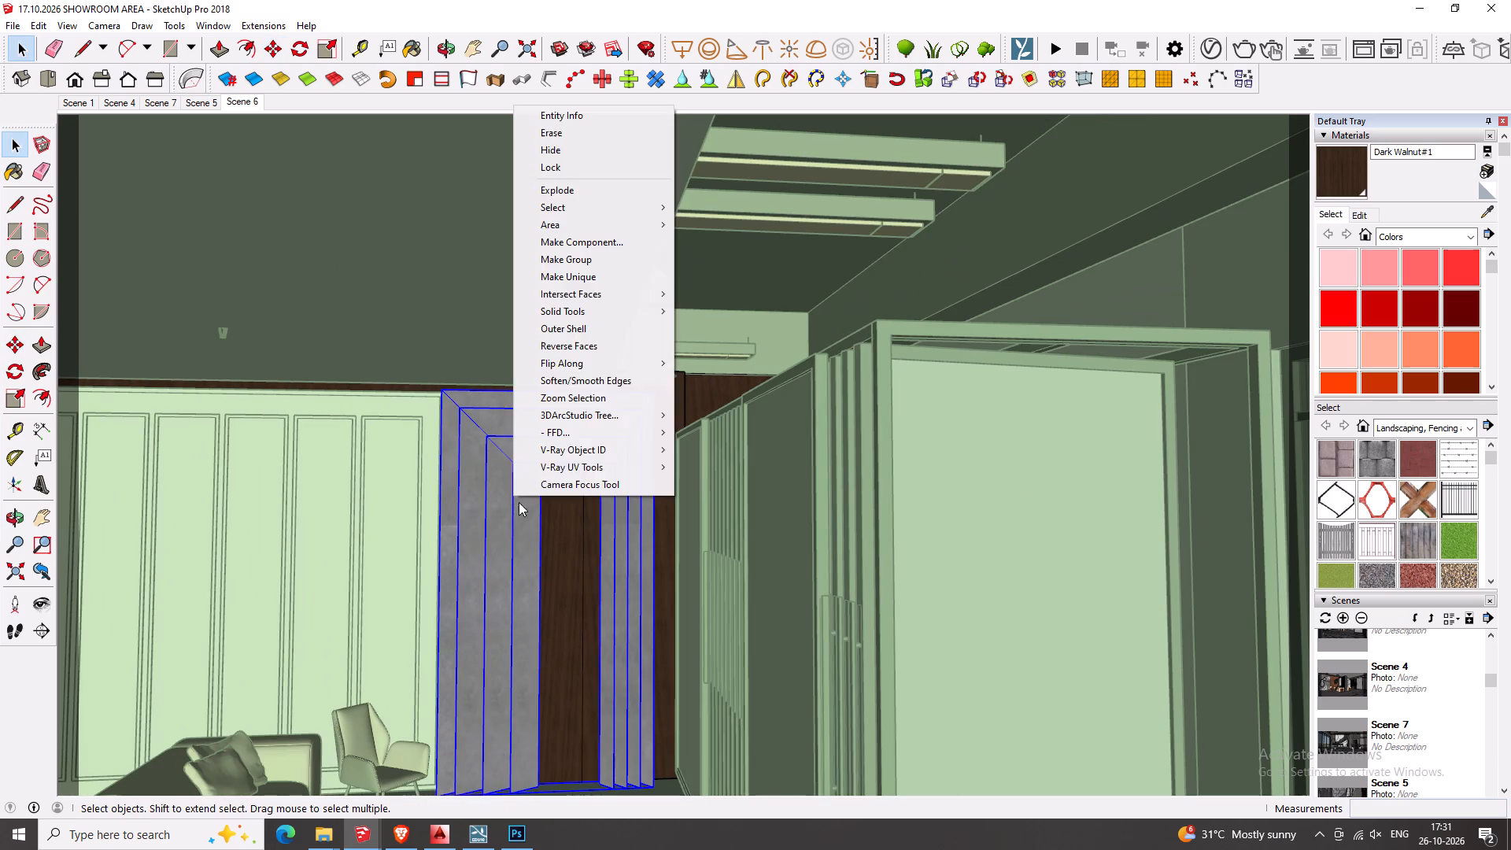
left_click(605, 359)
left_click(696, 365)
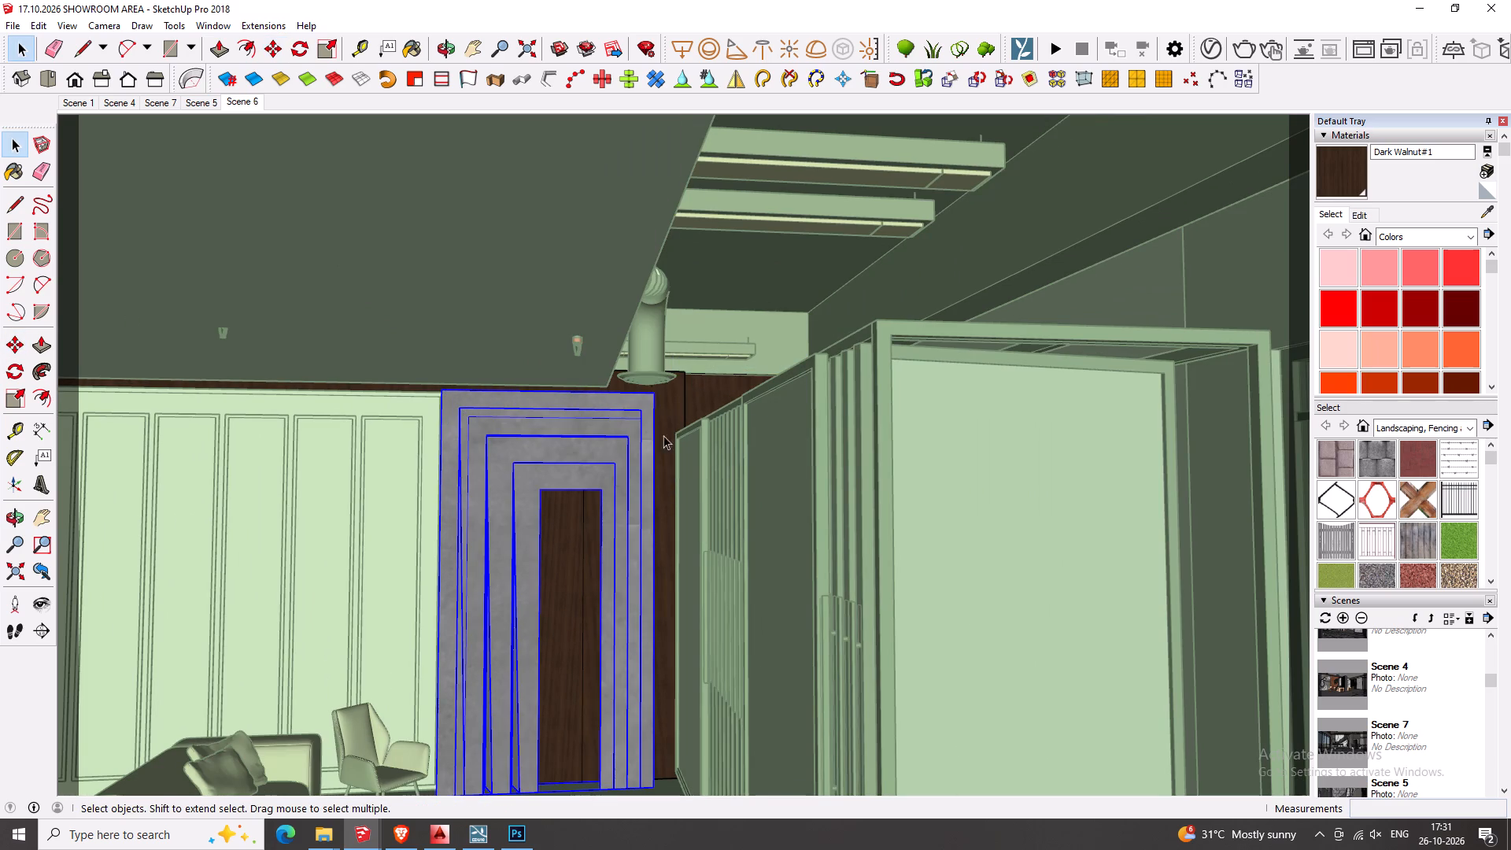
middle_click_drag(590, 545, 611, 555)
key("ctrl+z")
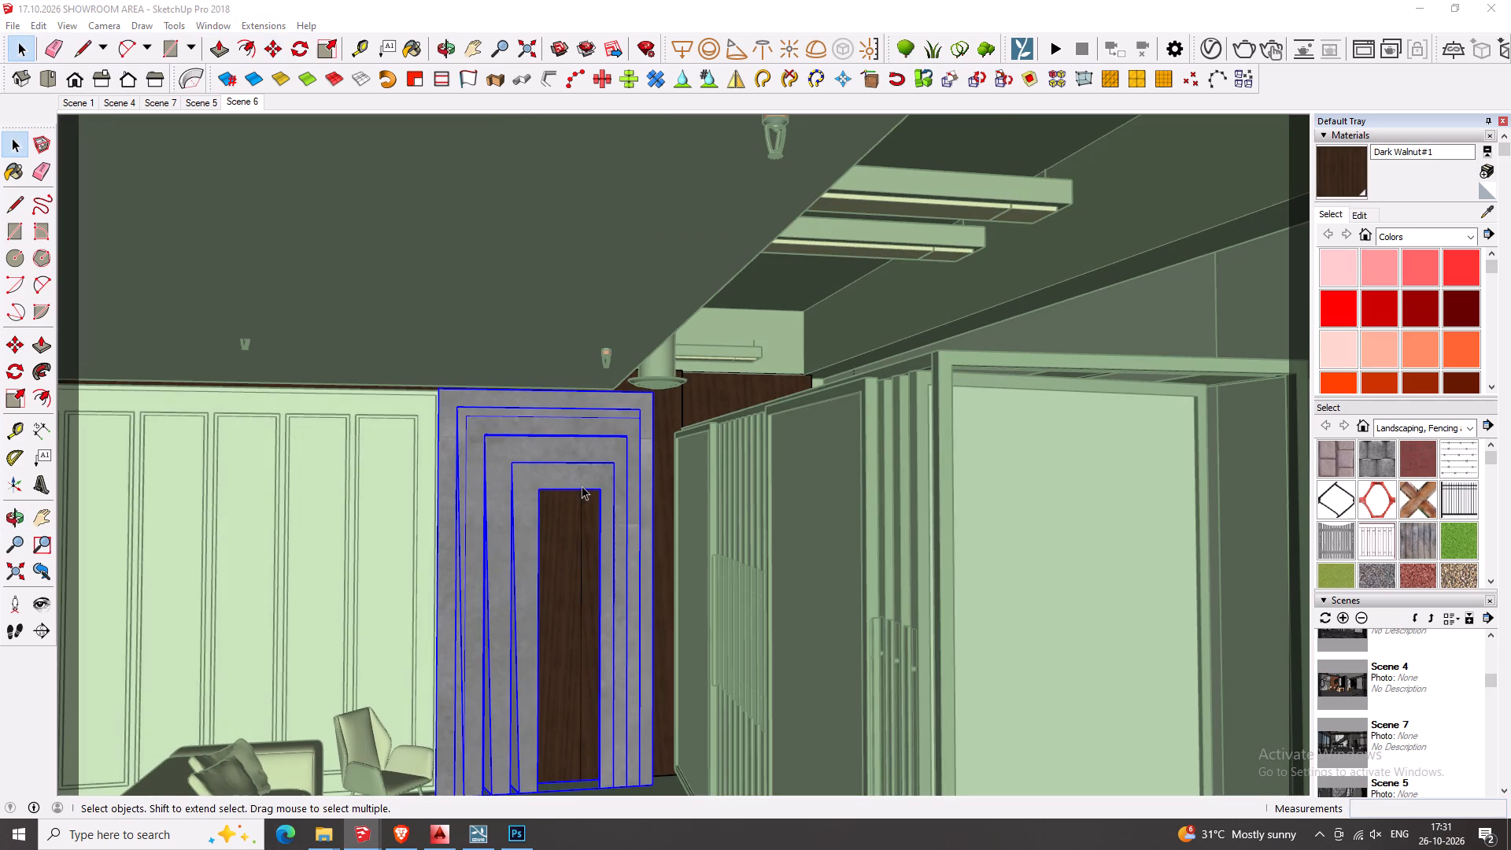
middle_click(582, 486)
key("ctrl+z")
Select the four right niche frames and flip them sideways to mirror the left niche's frames.
scroll(595, 478, "up", 2)
left_click(595, 478)
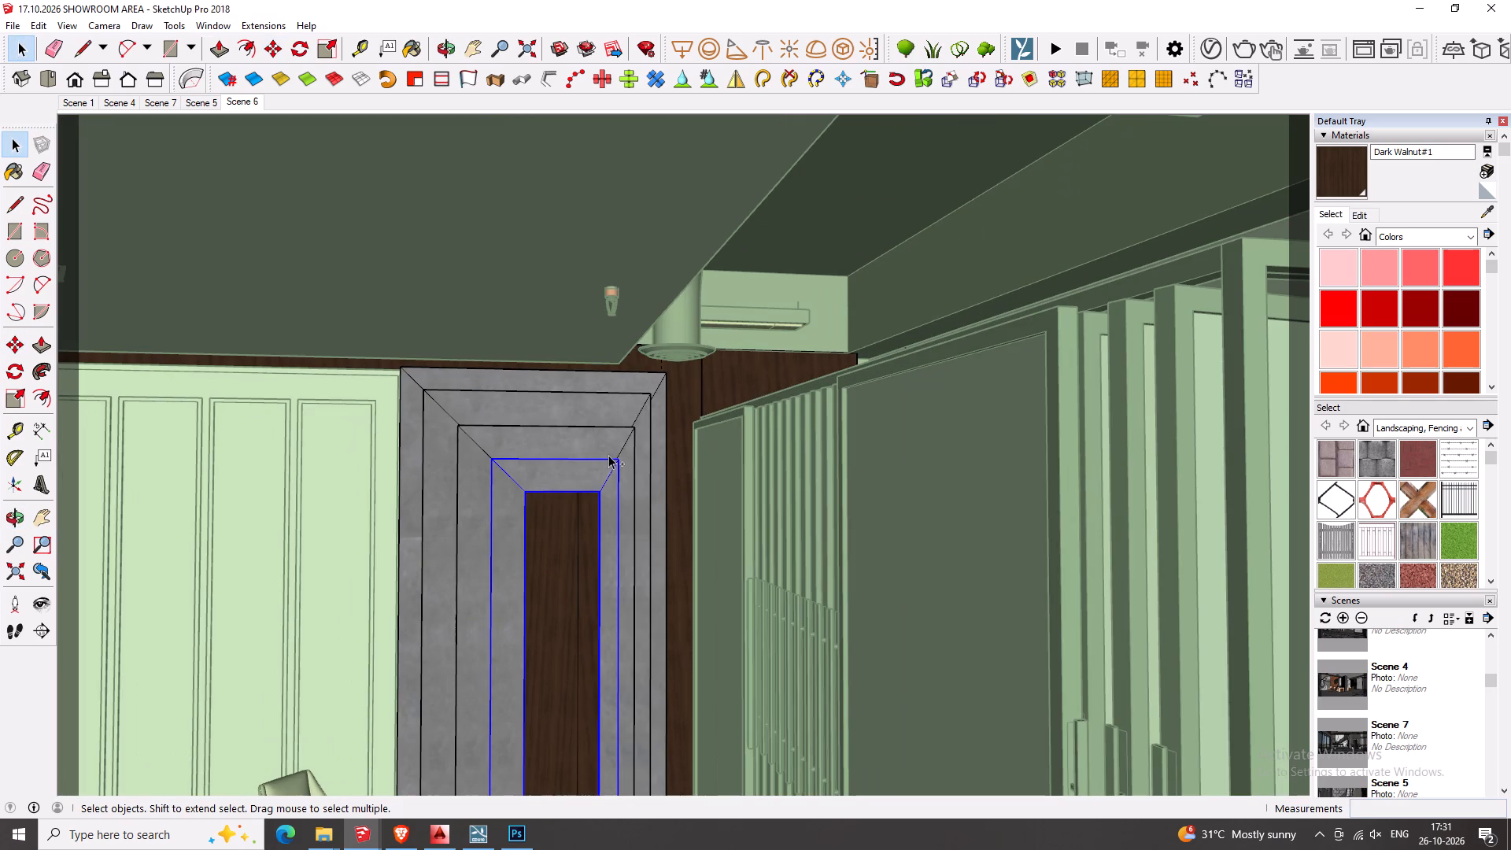
left_click(608, 454, "ctrl")
left_click(629, 417, "ctrl")
left_click(655, 398, "ctrl")
right_click(655, 398, "ctrl")
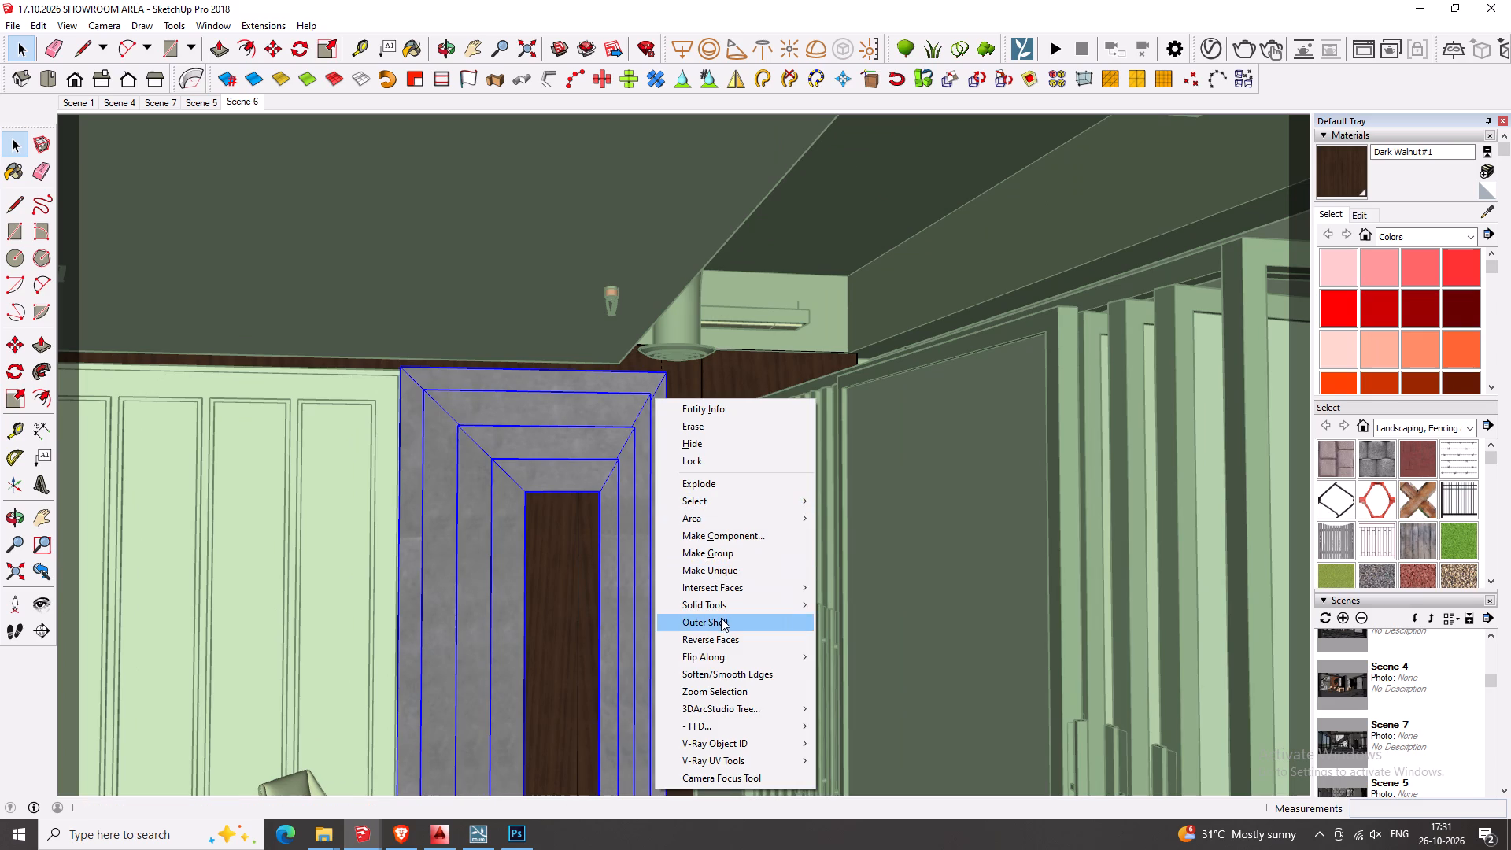
left_click(728, 653)
left_click(887, 673)
scroll(911, 443, "down", 2)
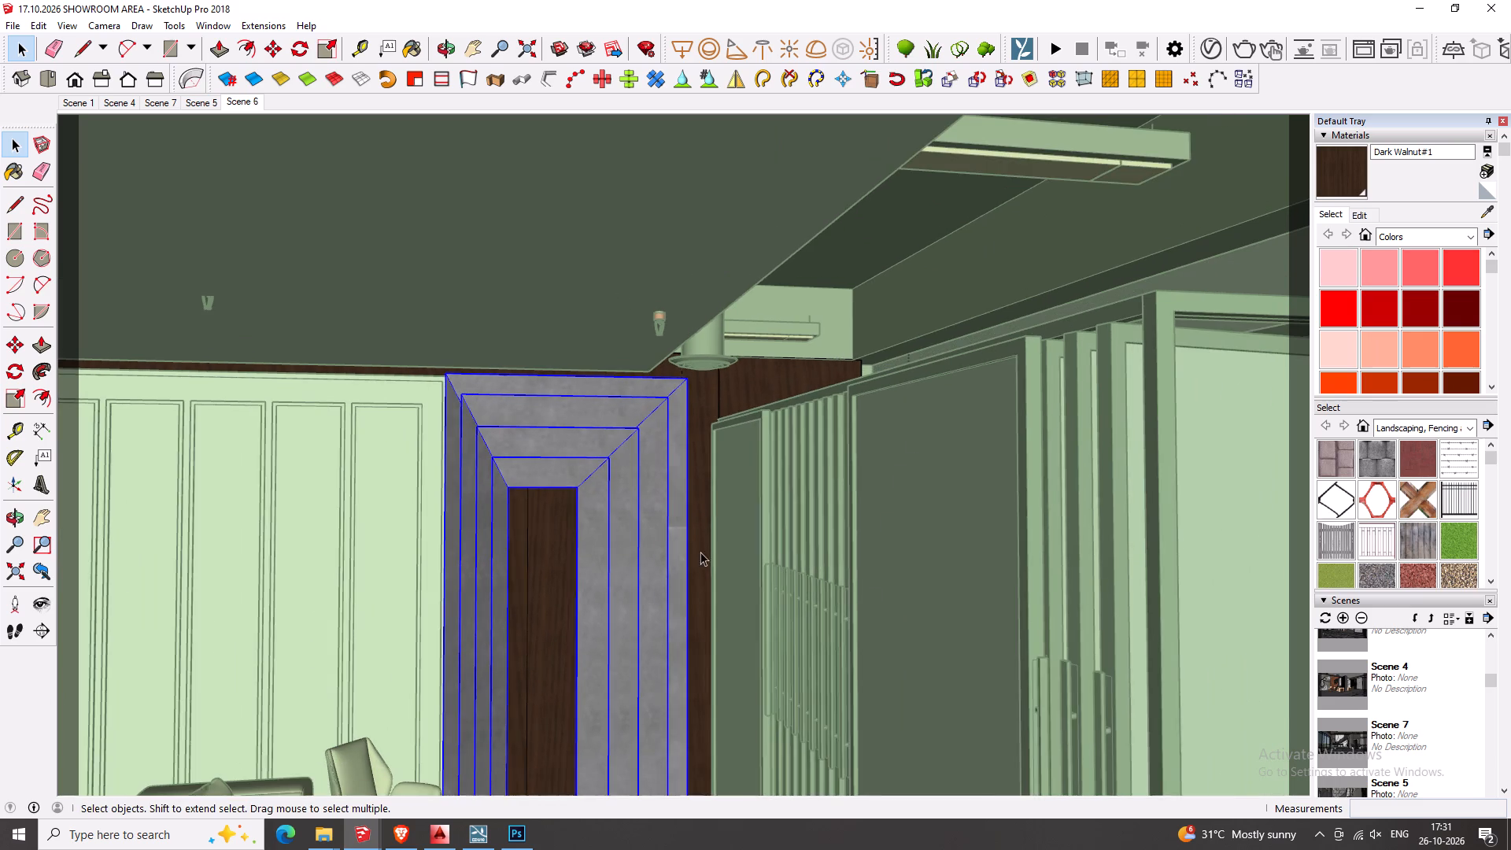
middle_click_drag(675, 554, 623, 541)
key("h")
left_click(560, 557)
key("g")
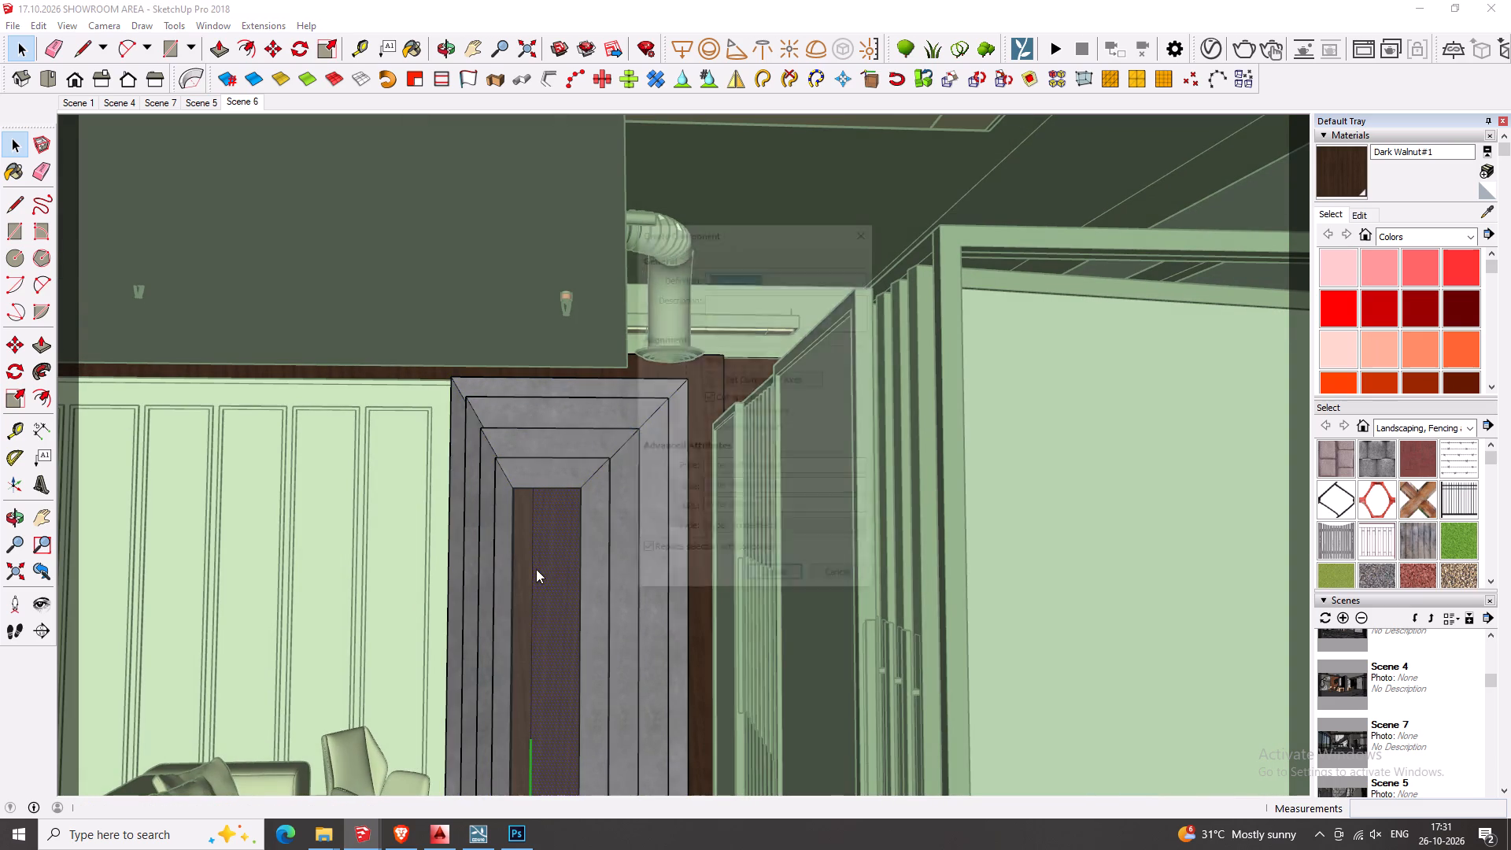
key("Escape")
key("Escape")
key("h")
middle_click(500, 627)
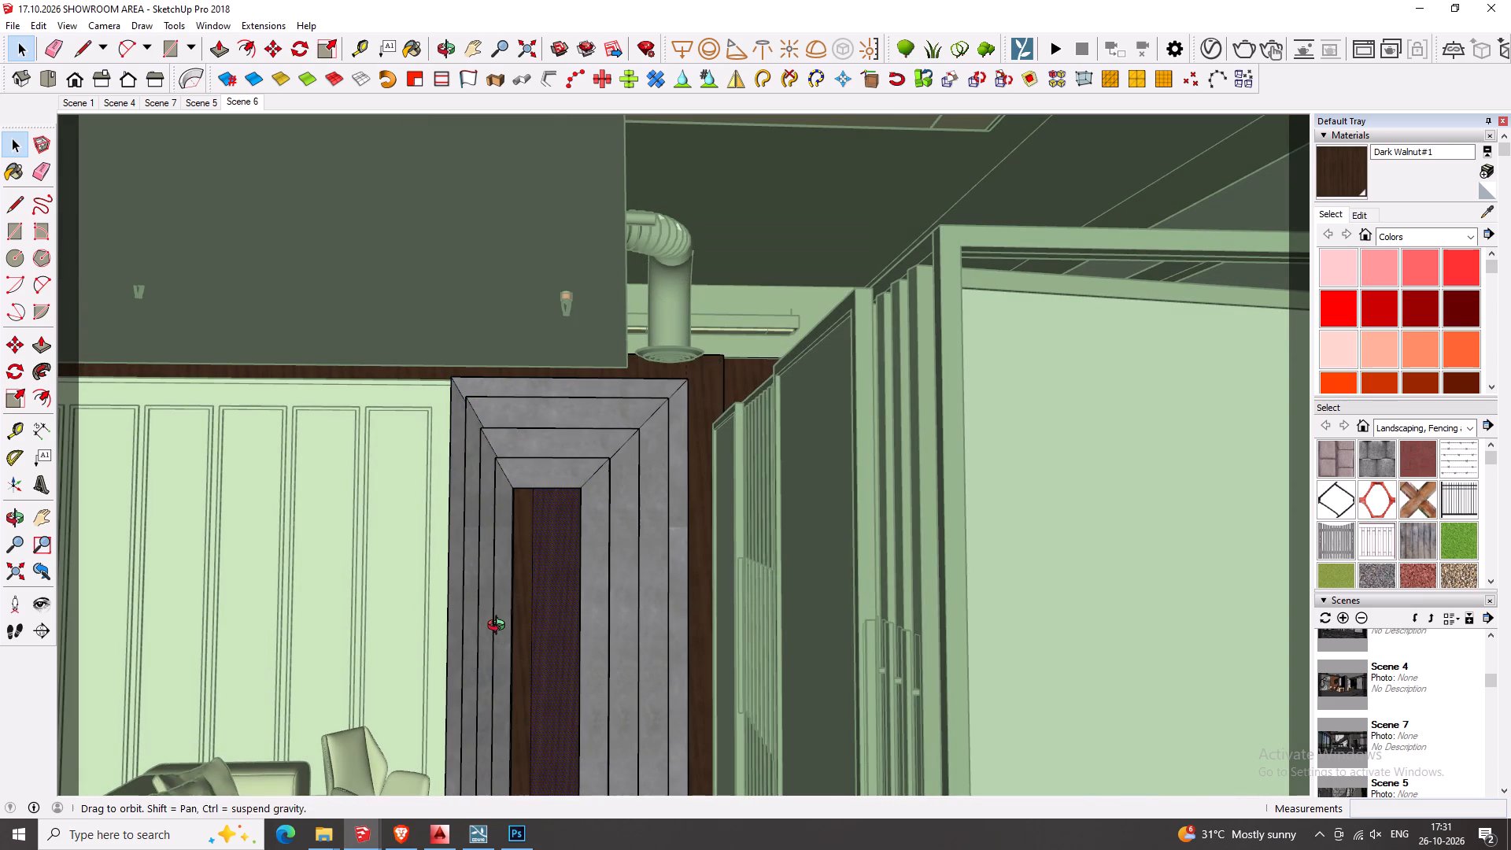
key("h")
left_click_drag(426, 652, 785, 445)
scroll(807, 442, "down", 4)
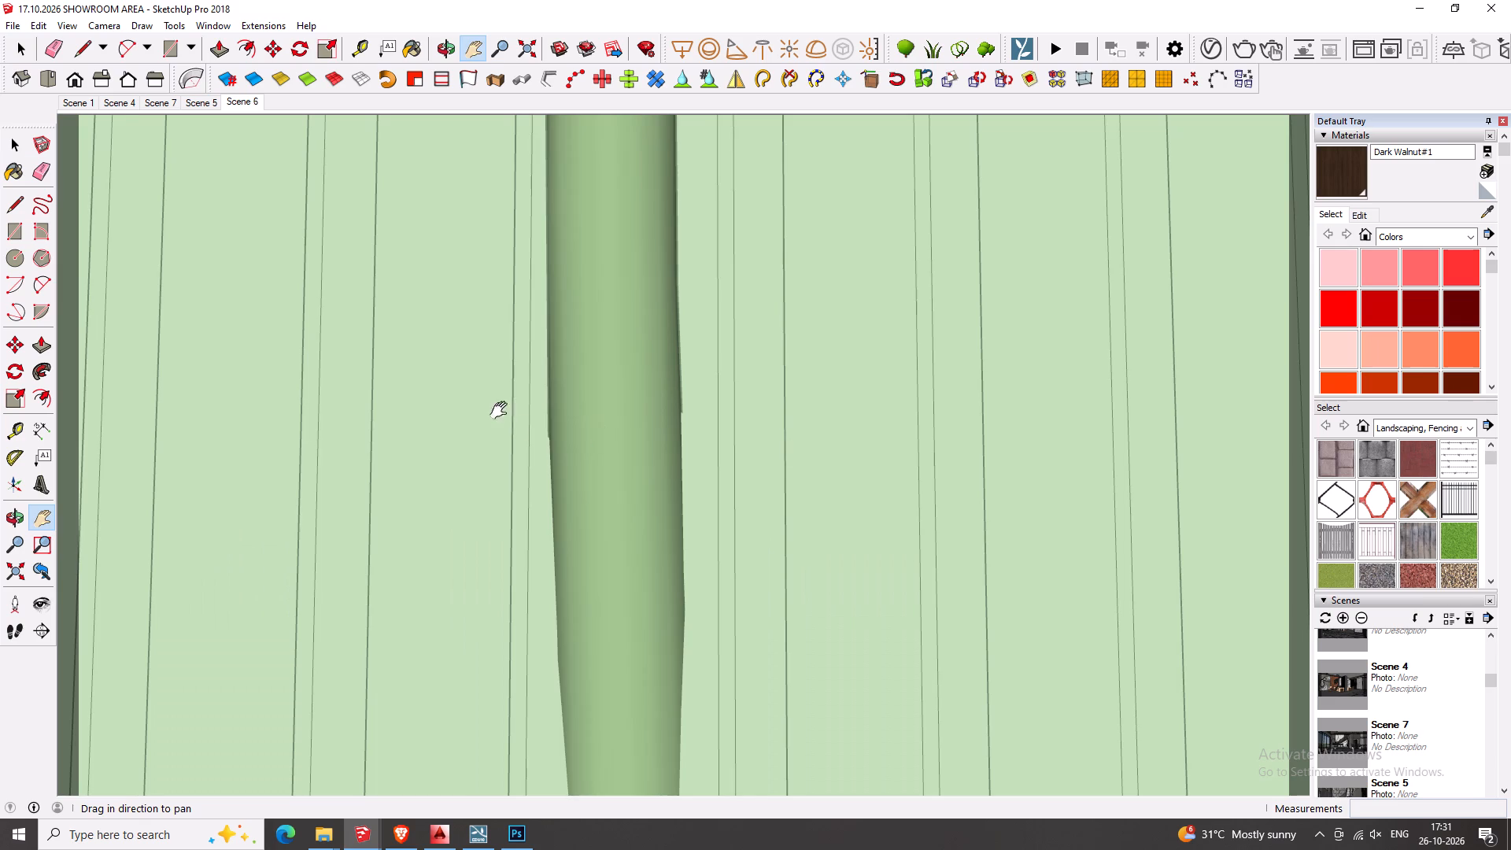
Close the wall group and return to the Scene 6 view.
key("space")
key("Escape")
left_click(238, 102)
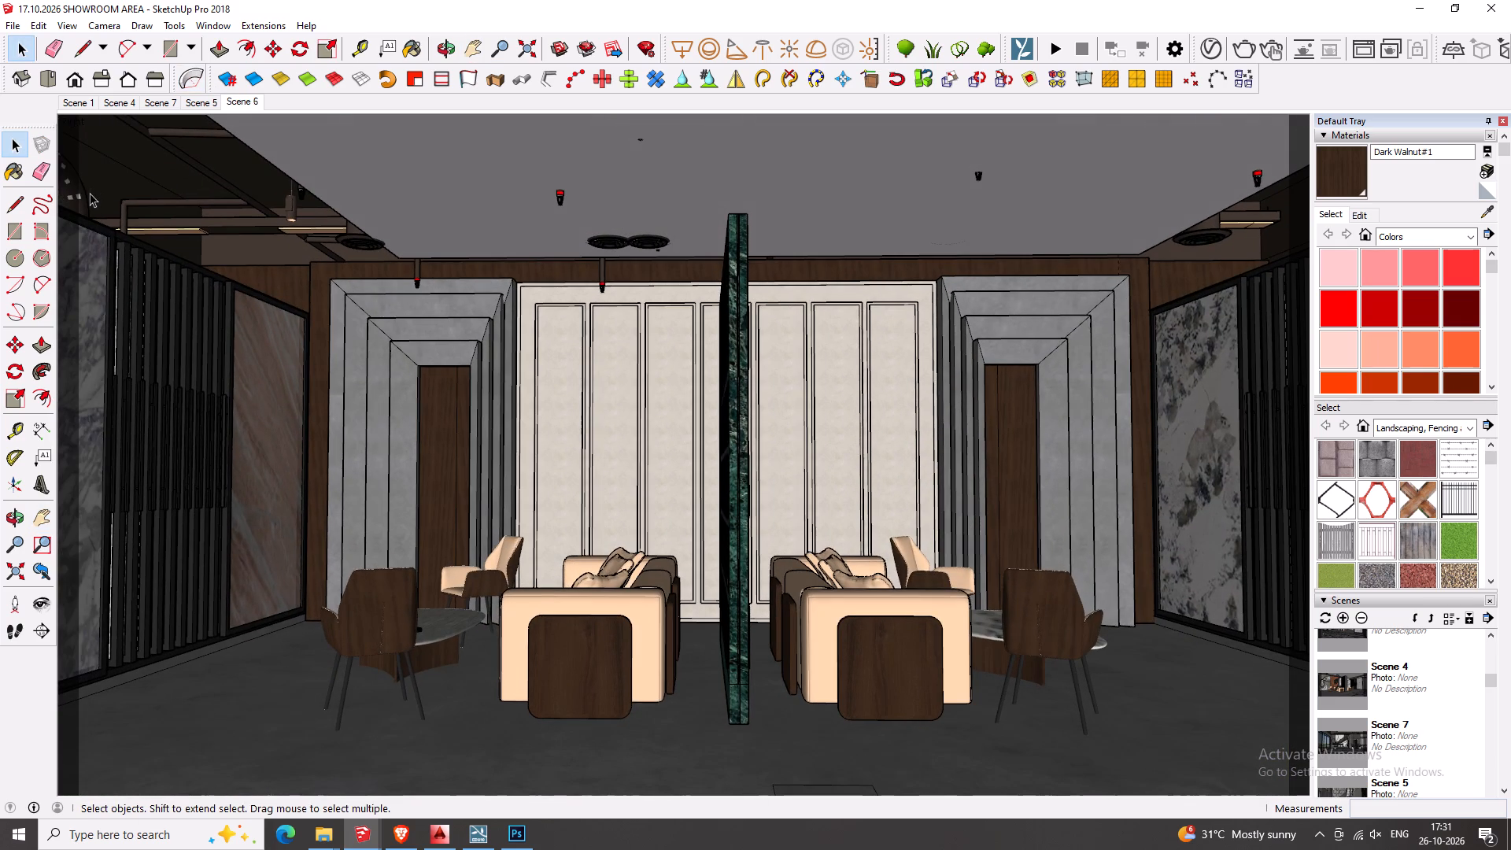
Sample Dark Walnut#1 from the right sofa's panel and apply it to the wall surround and back panel at the left niche.
left_click(1486, 206)
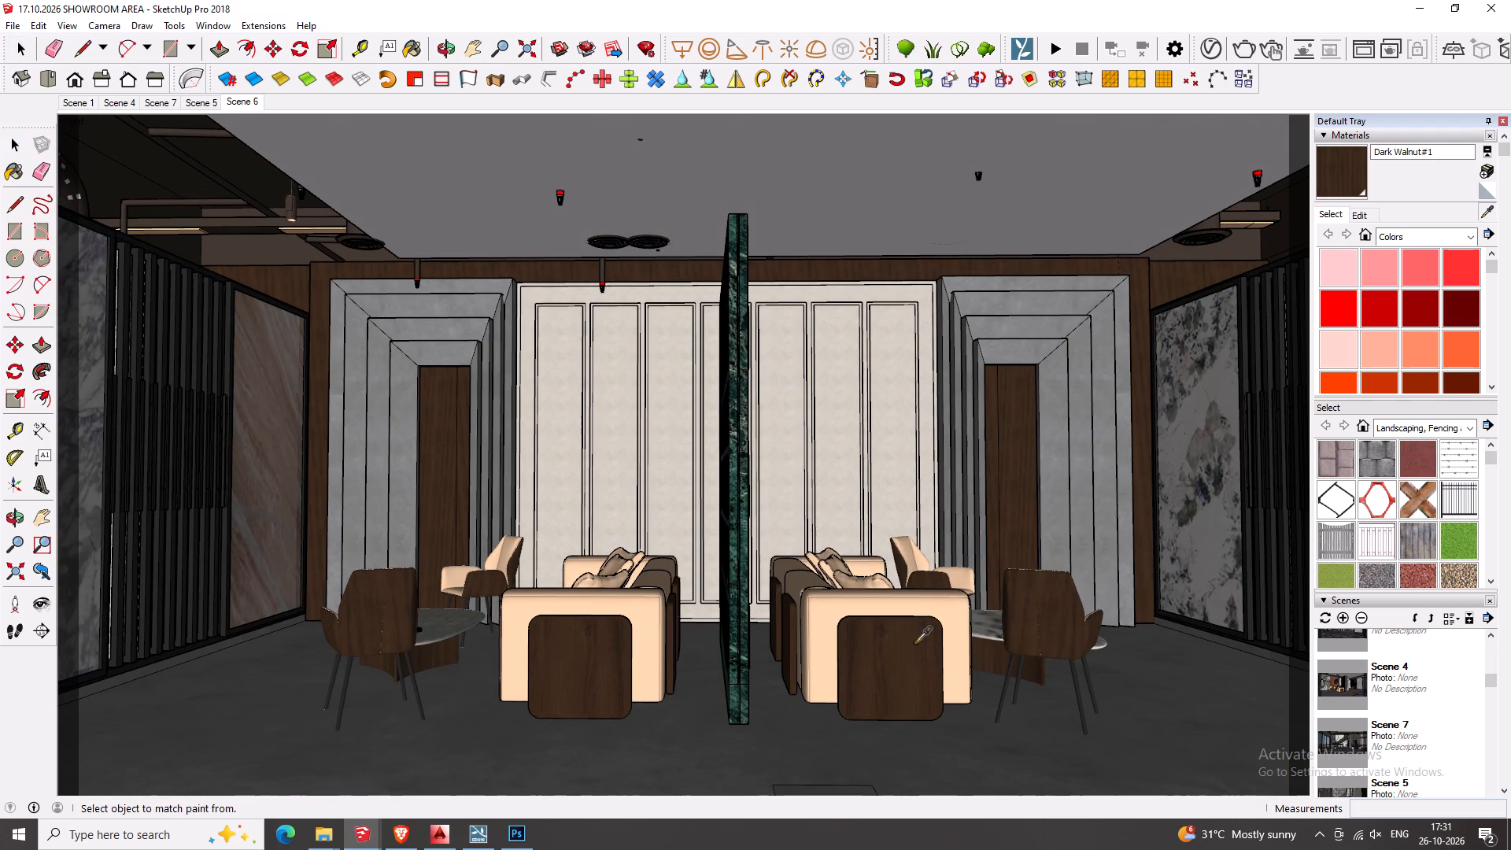
left_click(888, 663)
left_click(13, 131)
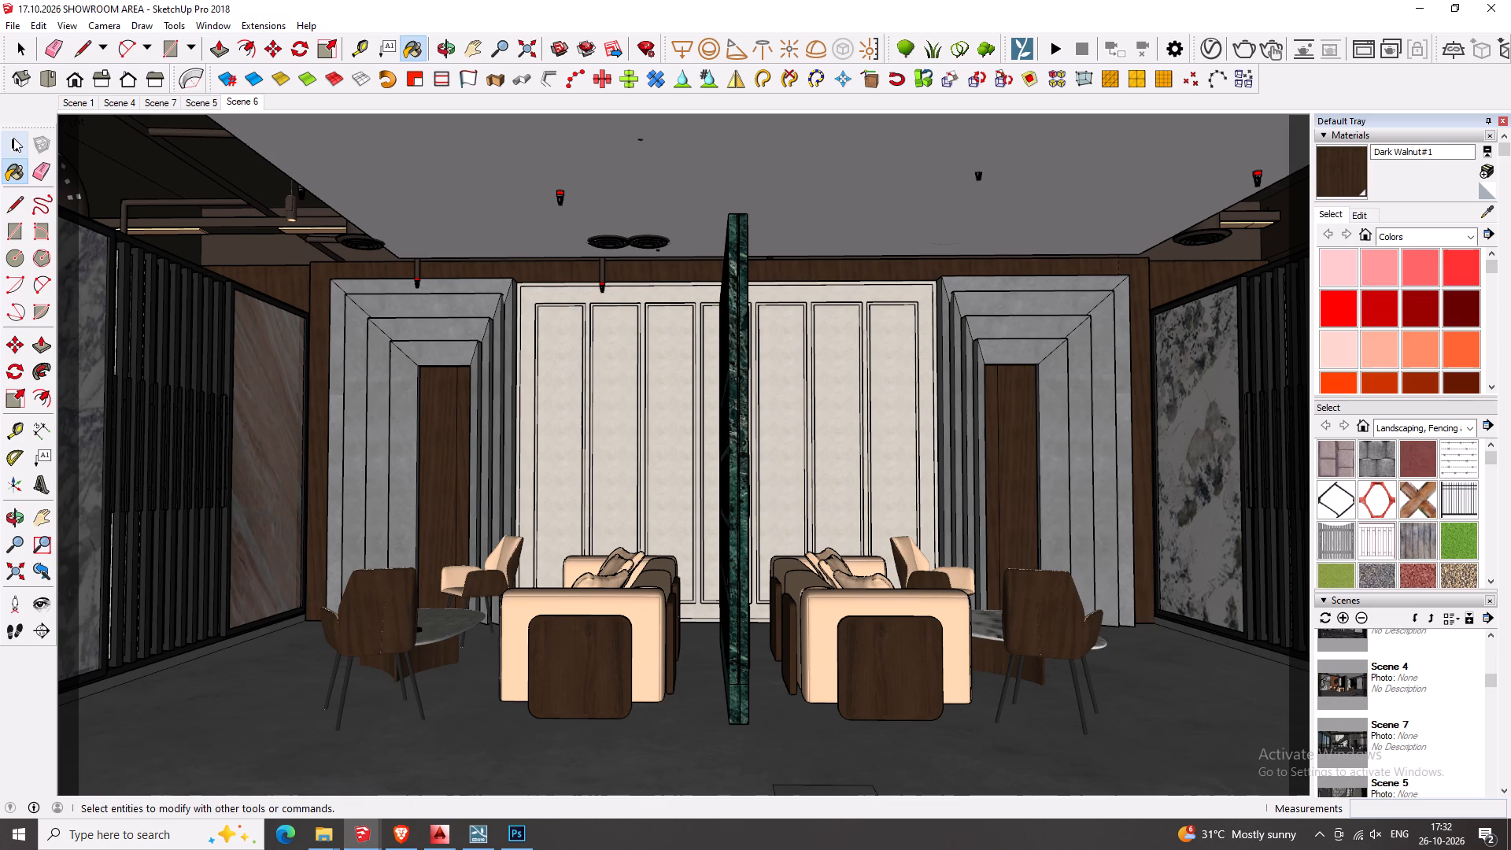
left_click(13, 138)
double_click(307, 274)
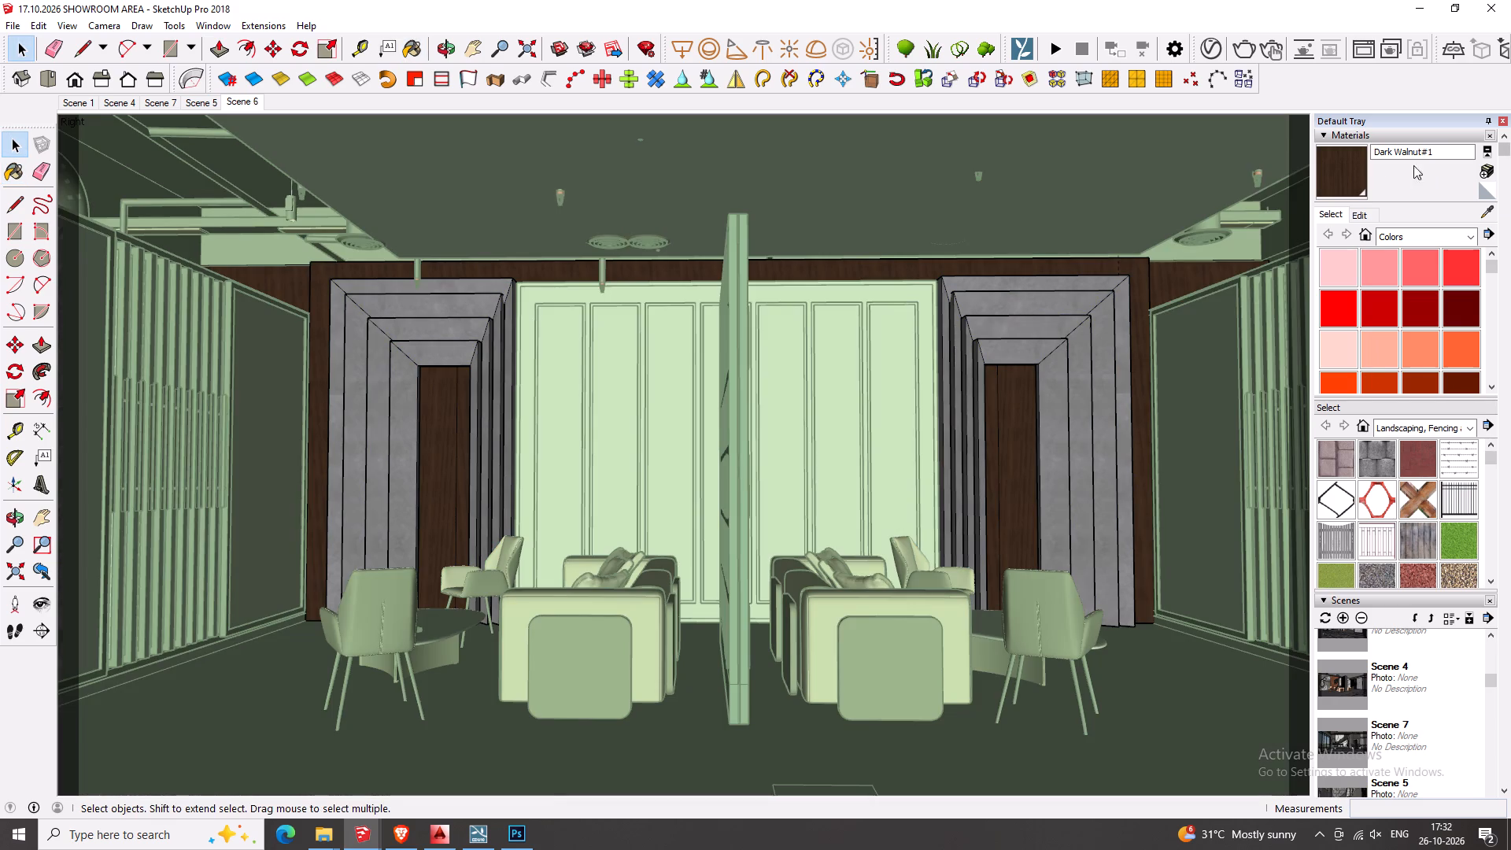
left_click(1347, 169)
left_click(290, 297)
left_click(311, 288)
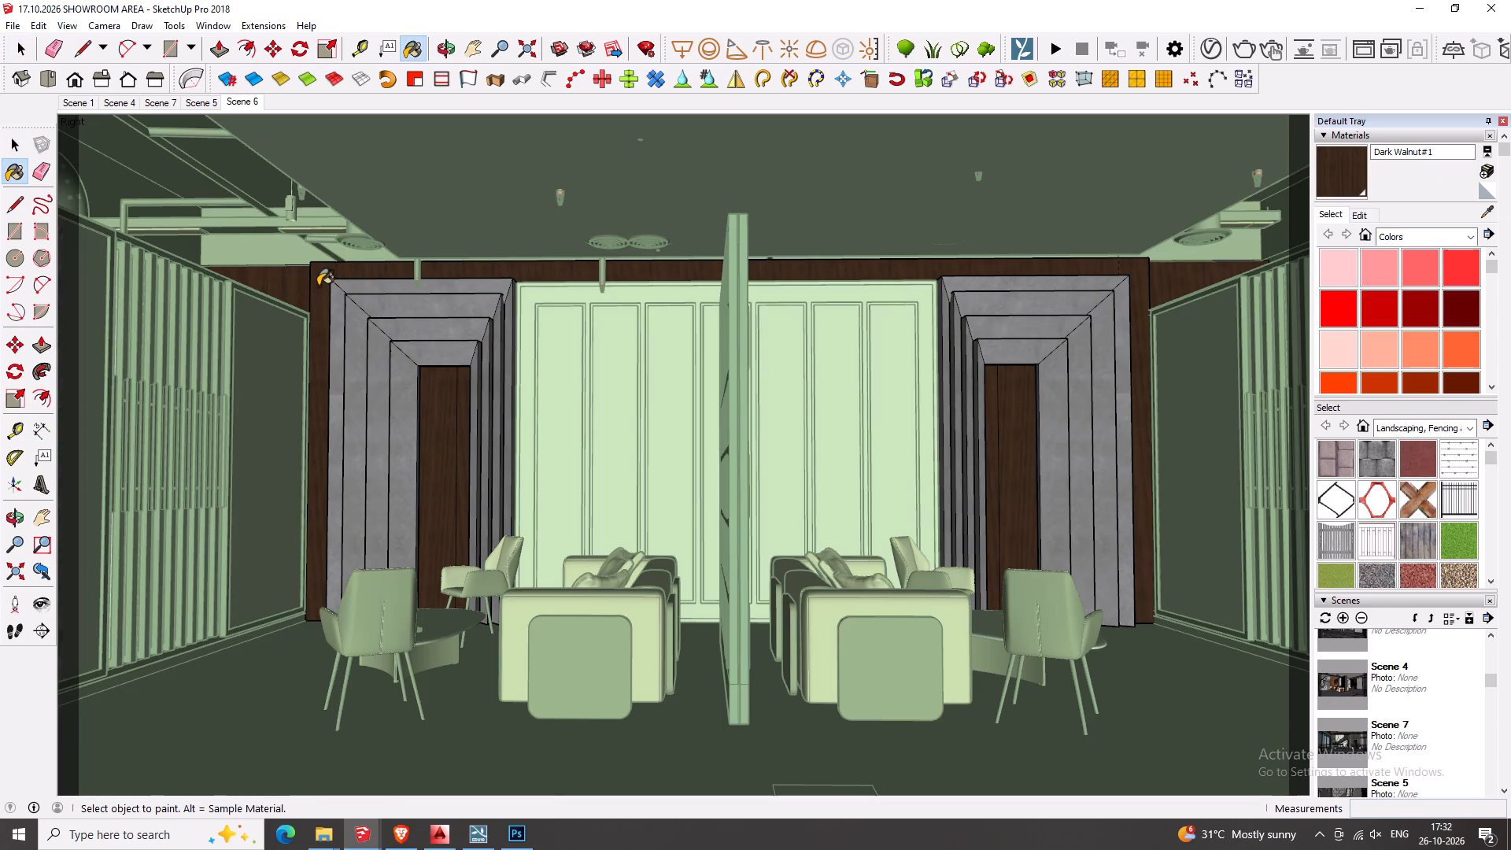
left_click(318, 286)
left_click(442, 419)
double_click(460, 404)
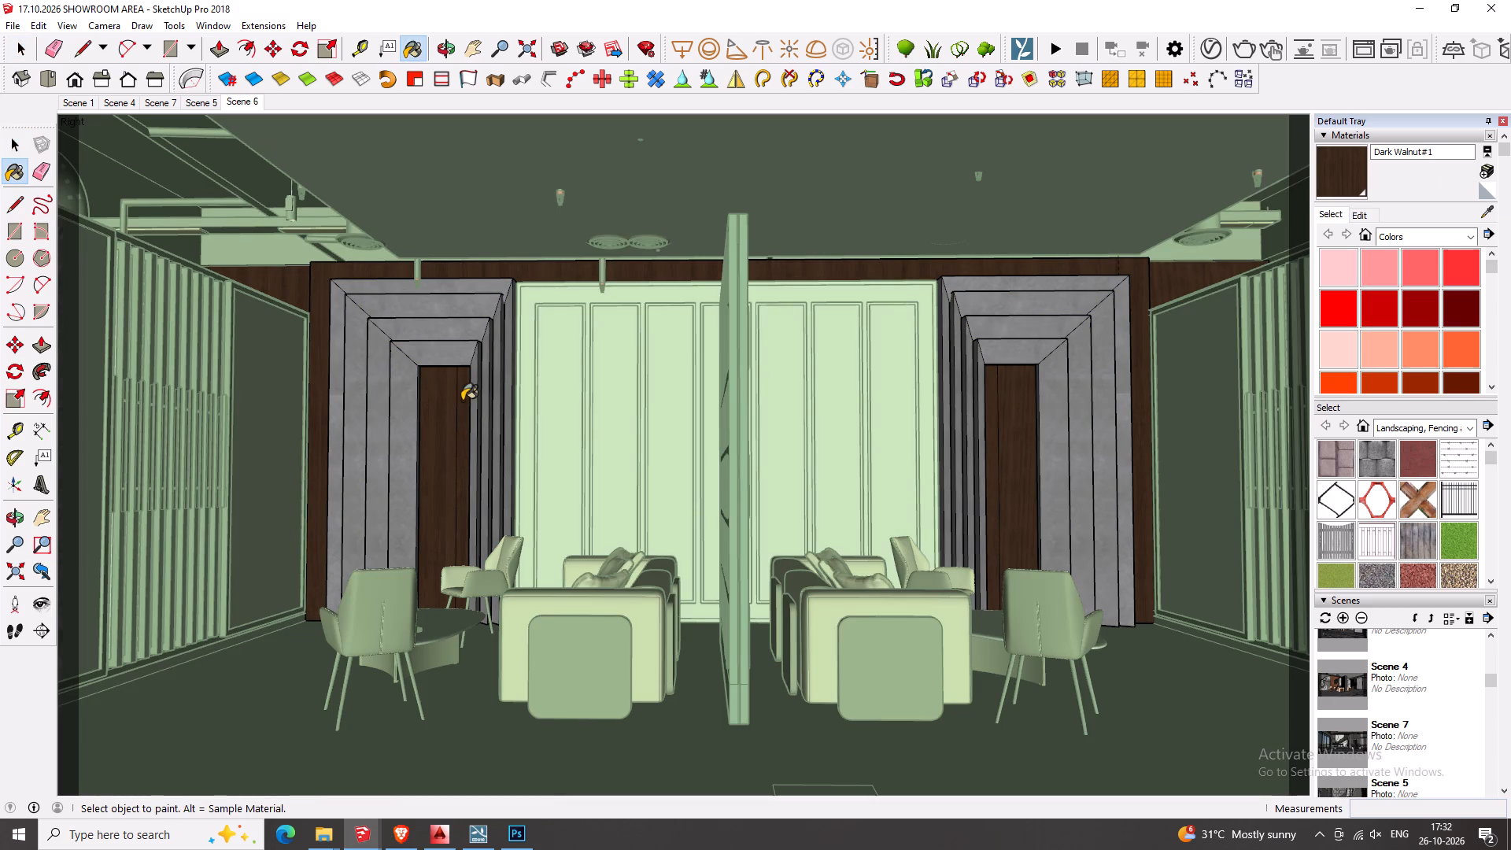
left_click(450, 389)
Apply Dark Walnut#1 to the wall surround and back panel at the right niche, and close the wall group.
double_click(1138, 276)
left_click(1013, 390)
left_click_drag(1010, 407, 1007, 419)
left_click_drag(1000, 427, 988, 440)
left_click(988, 440)
double_click(994, 430)
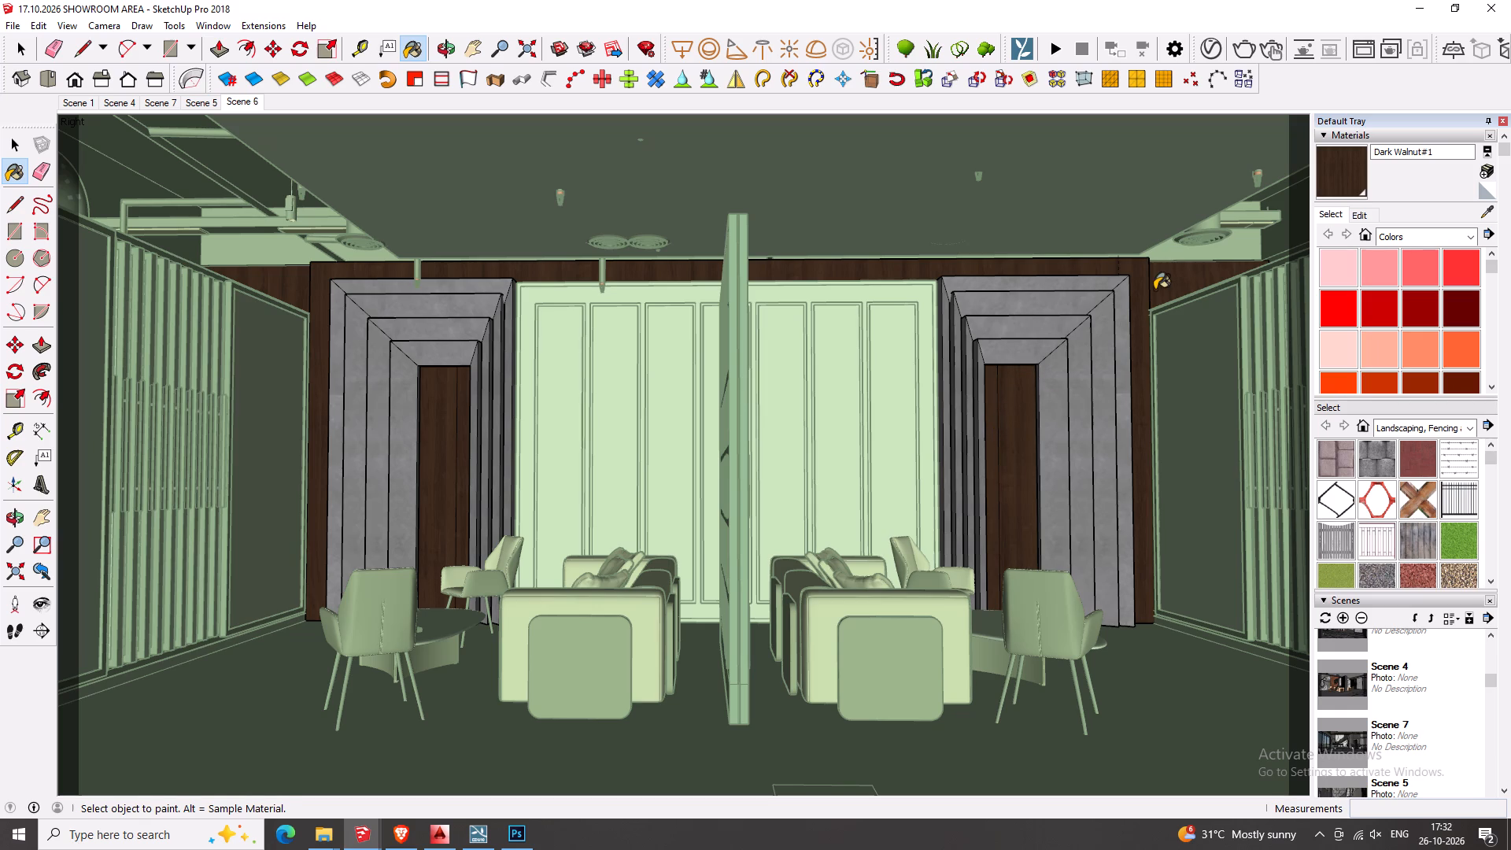
double_click(1154, 287)
left_click_drag(1156, 297, 1148, 305)
left_click(1148, 311)
left_click(1144, 322)
left_click(1144, 327)
key("space")
key("Escape")
key("Escape")
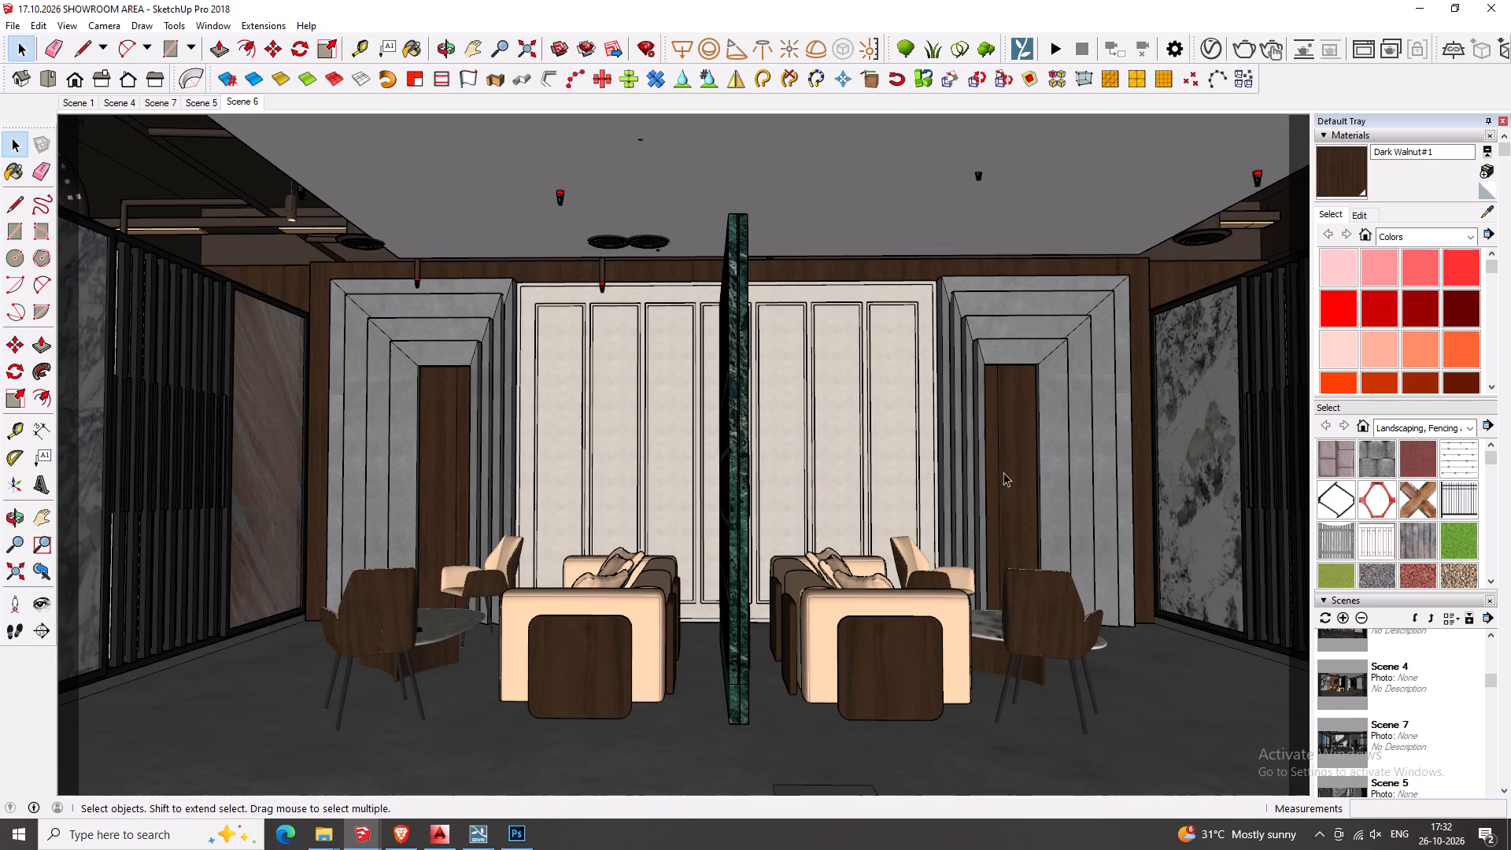
key("Escape")
key("Escape")
Start a V-Ray render of Scene 6 and inspect its progress in the maximized frame buffer.
left_click(1250, 54)
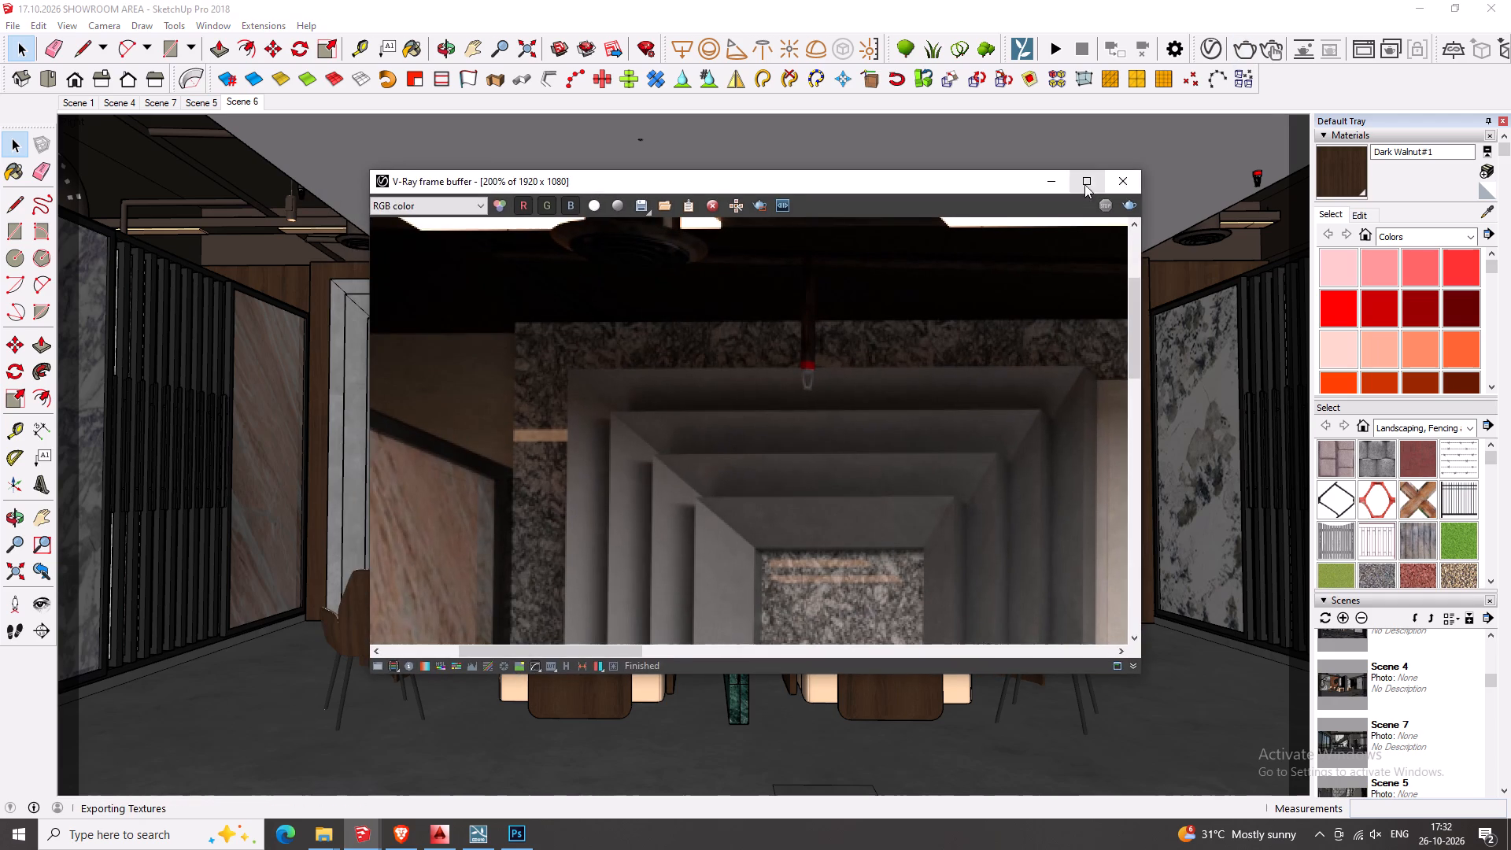
left_click(1088, 178)
scroll(970, 337, "down", 2)
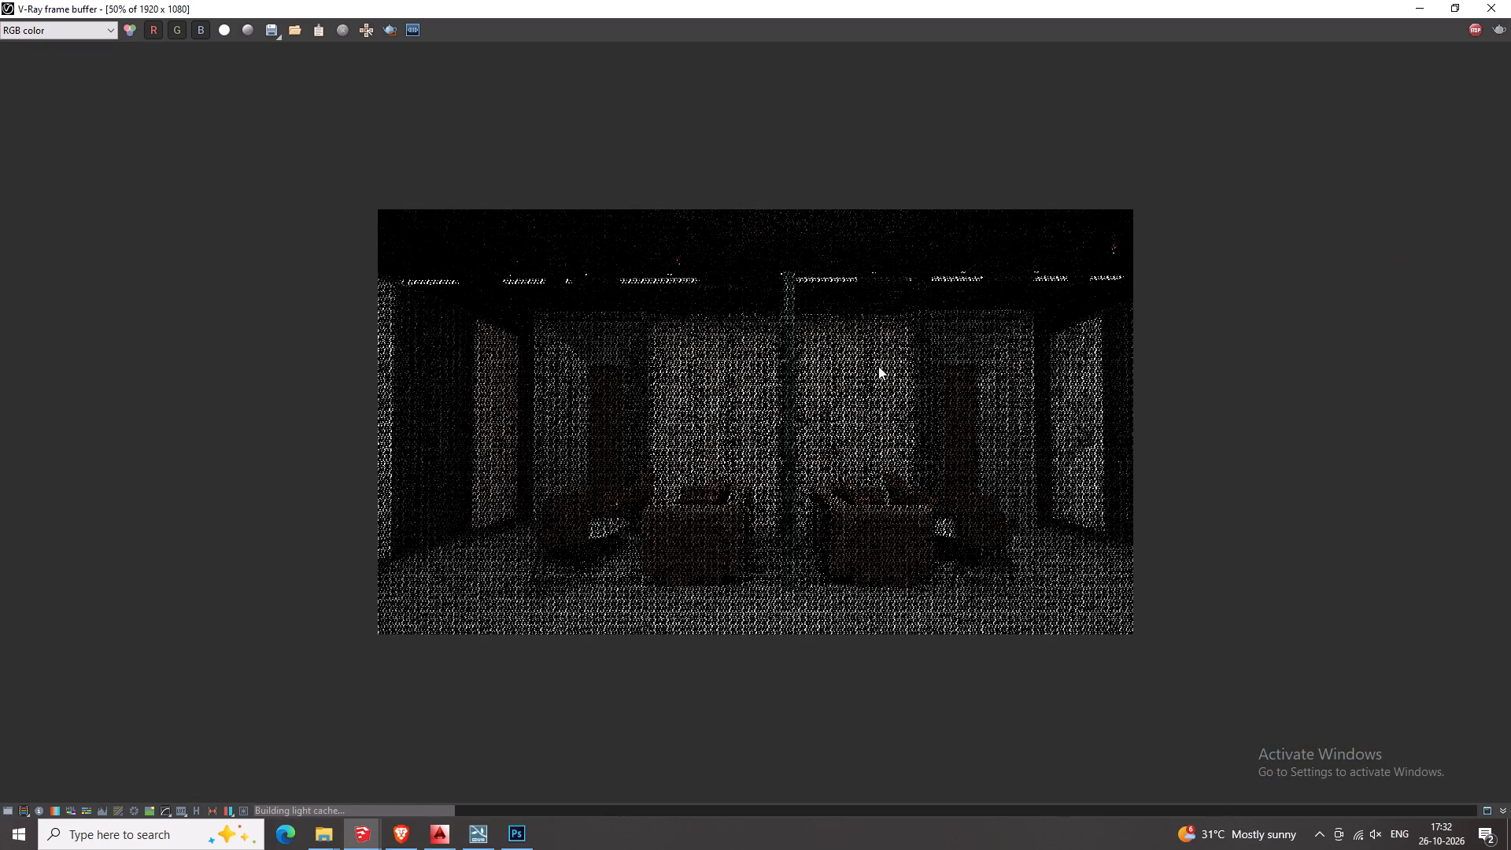
scroll(565, 379, "up", 2)
scroll(565, 379, "down", 1)
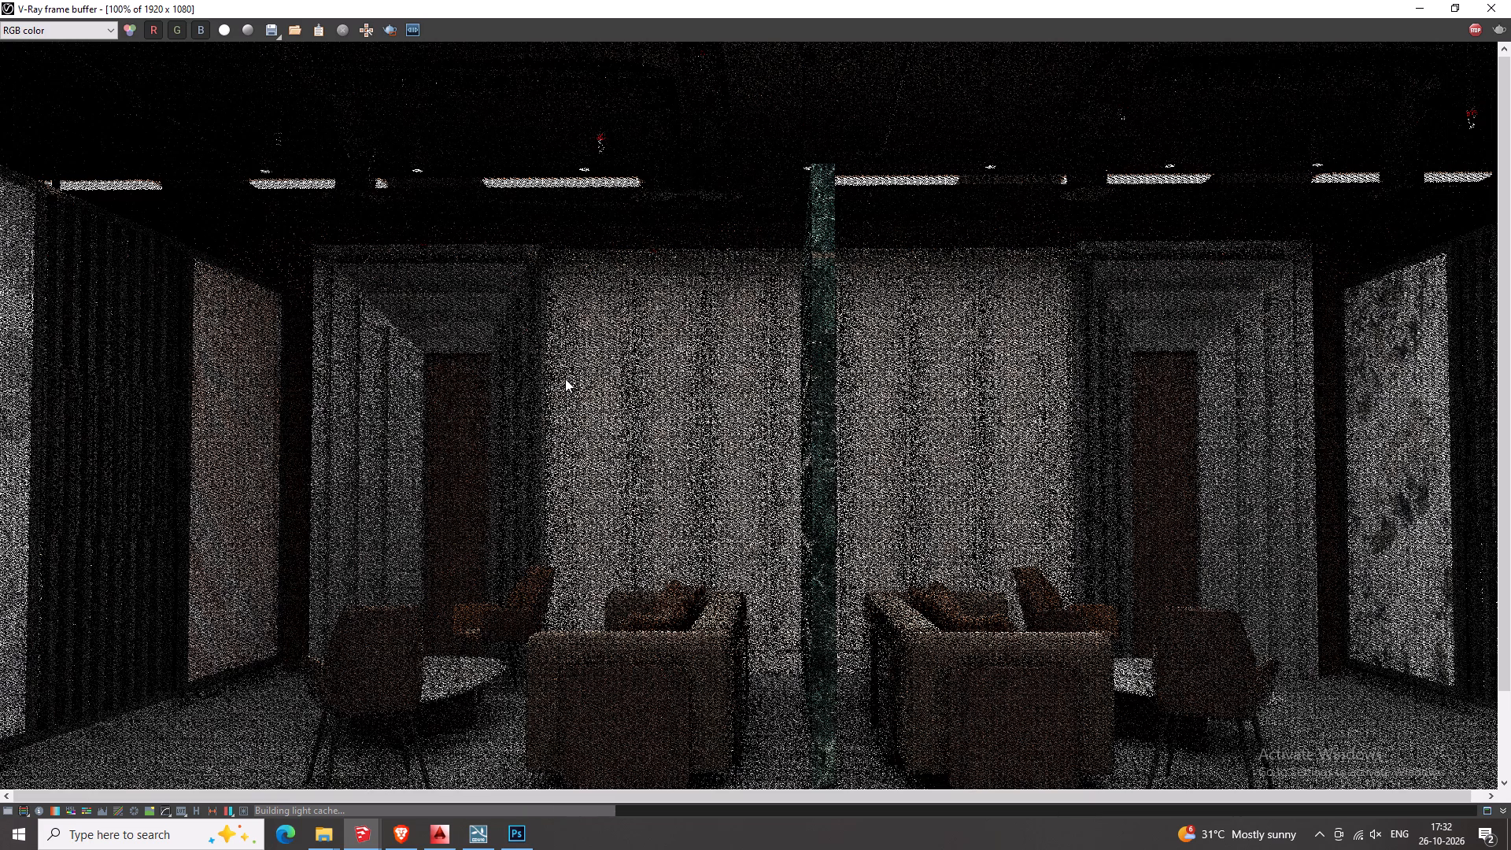
Switch to the browser's ChatGPT conversation about enhancing the marble showroom image.
left_click(399, 826)
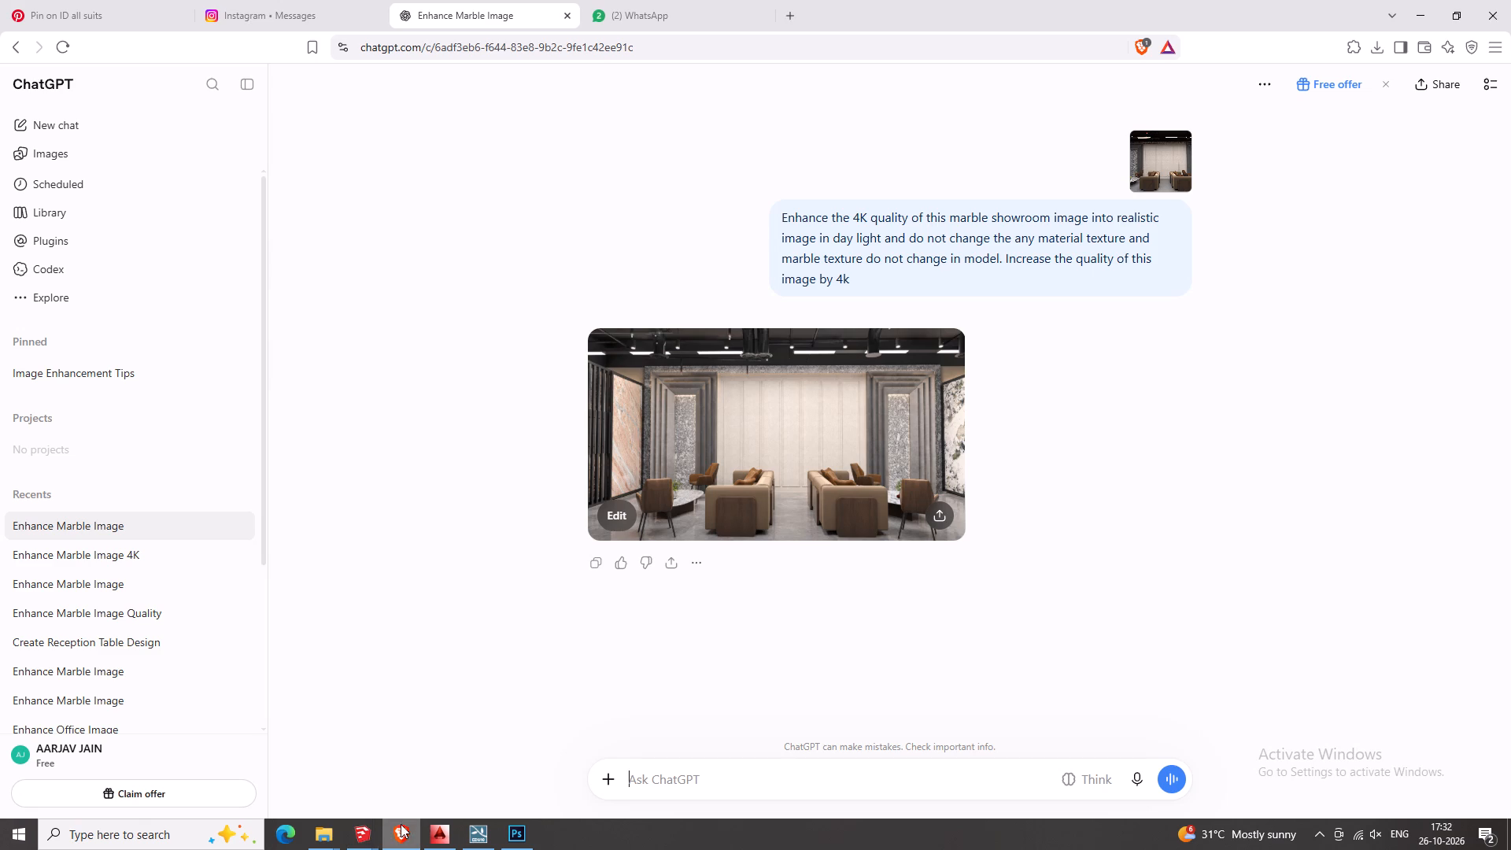
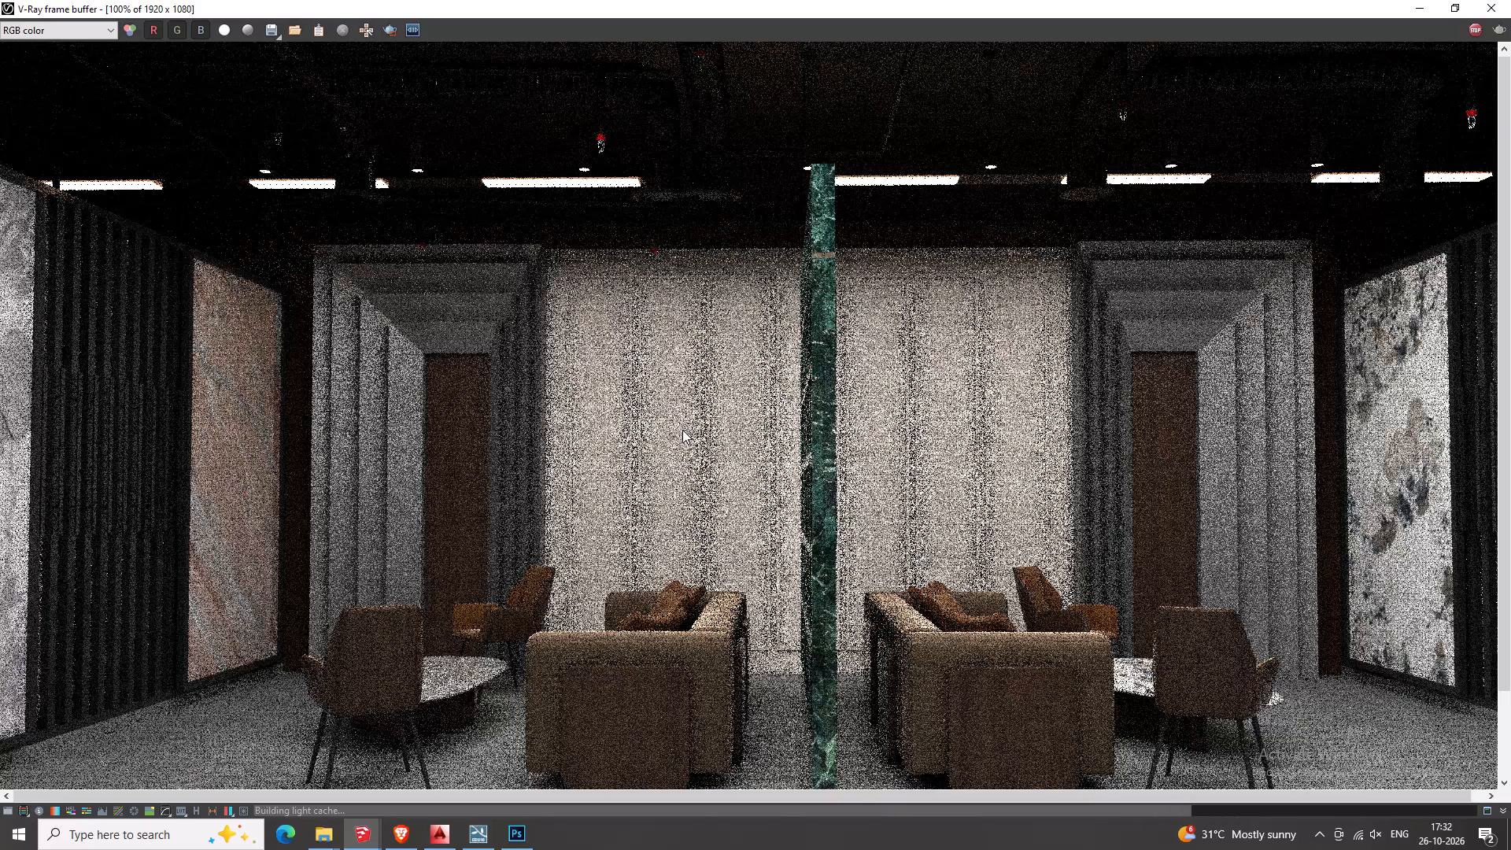
Inspect the ongoing Scene 6 render of the lounge wall and ceiling, stop it and close the frame buffer.
scroll(682, 423, "down", 1)
scroll(673, 444, "up", 1)
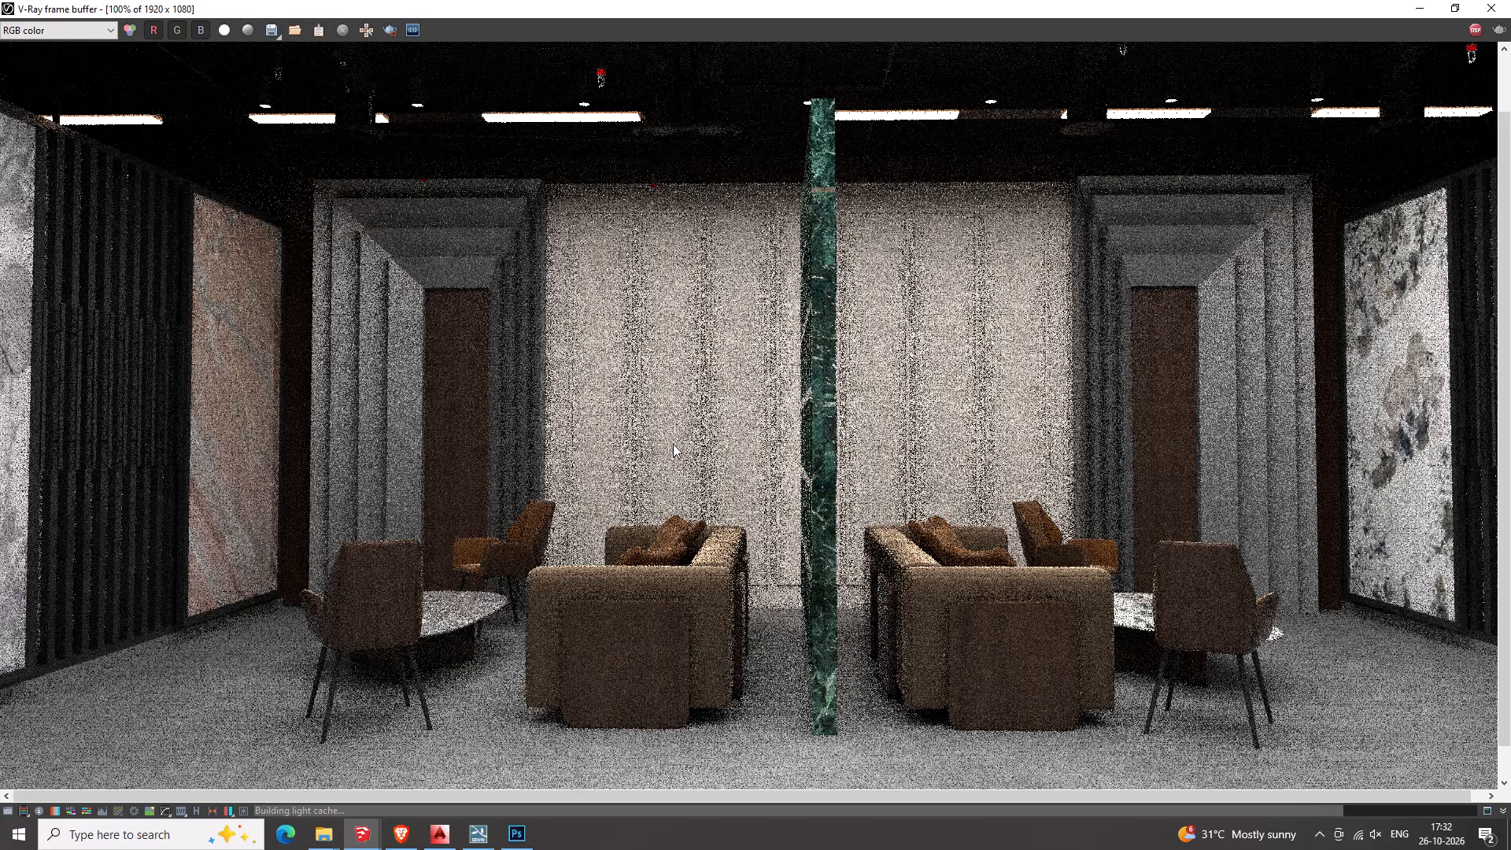
middle_click_drag(671, 452, 650, 556)
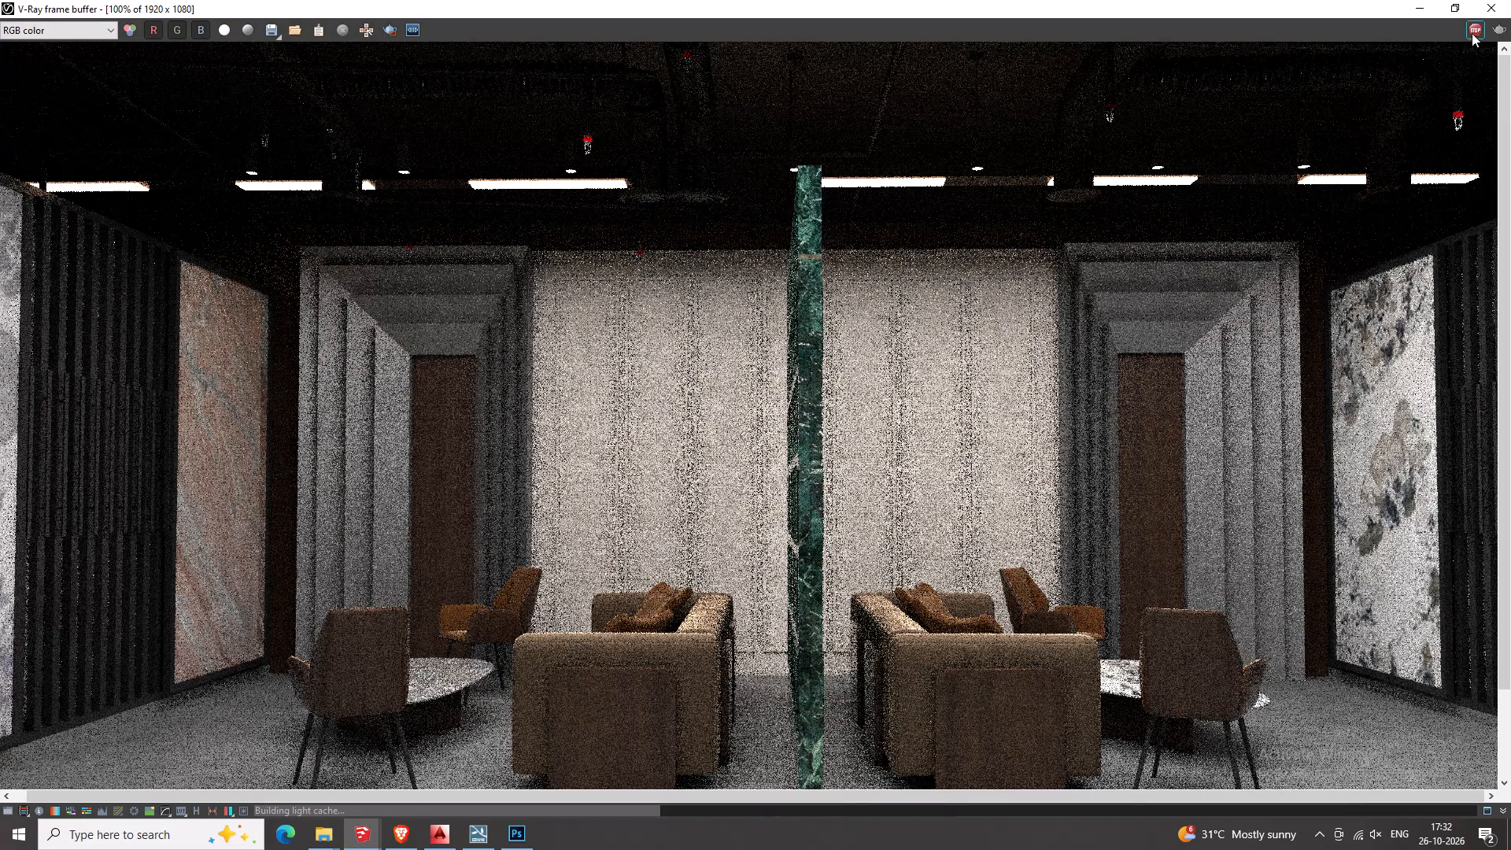
left_click(1472, 33)
left_click(1495, 9)
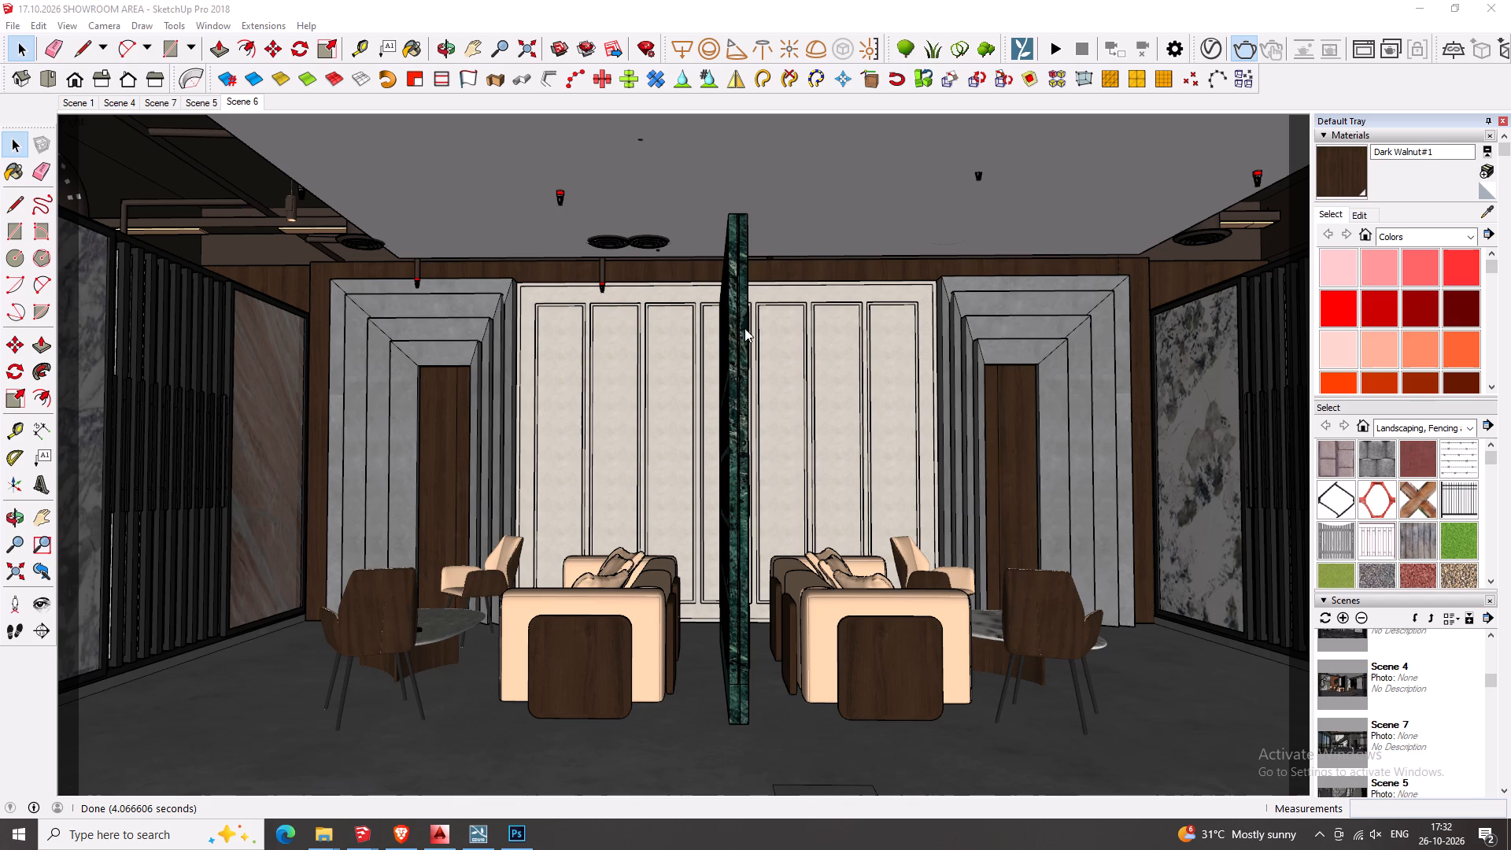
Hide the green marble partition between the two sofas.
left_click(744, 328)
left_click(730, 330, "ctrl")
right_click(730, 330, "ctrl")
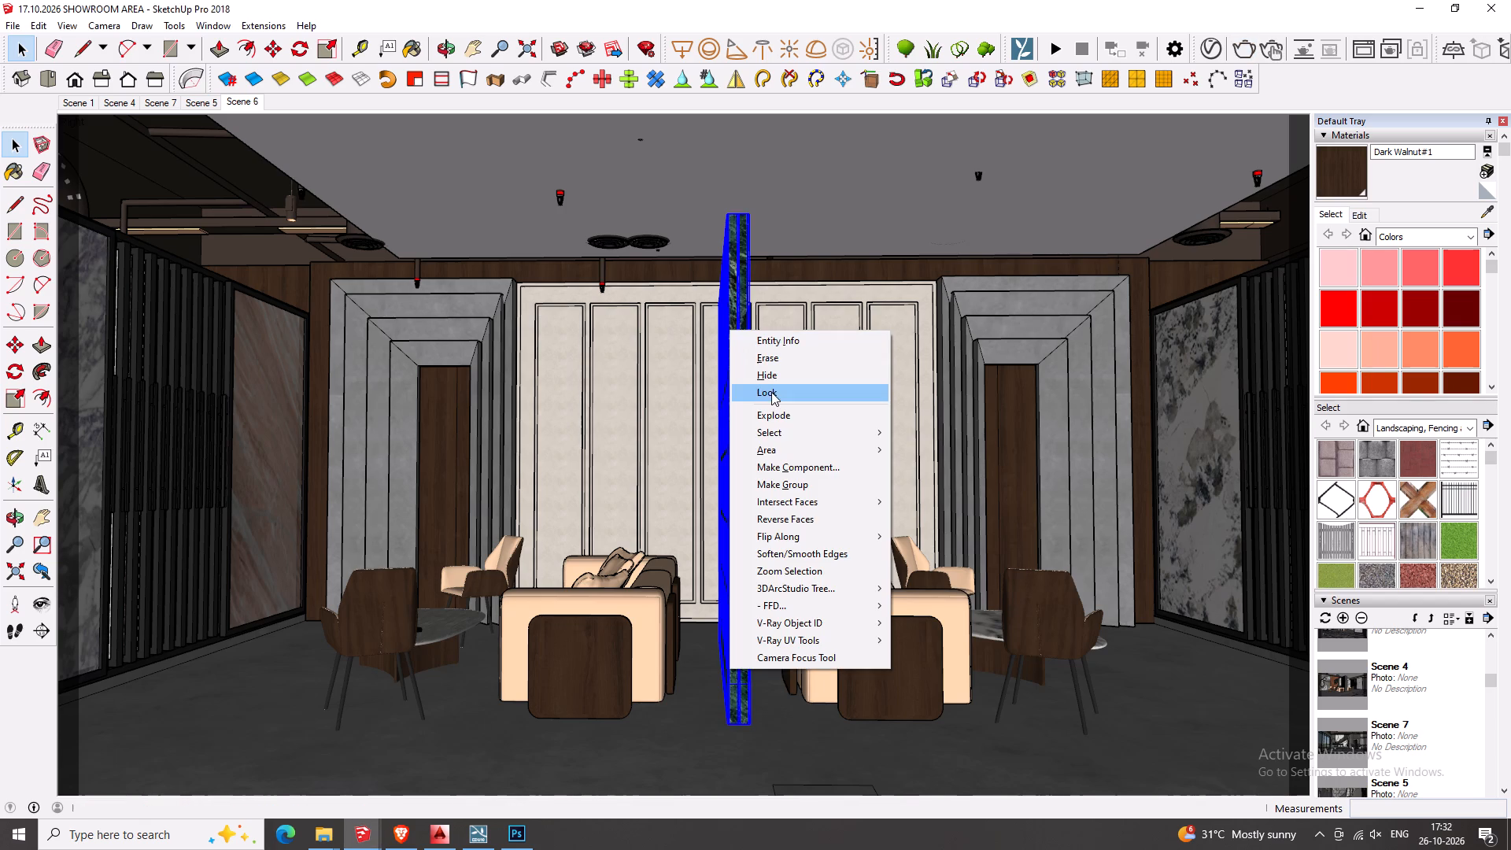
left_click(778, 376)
Scale the grey ceiling panel along the red axis by about 1.12 so its edge meets the back wall.
left_click(772, 239)
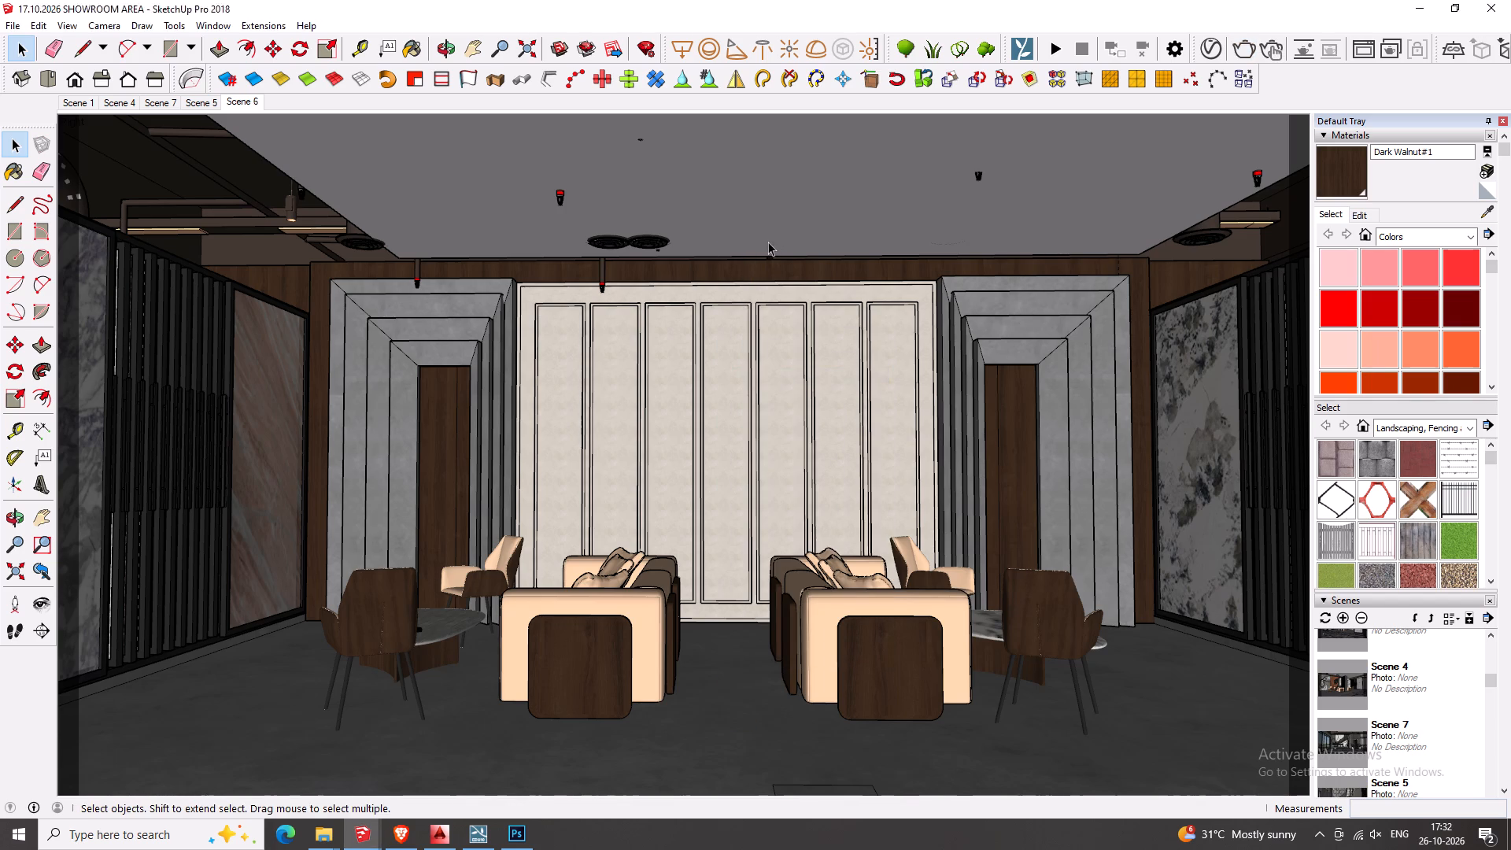
key("s")
scroll(753, 268, "up", 5)
type("AS")
scroll(753, 268, "up", 3)
middle_click_drag(753, 268, 876, 170)
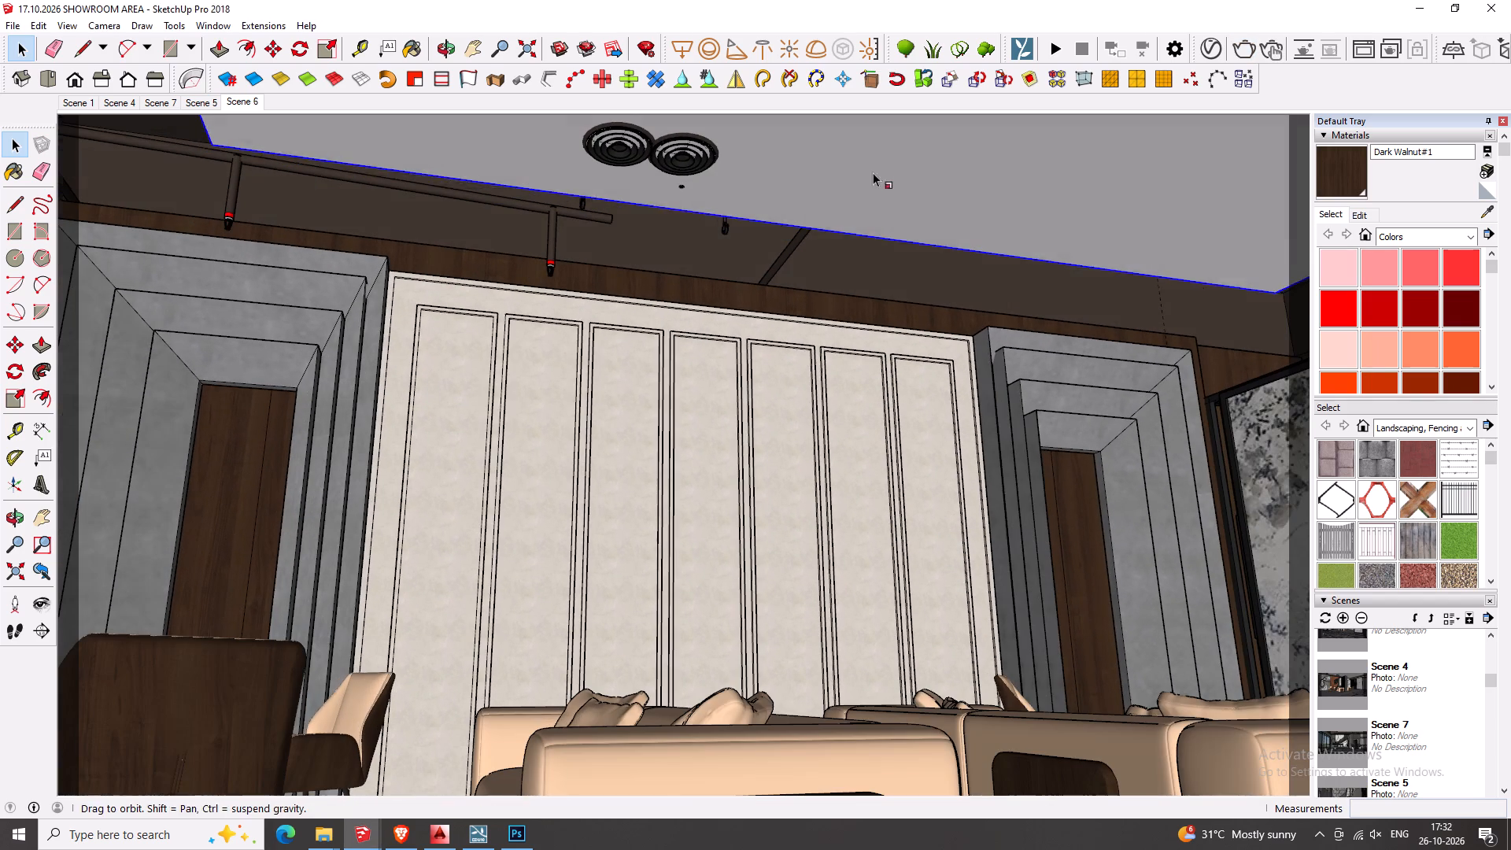
key("s")
left_click_drag(828, 229, 789, 280)
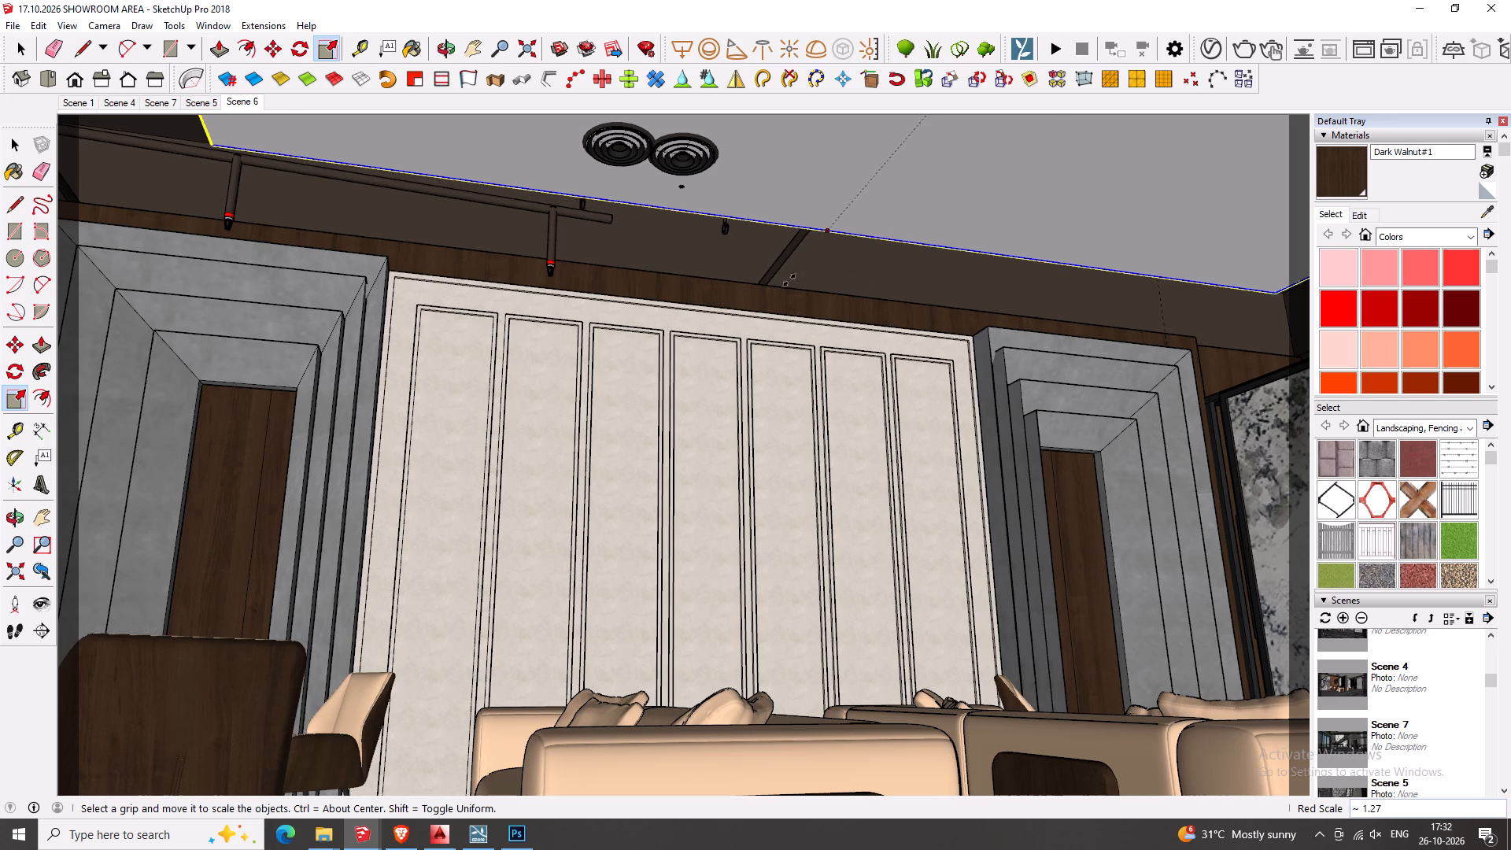
left_click_drag(789, 280, 789, 282)
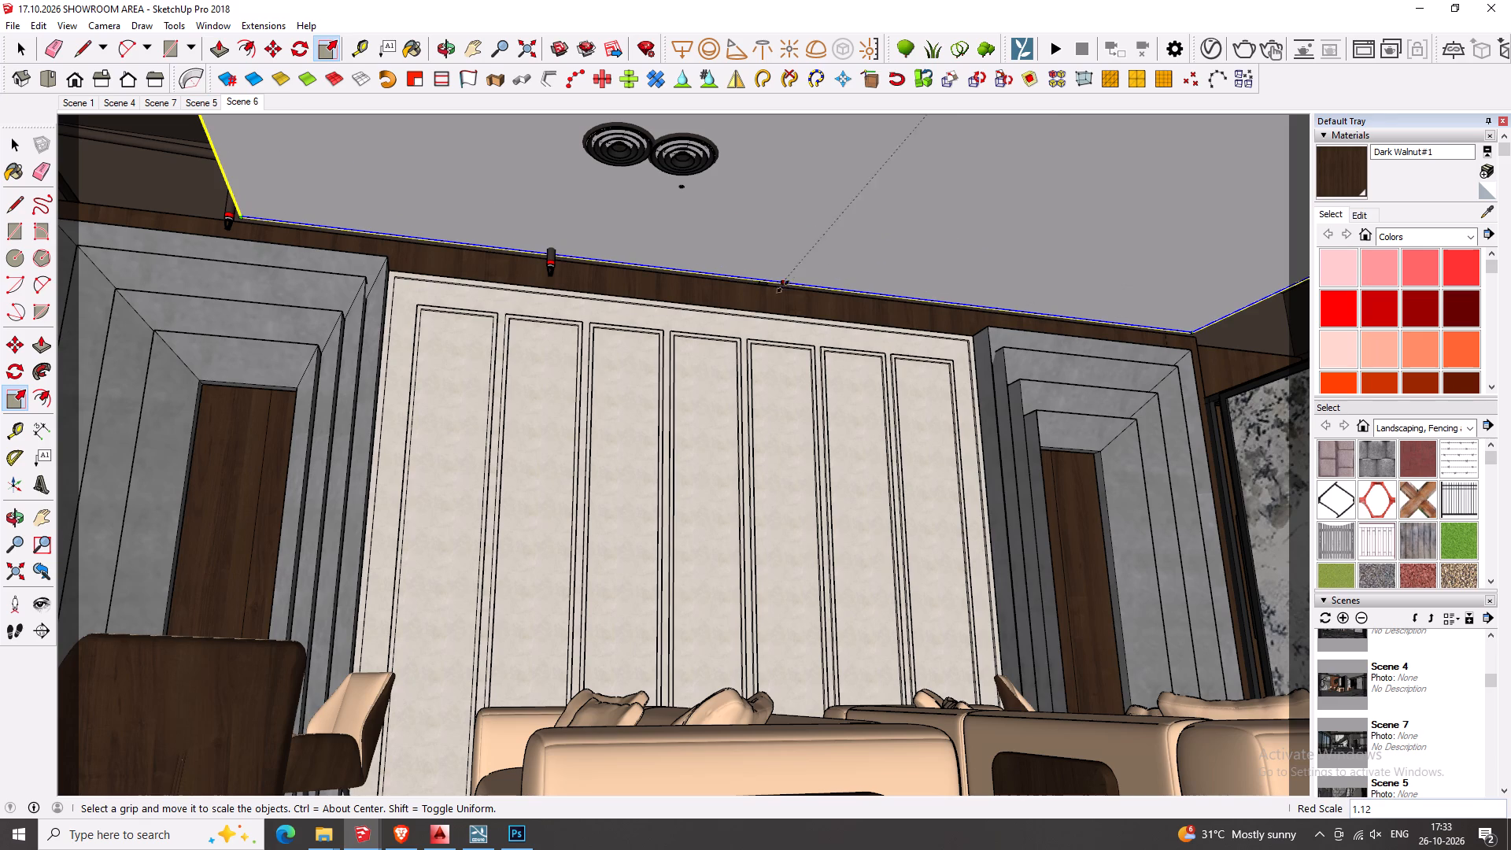
key("space")
middle_click_drag(778, 297, 923, 306)
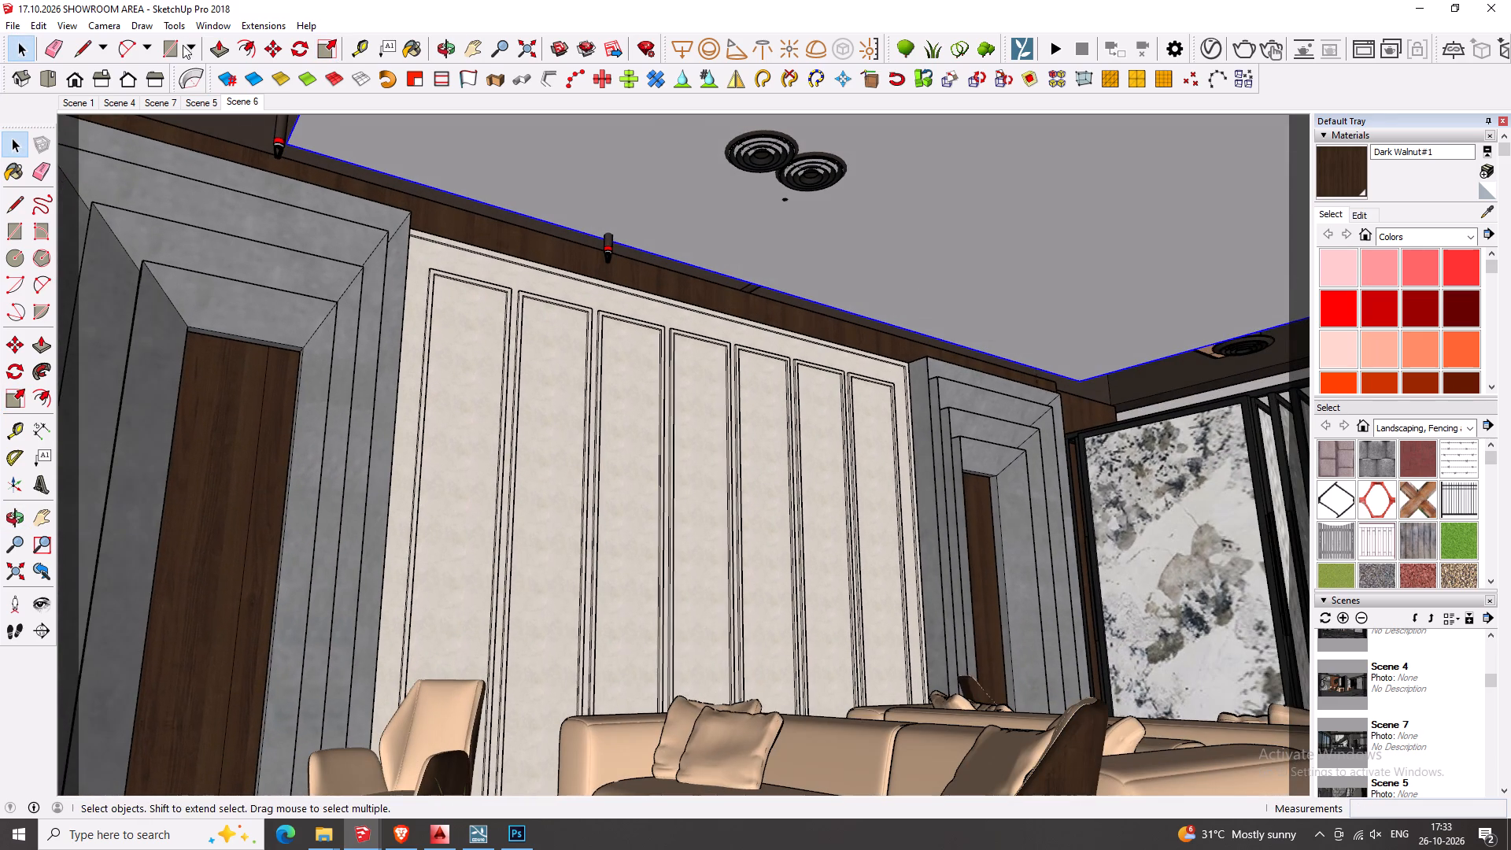
Return to Scene 6 and hide both parts of the green marble partition between the sofas.
left_click(258, 103)
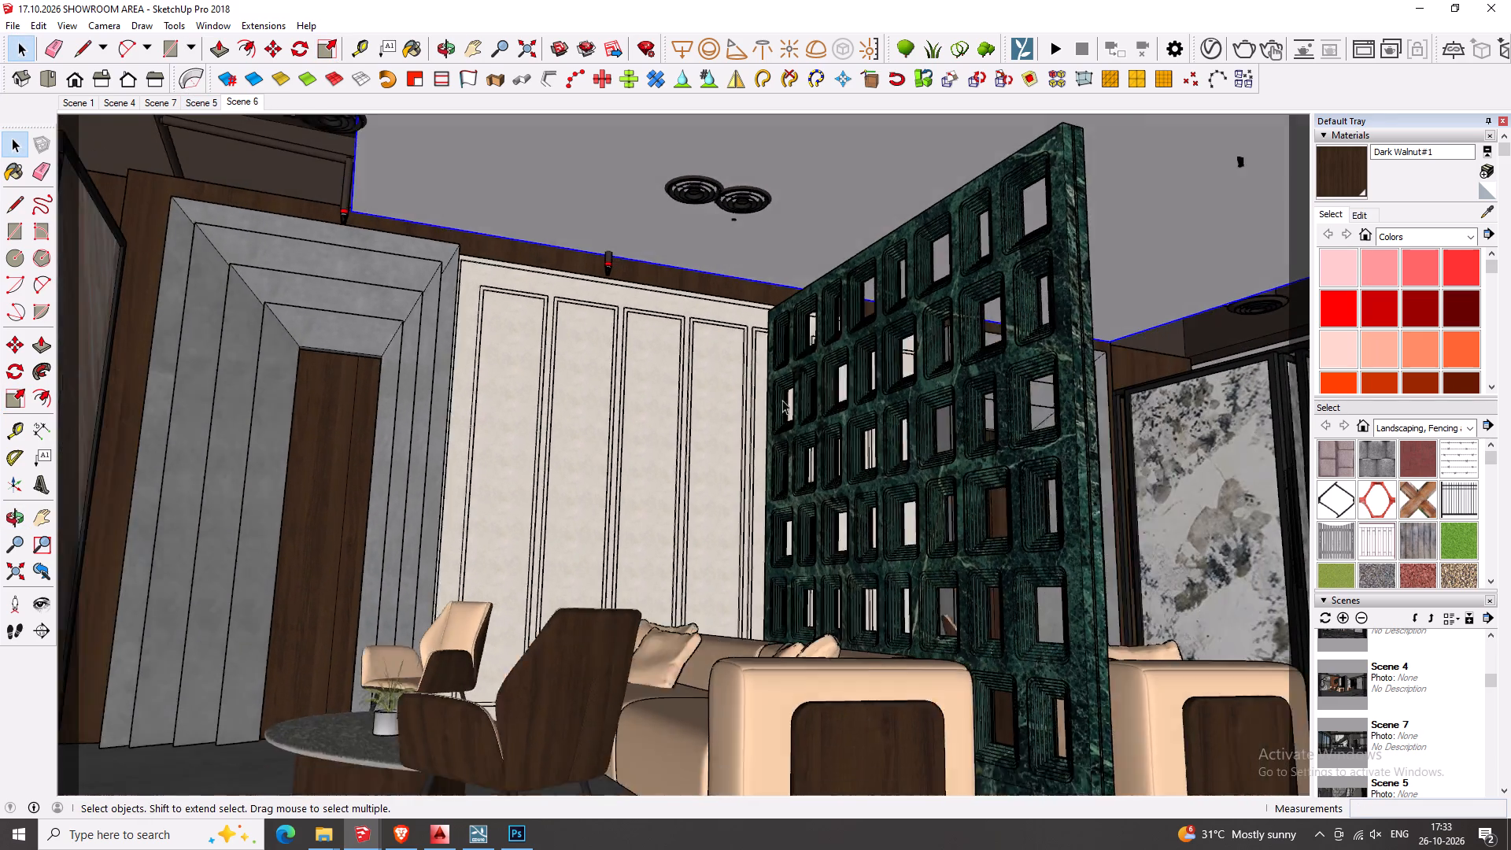
left_click(850, 387)
left_click(741, 369)
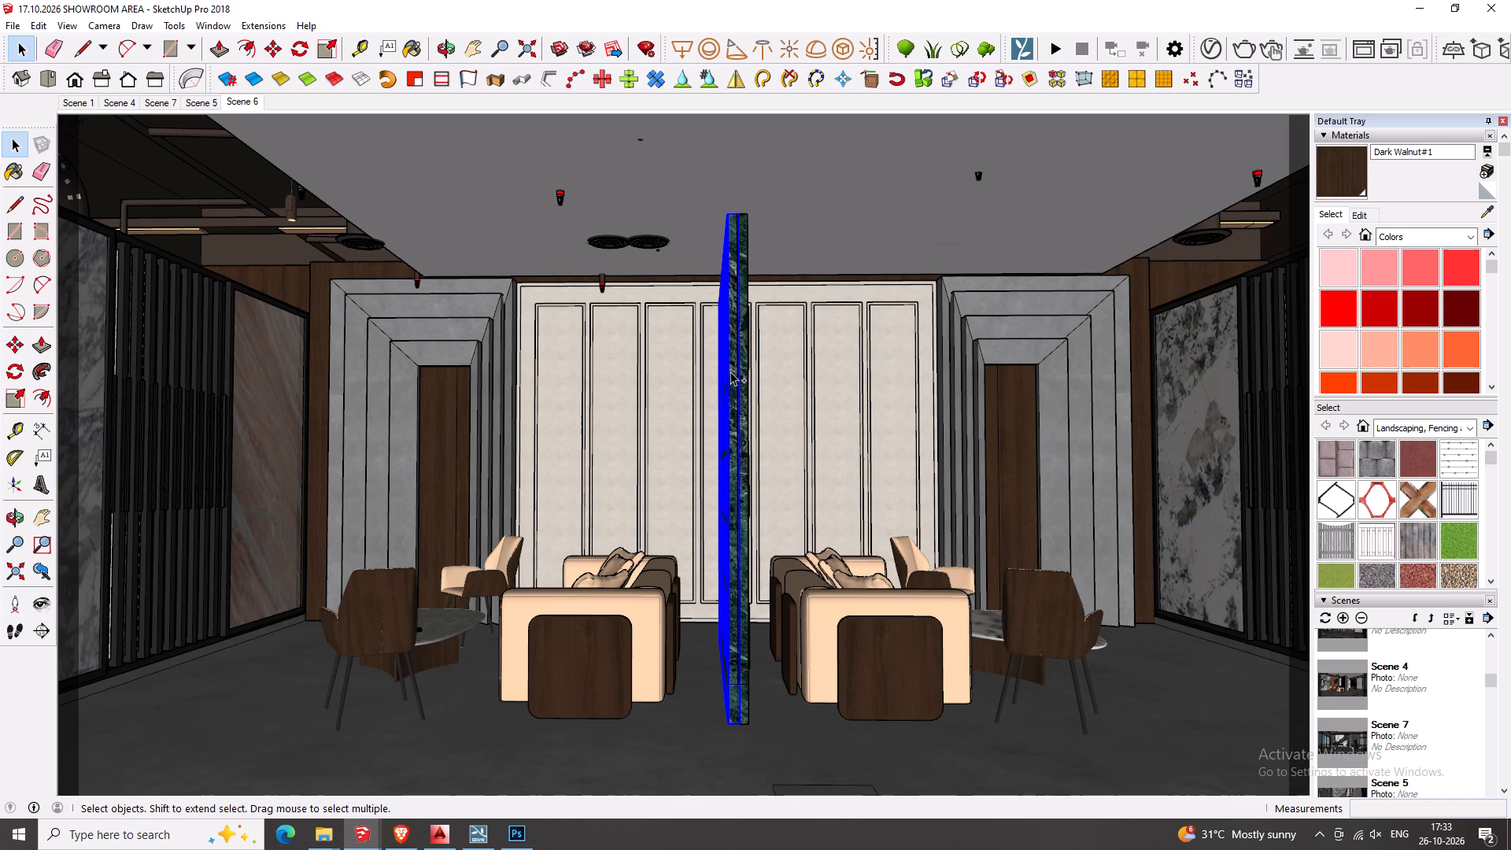
left_click(730, 371, "ctrl")
left_click(740, 363, "ctrl")
right_click(741, 361, "ctrl")
left_click(774, 404)
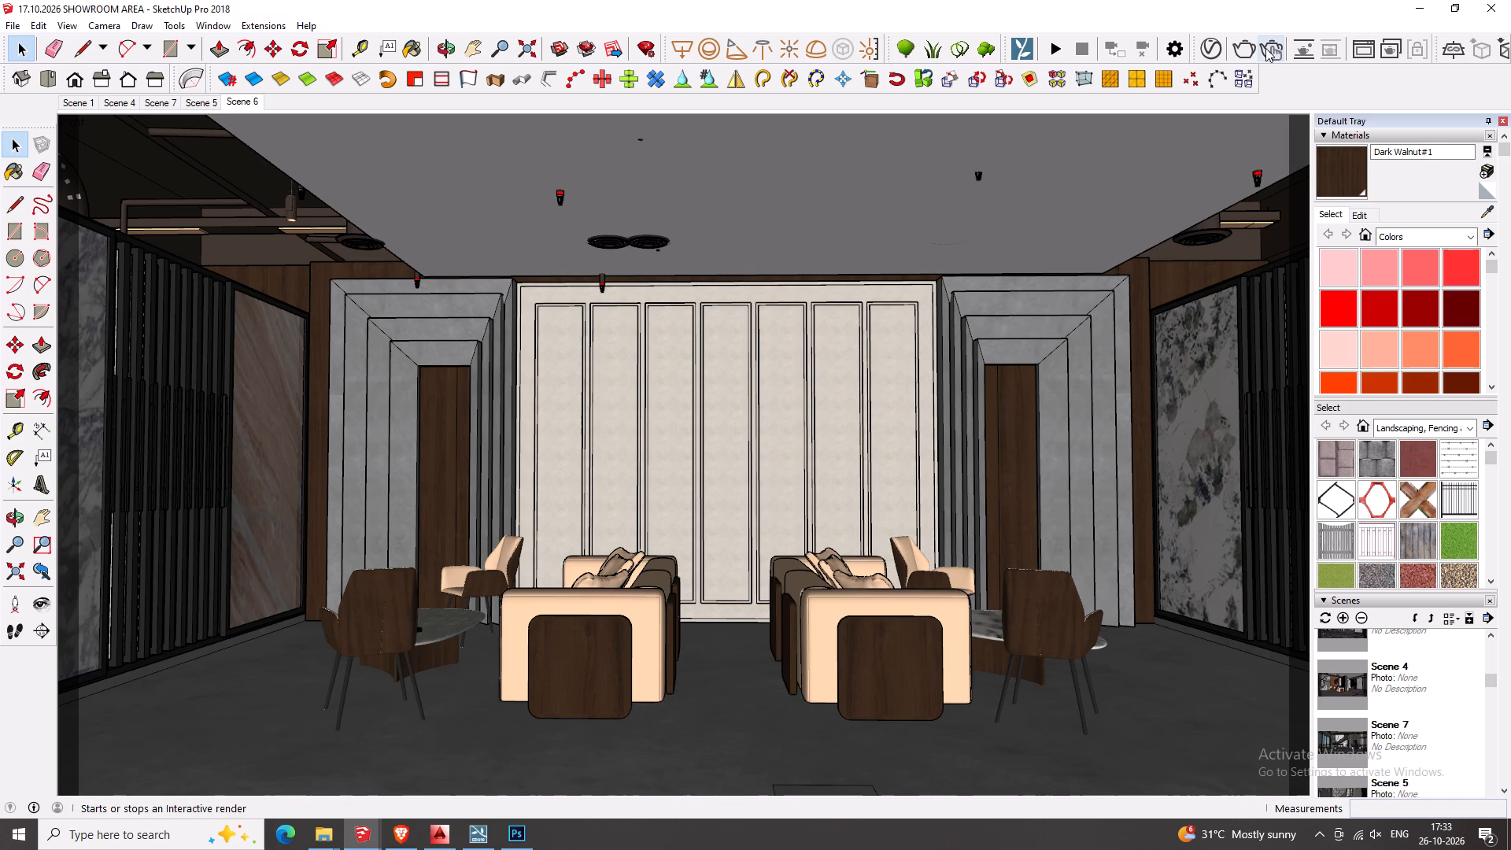
Run a V-Ray render of Scene 6 without the partition, inspect it, stop it and close the frame buffer.
left_click(1244, 53)
left_click(1243, 51)
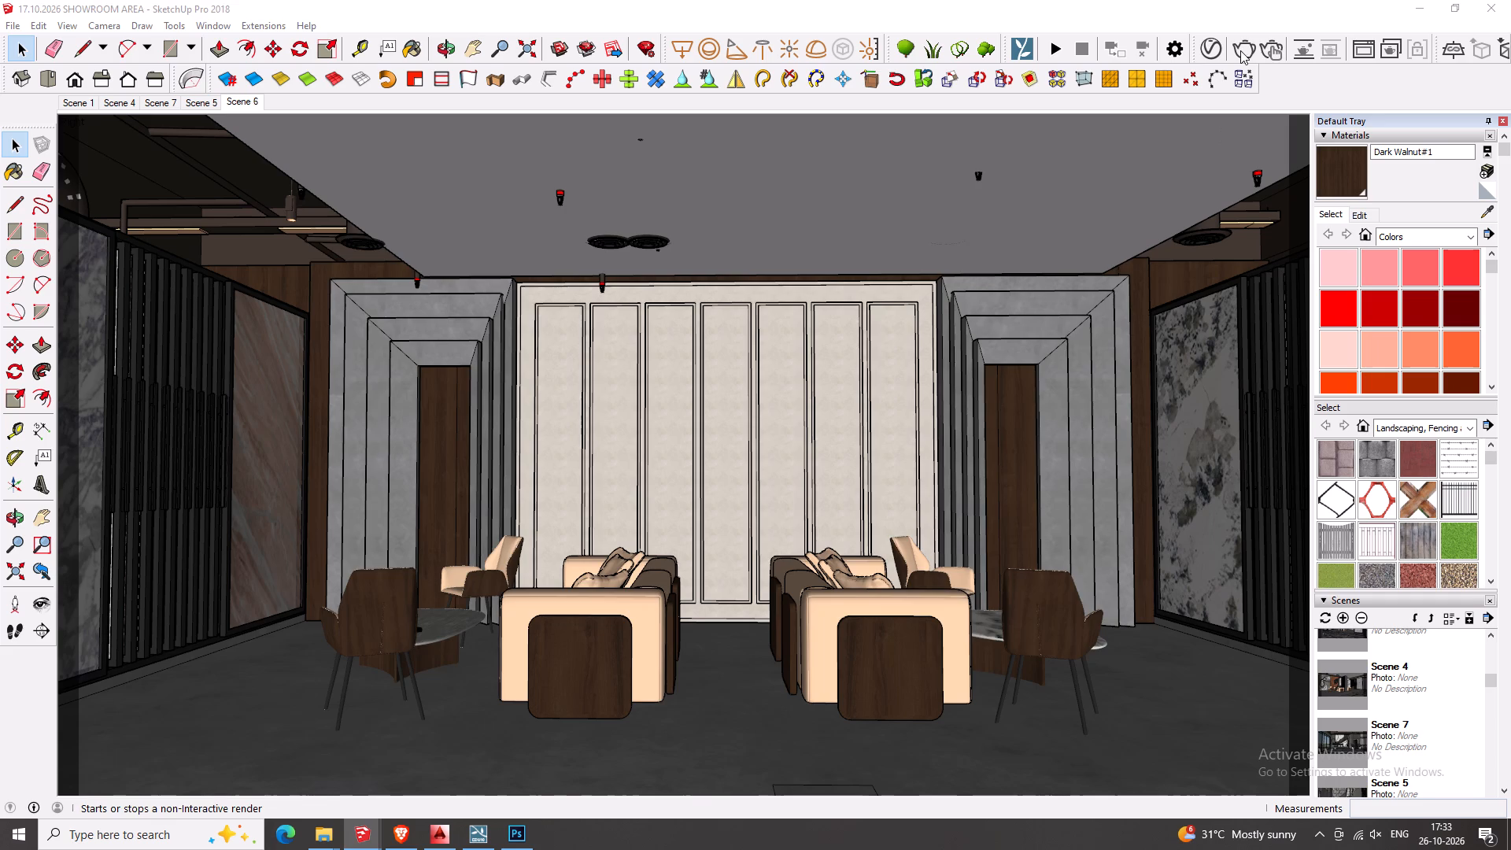
left_click(1240, 50)
left_click(1094, 178)
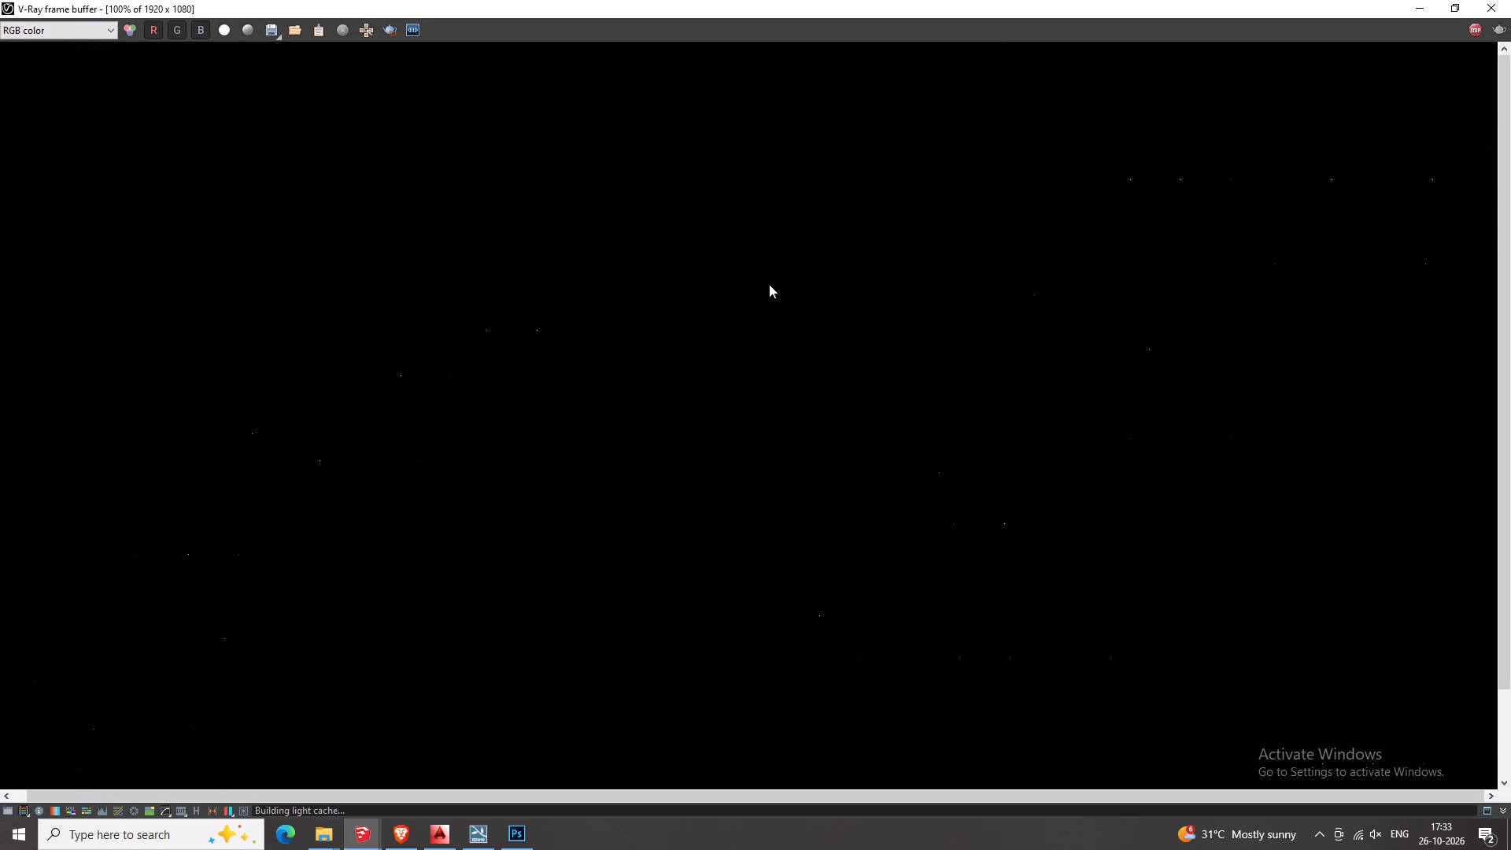
scroll(762, 279, "down", 1)
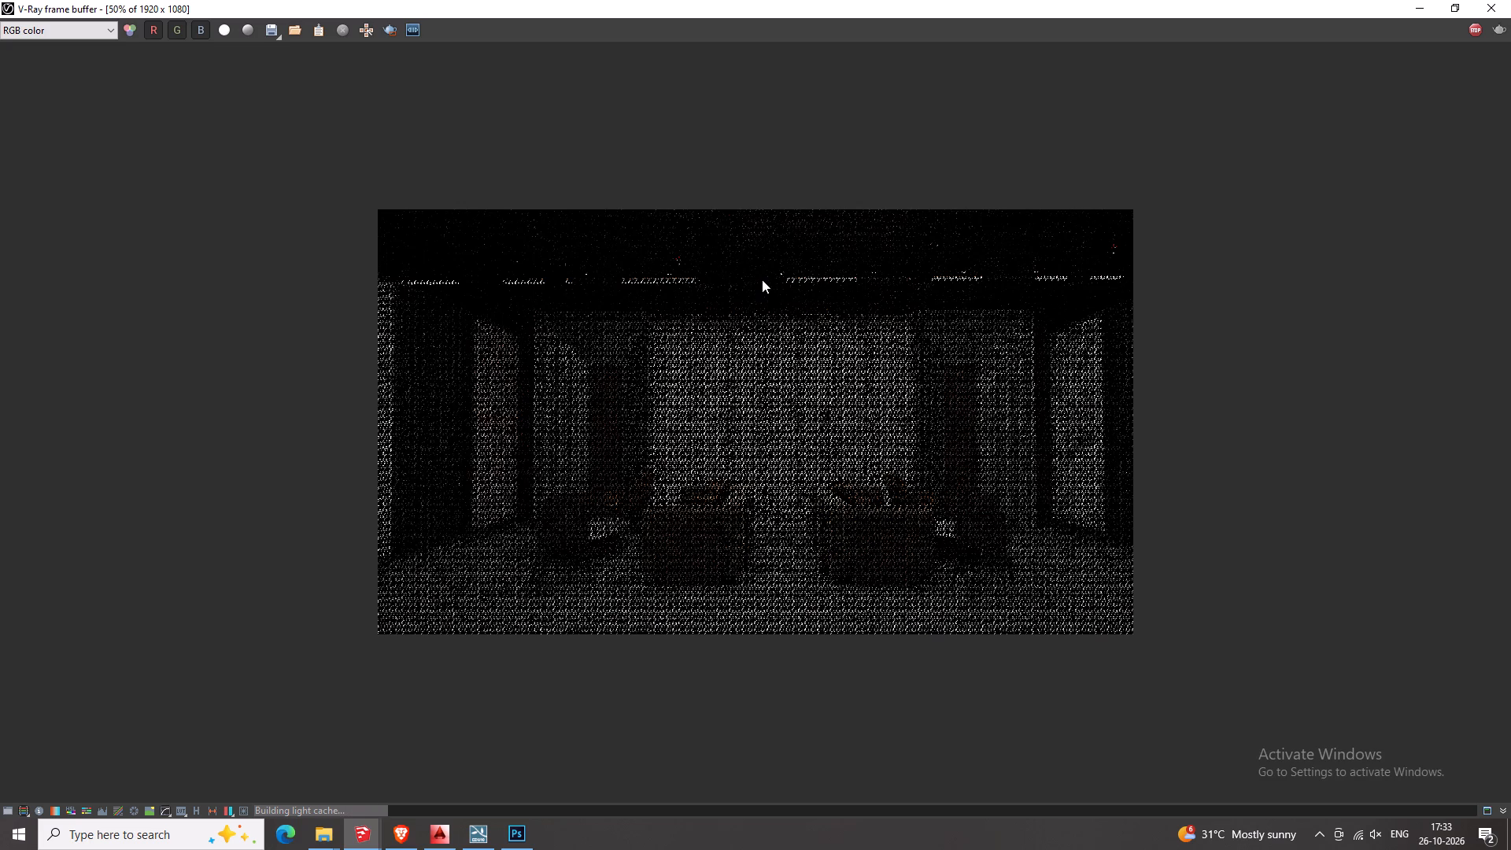
scroll(762, 279, "up", 1)
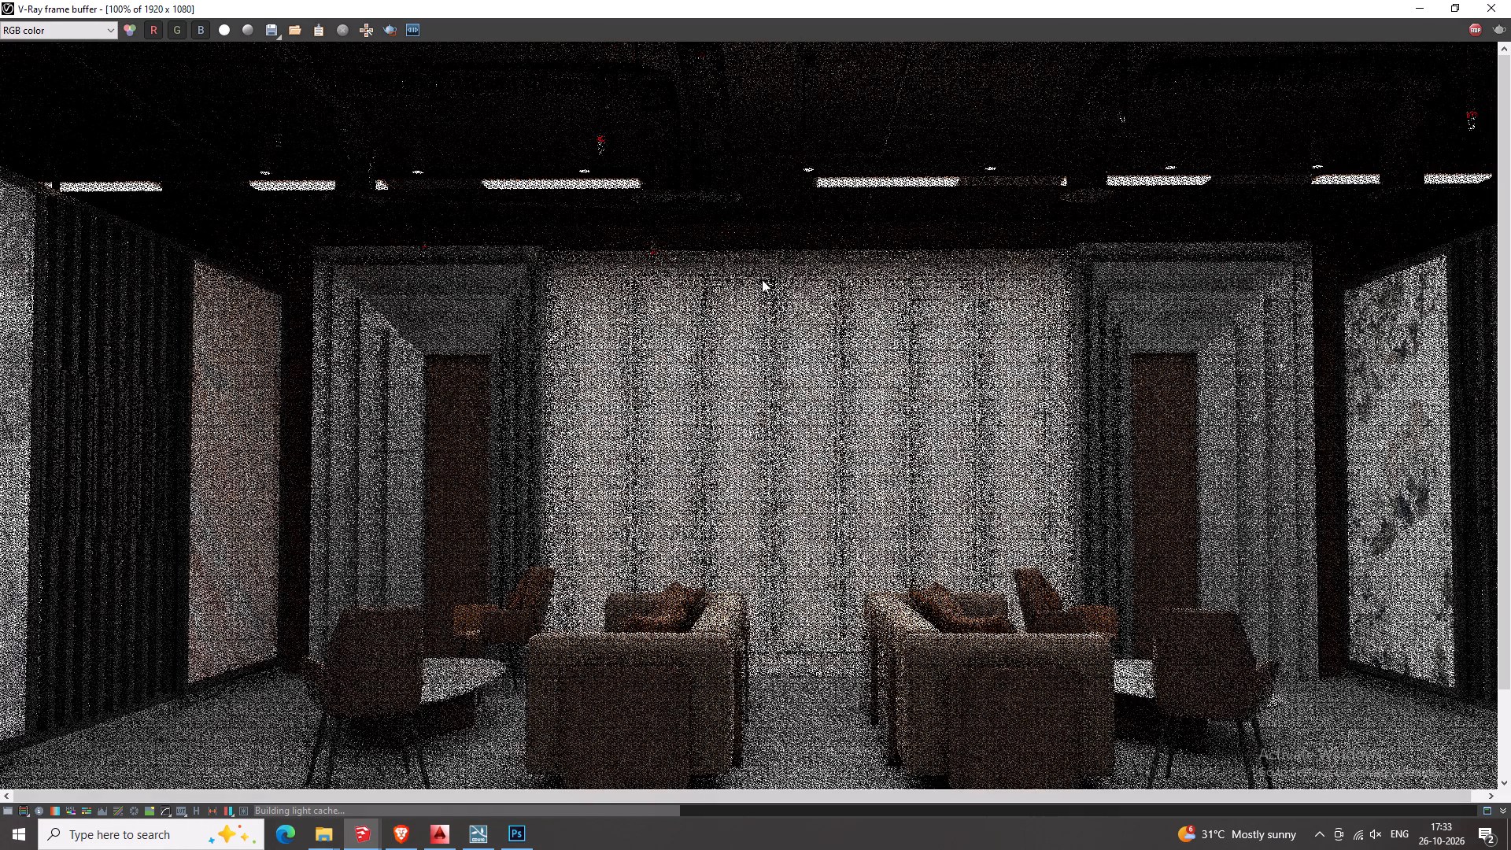
scroll(701, 291, "up", 1)
scroll(701, 291, "down", 1)
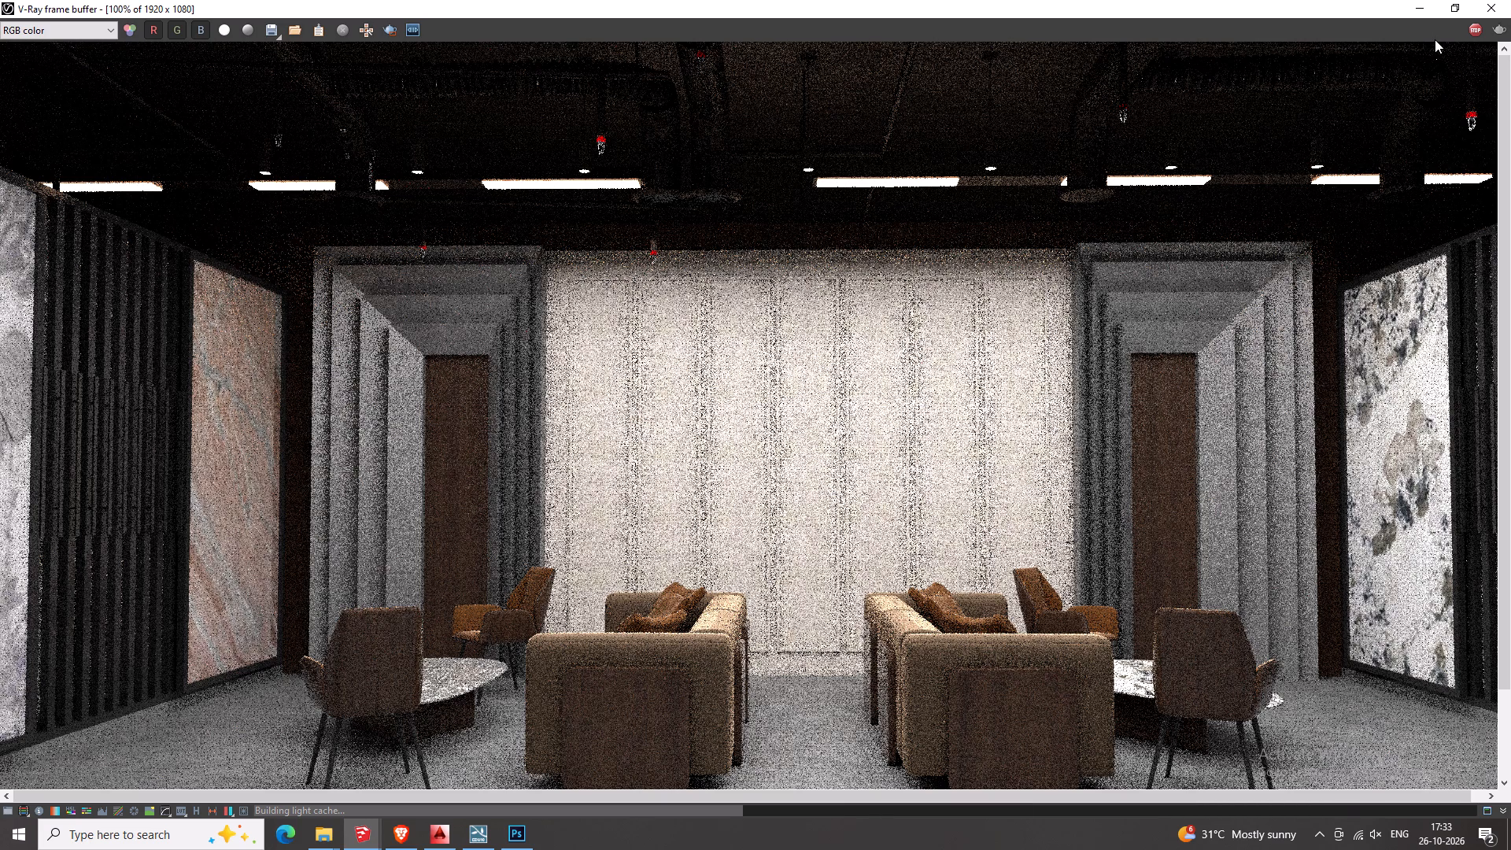
left_click(1465, 30)
left_click(1498, 0)
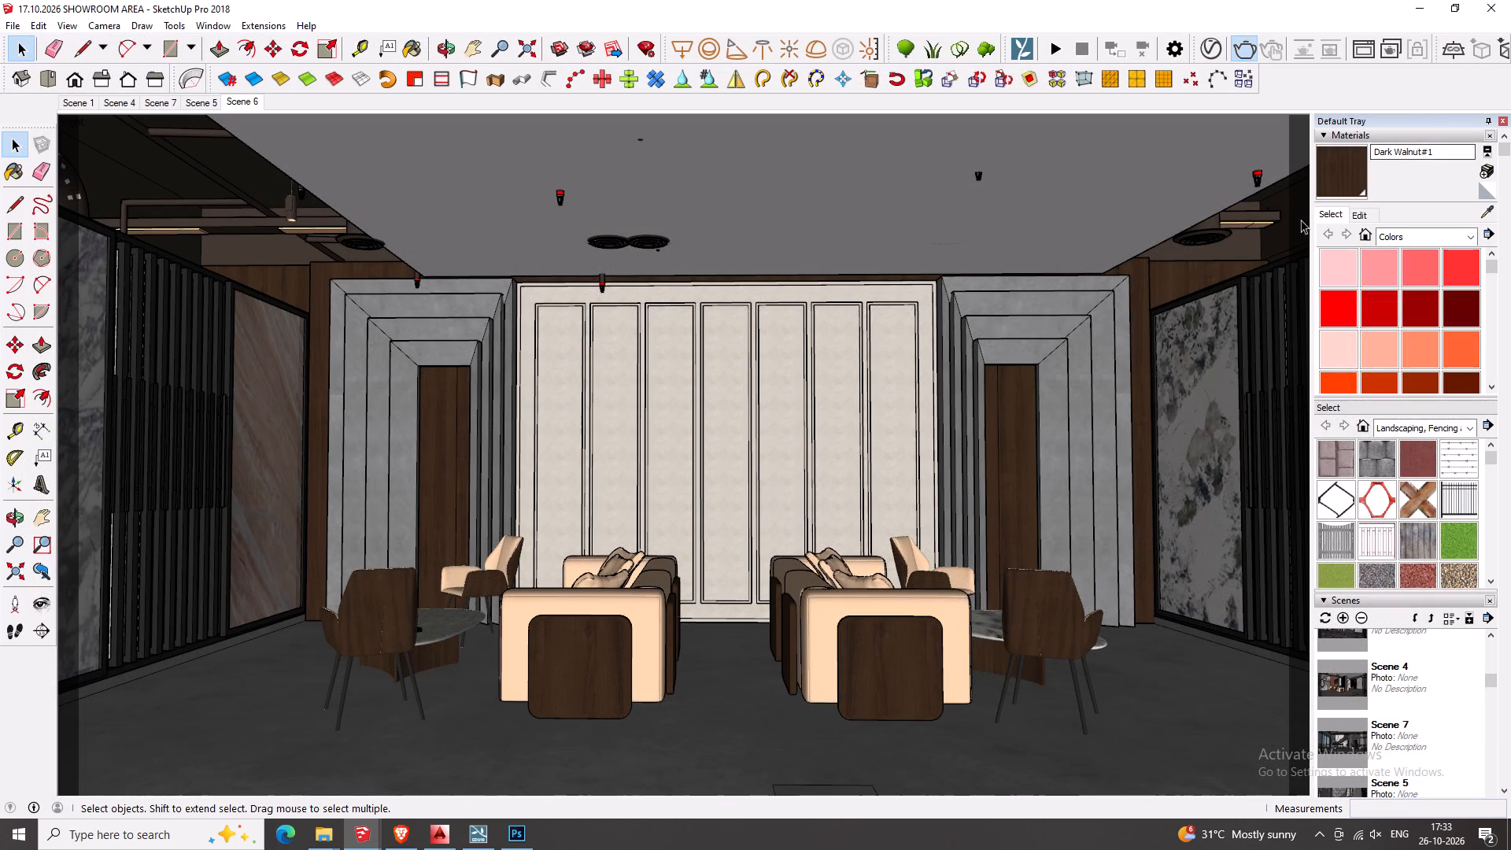
Duplicate the Dark Walnut#1 material in the V-Ray Asset Editor.
left_click(1209, 49)
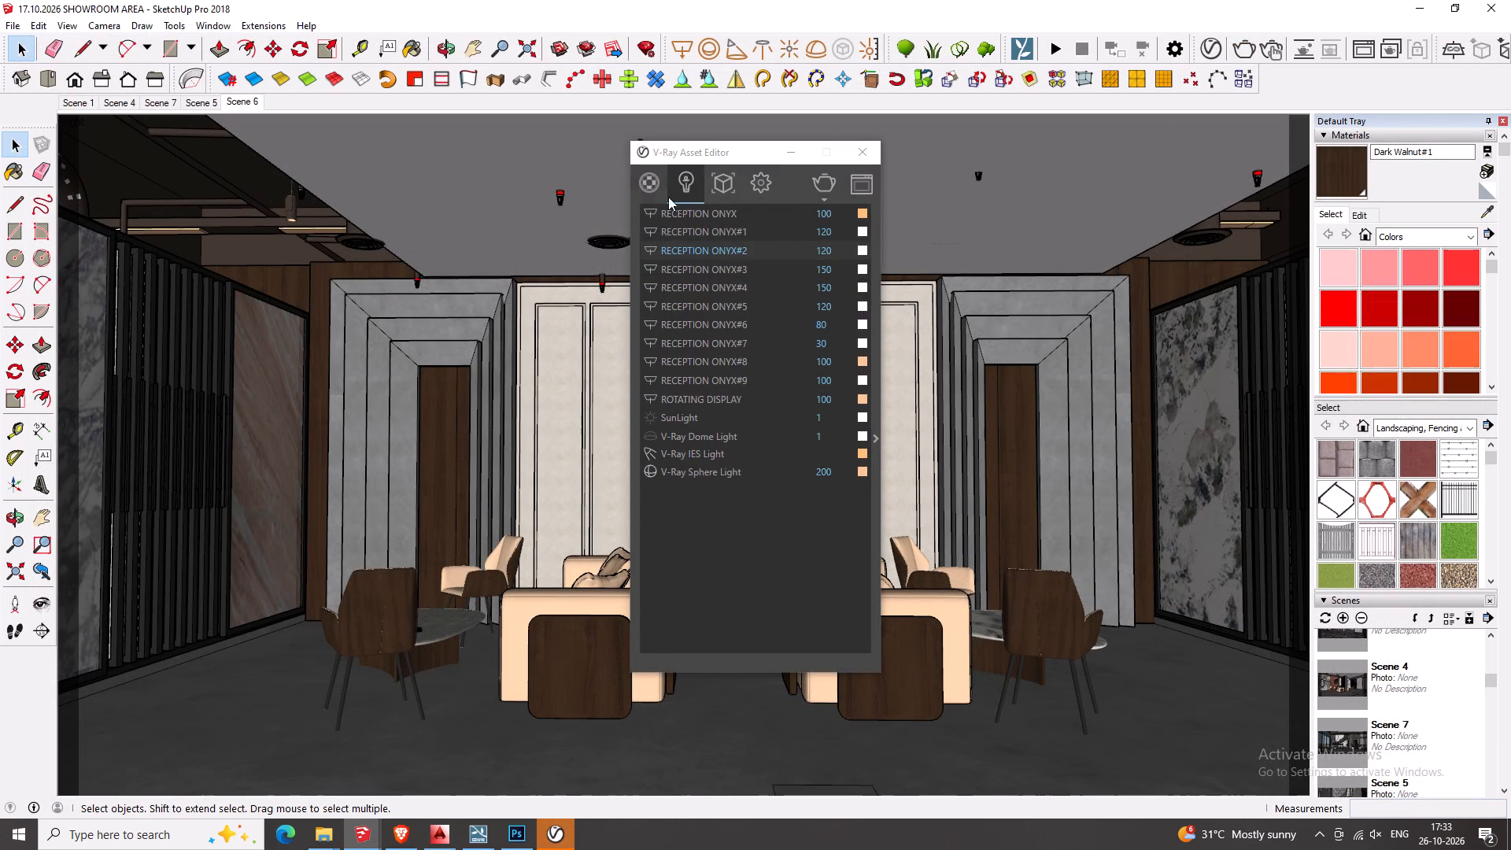
left_click(652, 184)
left_click(695, 395)
left_click(690, 375)
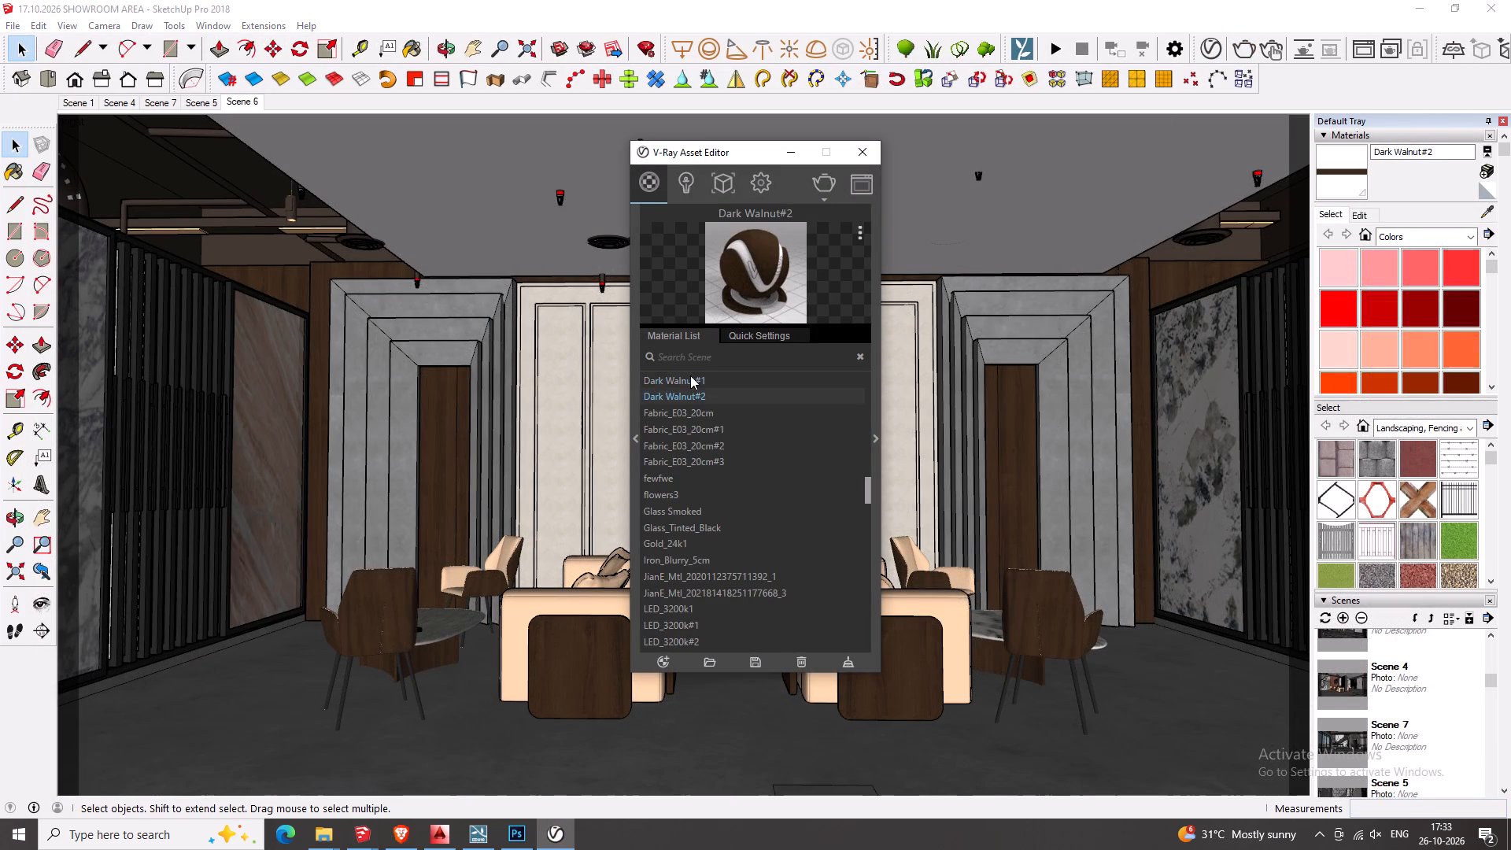
scroll(700, 416, "up", 1)
left_click(702, 446)
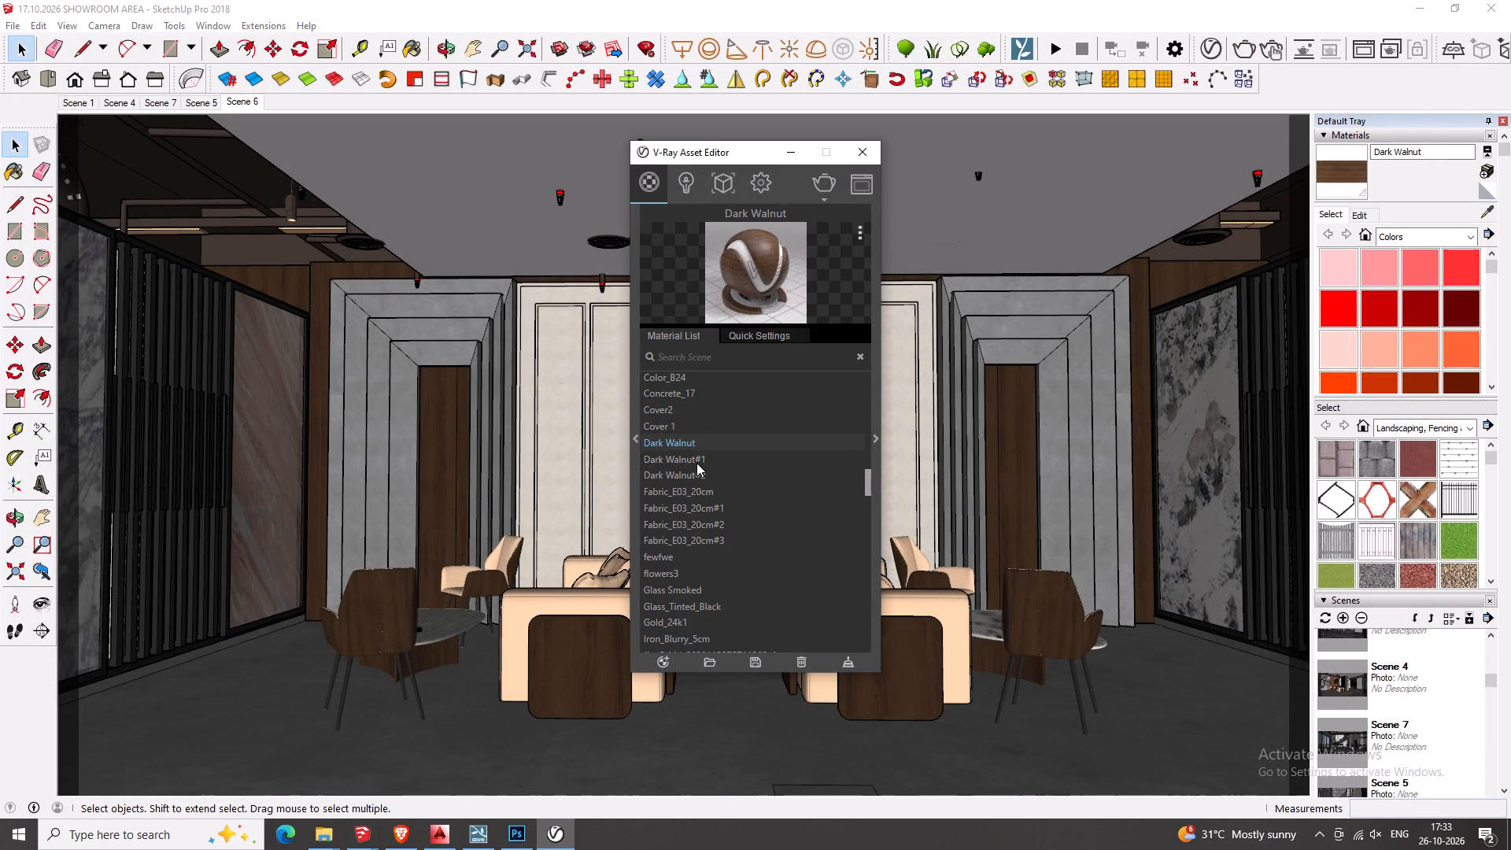
left_click(696, 463)
right_click(696, 457)
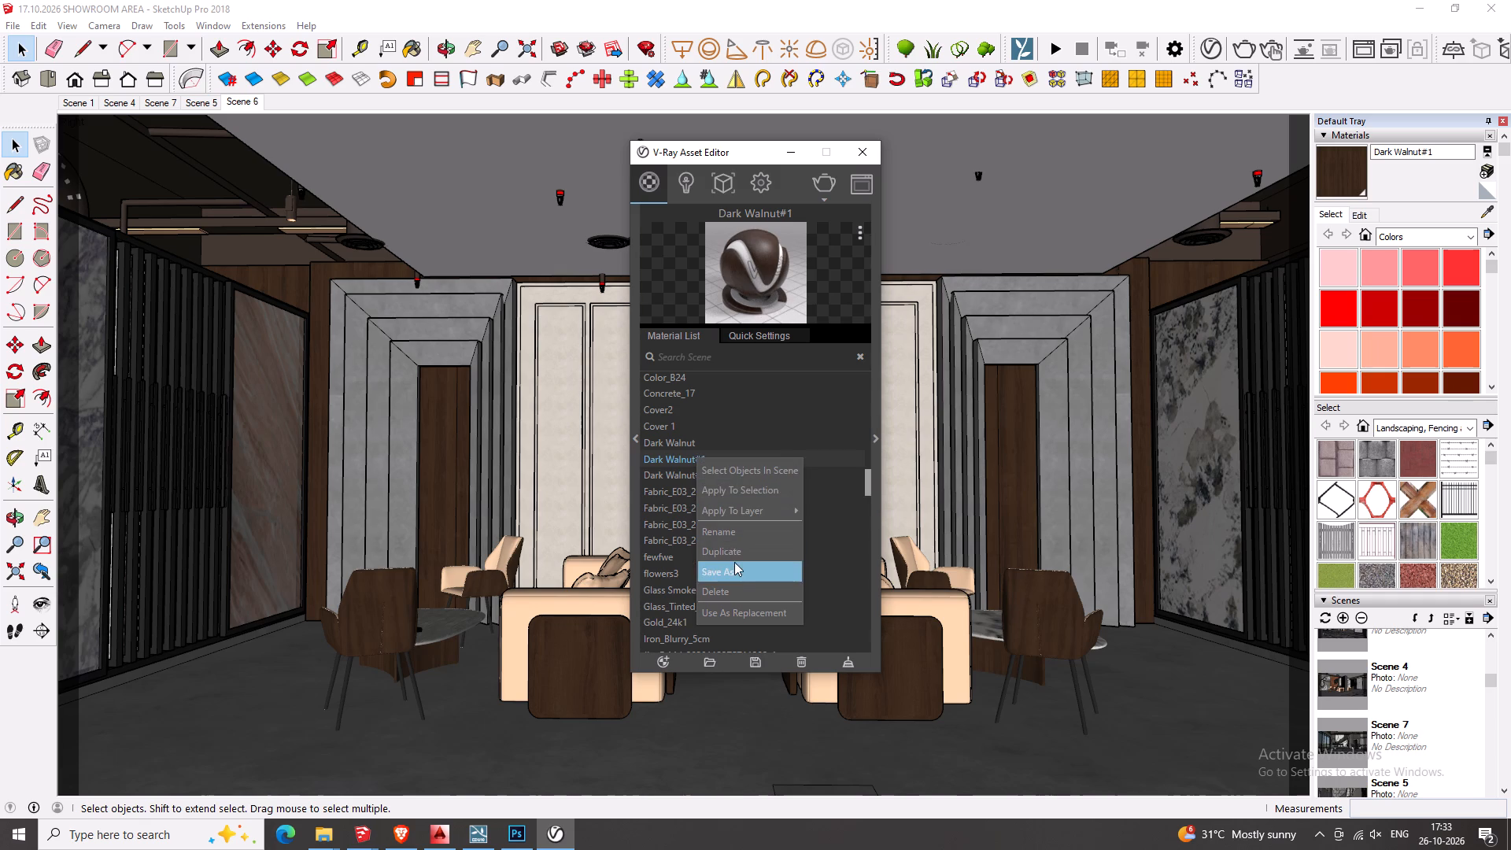
left_click(735, 552)
Open the duplicated walnut material's diffuse bitmap and its texture file selection.
left_click(871, 451)
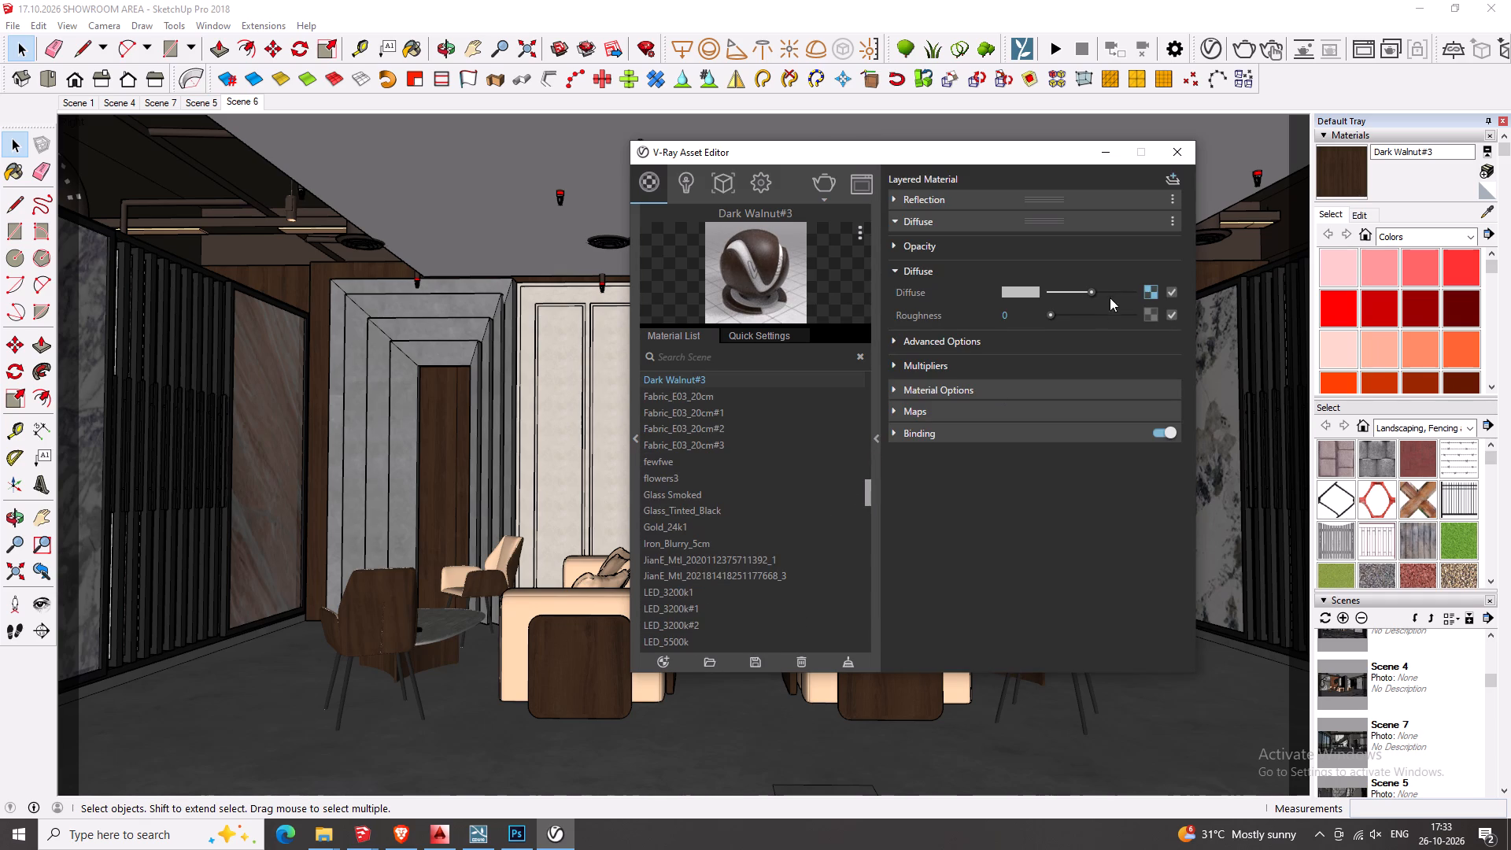
left_click(1141, 287)
left_click(1147, 290)
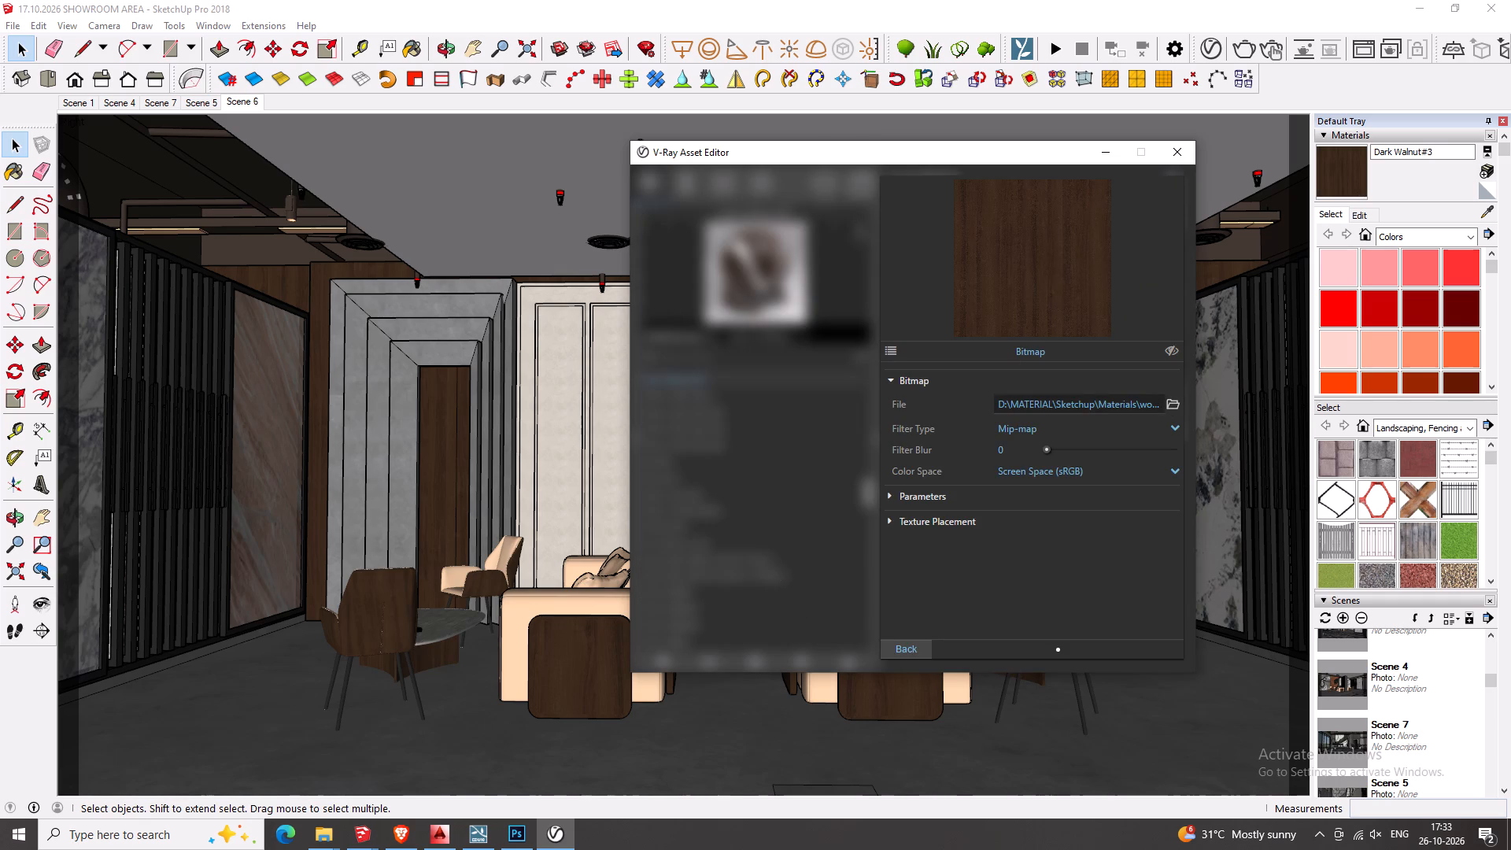
left_click(1169, 402)
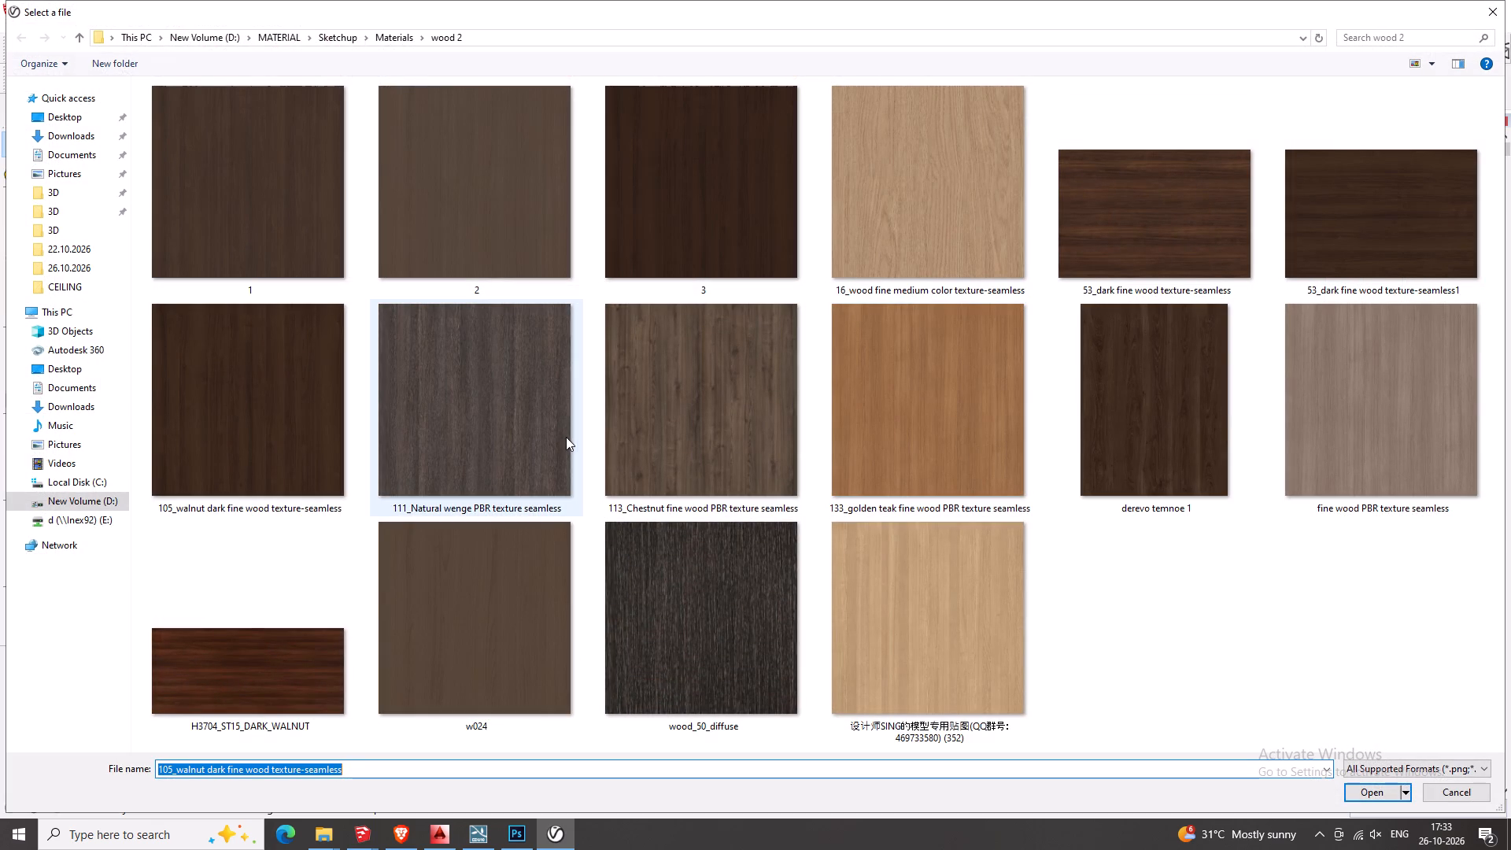
Load the brown wood image cc873b65837fbce9c224a9c8c2dad753 from Downloads as Dark Walnut#3's diffuse texture and put the Asset Editor away.
scroll(567, 436, "down", 1)
left_click(82, 133)
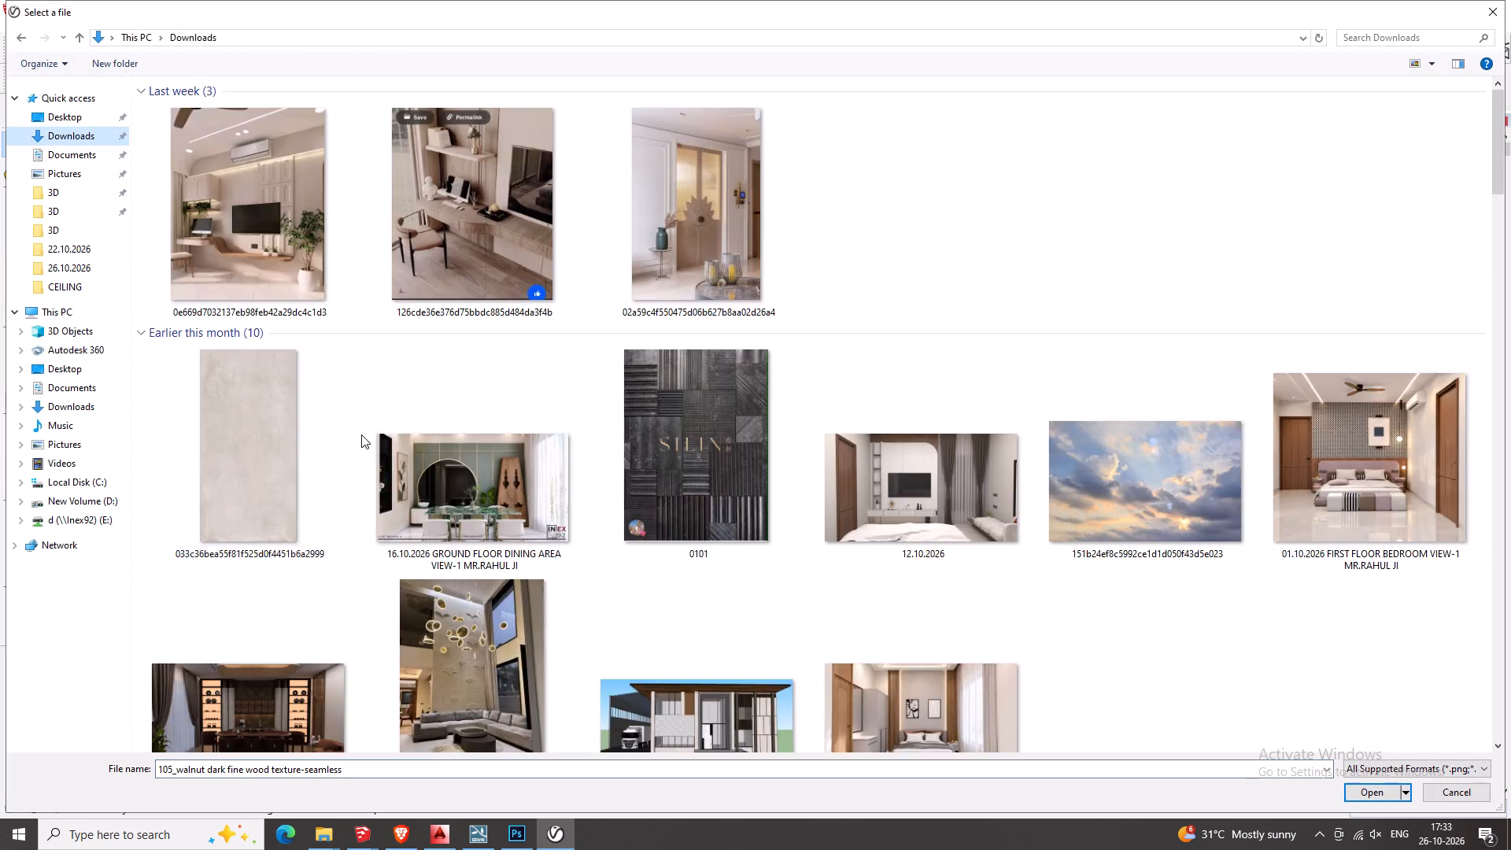
scroll(361, 434, "down", 5)
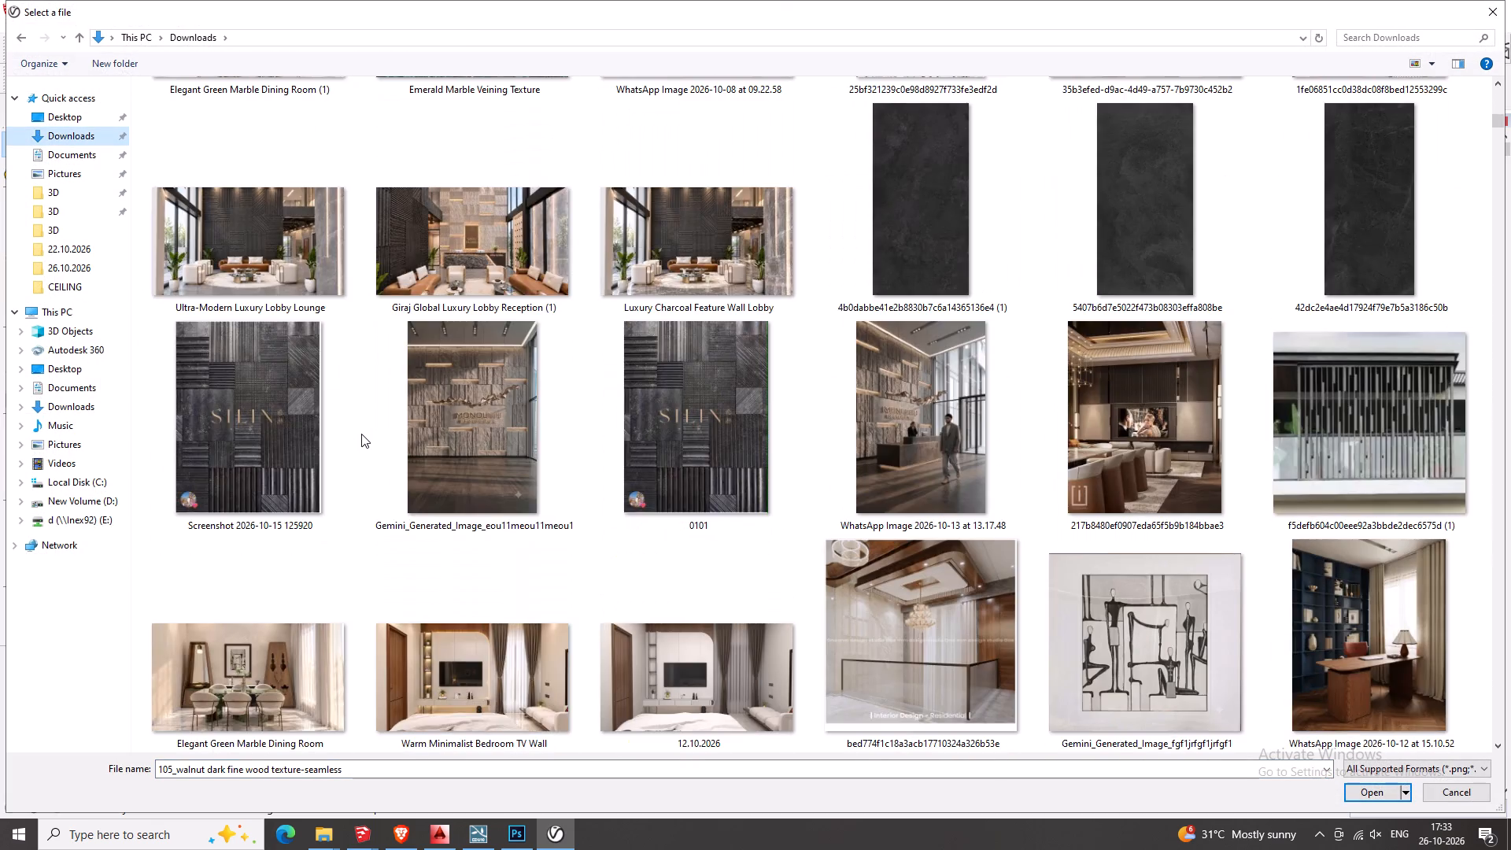
scroll(361, 434, "down", 8)
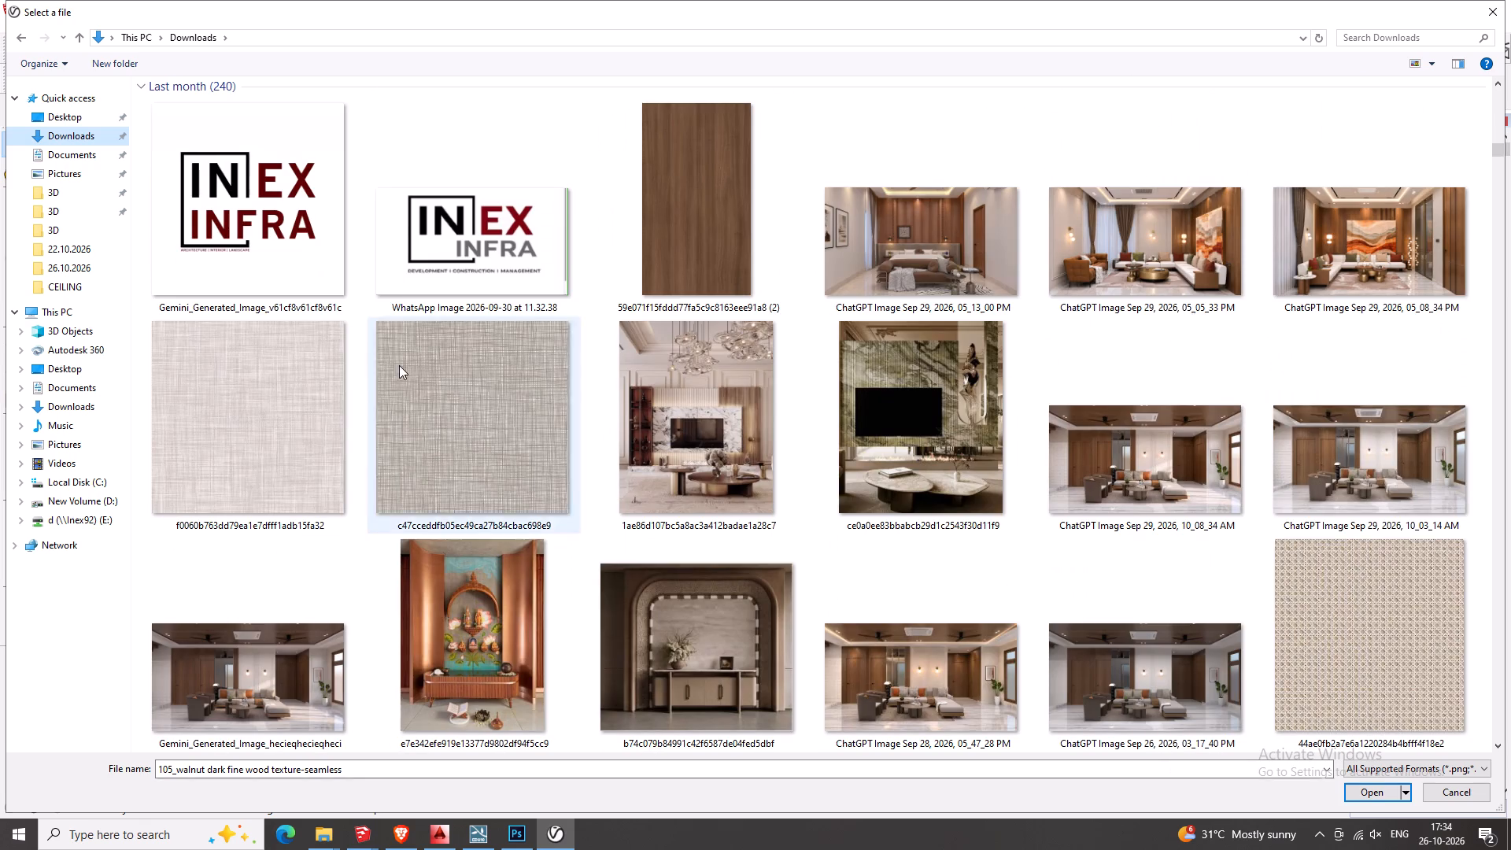
scroll(750, 205, "down", 1)
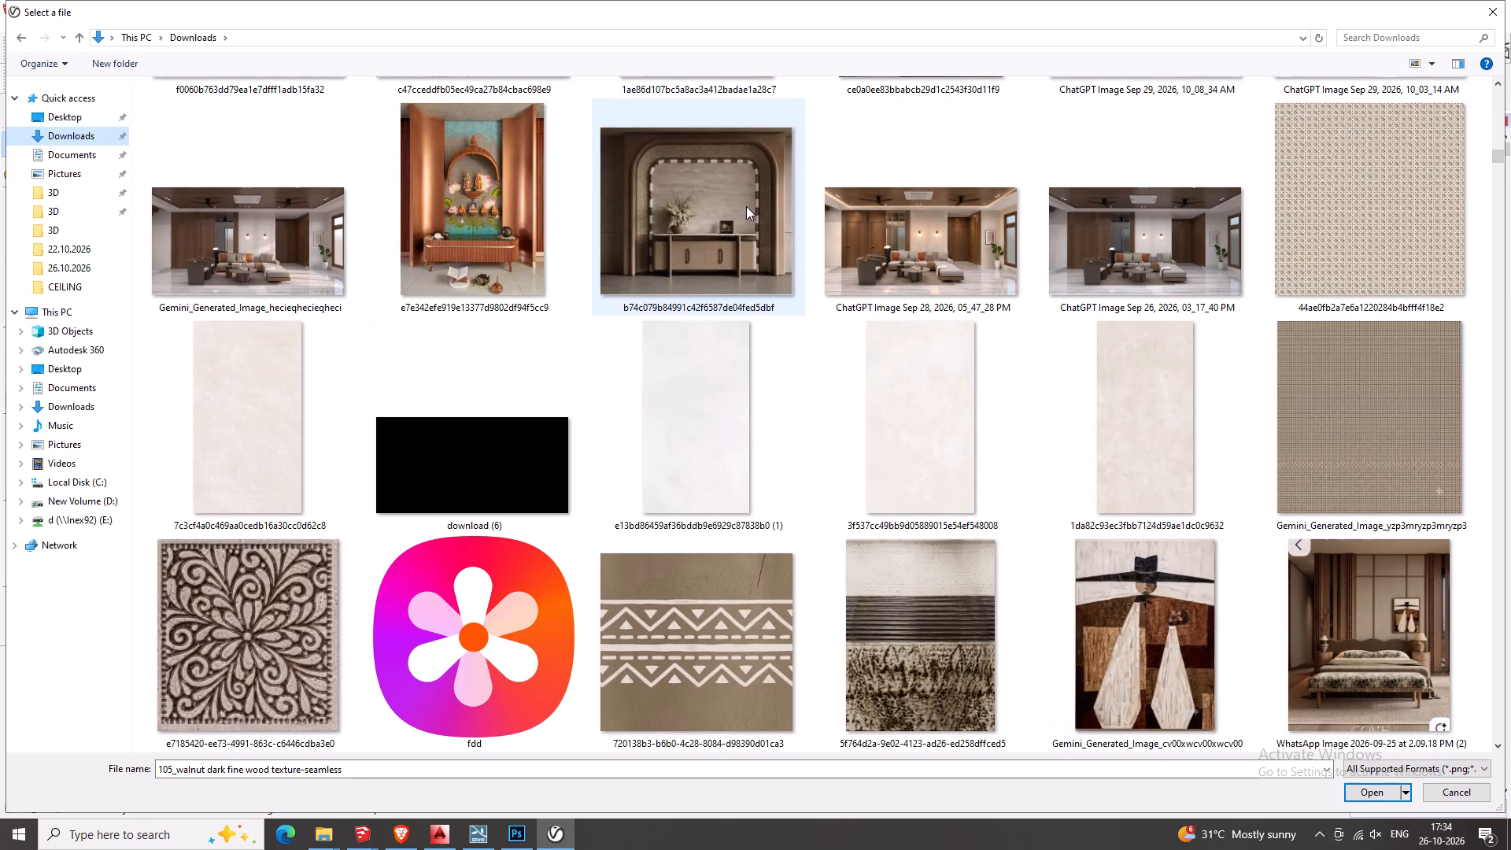
scroll(745, 206, "down", 3)
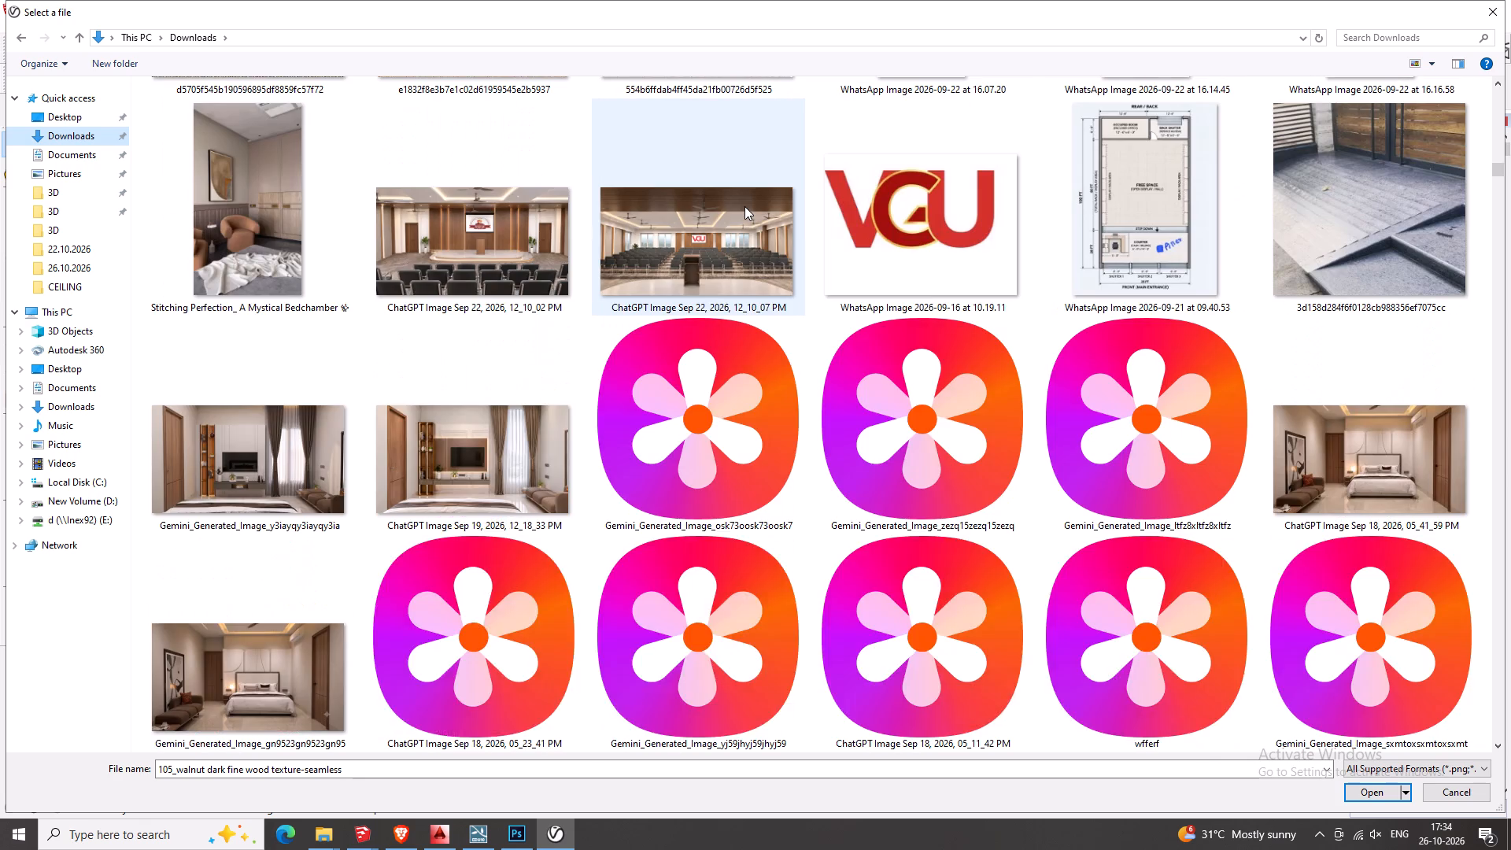
scroll(744, 206, "down", 2)
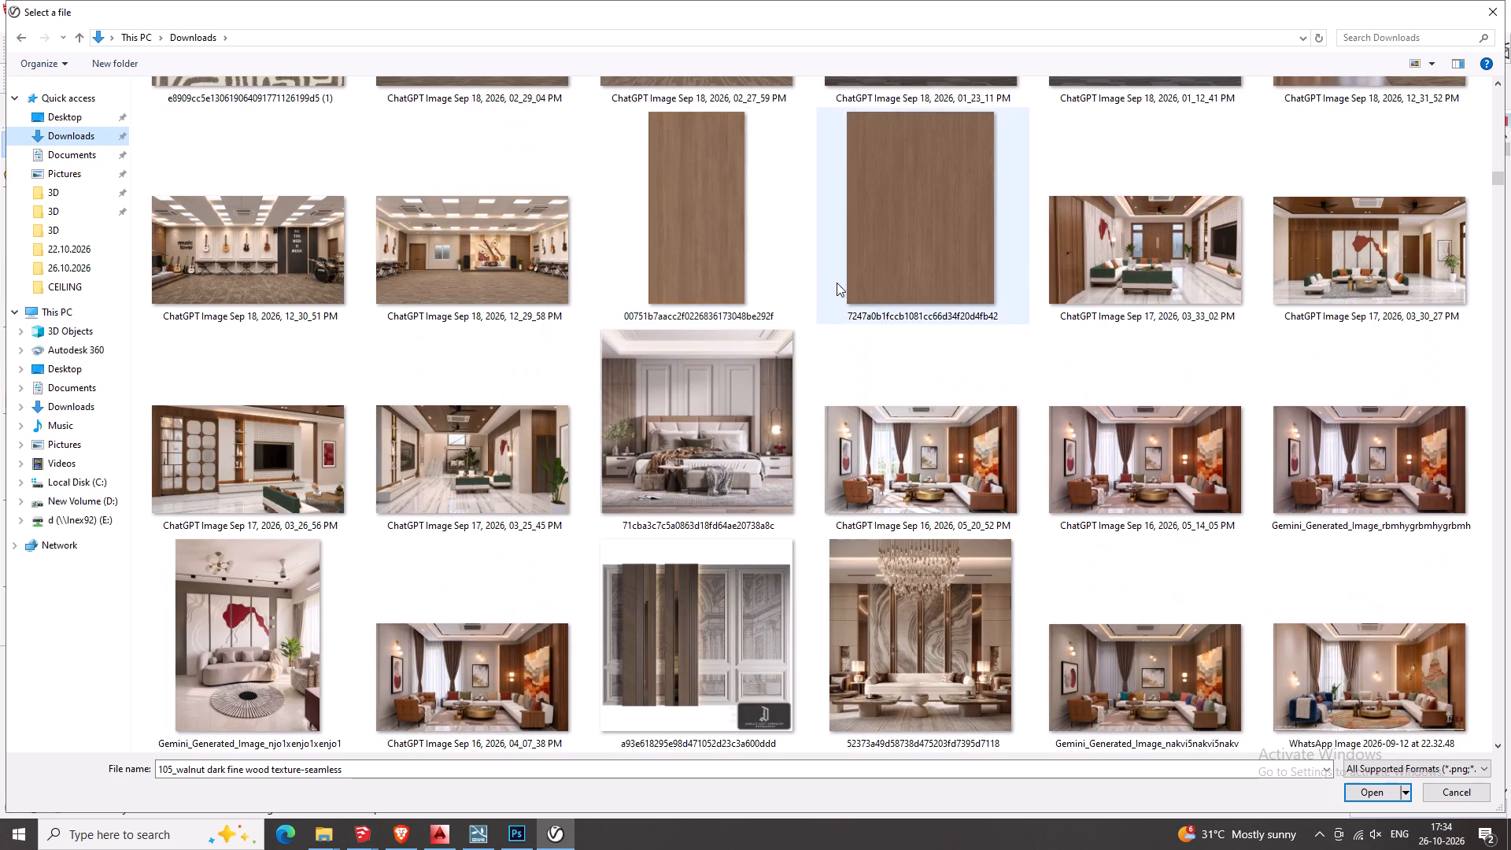
scroll(837, 283, "up", 1)
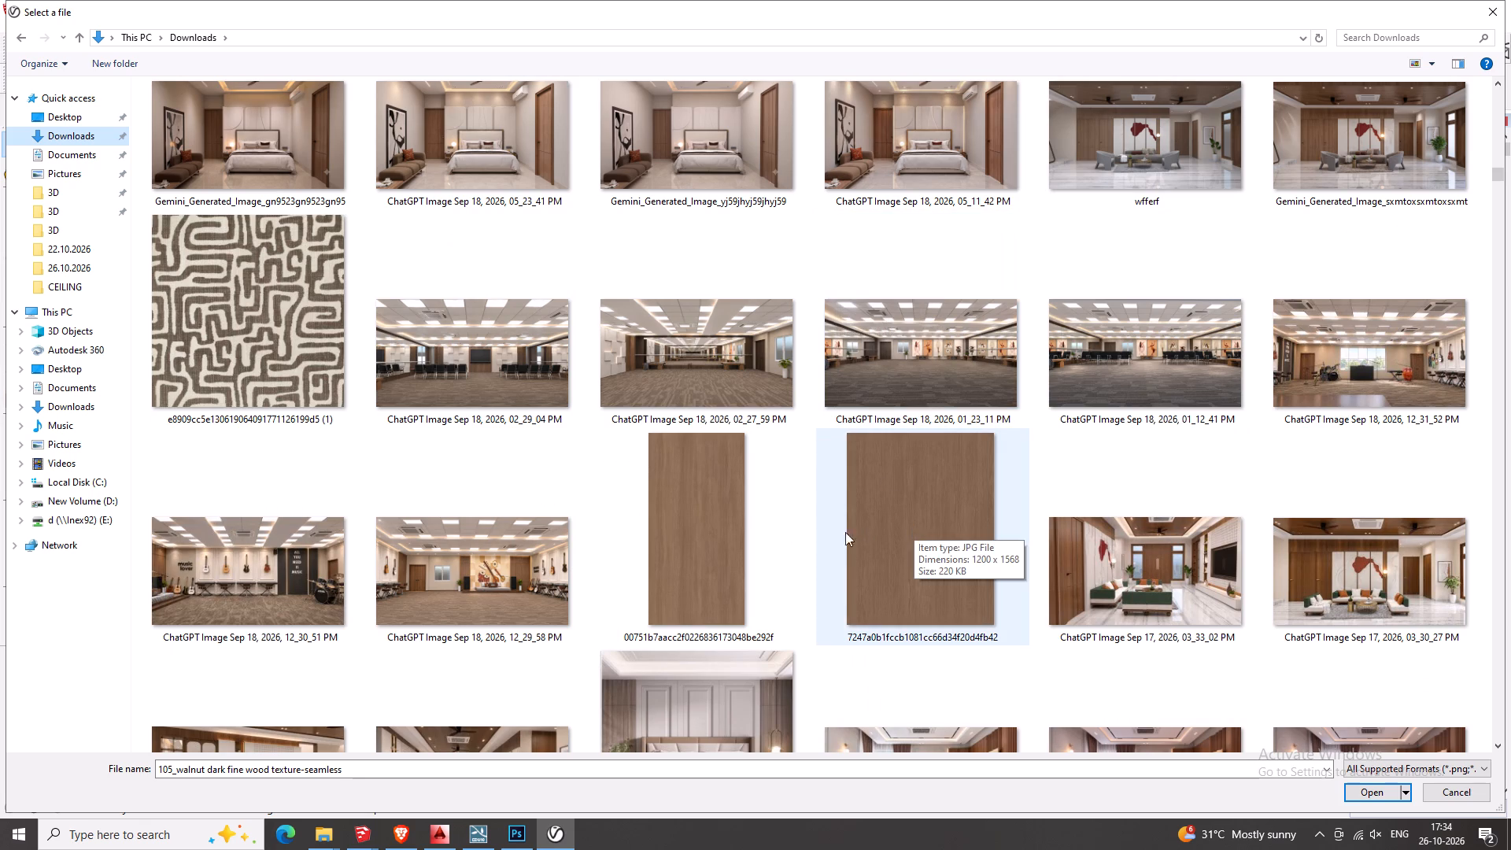
scroll(682, 534, "down", 4)
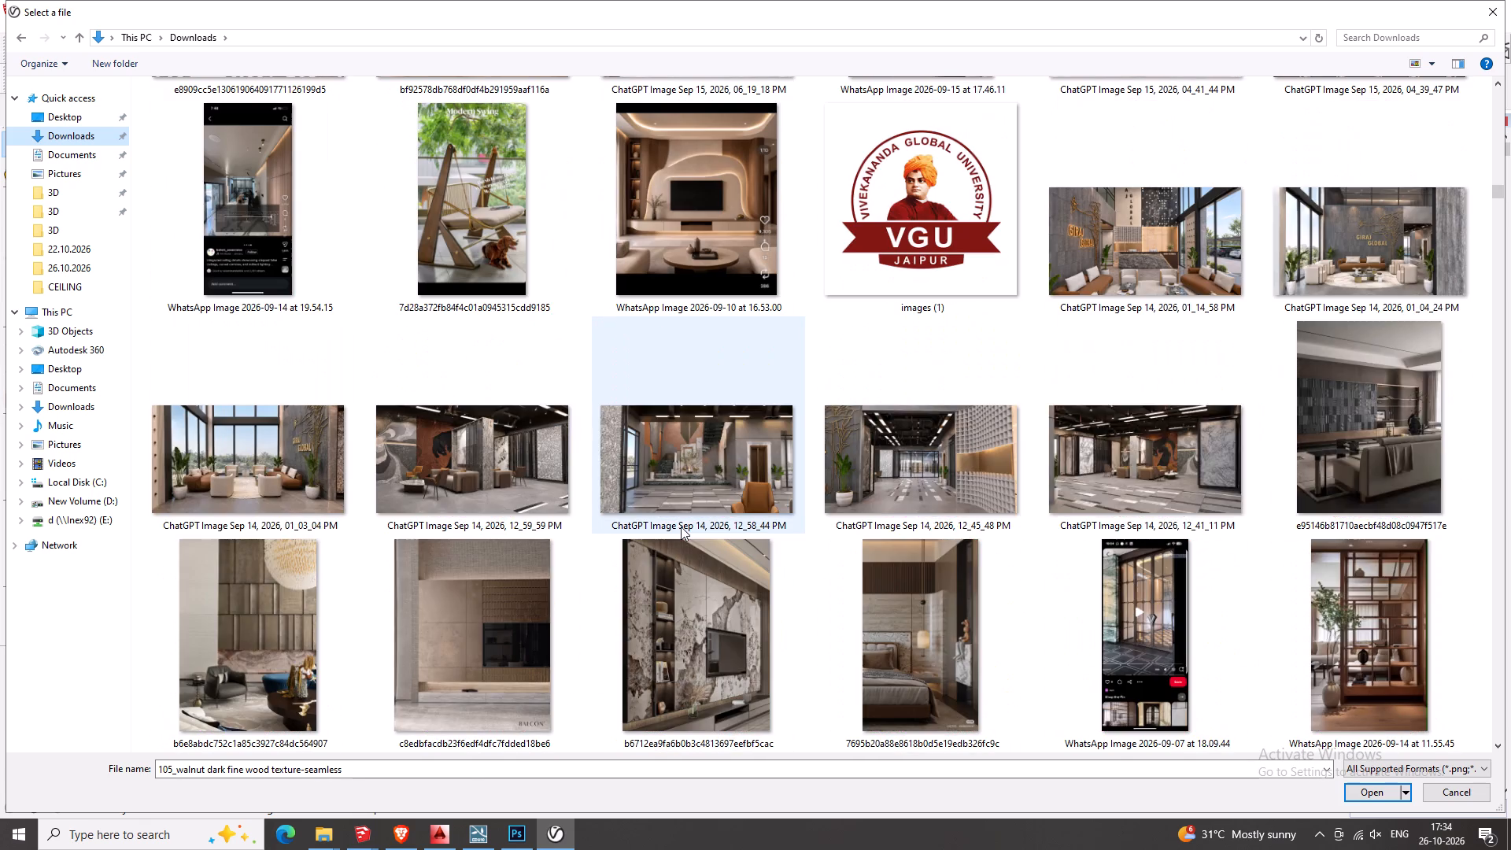
scroll(681, 527, "down", 4)
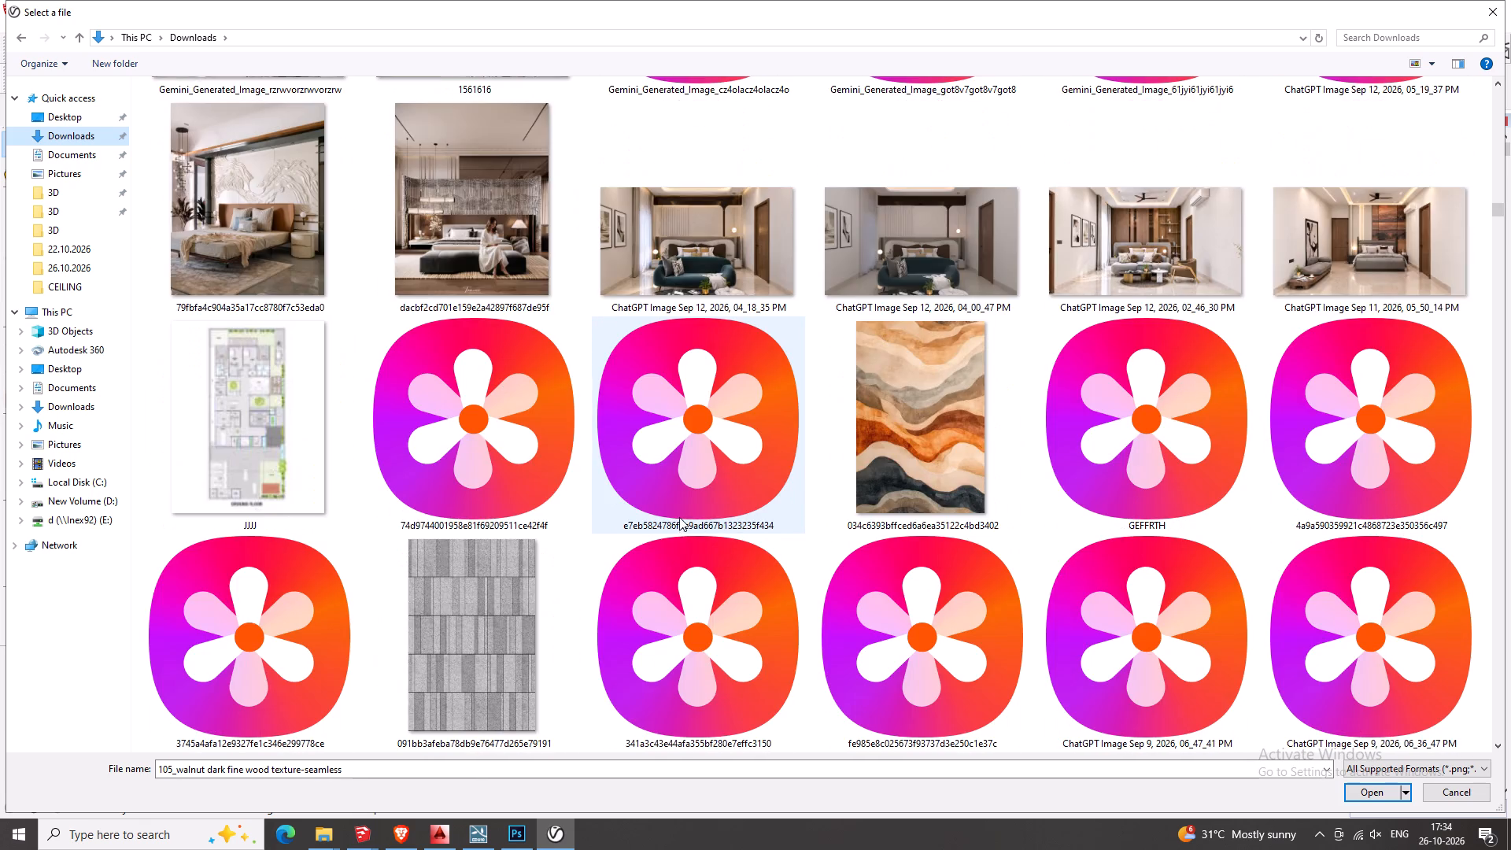
scroll(679, 516, "down", 4)
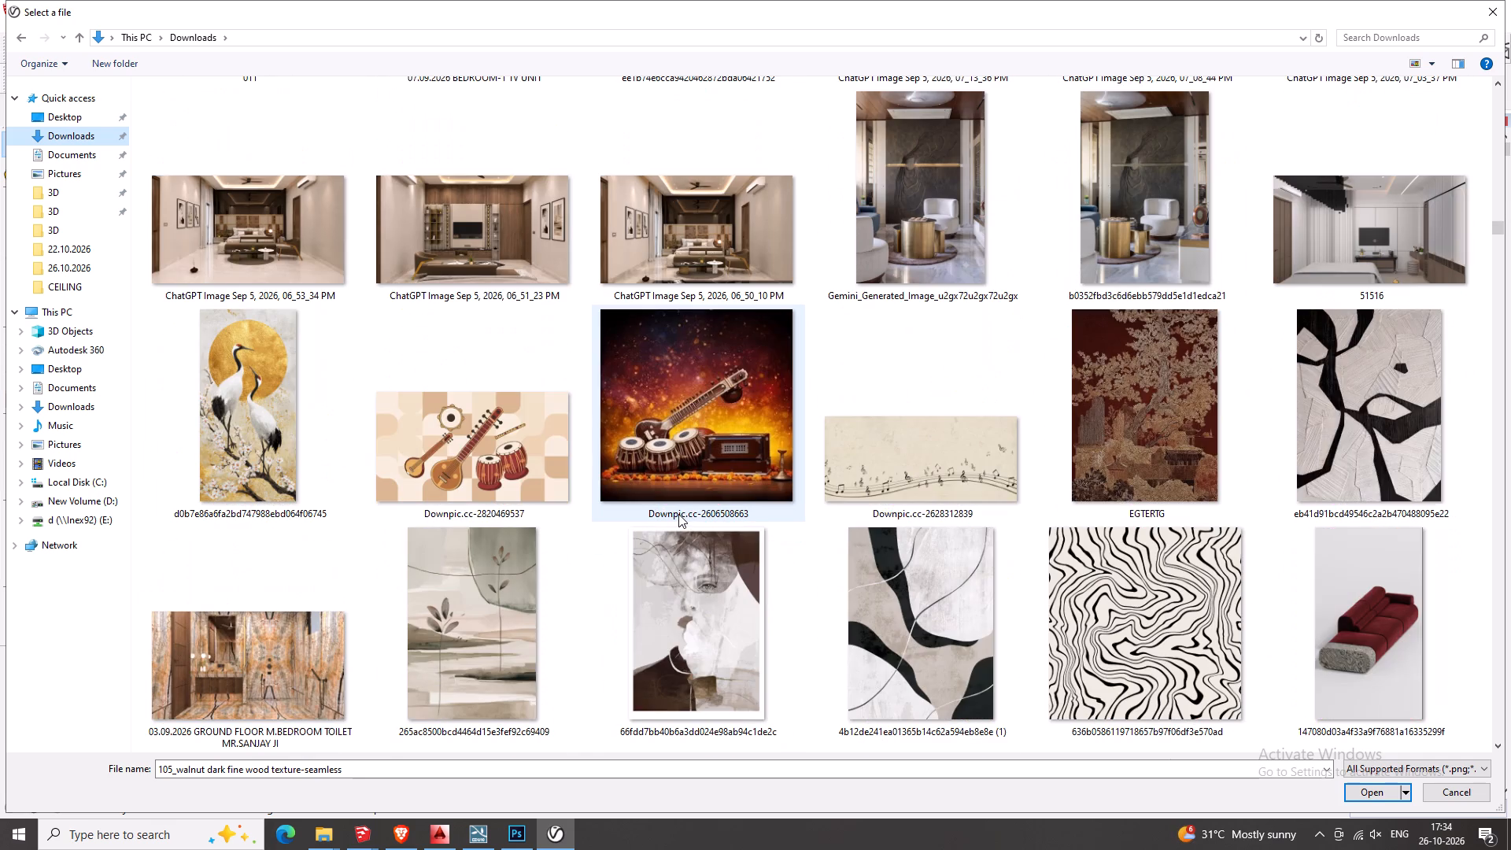
scroll(678, 514, "down", 3)
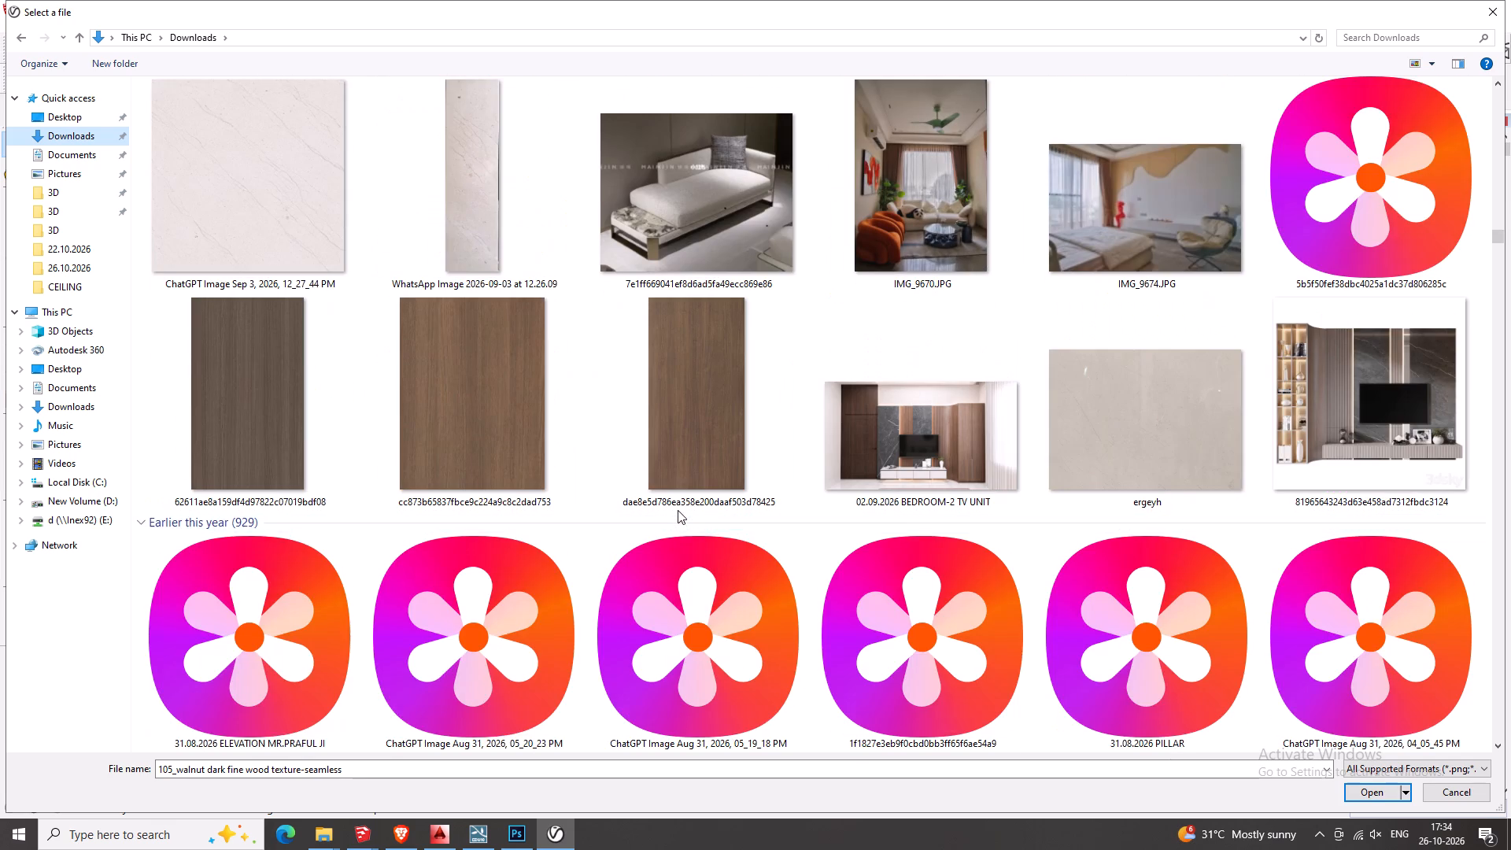
left_click(480, 465)
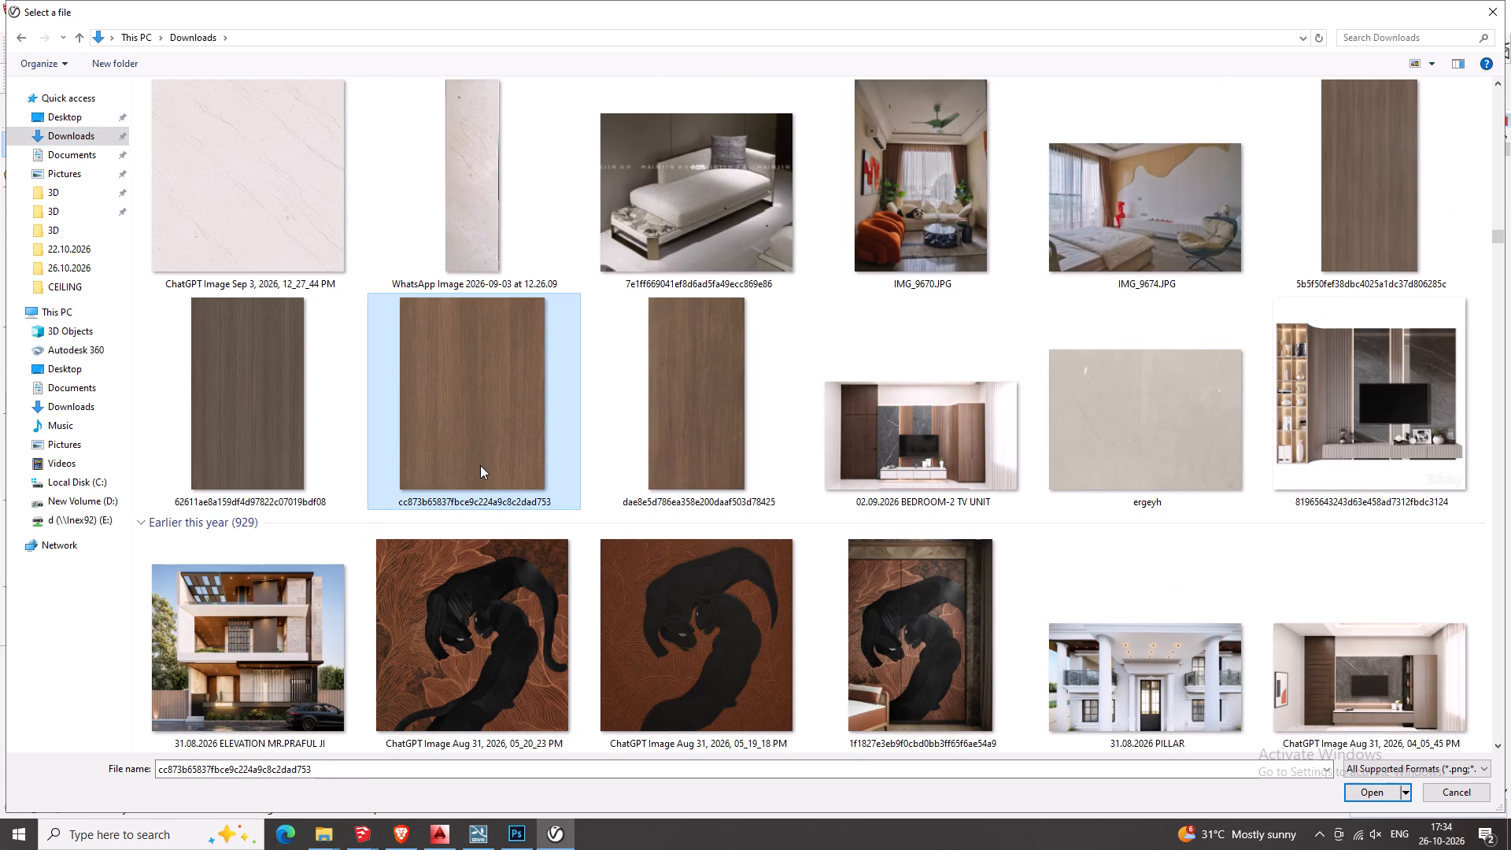
key("Return")
left_click(903, 642)
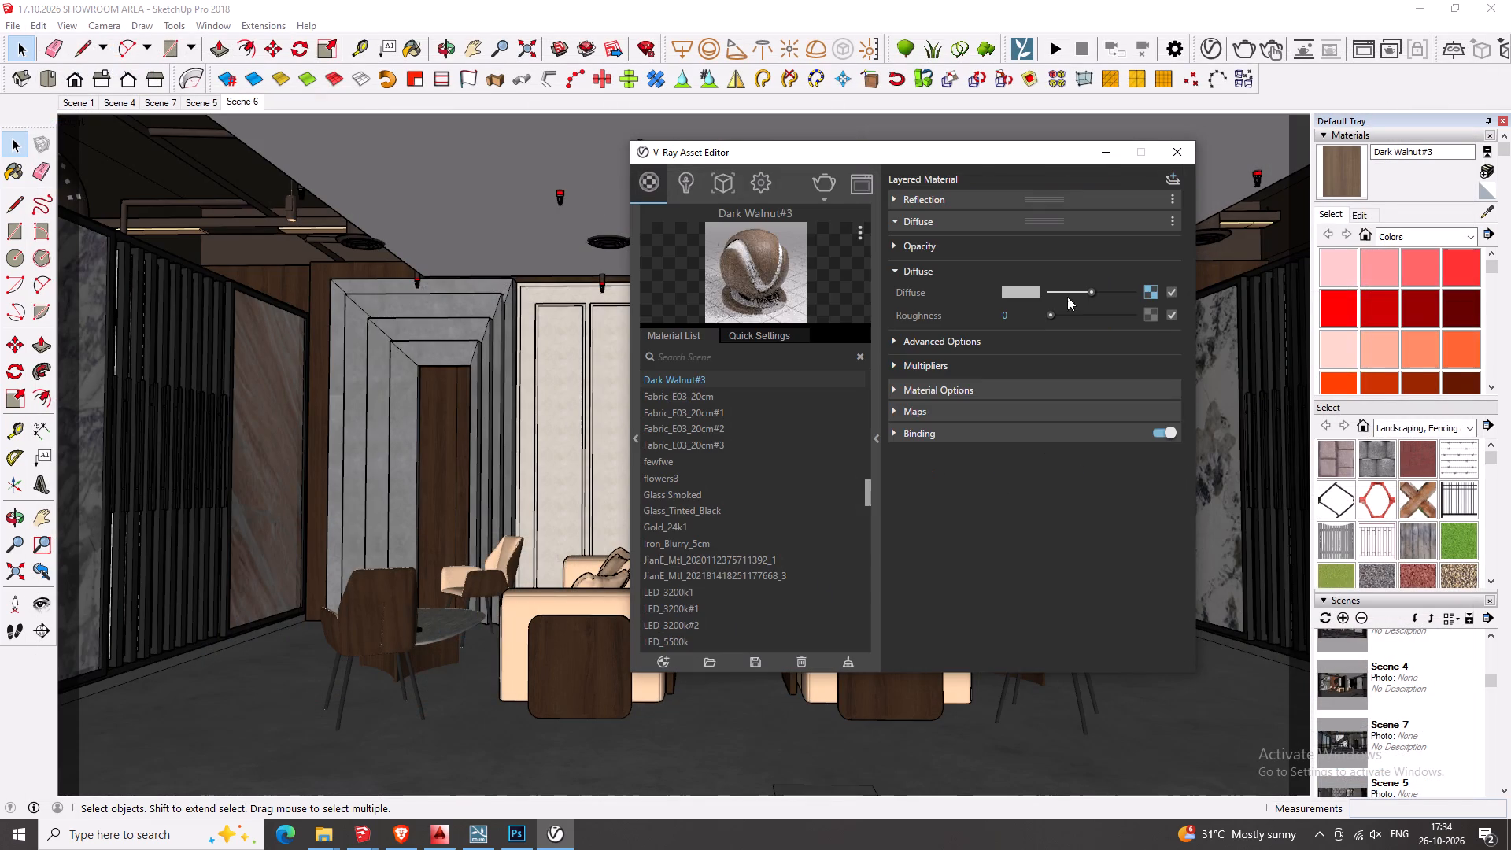
left_click(1107, 151)
Paint the back panels of both stepped niches and the wood wall surfaces beside them with Dark Walnut#3.
double_click(461, 442)
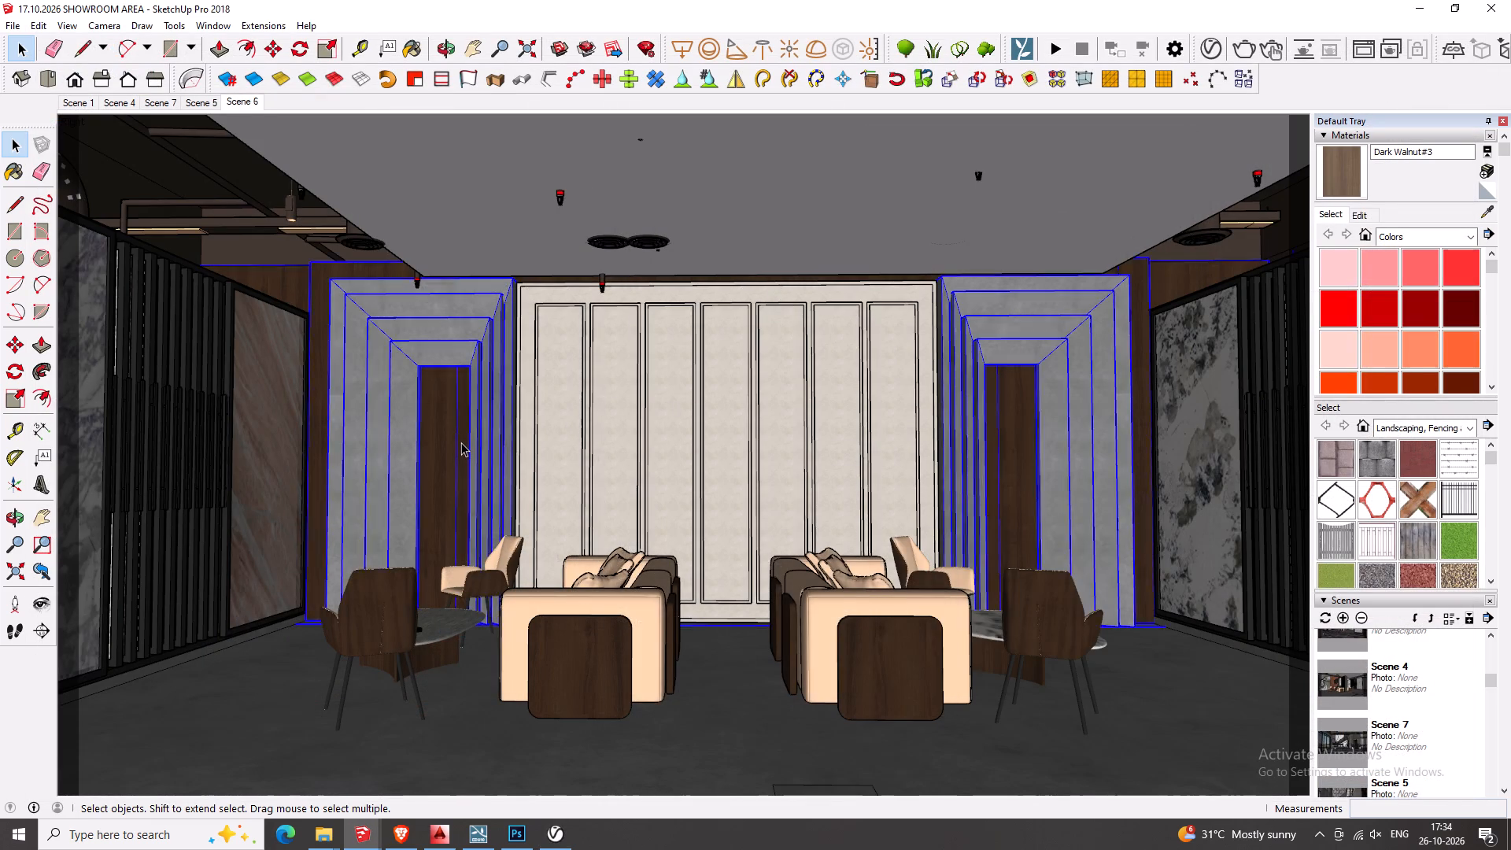
key("v")
key("b")
left_click(461, 434)
left_click(453, 437)
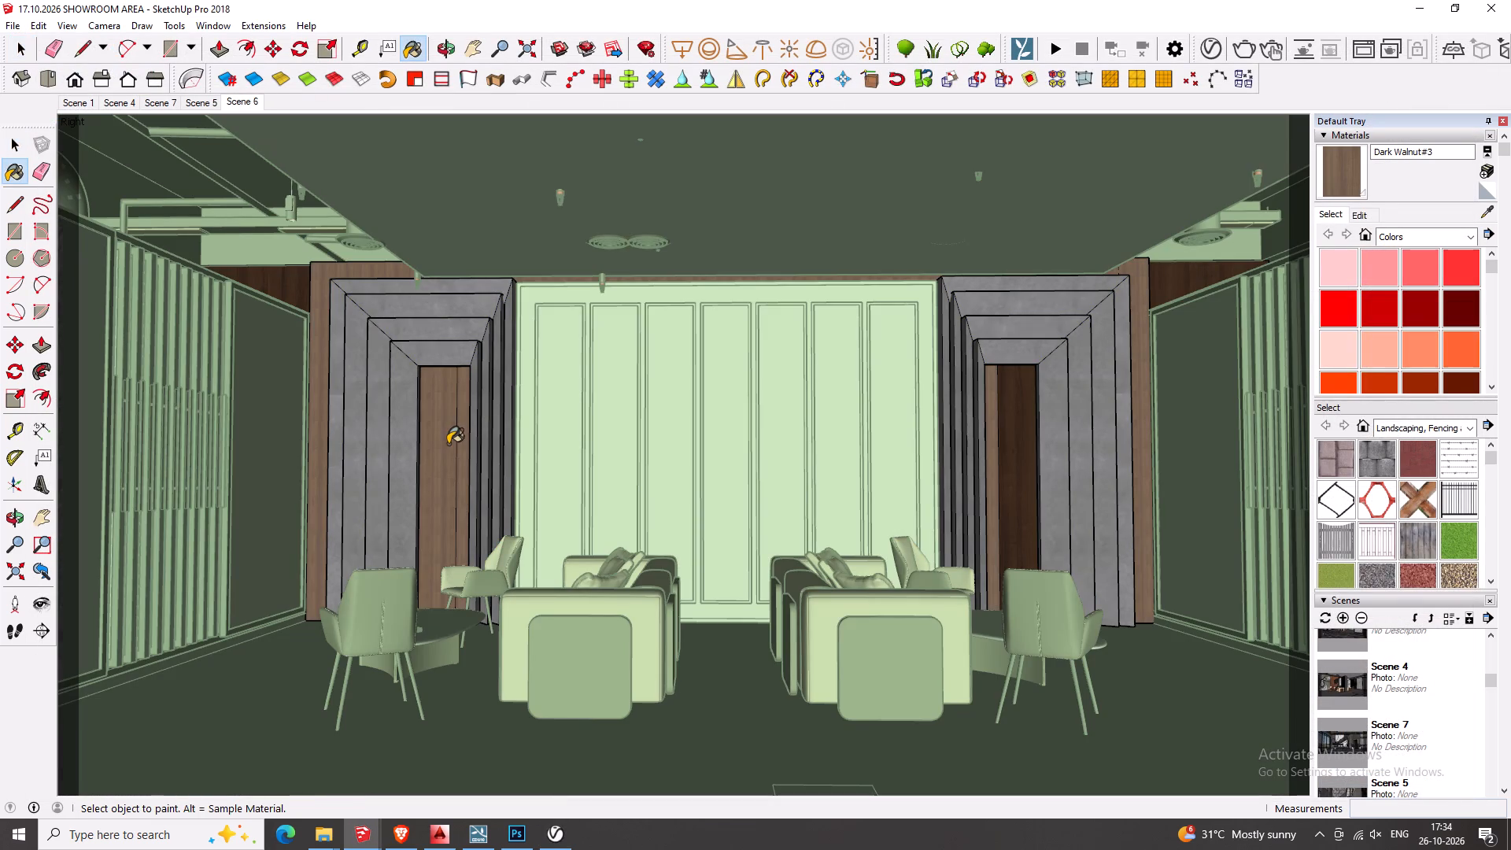
left_click(274, 278)
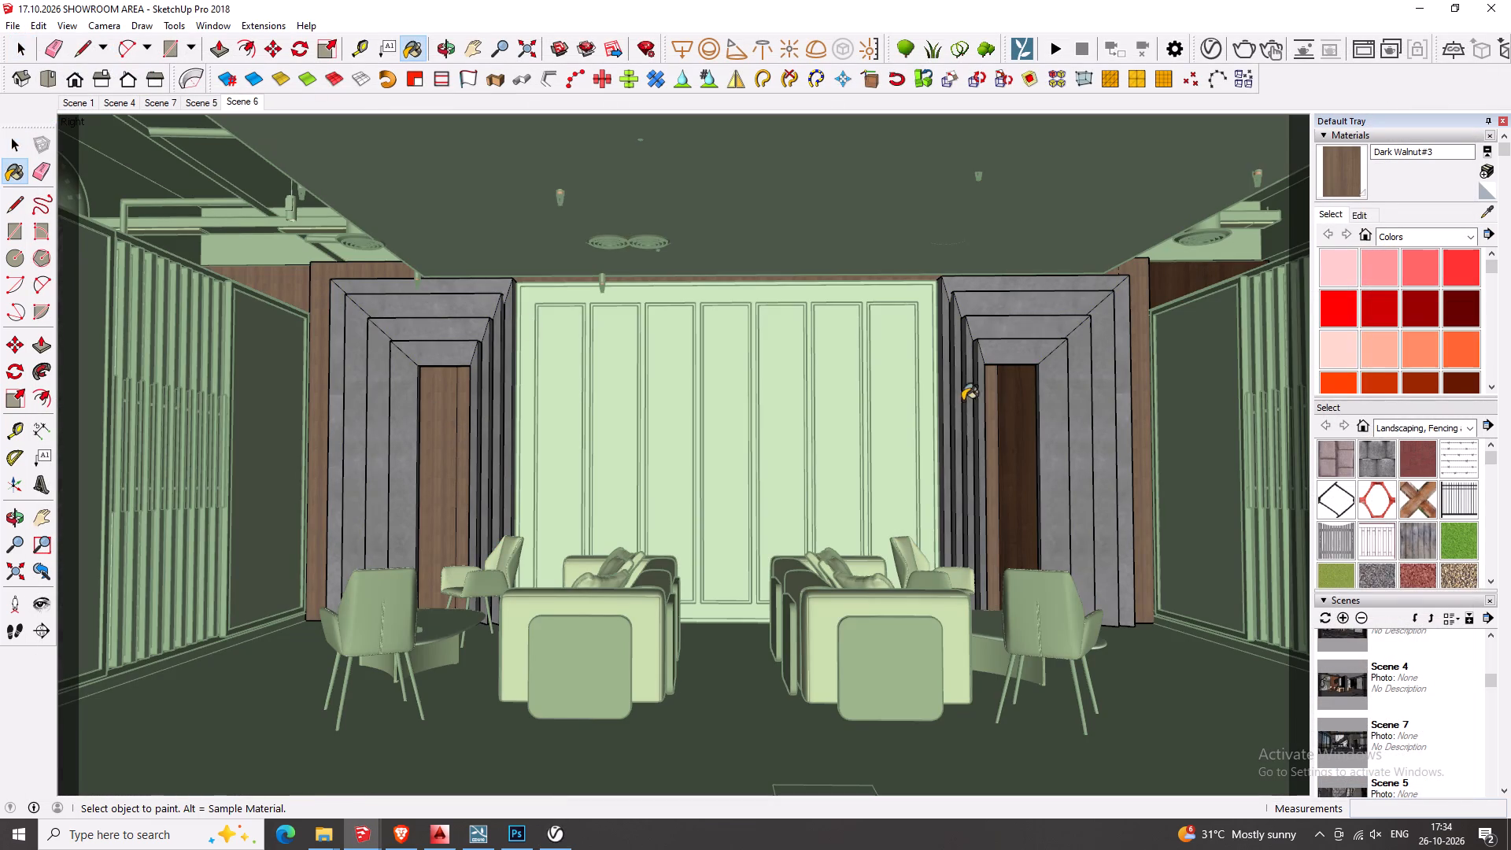
left_click(1055, 408)
left_click(1025, 416)
left_click(1213, 276)
key("space")
key("Escape")
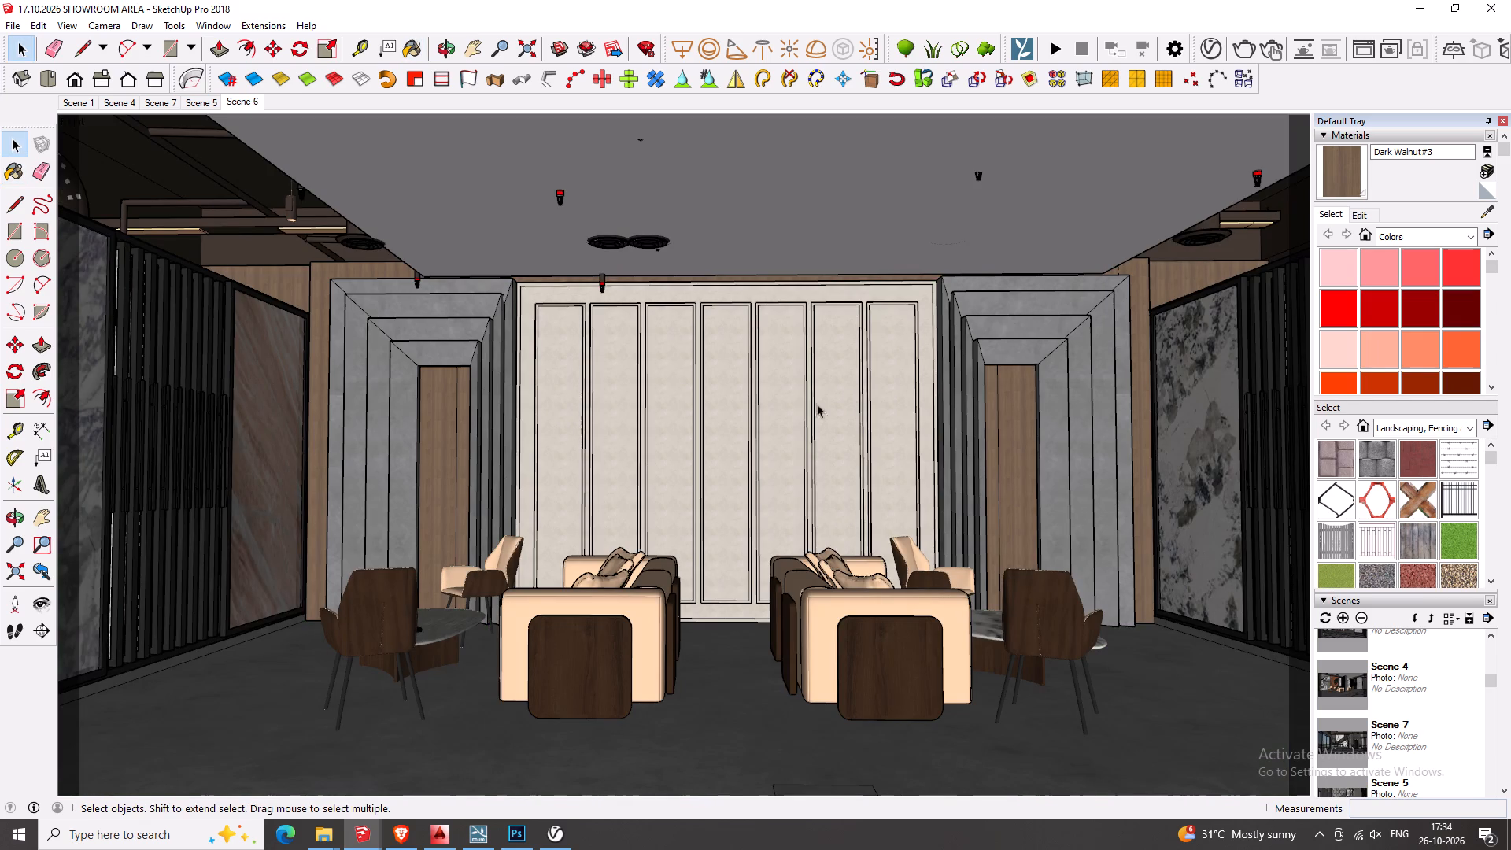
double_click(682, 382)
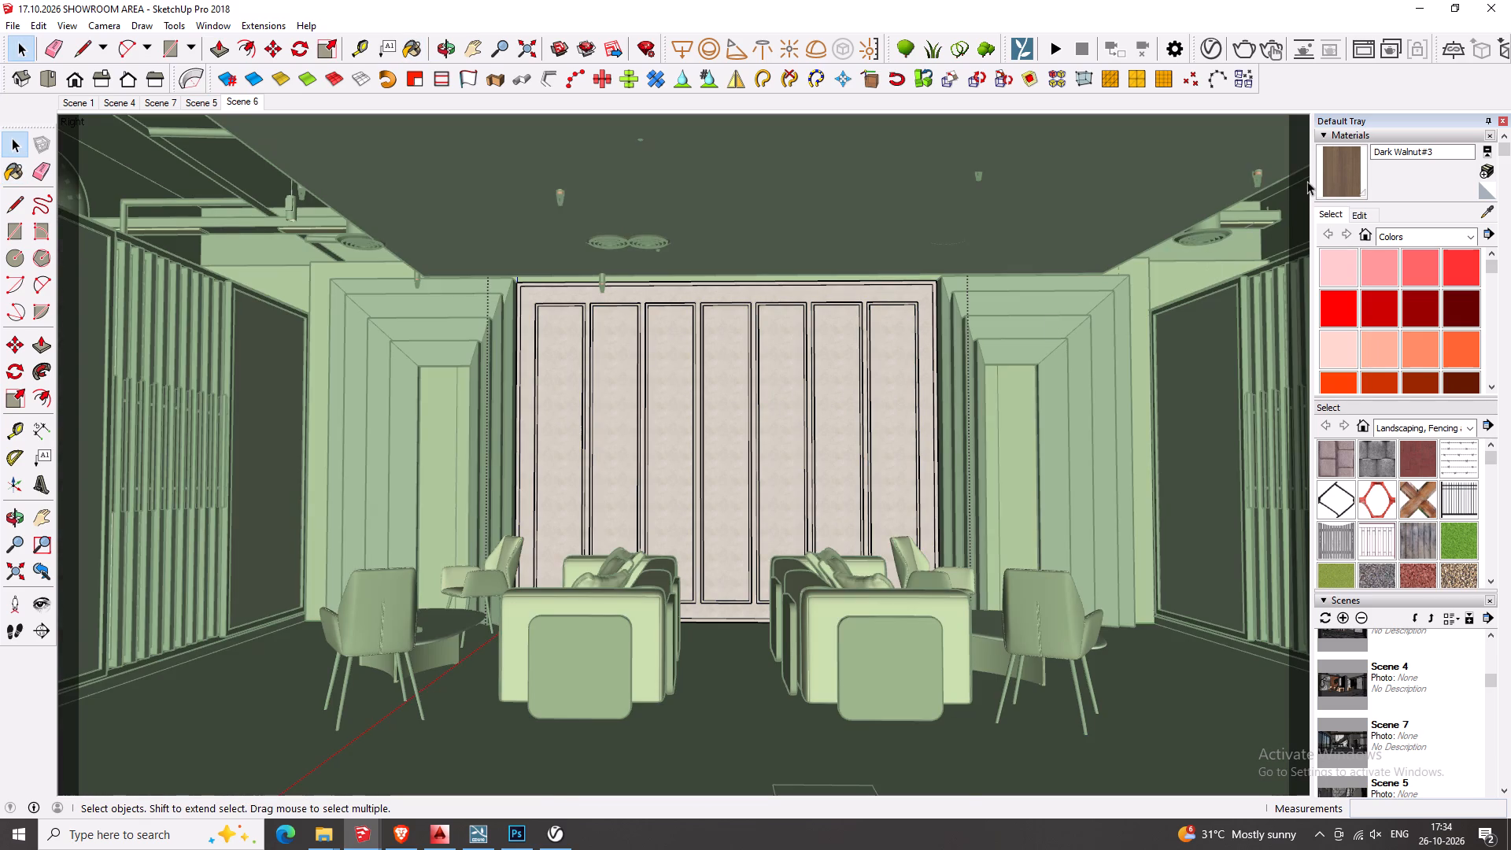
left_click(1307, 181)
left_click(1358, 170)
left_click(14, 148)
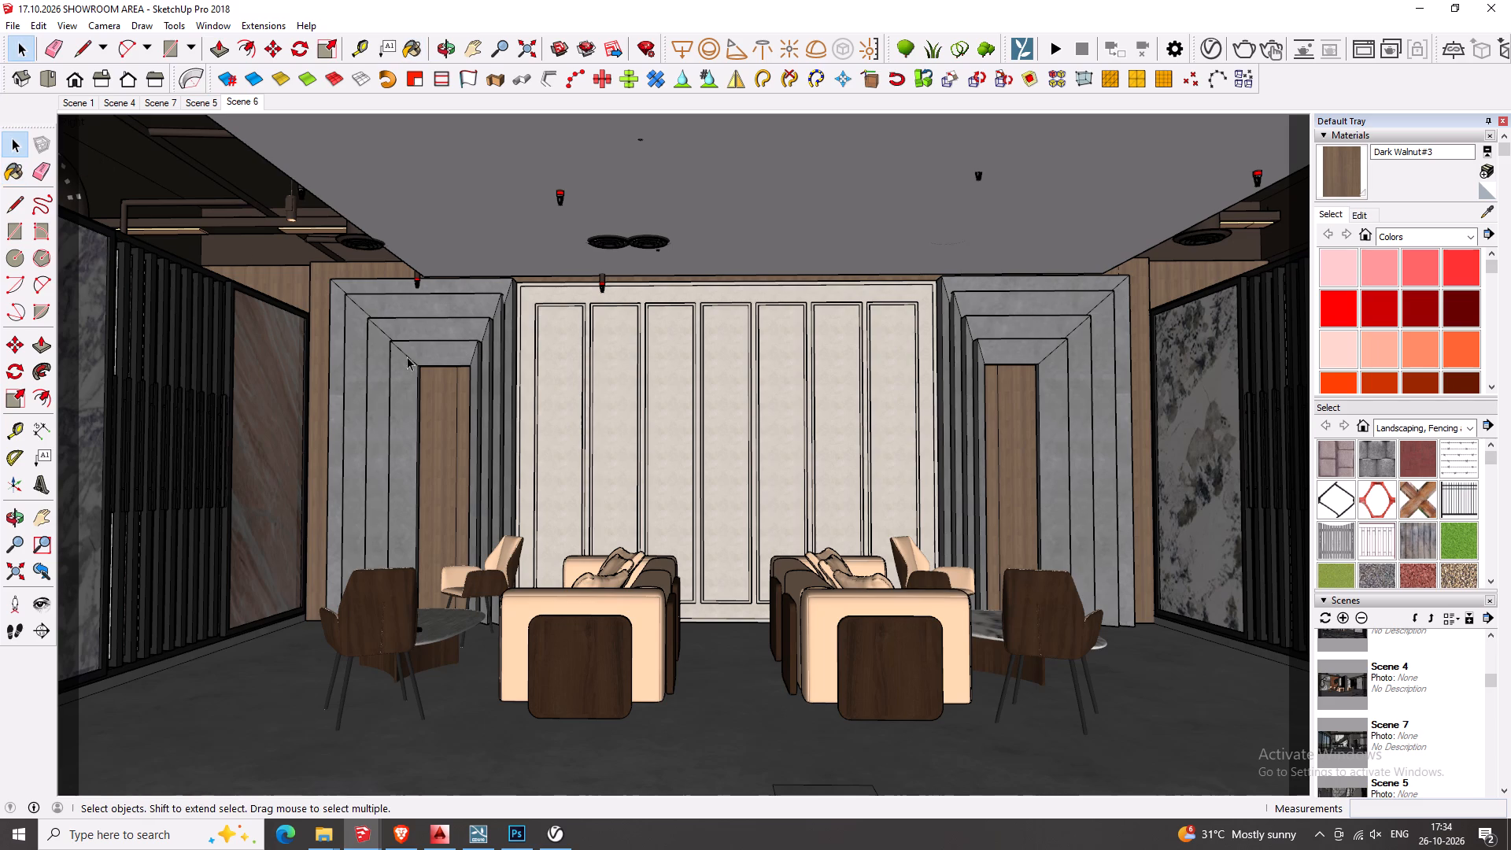
Paint the seven inset panels of the central back wall with Dark Walnut#3, keeping the light marble on the surrounding frame.
double_click(578, 462)
left_click(1358, 176)
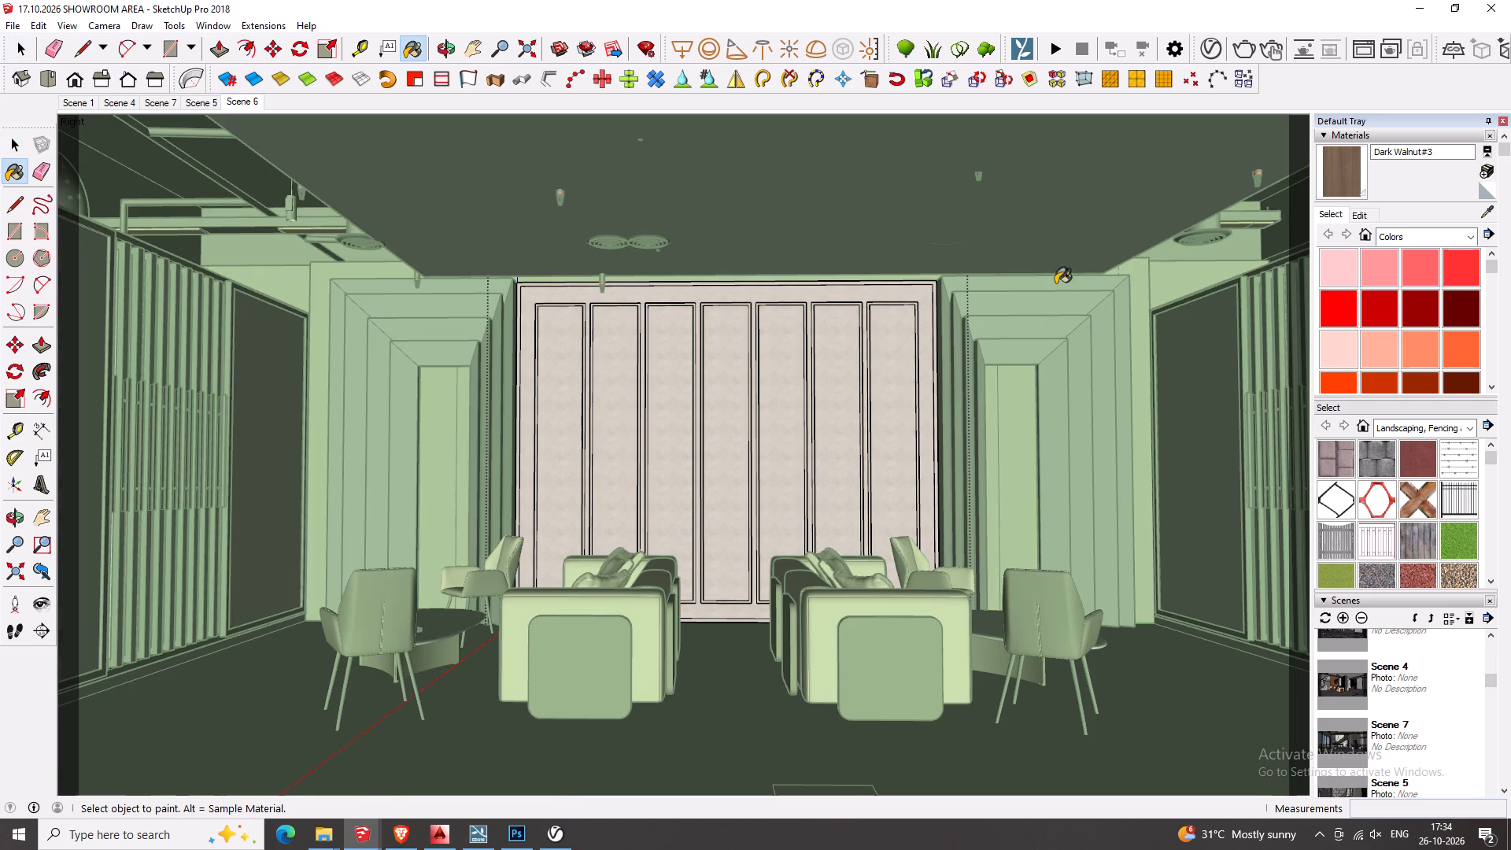
left_click(549, 372)
left_click(585, 370)
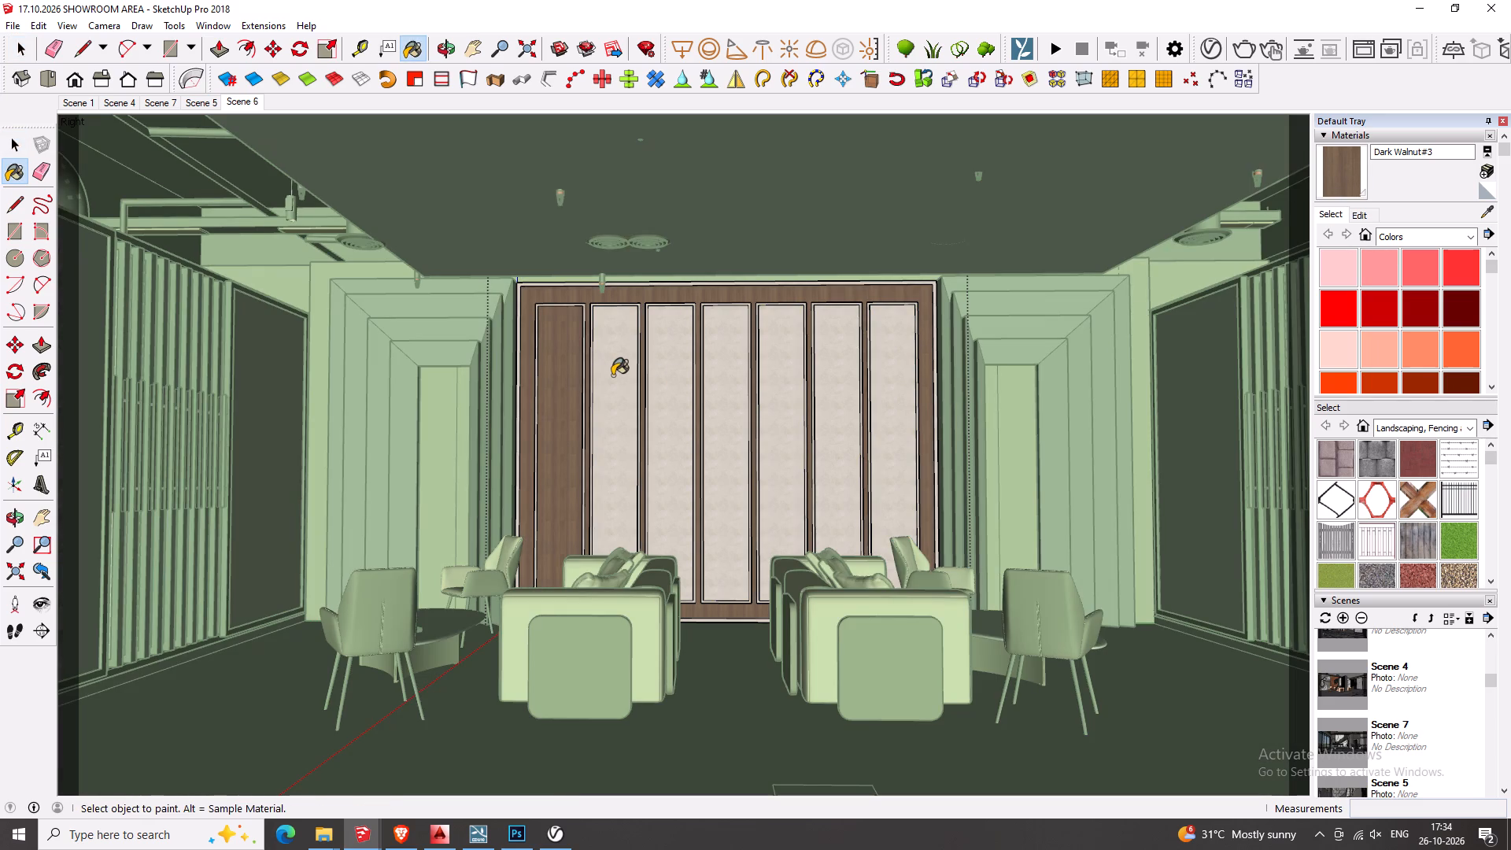
key("ctrl+z")
left_click(616, 368)
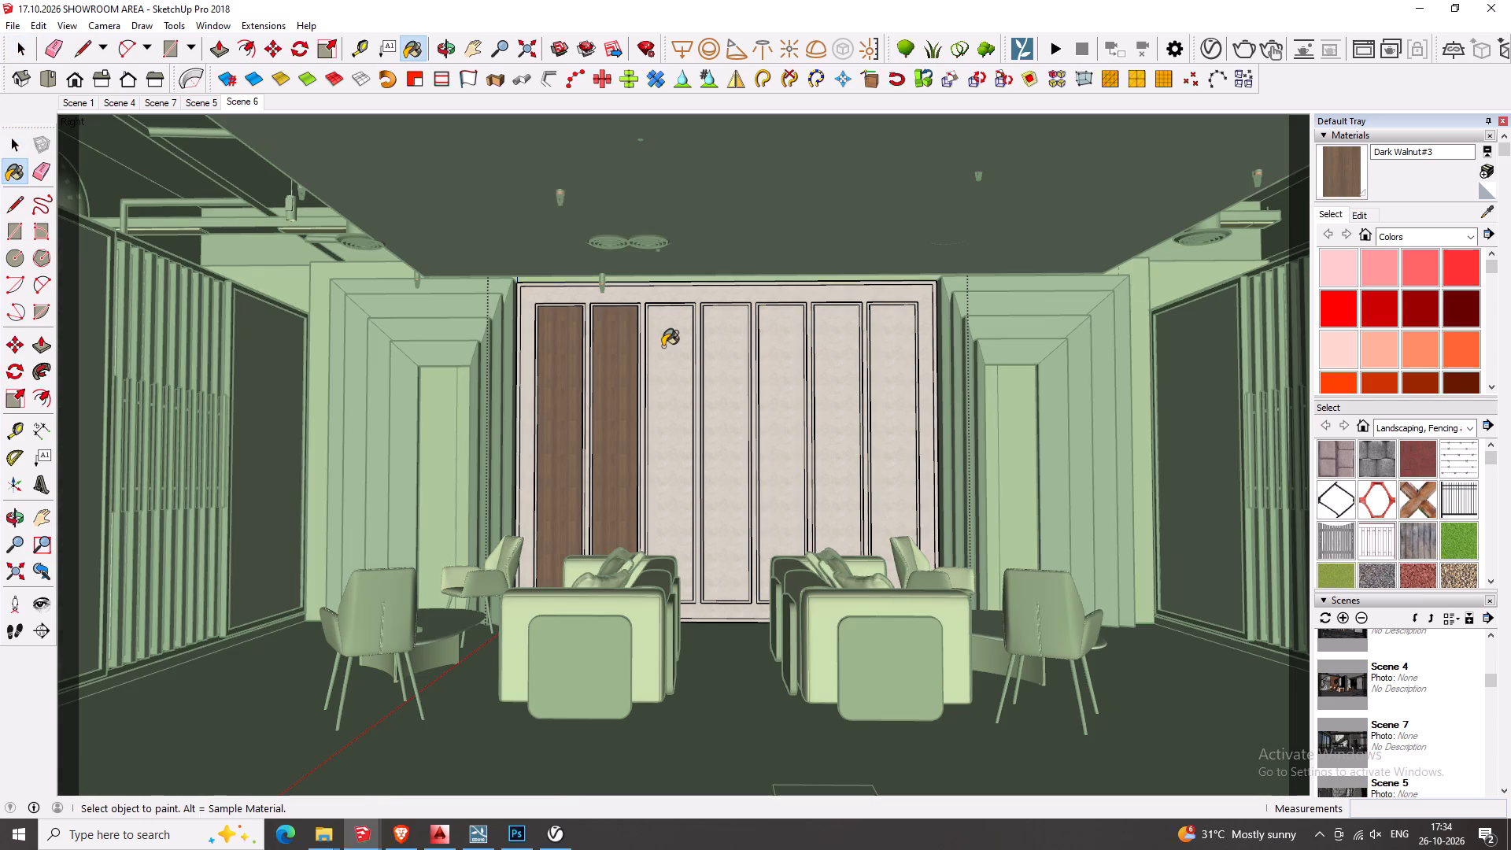
left_click(663, 346)
left_click(719, 327)
left_click(761, 330)
left_click(828, 330)
left_click(893, 334)
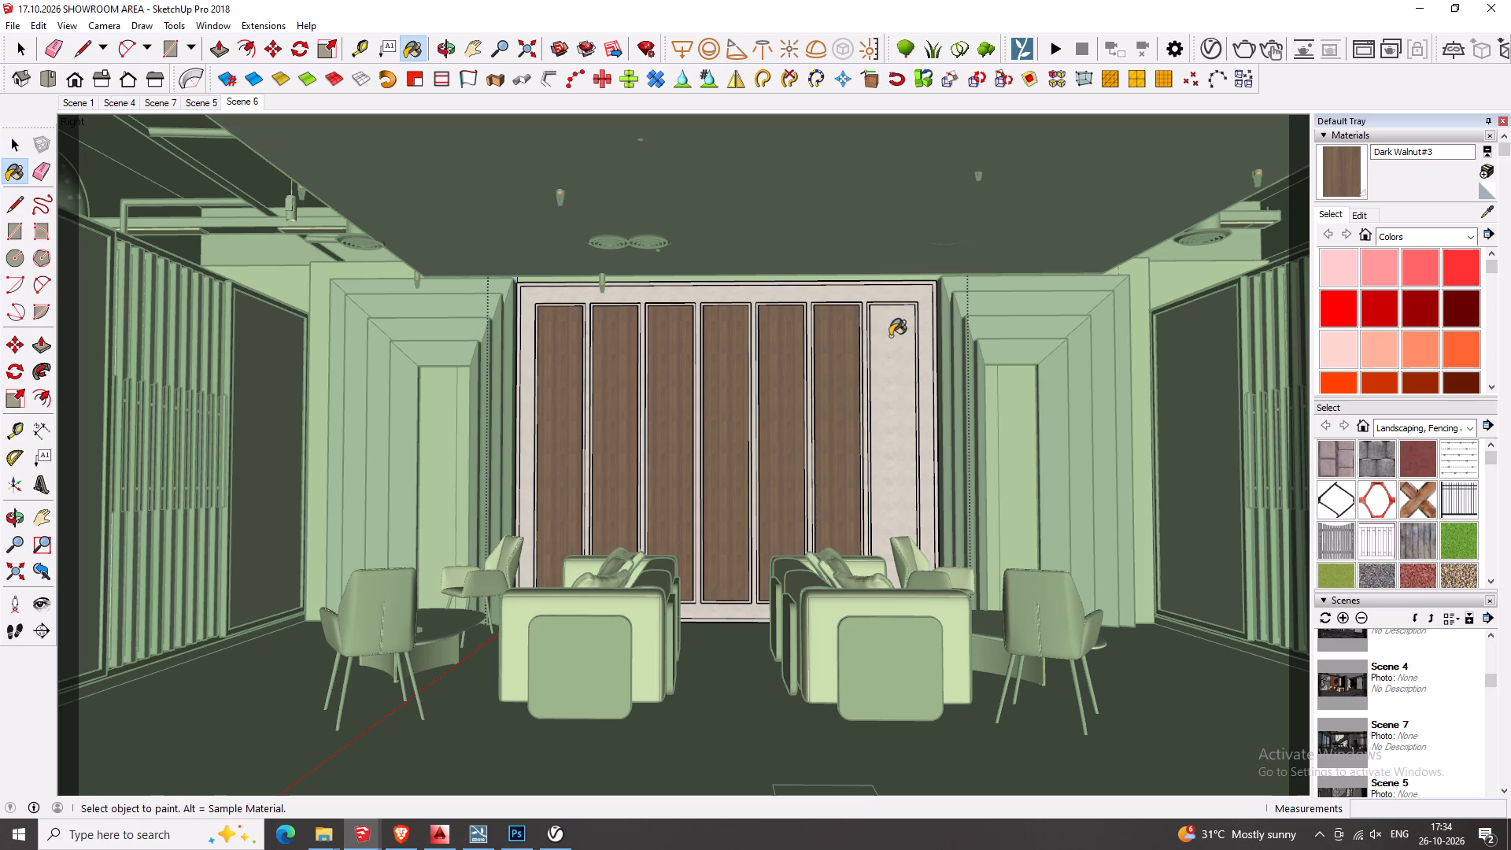
key("space")
key("Escape")
key("Escape")
key("Escape")
Enlarge the wood texture on the leftmost panel of the central wall by repositioning its texture pins.
double_click(556, 449)
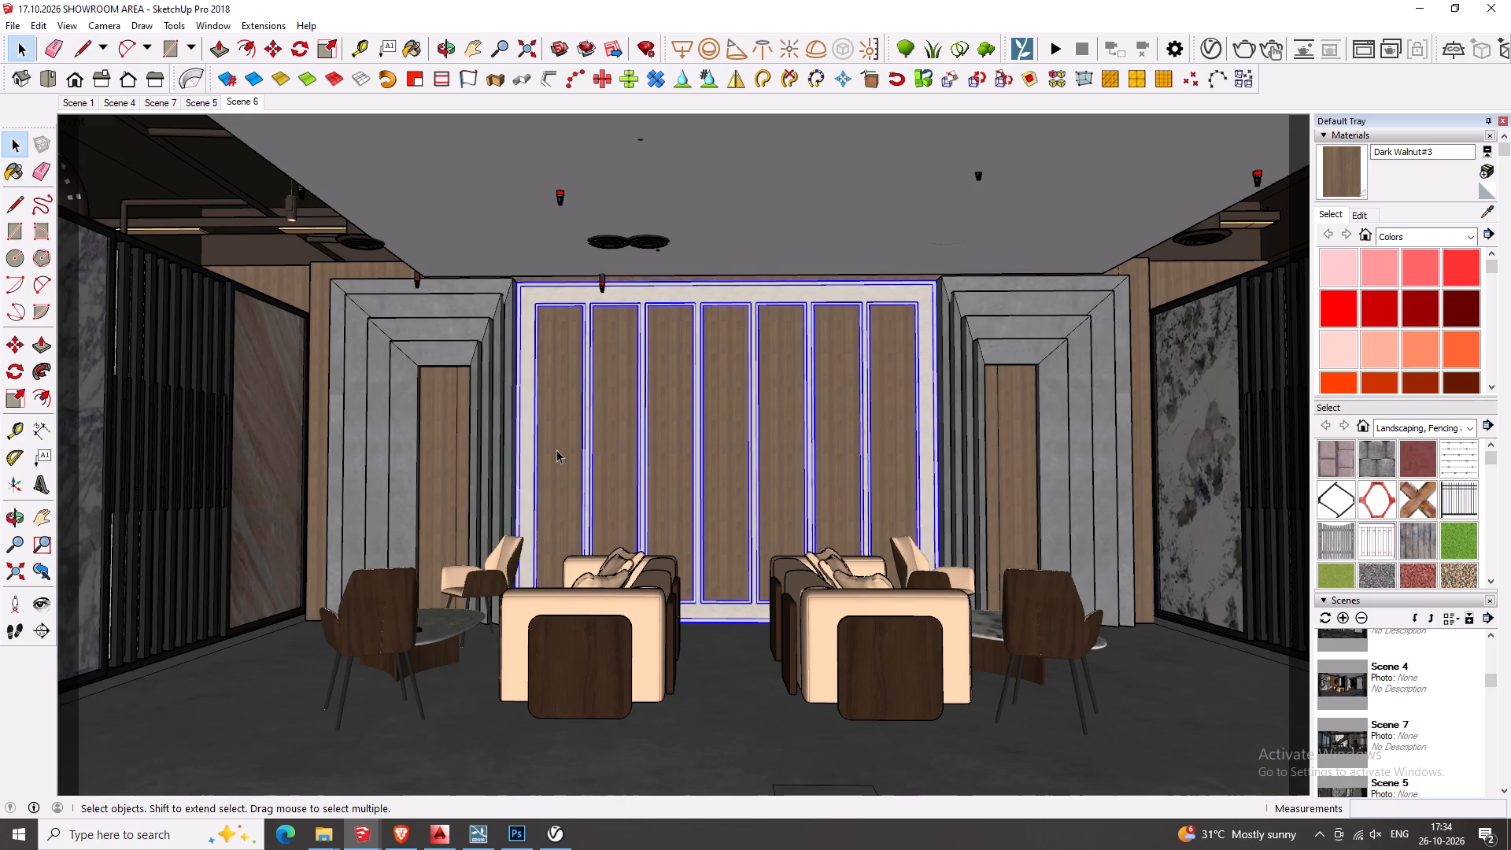
right_click(560, 448)
left_click(624, 660)
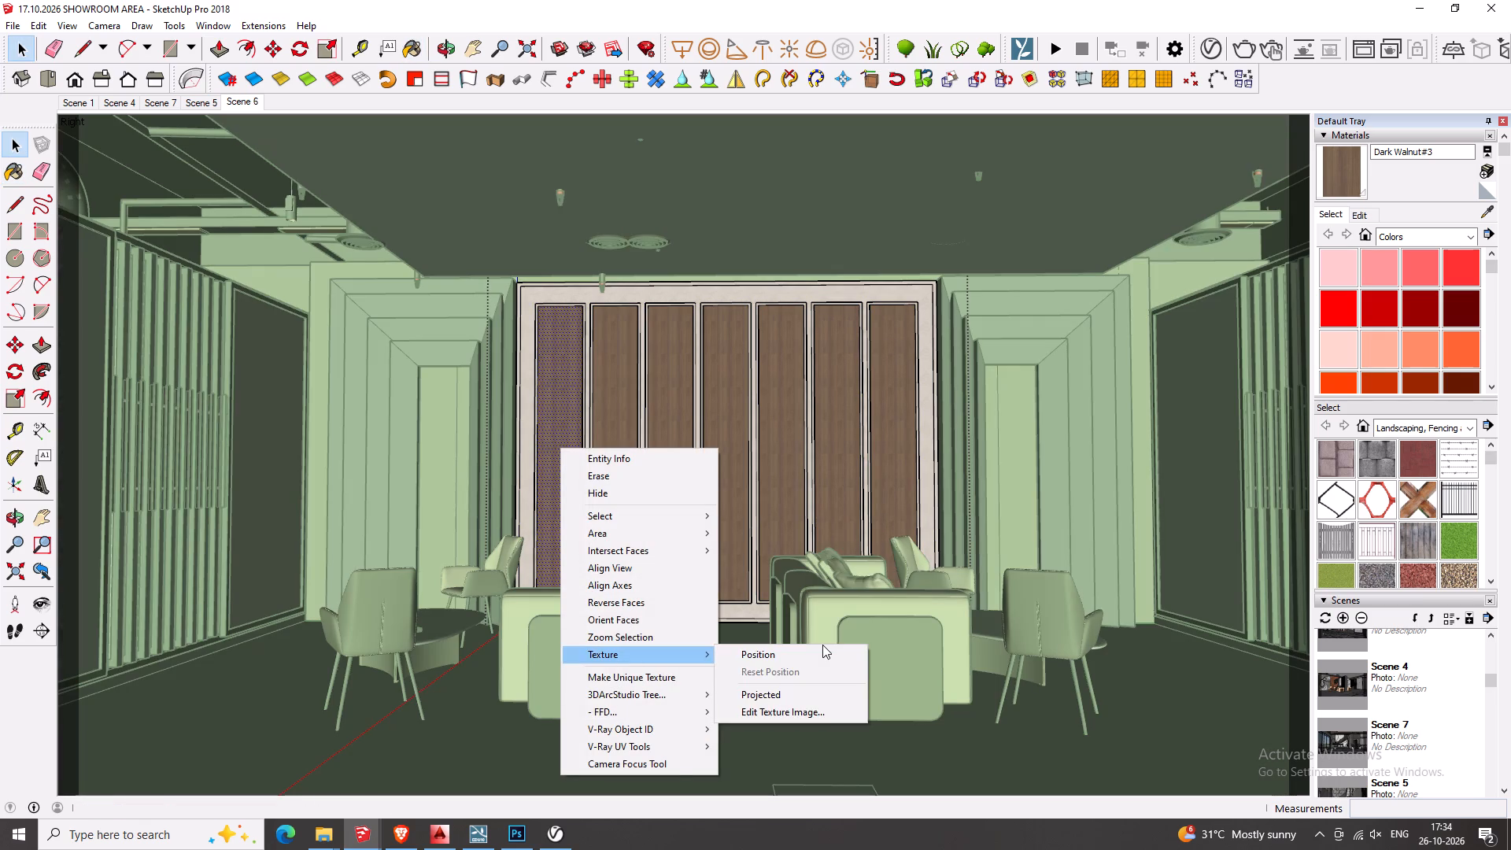
double_click(822, 645)
left_click_drag(576, 448, 688, 445)
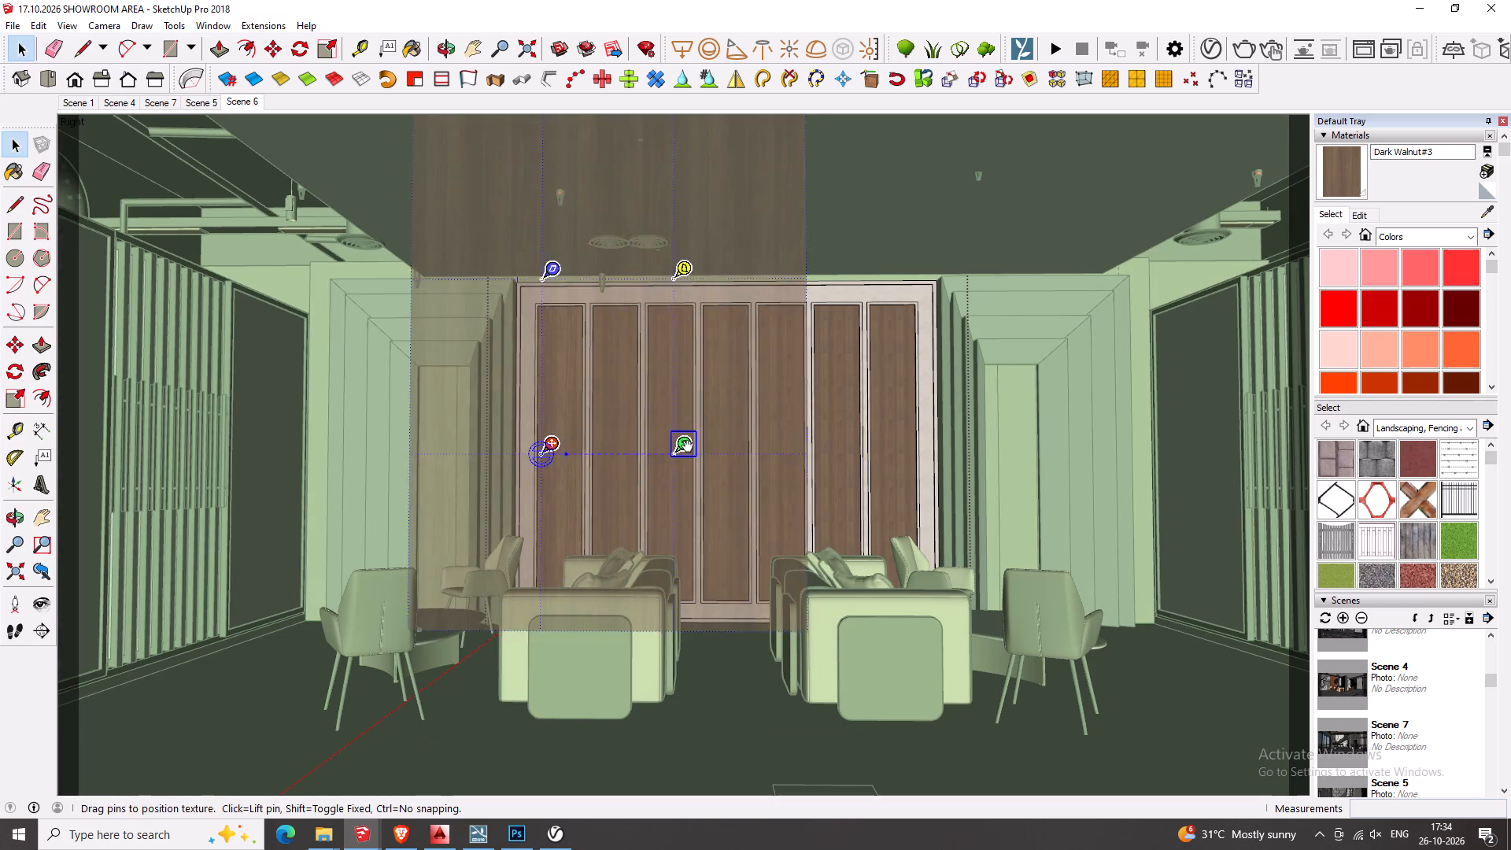
left_click_drag(688, 445, 705, 445)
left_click_drag(662, 440, 619, 492)
key("space")
Sample the enlarged Dark Walnut#3 texture from the leftmost panel and apply it to the other six central wall panels.
key("b")
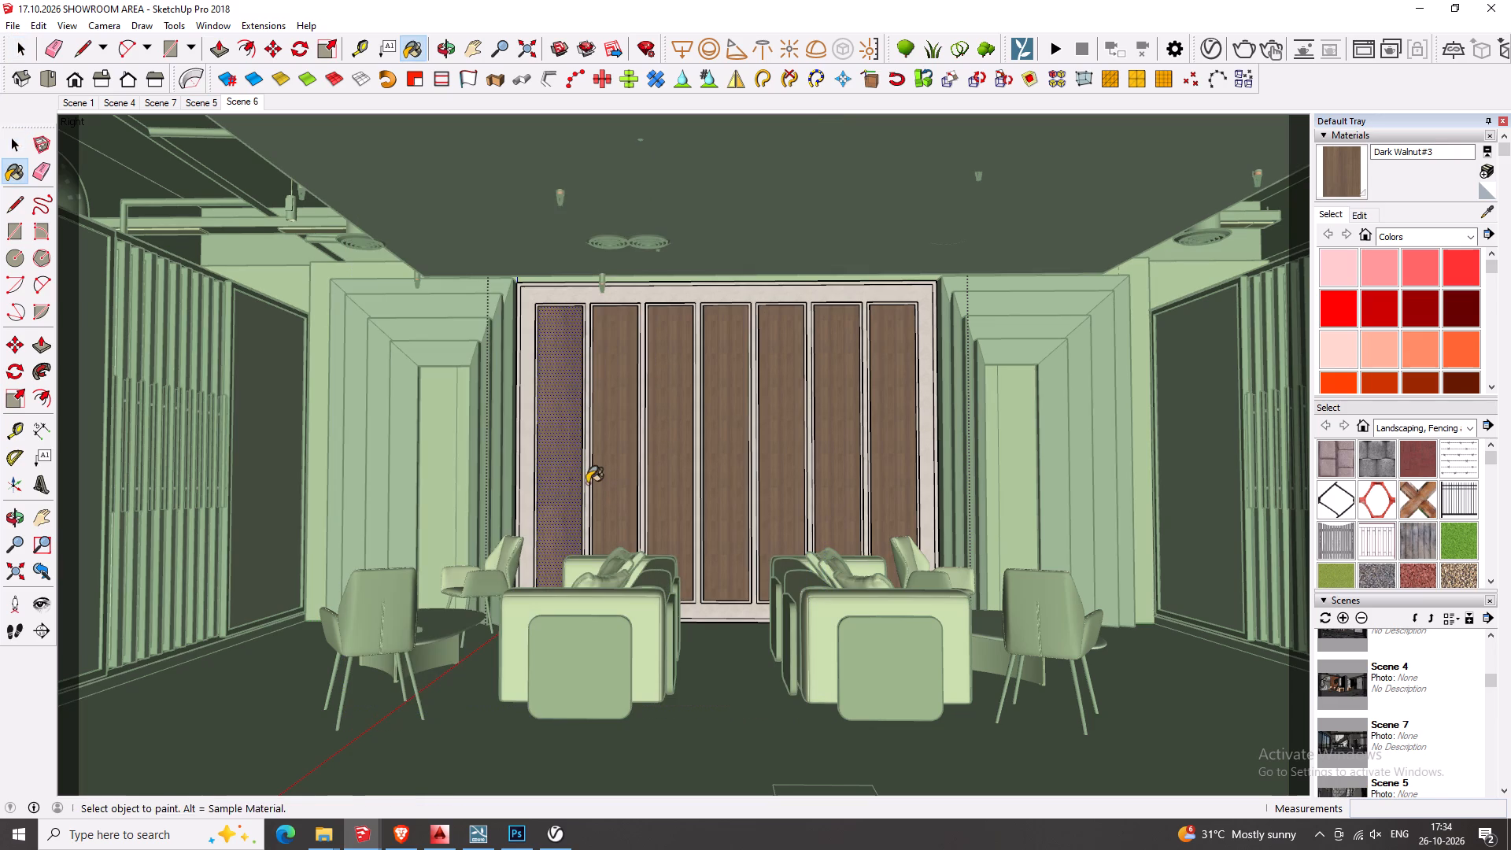
left_click_drag(566, 475, 580, 477, "alt")
left_click(715, 470)
left_click(659, 479)
left_click(567, 493, "alt")
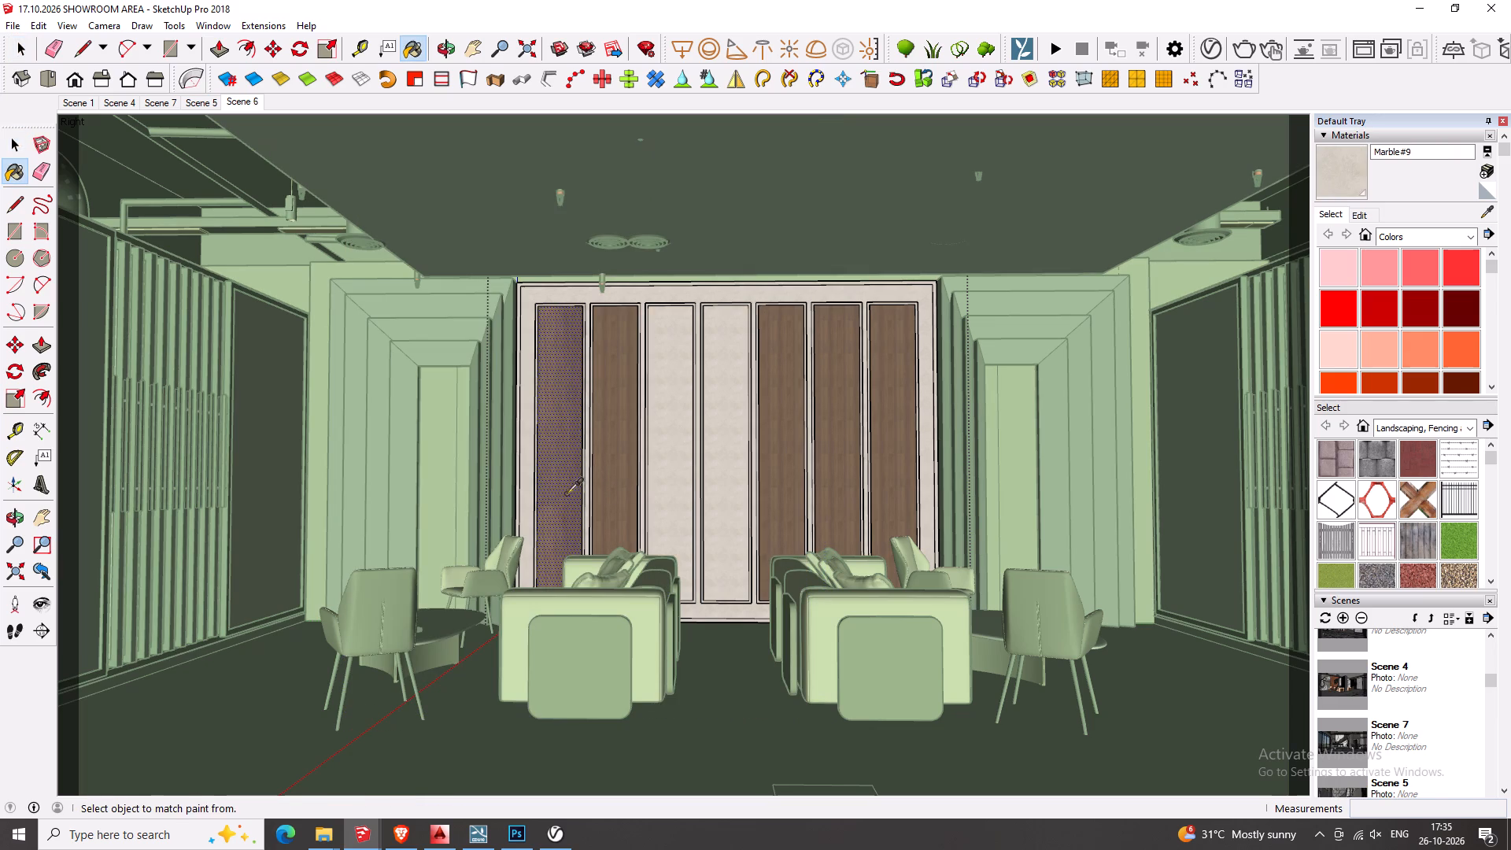
left_click(611, 485)
left_click_drag(665, 475, 680, 475)
left_click_drag(697, 469, 711, 470)
left_click(737, 464)
left_click(796, 460)
left_click_drag(830, 463, 839, 464)
left_click_drag(863, 458, 874, 459)
left_click(897, 453)
key("space")
key("Escape")
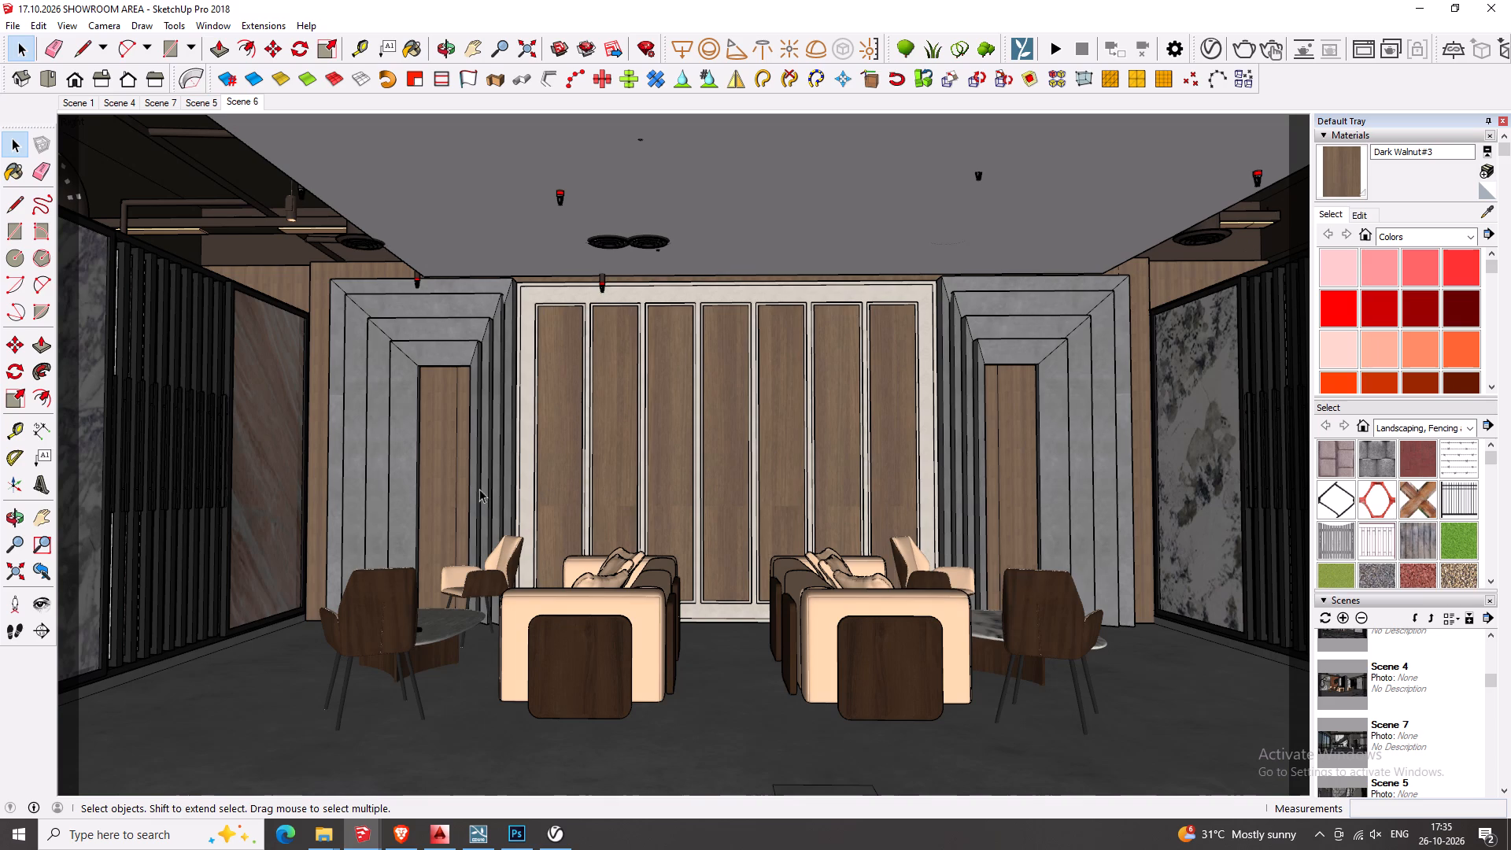
Run a V-Ray render of Scene 6 to inspect the new wood panels, stop it and close the frame buffer.
left_click(1242, 52)
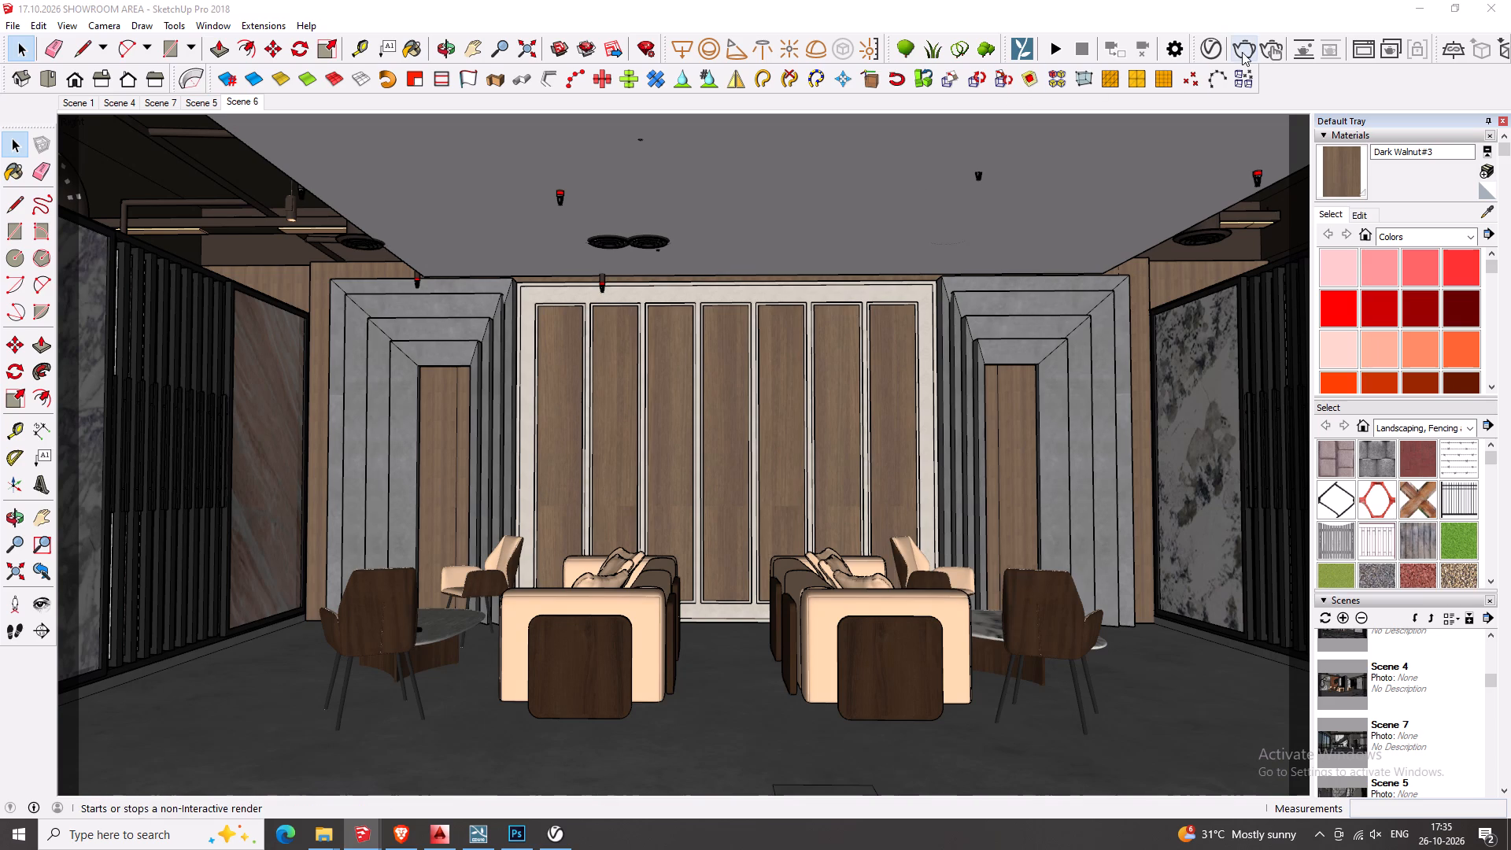
middle_click(839, 344)
left_click(1248, 52)
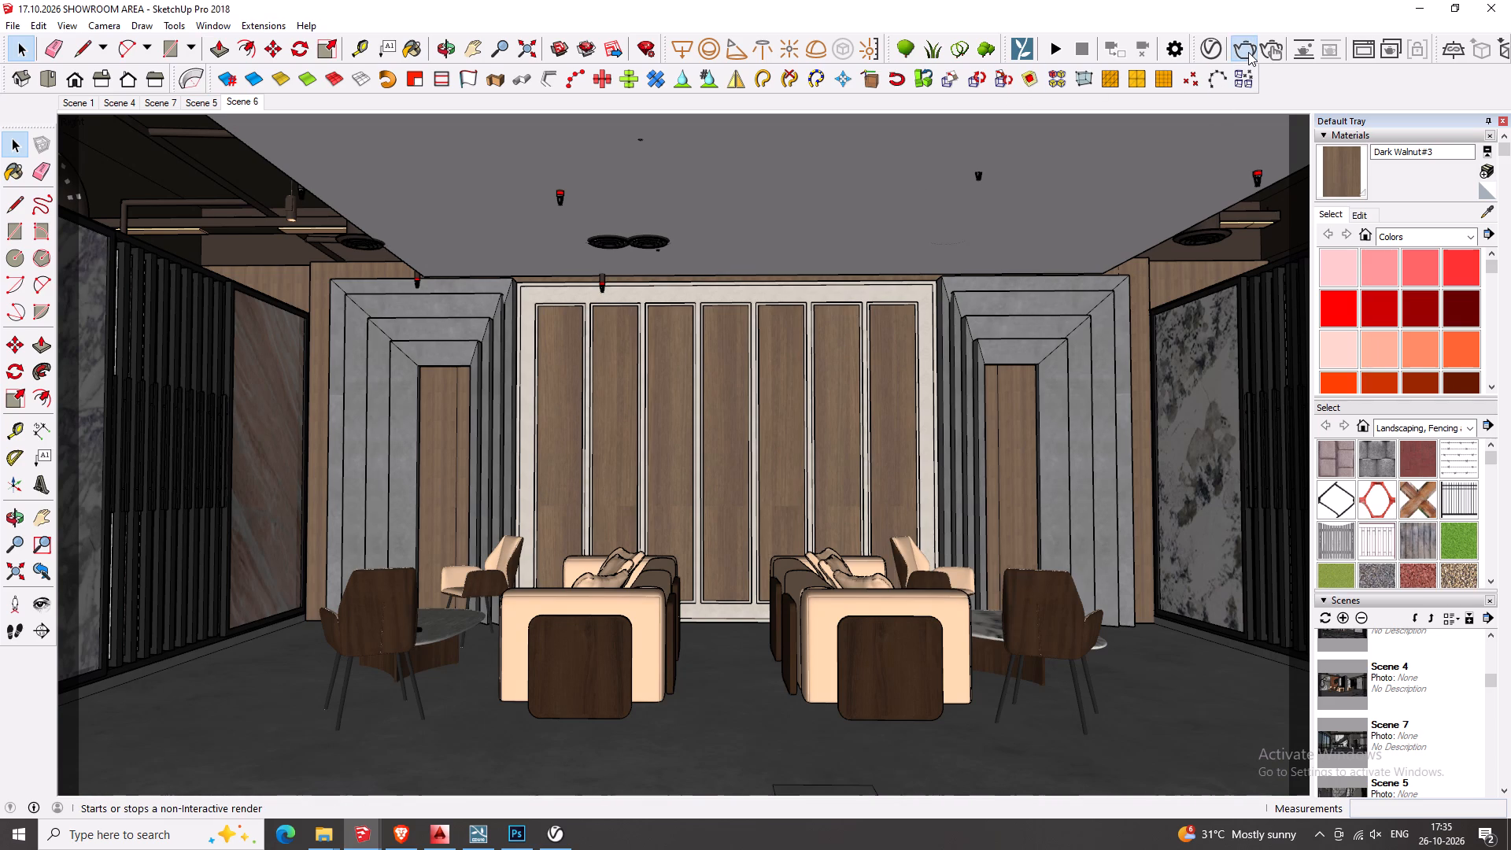
left_click(1088, 180)
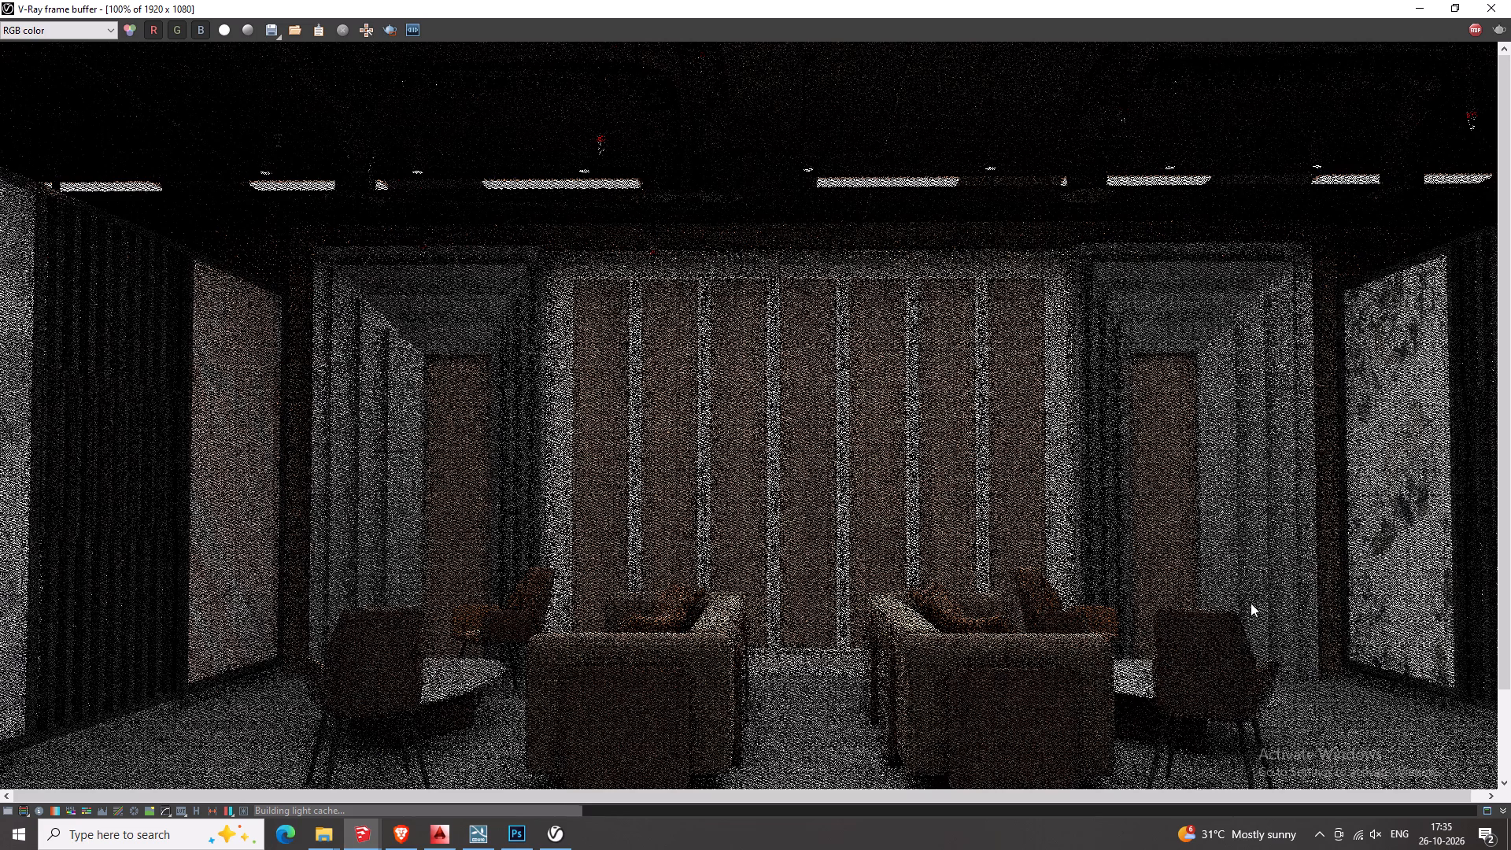
middle_click_drag(677, 534, 675, 501)
scroll(675, 501, "down", 1)
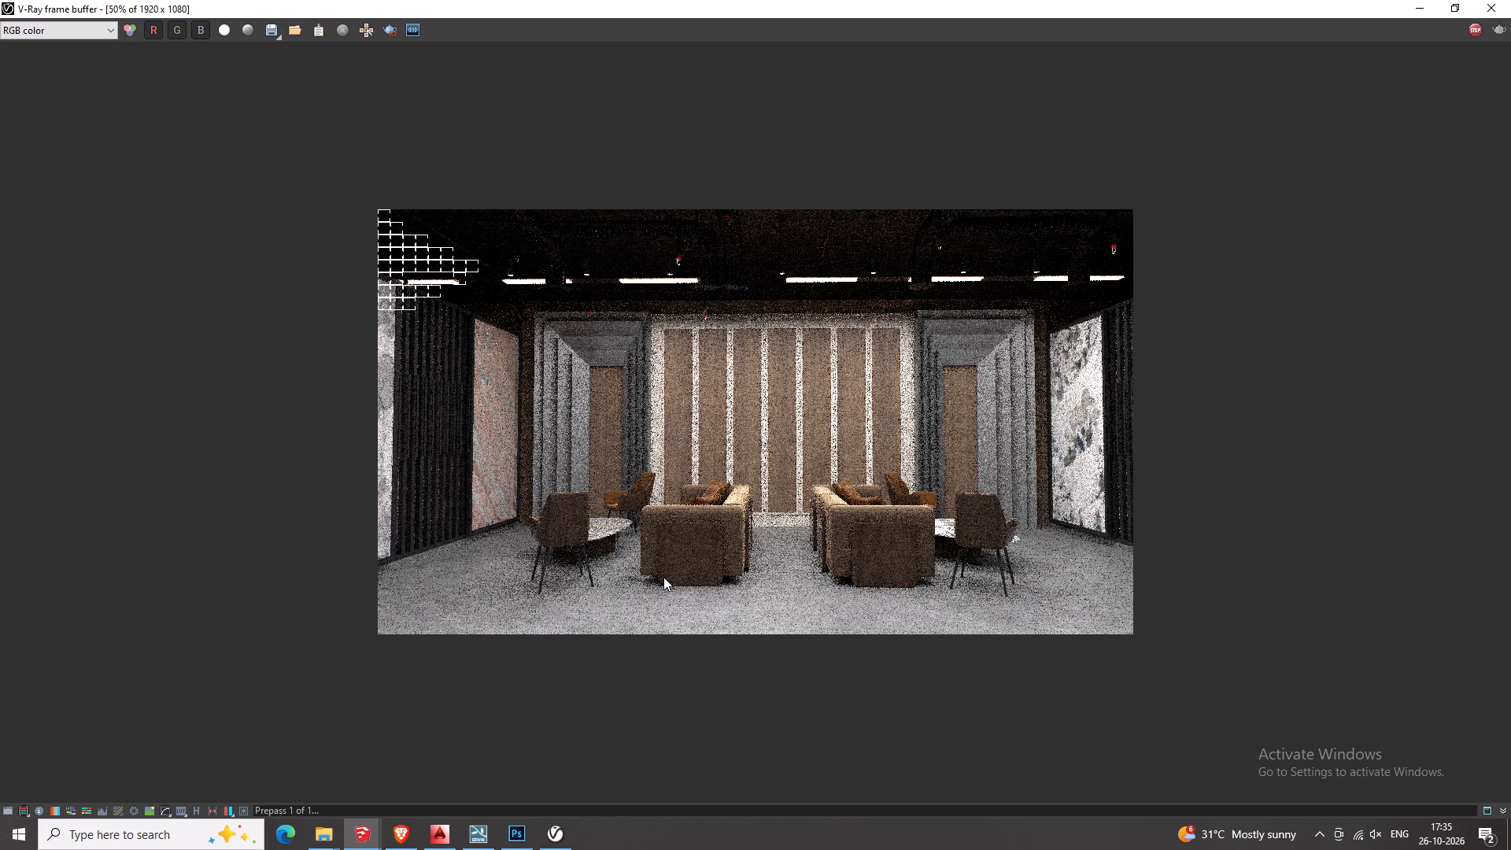
scroll(861, 581, "up", 1)
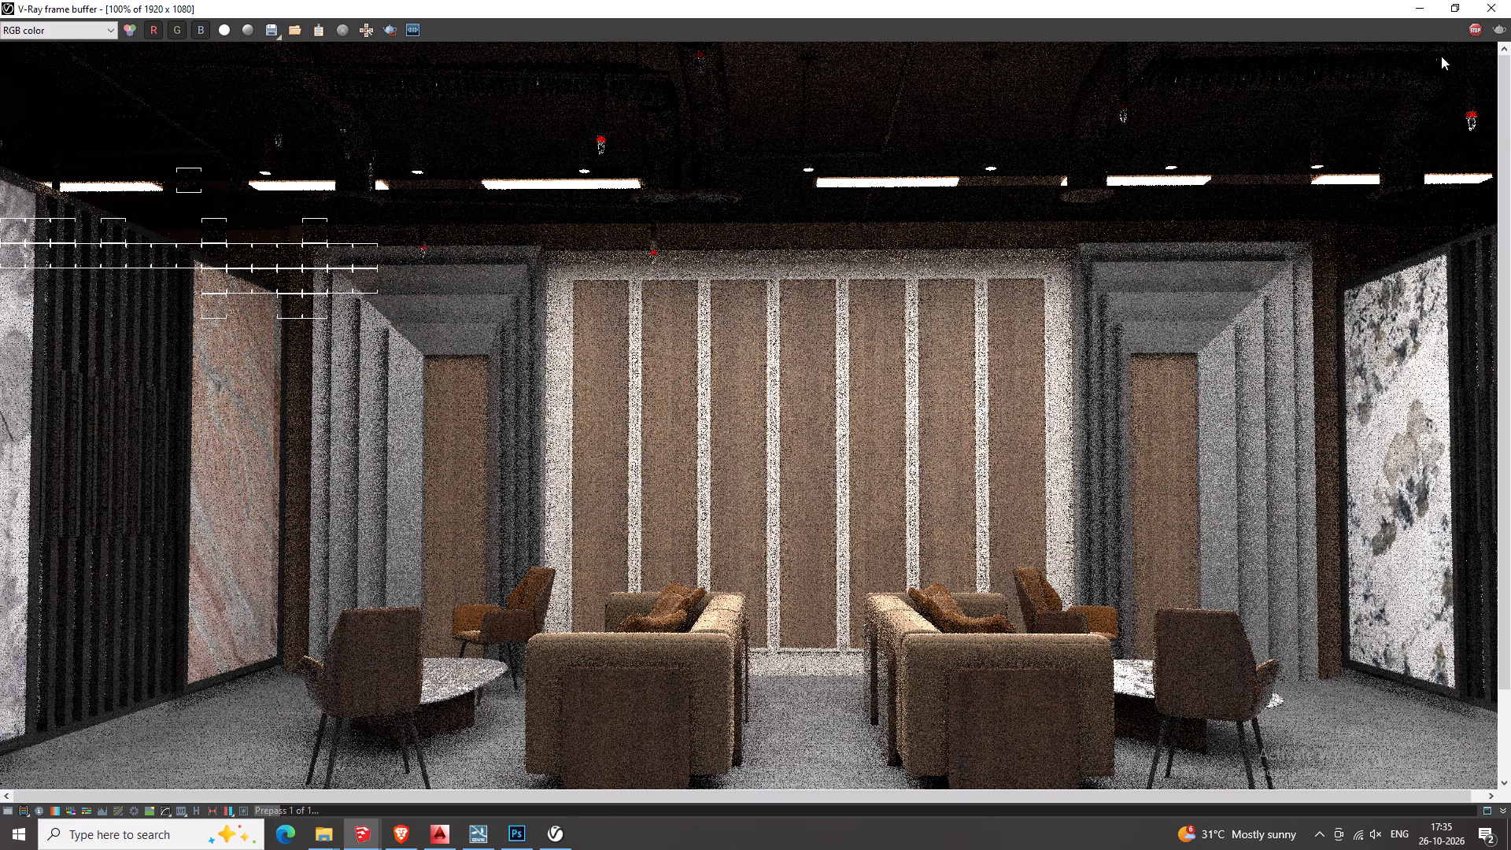
middle_click_drag(583, 470, 659, 402)
scroll(659, 403, "down", 1)
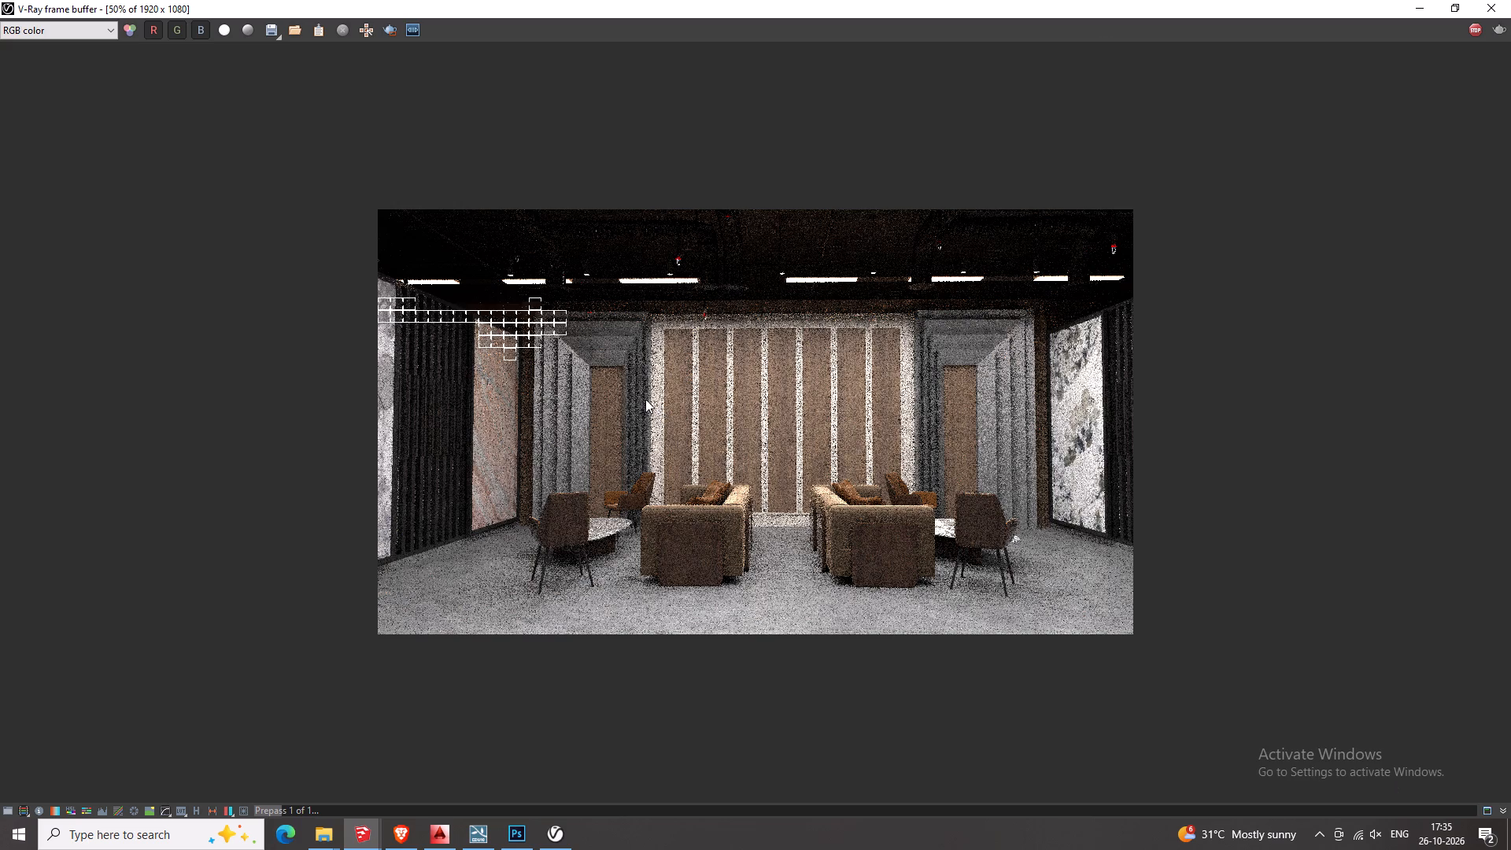
scroll(645, 396, "up", 1)
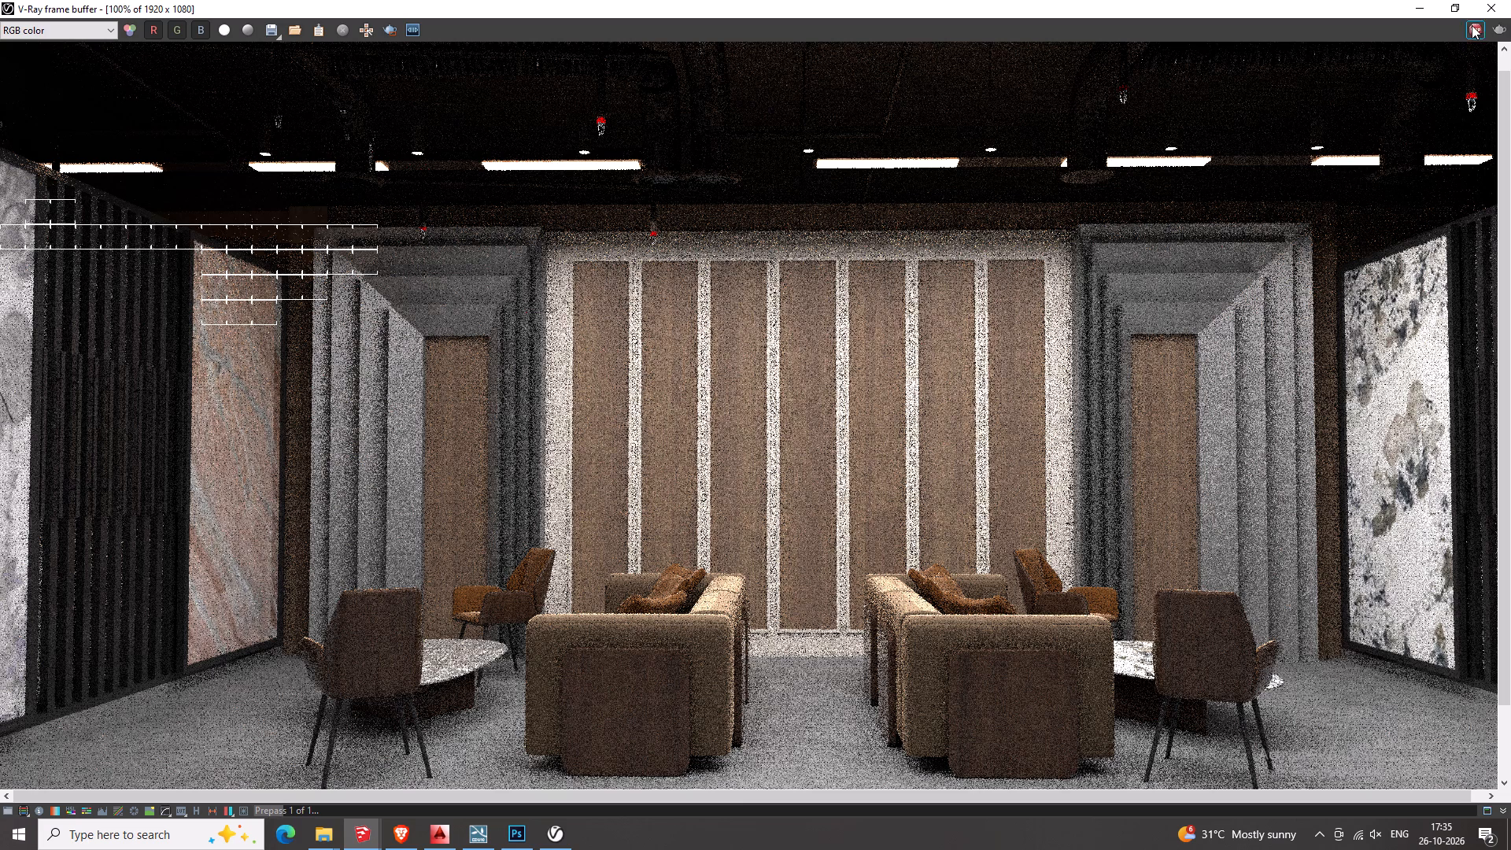
left_click(1472, 25)
left_click(1492, 6)
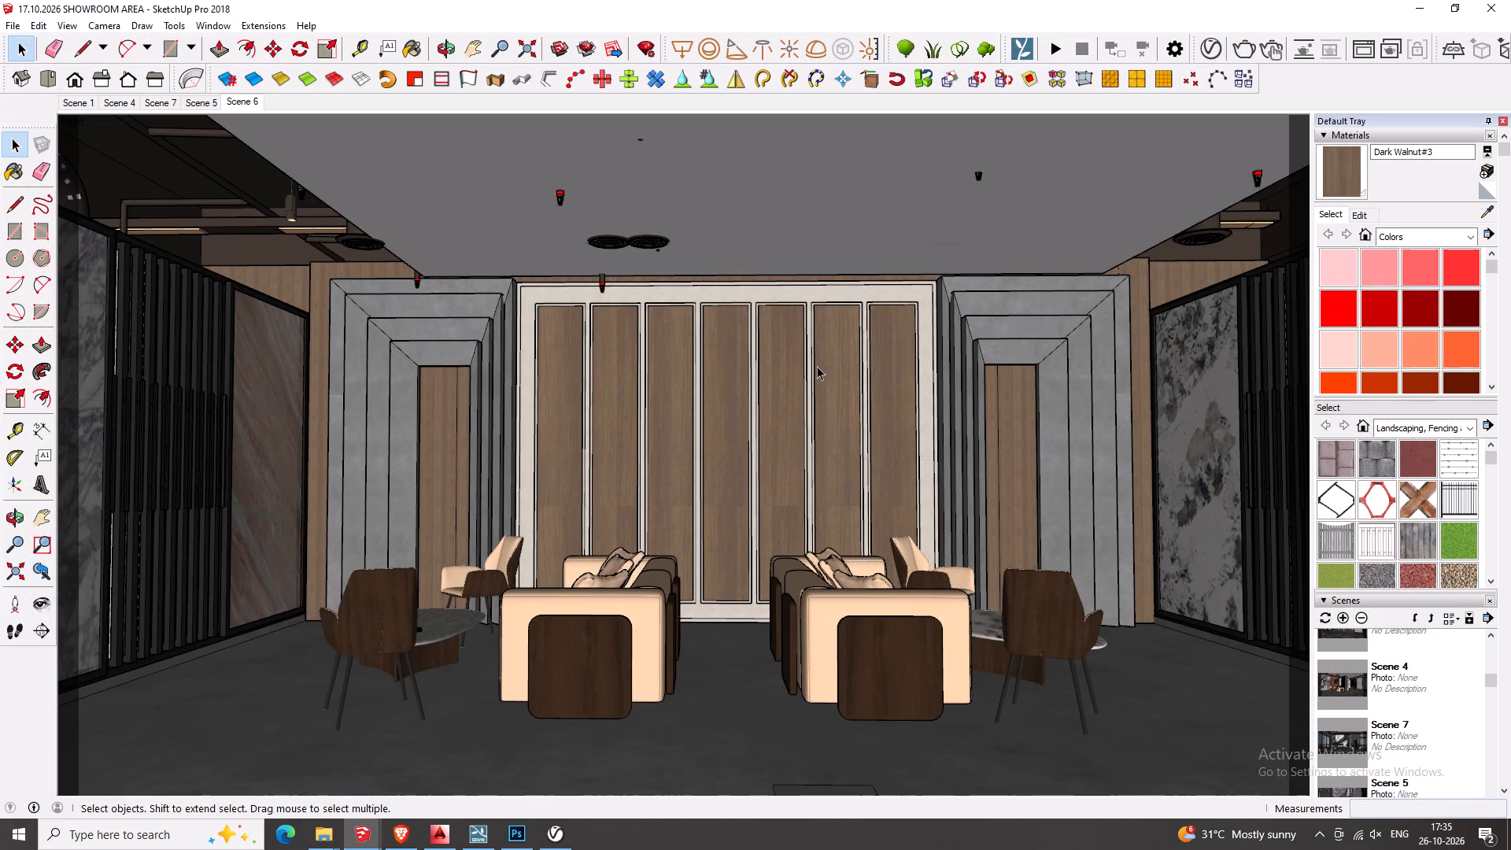
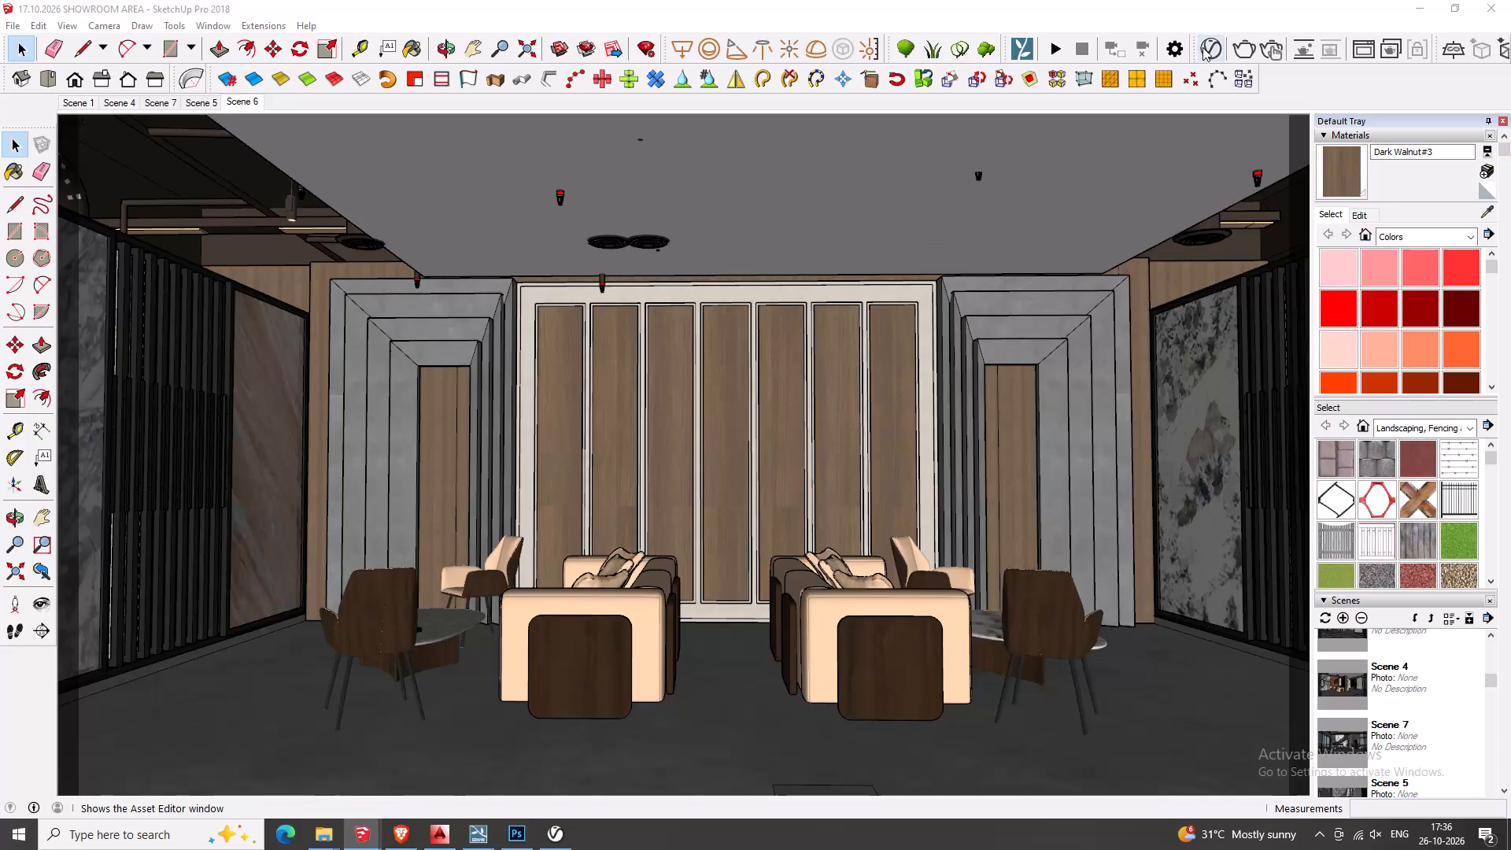
Duplicate the Dark Walnut#3 material in the V-Ray Asset Editor.
left_click(1203, 47)
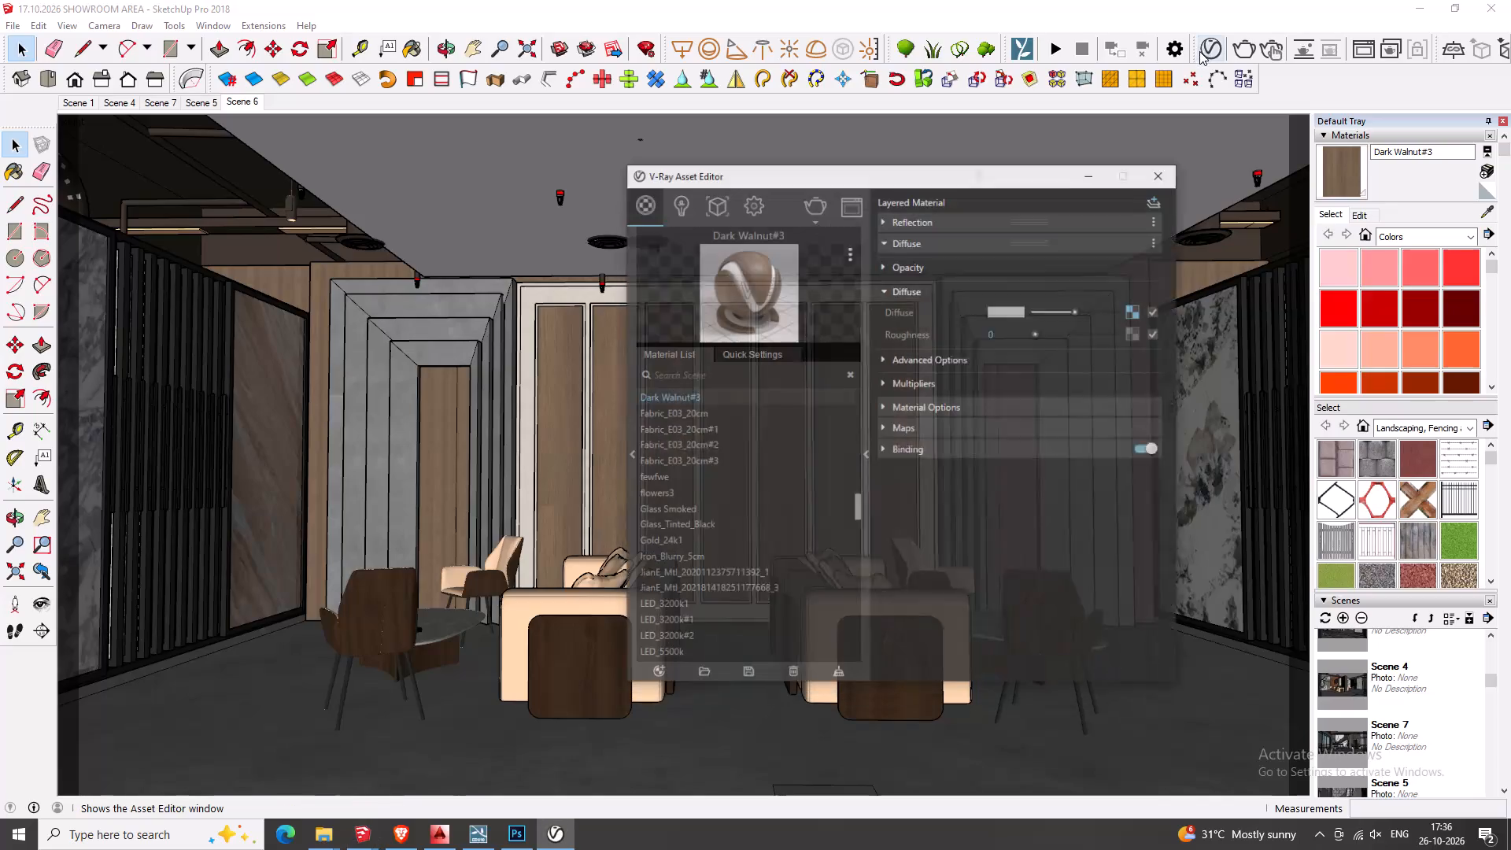
right_click(688, 385)
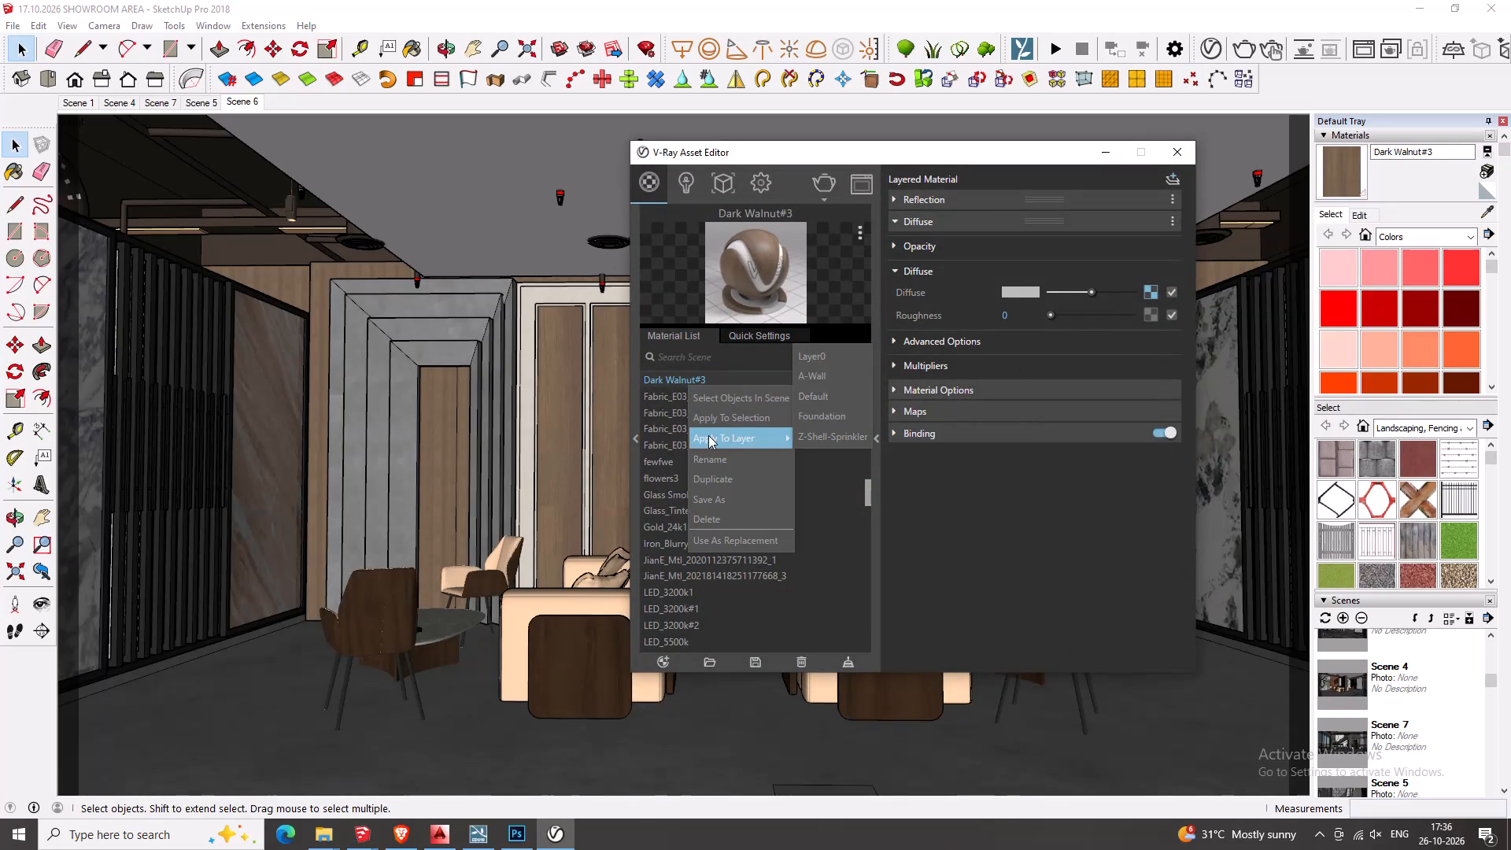
left_click(720, 486)
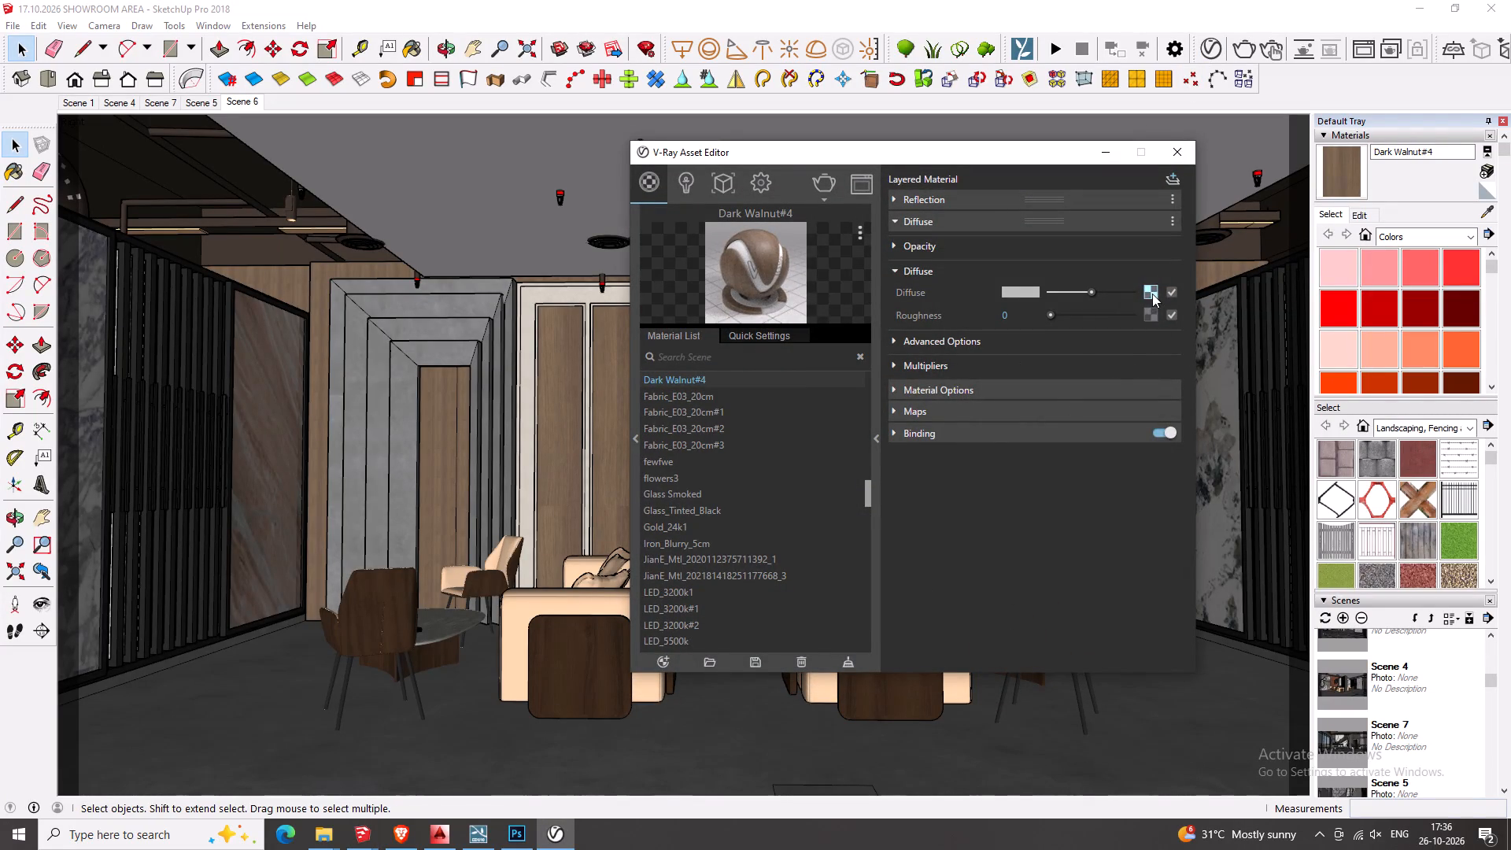
Open the file selection for the duplicated walnut material's diffuse bitmap and look through the Downloads folder for a replacement texture image.
left_click(1152, 293)
left_click(1180, 403)
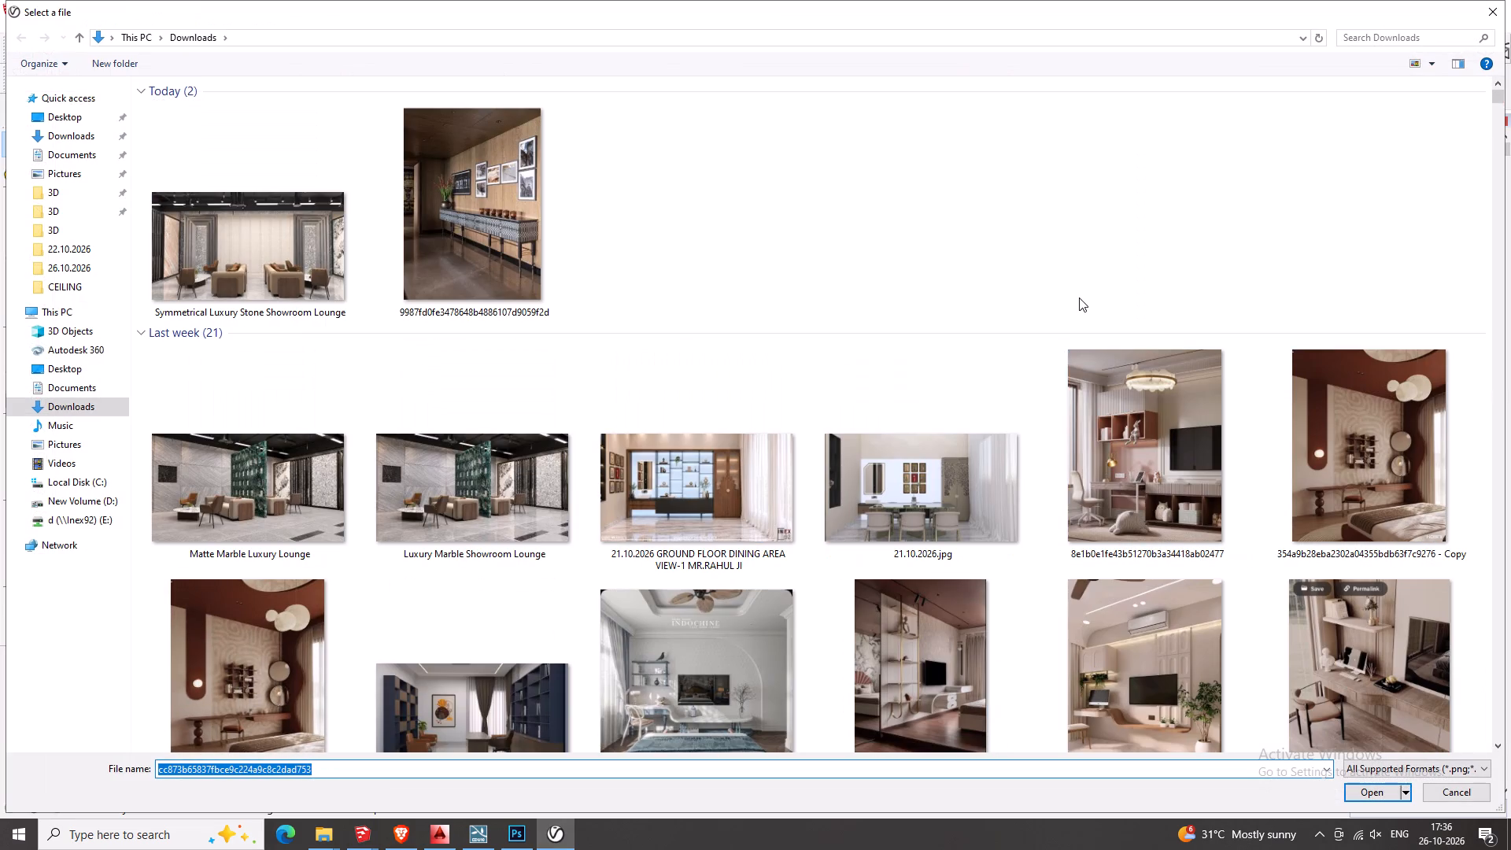
scroll(1023, 420, "down", 2)
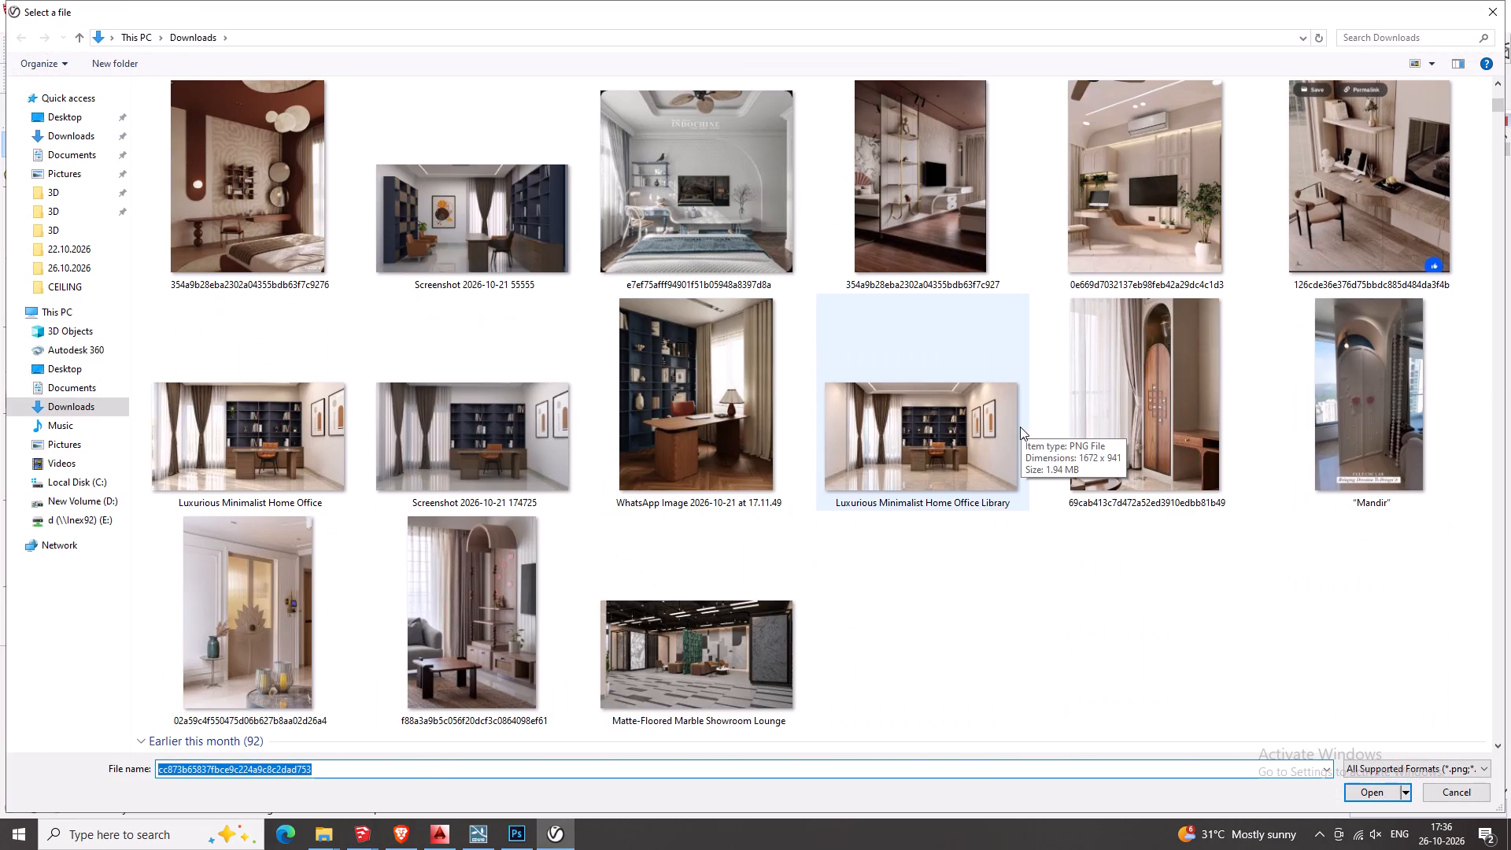
scroll(556, 565, "down", 1)
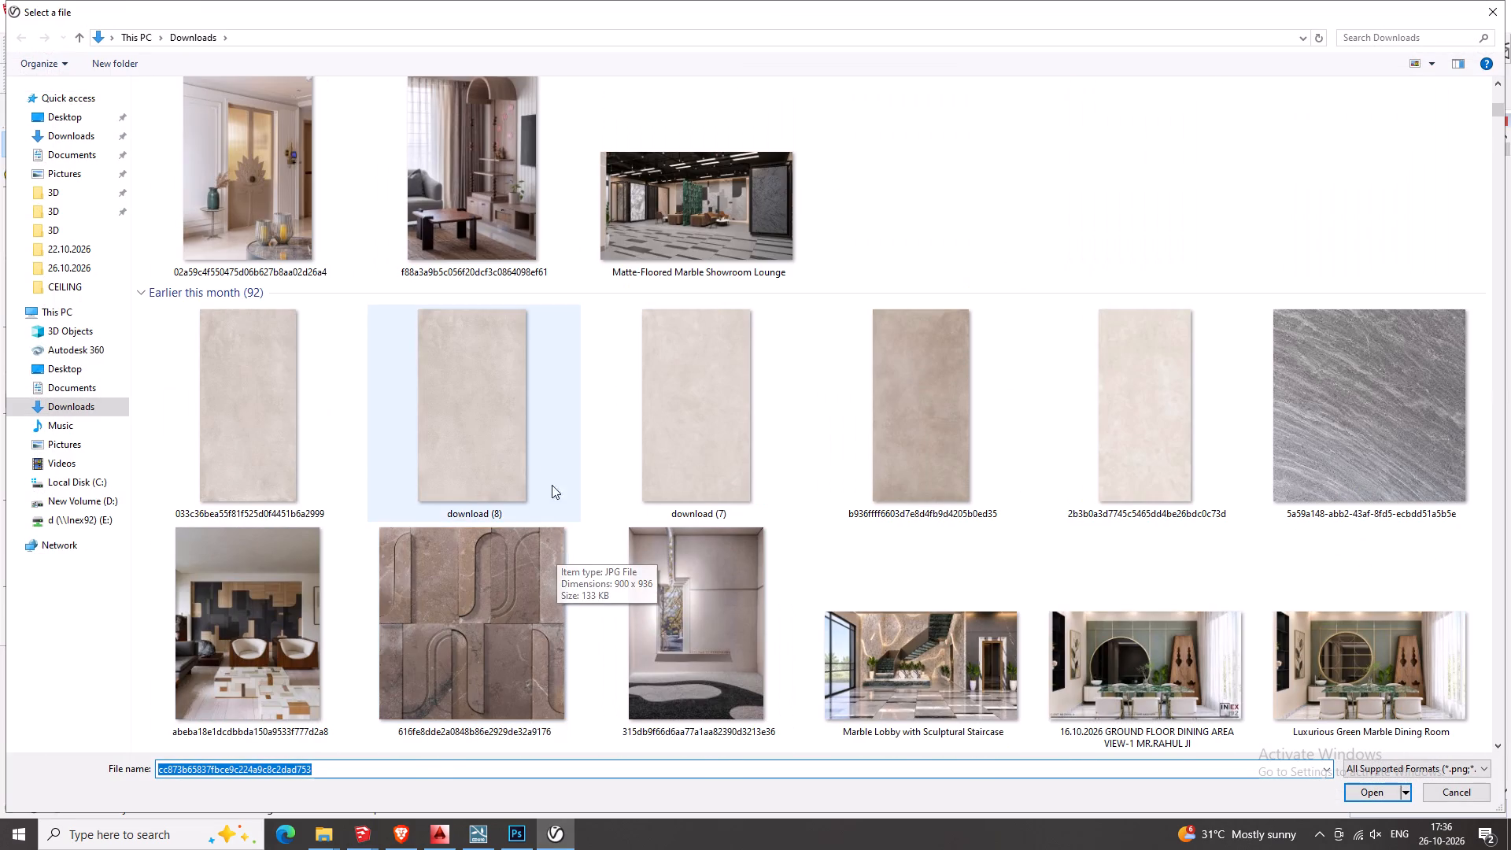
scroll(543, 434, "down", 2)
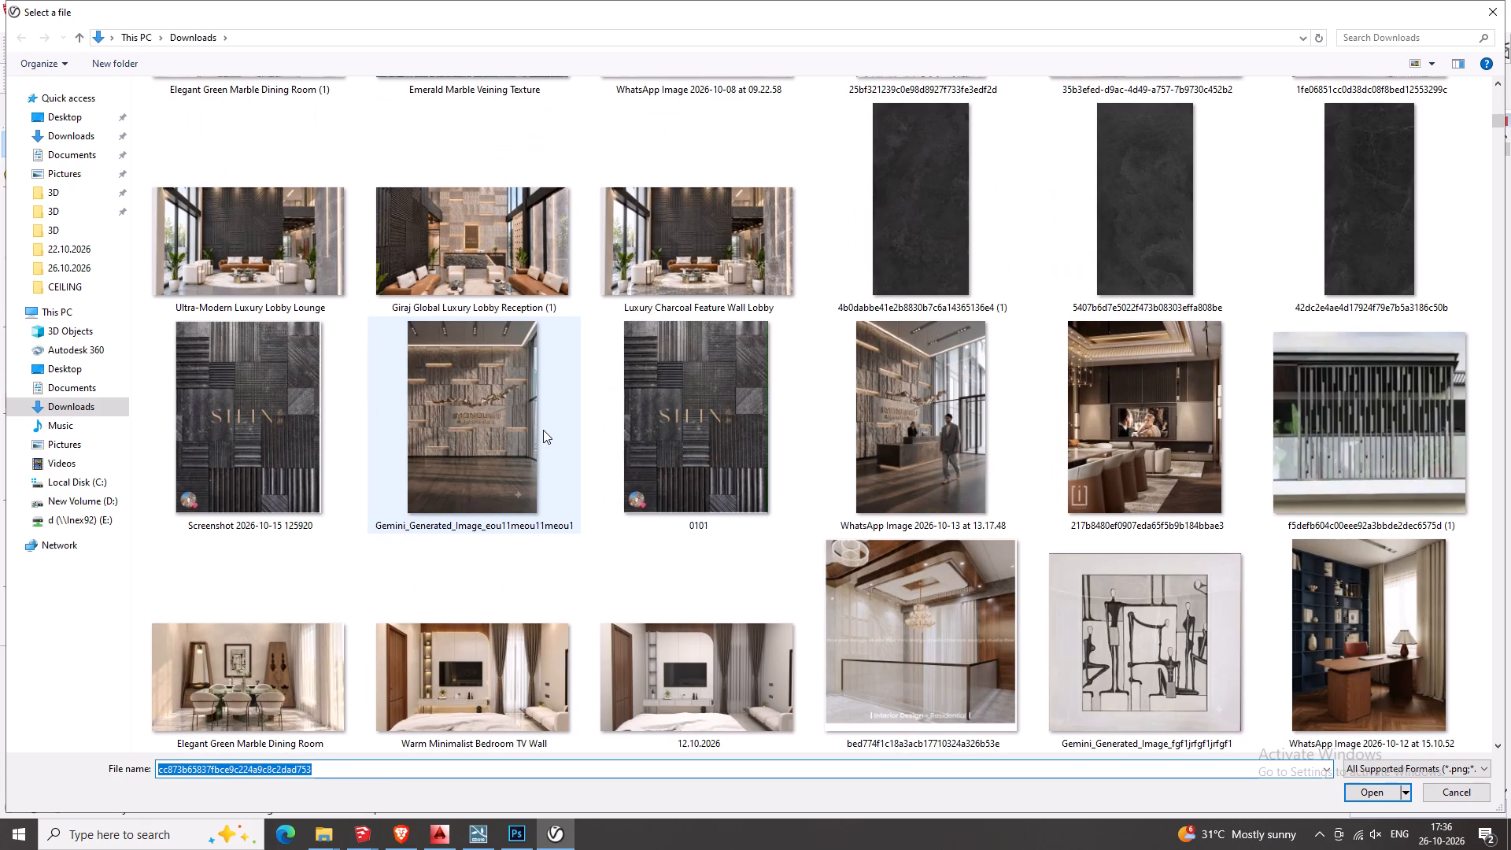
scroll(543, 430, "down", 2)
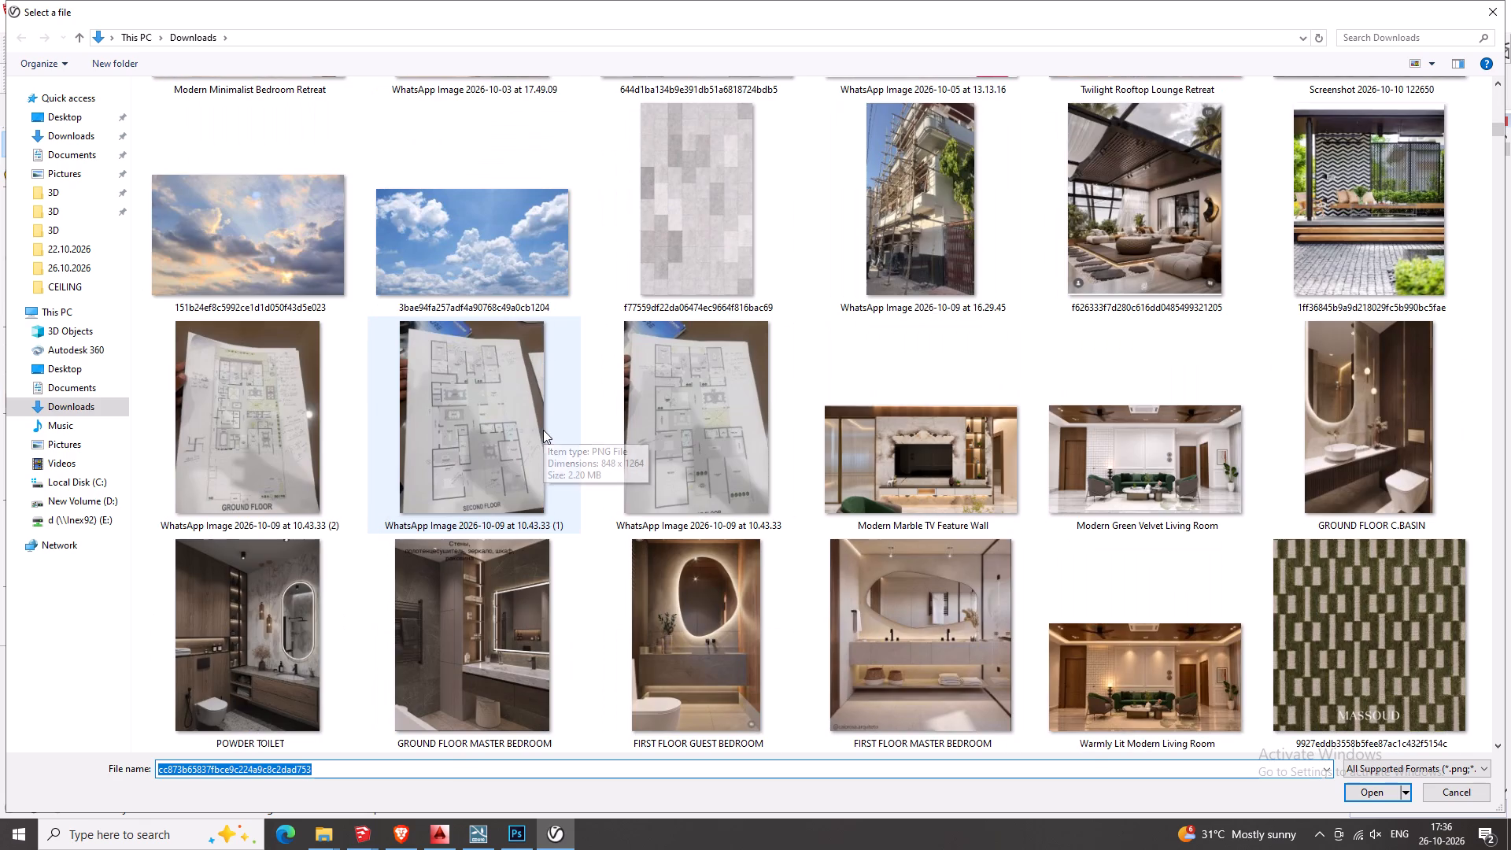
scroll(543, 429, "down", 2)
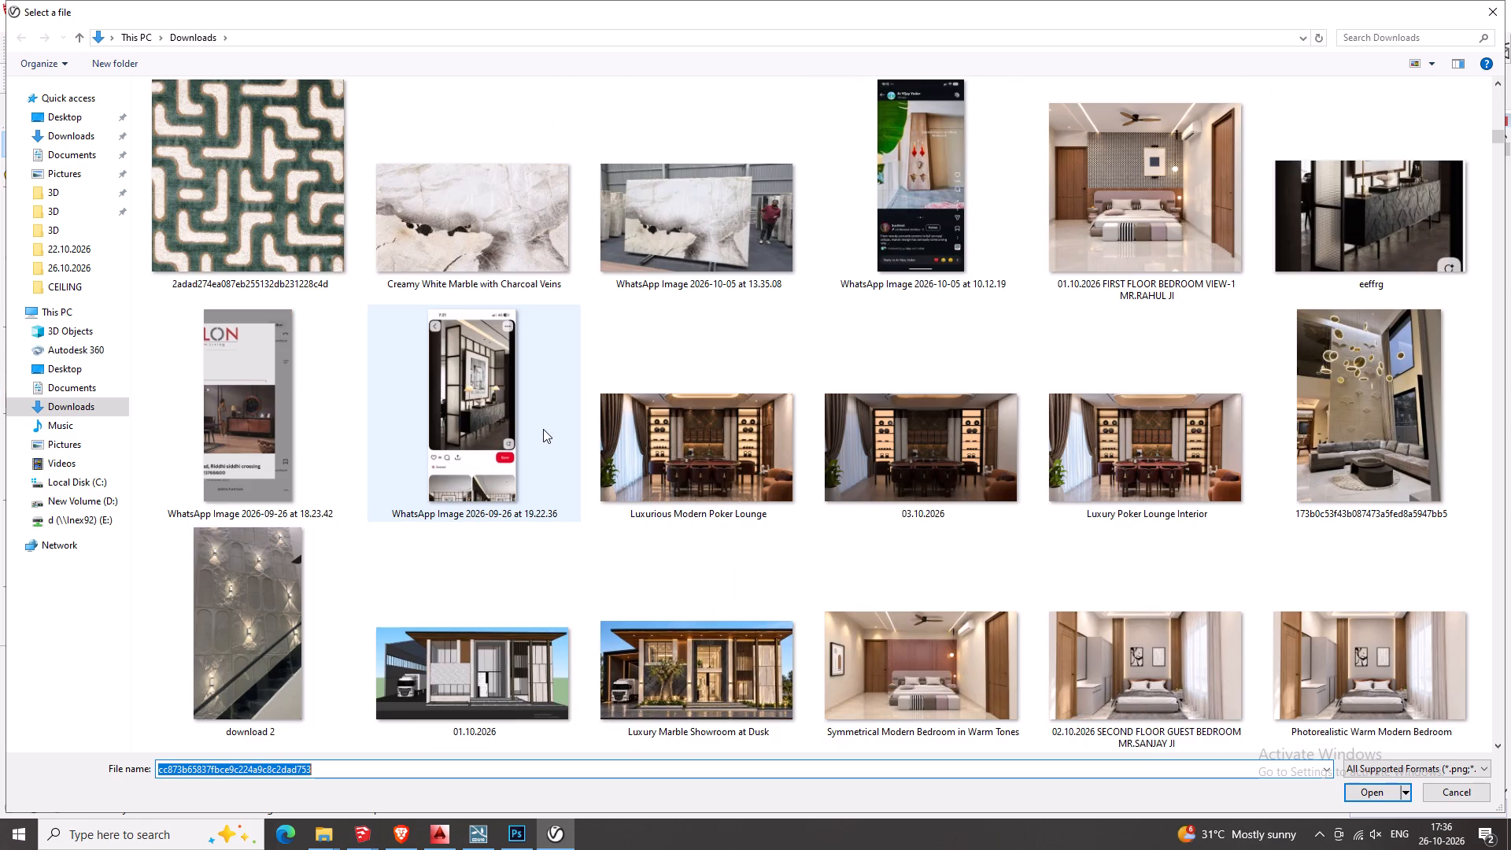
scroll(543, 429, "up", 1)
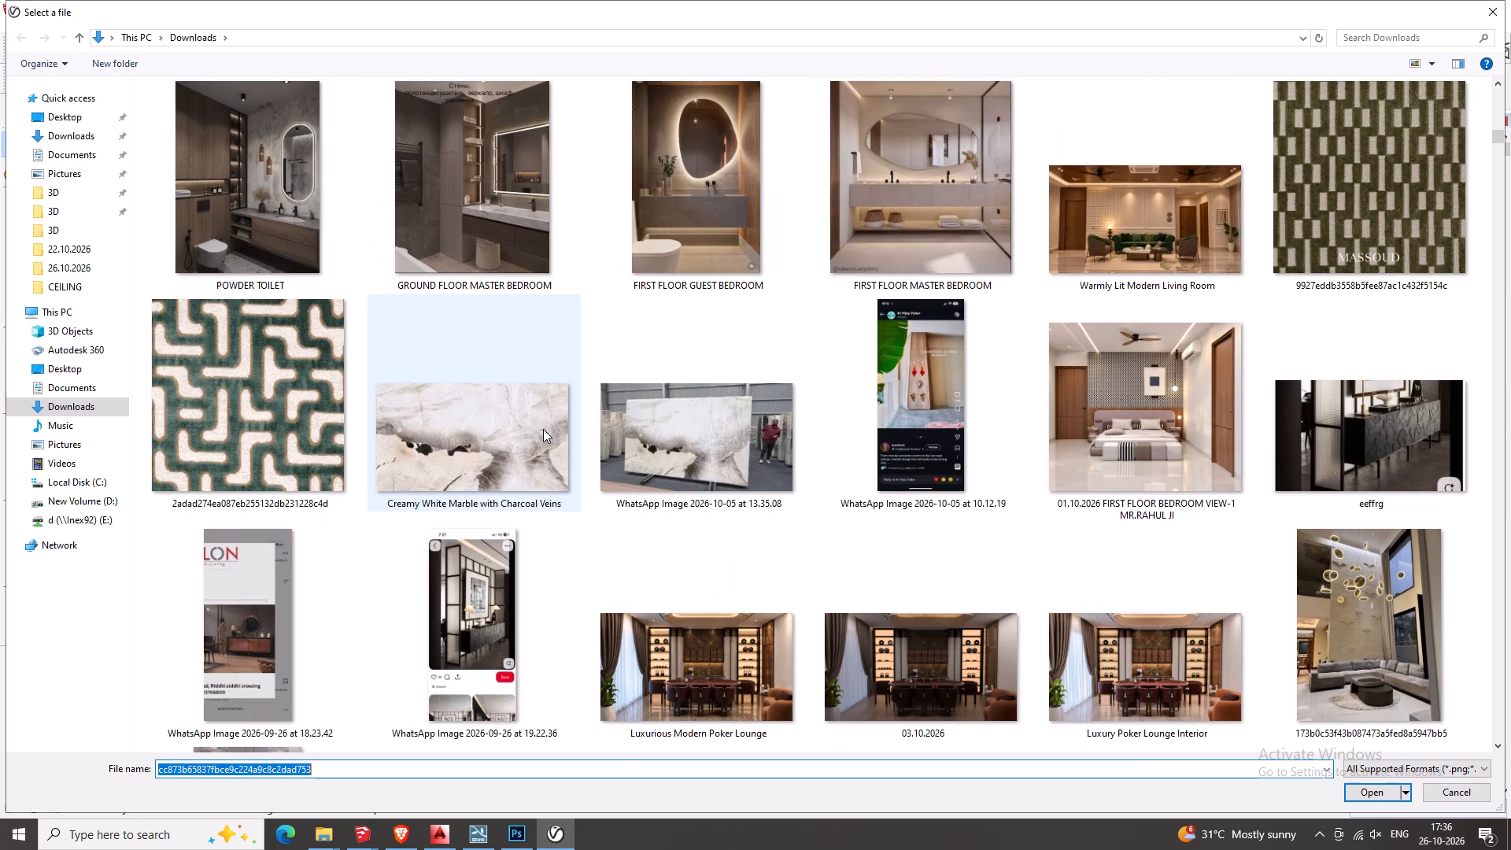
scroll(543, 429, "down", 3)
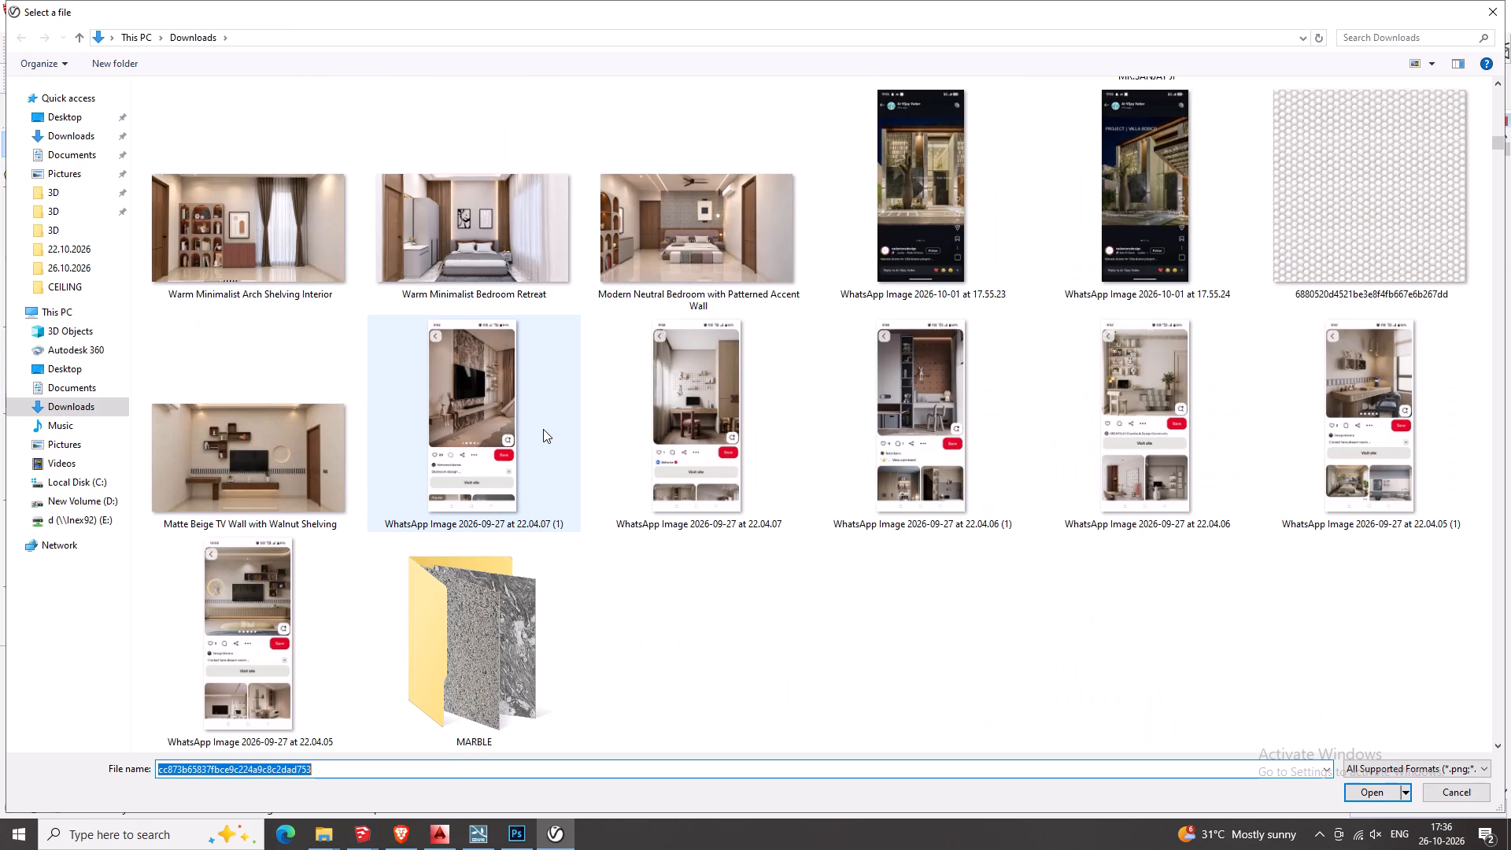
scroll(543, 429, "down", 2)
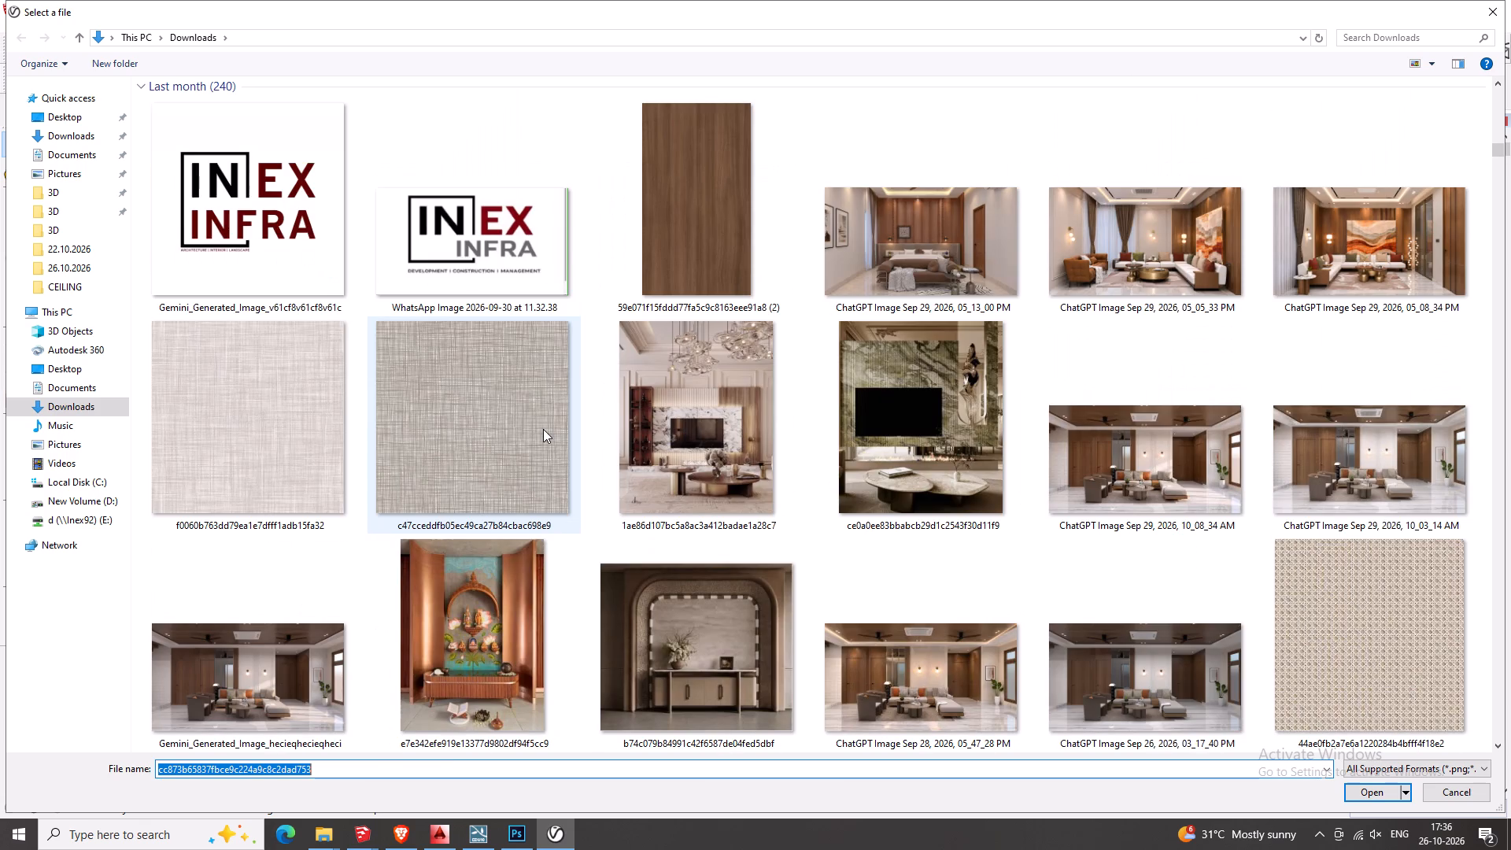
scroll(543, 429, "down", 2)
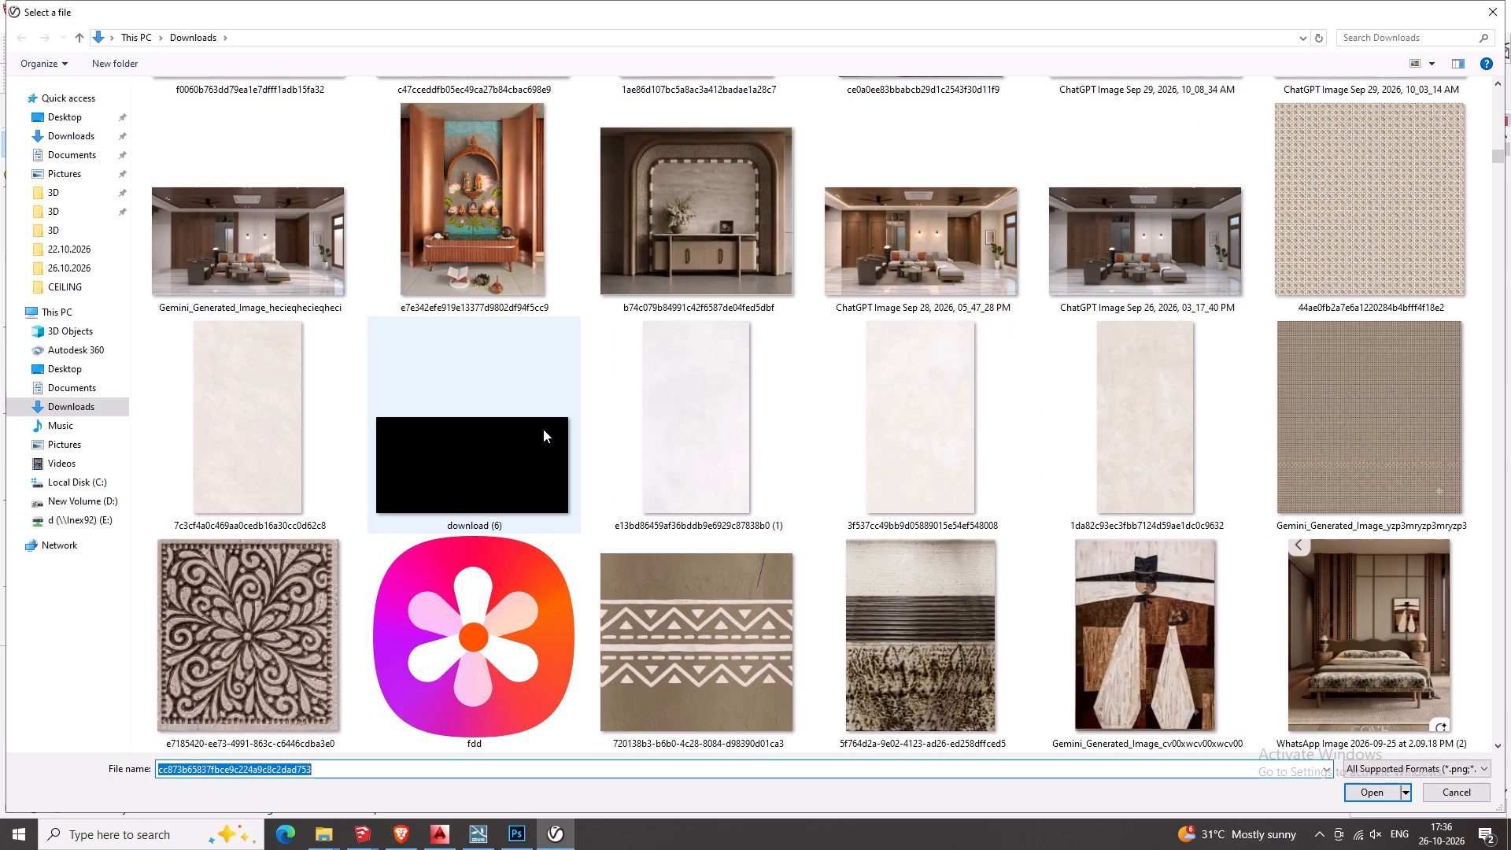
scroll(543, 429, "down", 2)
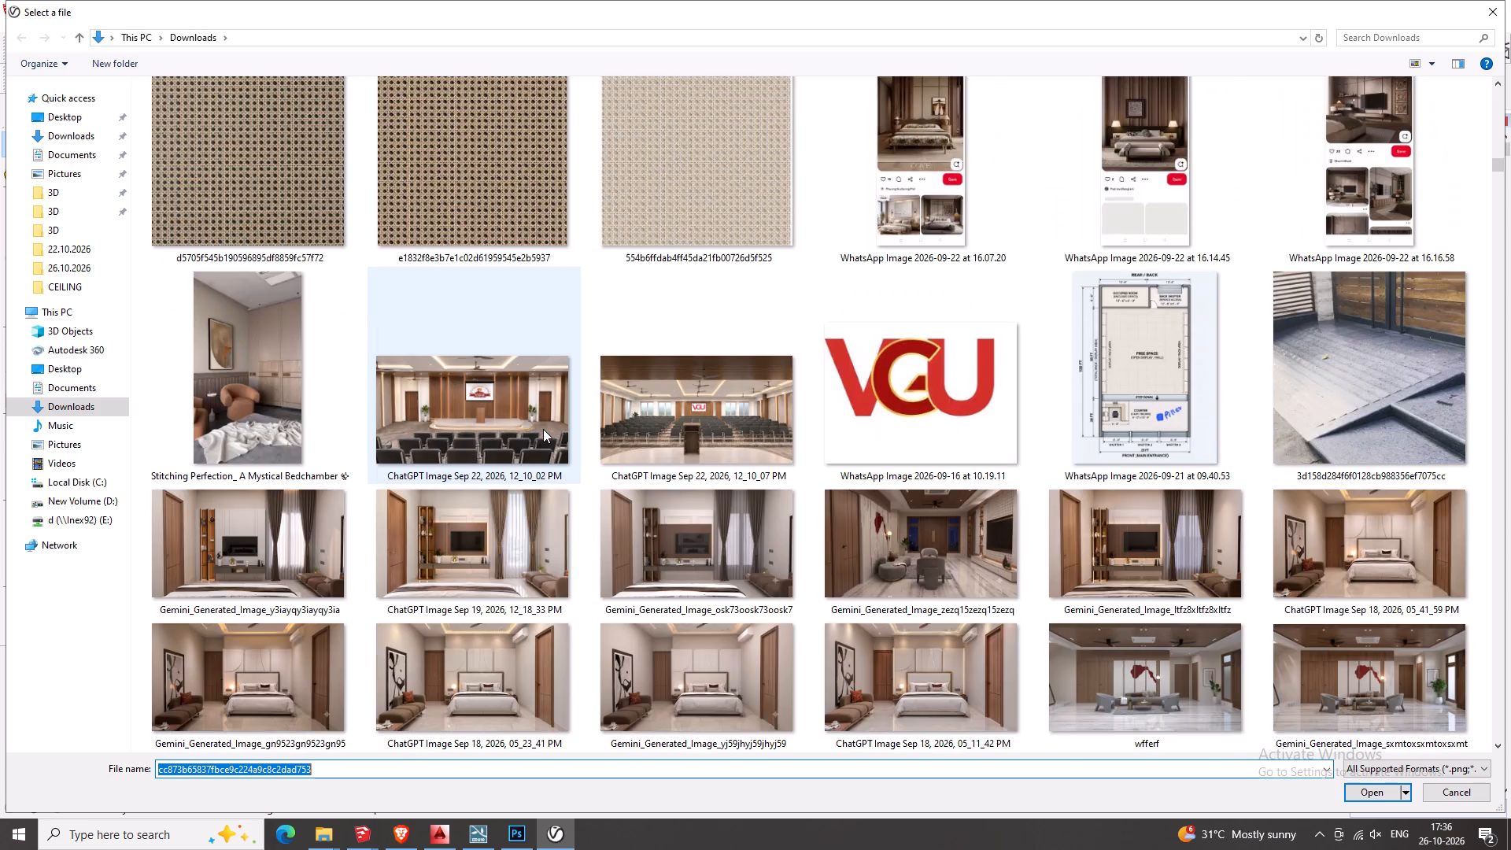
scroll(543, 429, "down", 2)
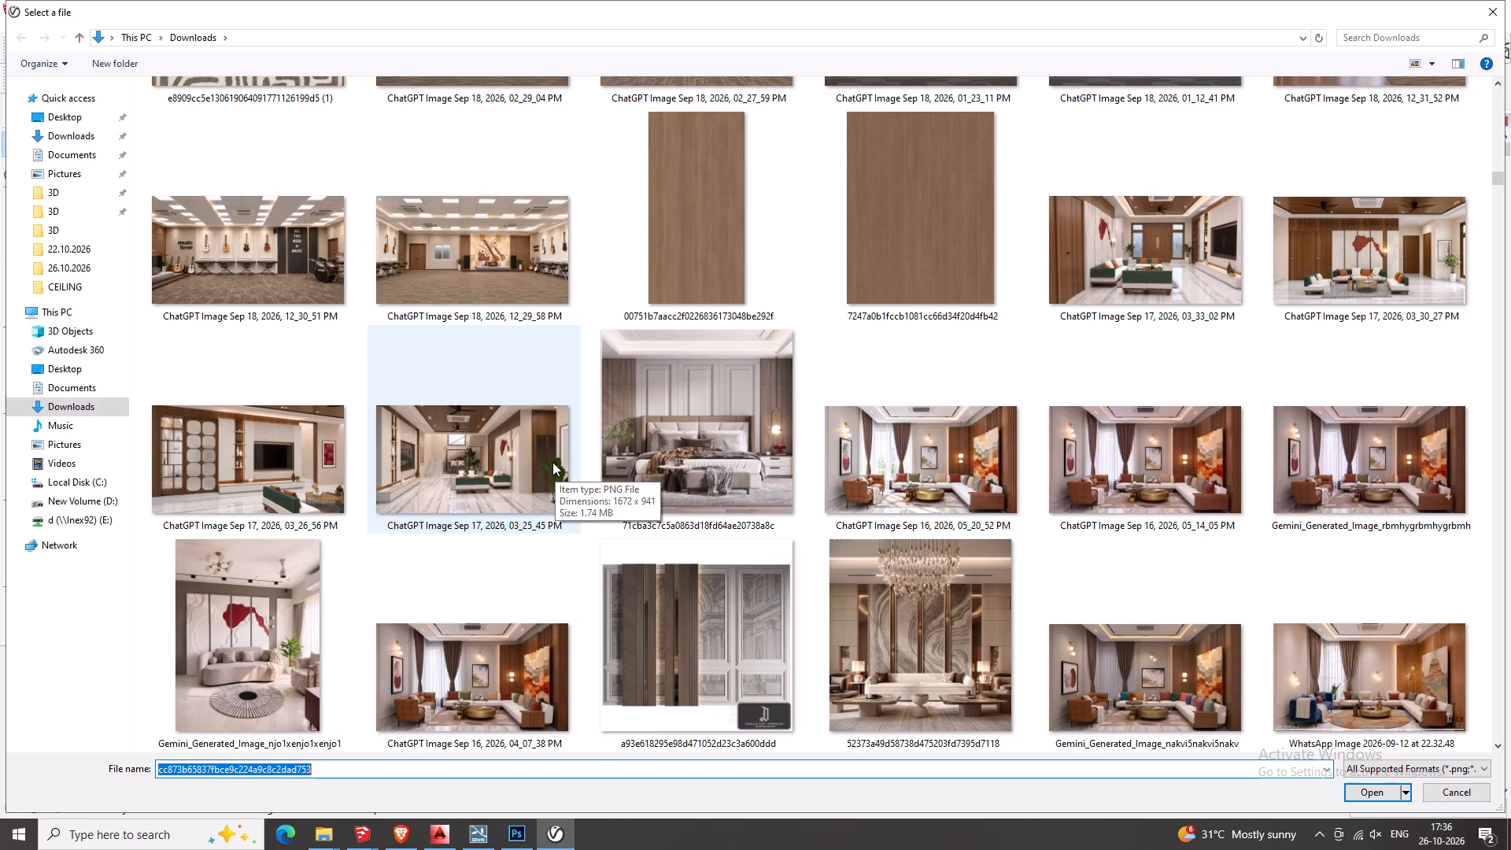
scroll(552, 462, "down", 1)
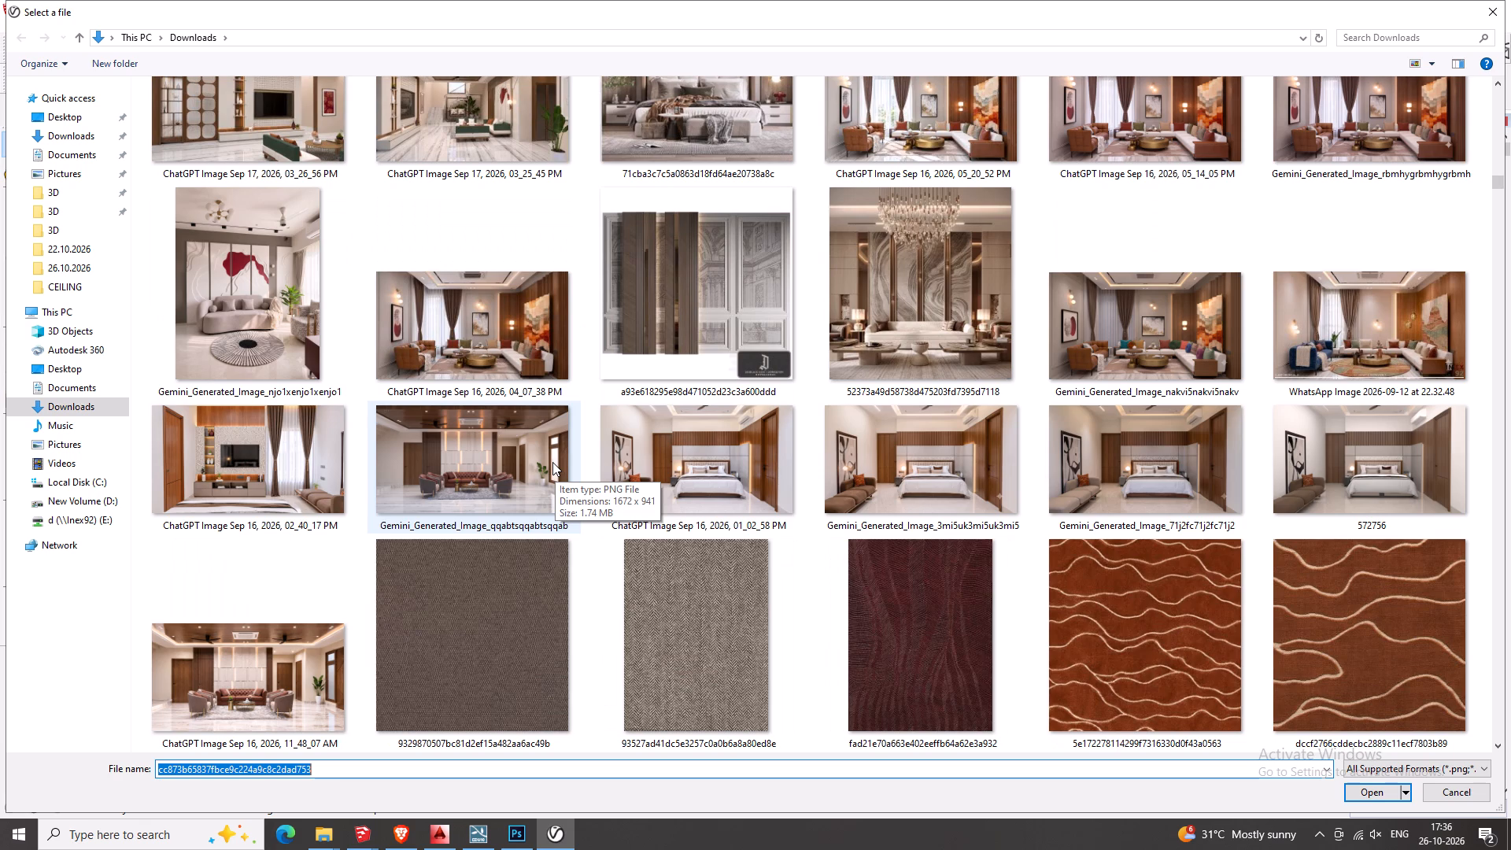
scroll(552, 462, "down", 3)
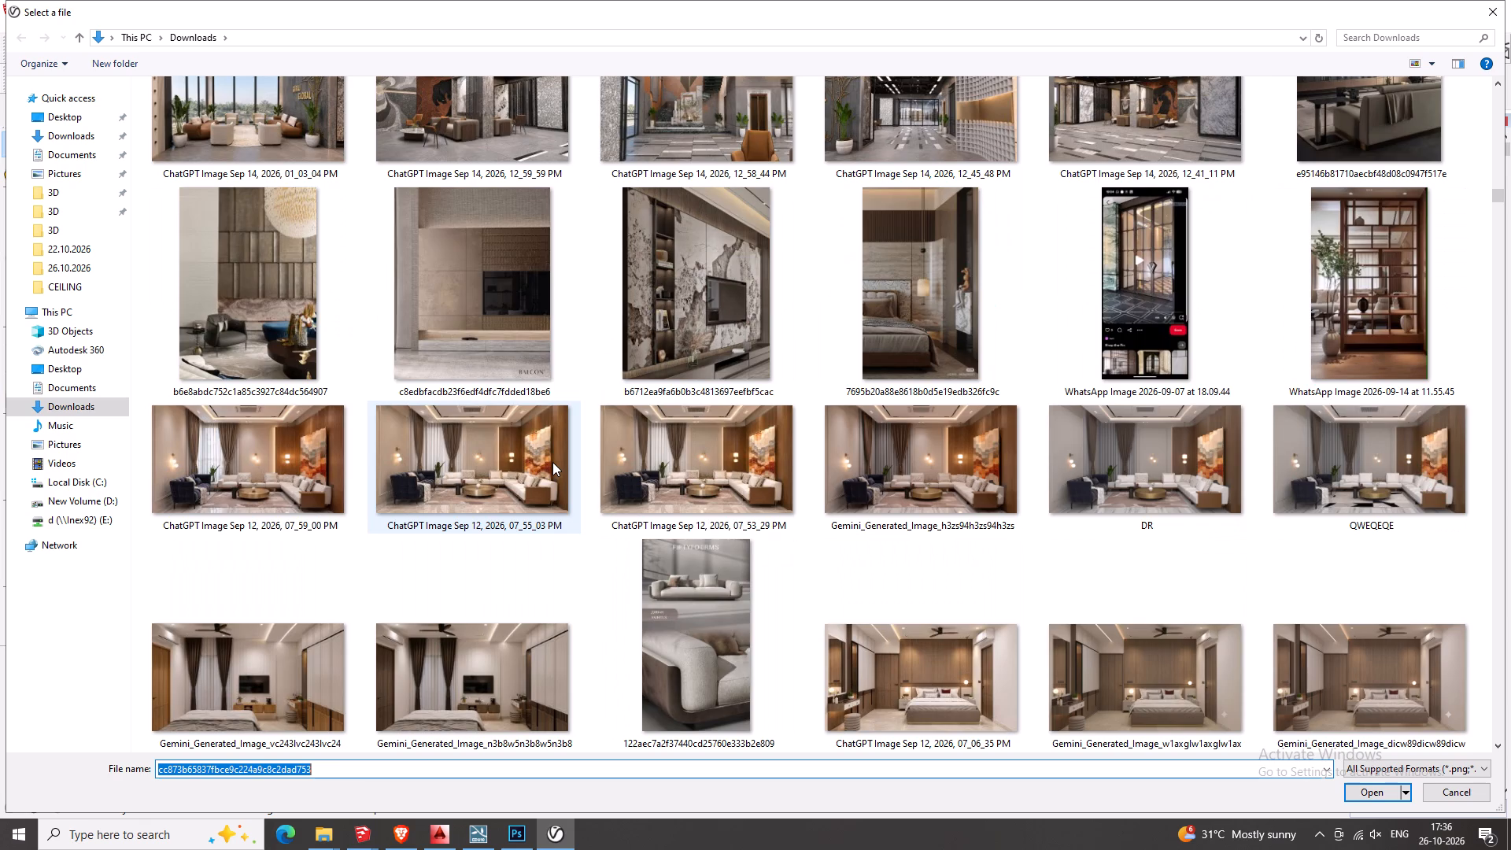
scroll(552, 462, "down", 3)
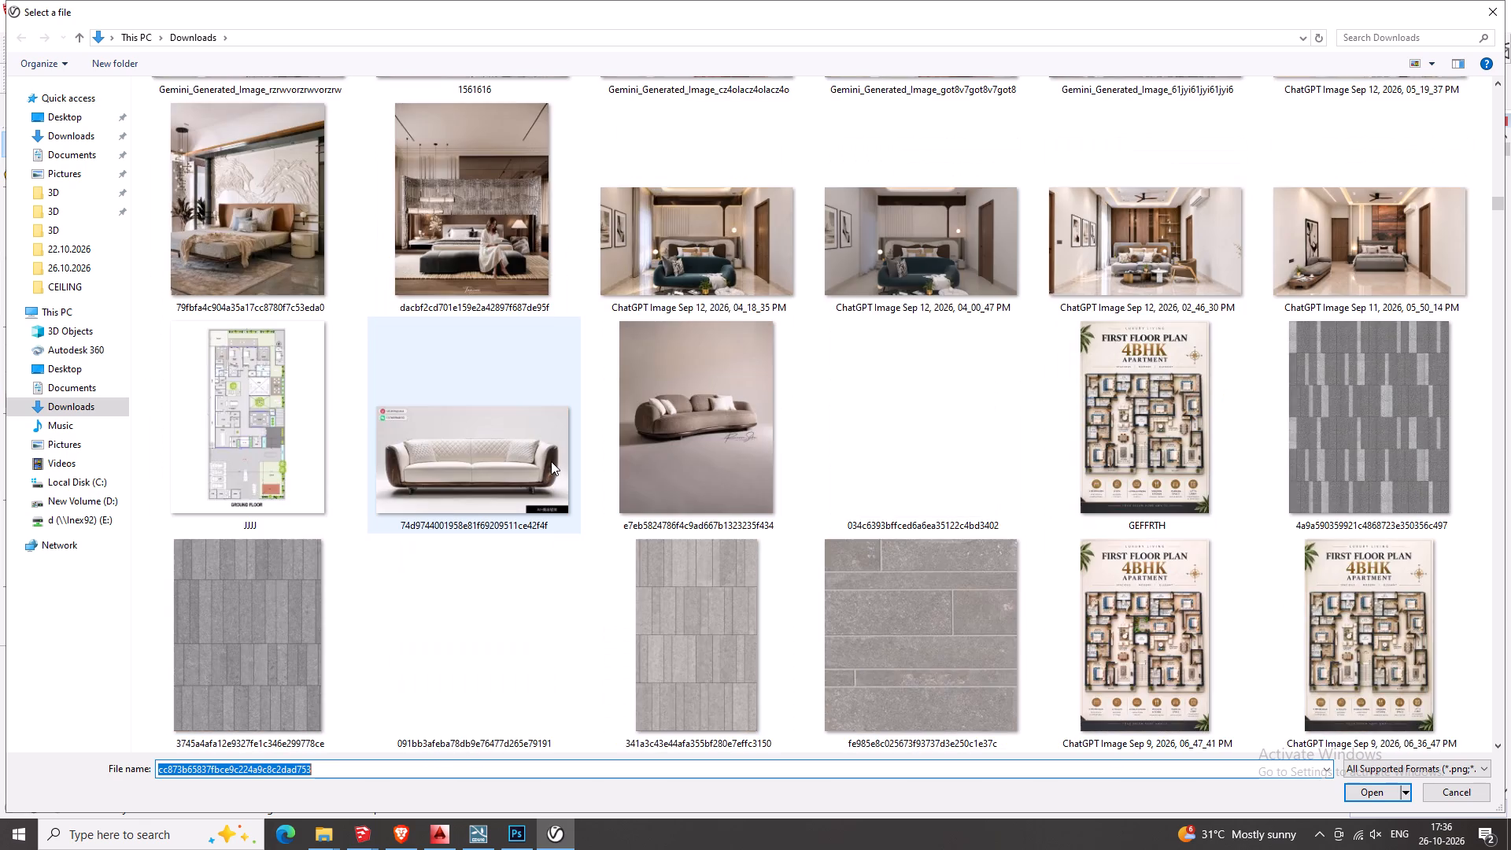
scroll(551, 461, "down", 1)
scroll(551, 461, "up", 1)
scroll(551, 461, "down", 1)
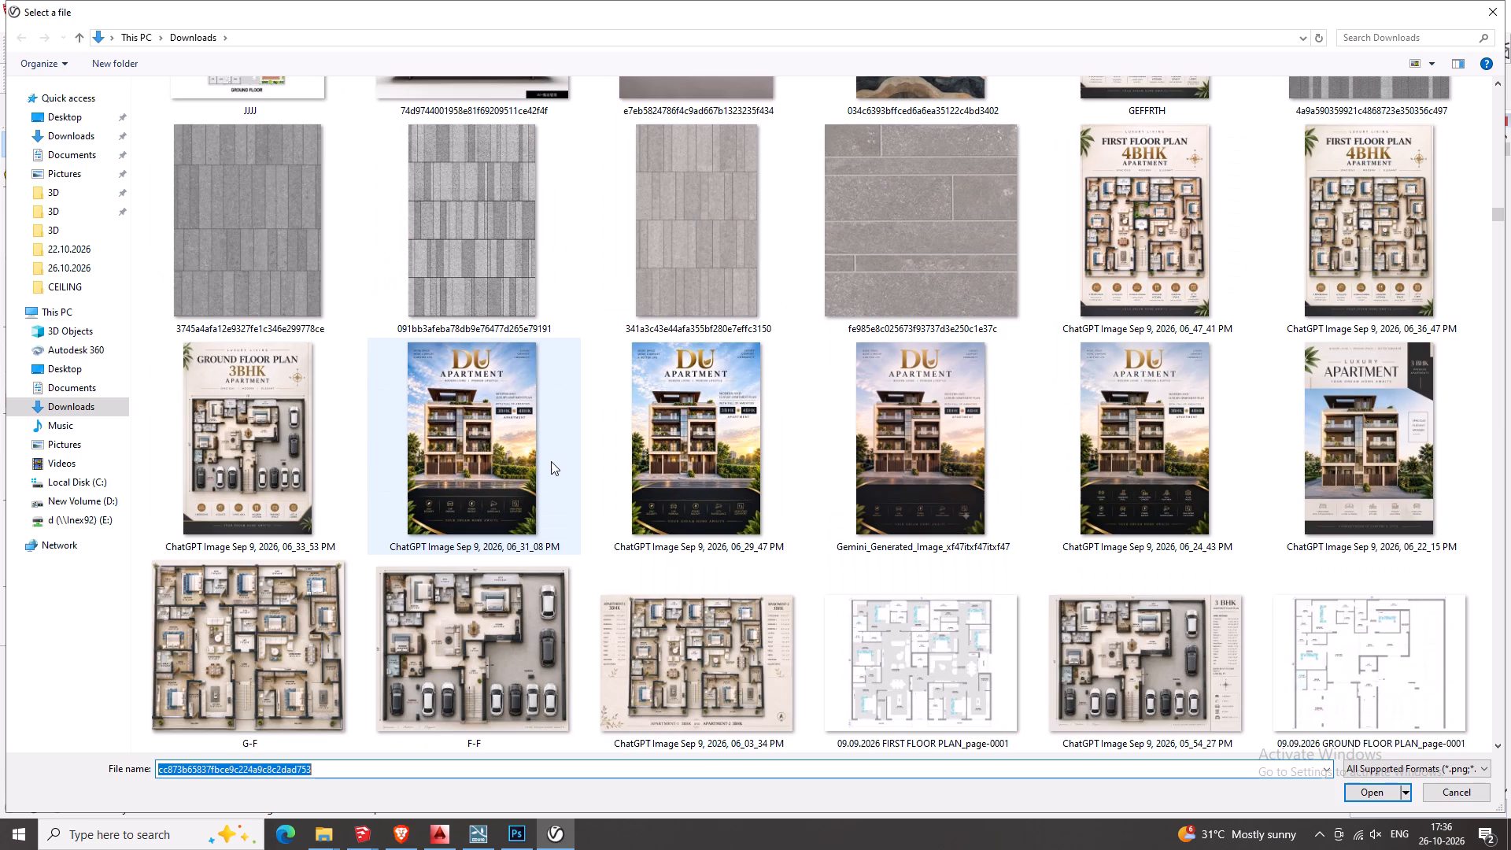
scroll(551, 461, "down", 1)
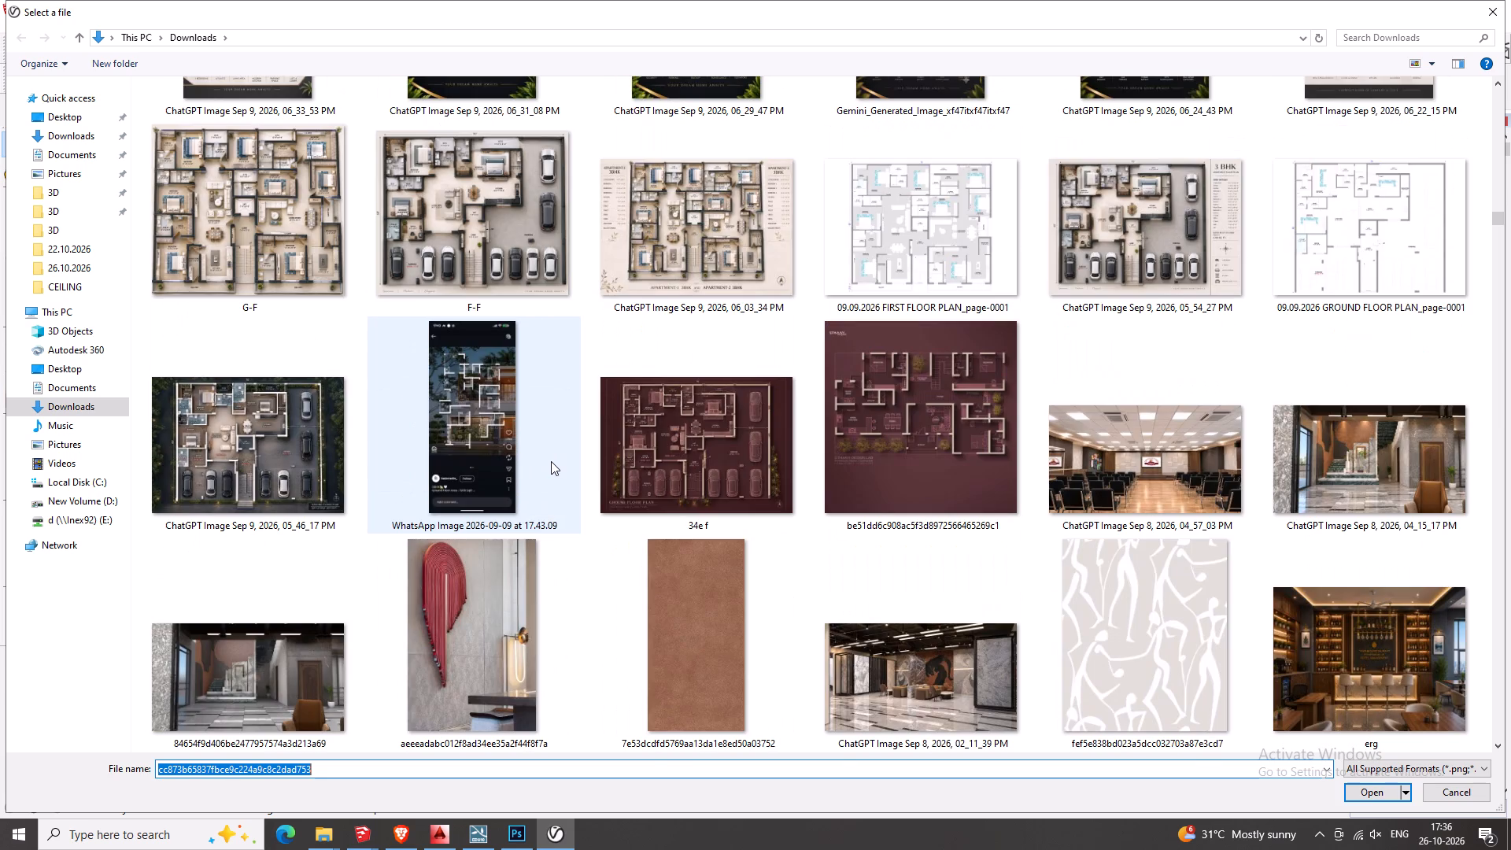
scroll(551, 461, "down", 3)
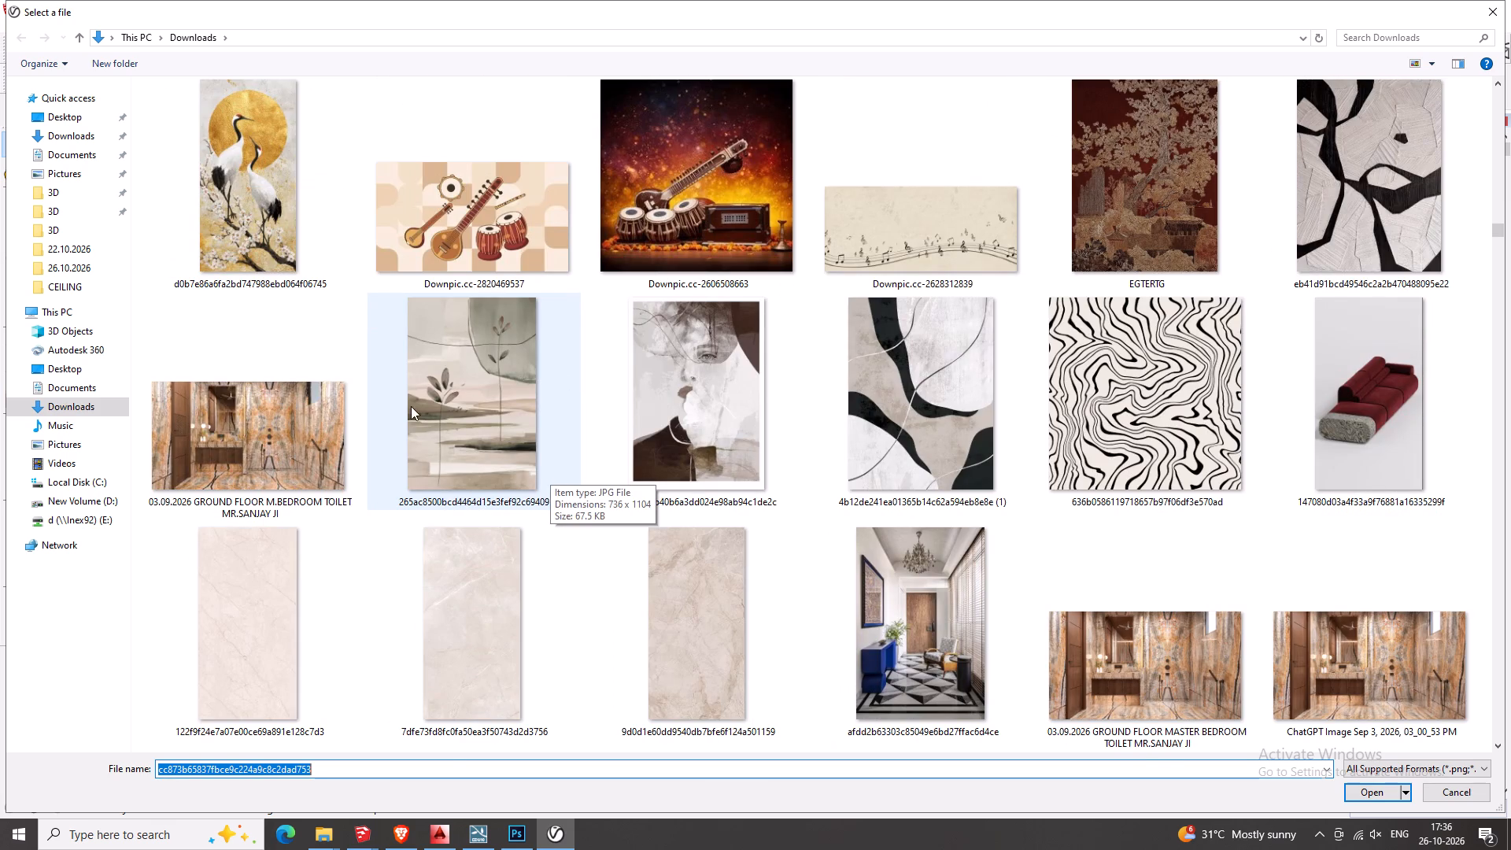
scroll(411, 406, "down", 3)
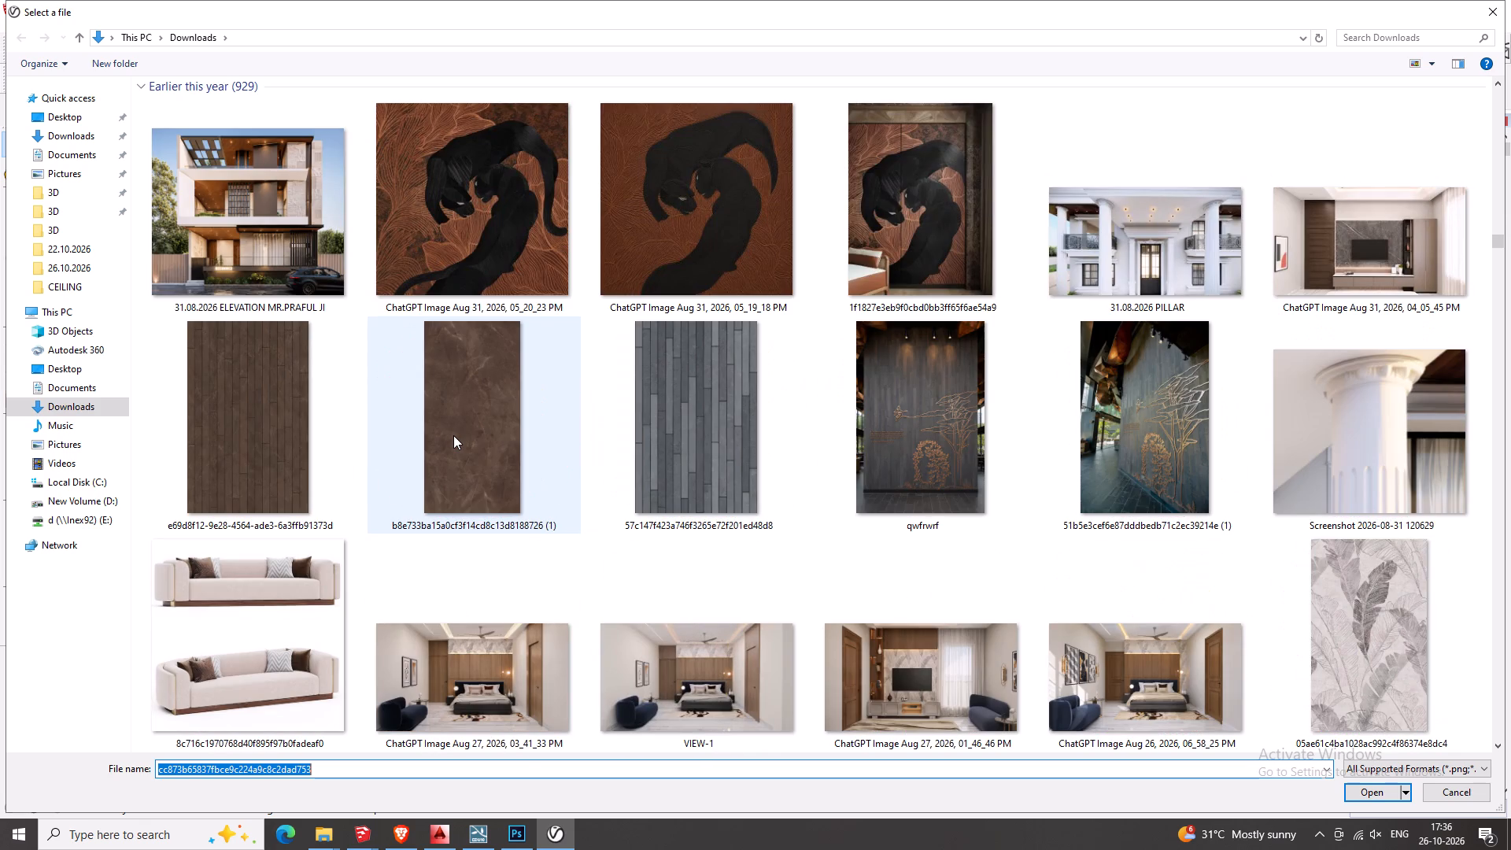
scroll(453, 435, "down", 1)
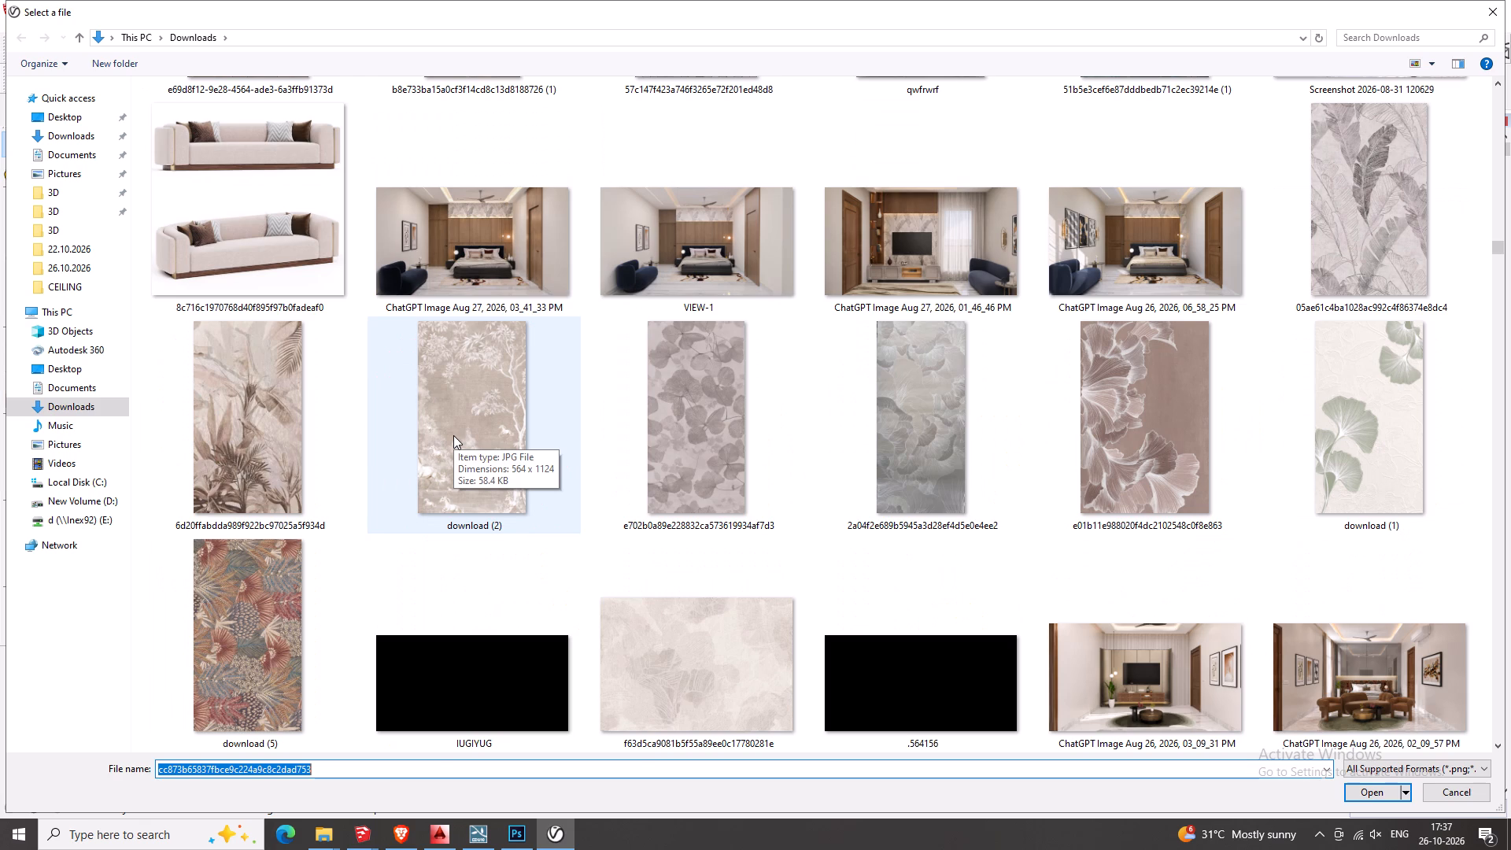
scroll(453, 435, "down", 1)
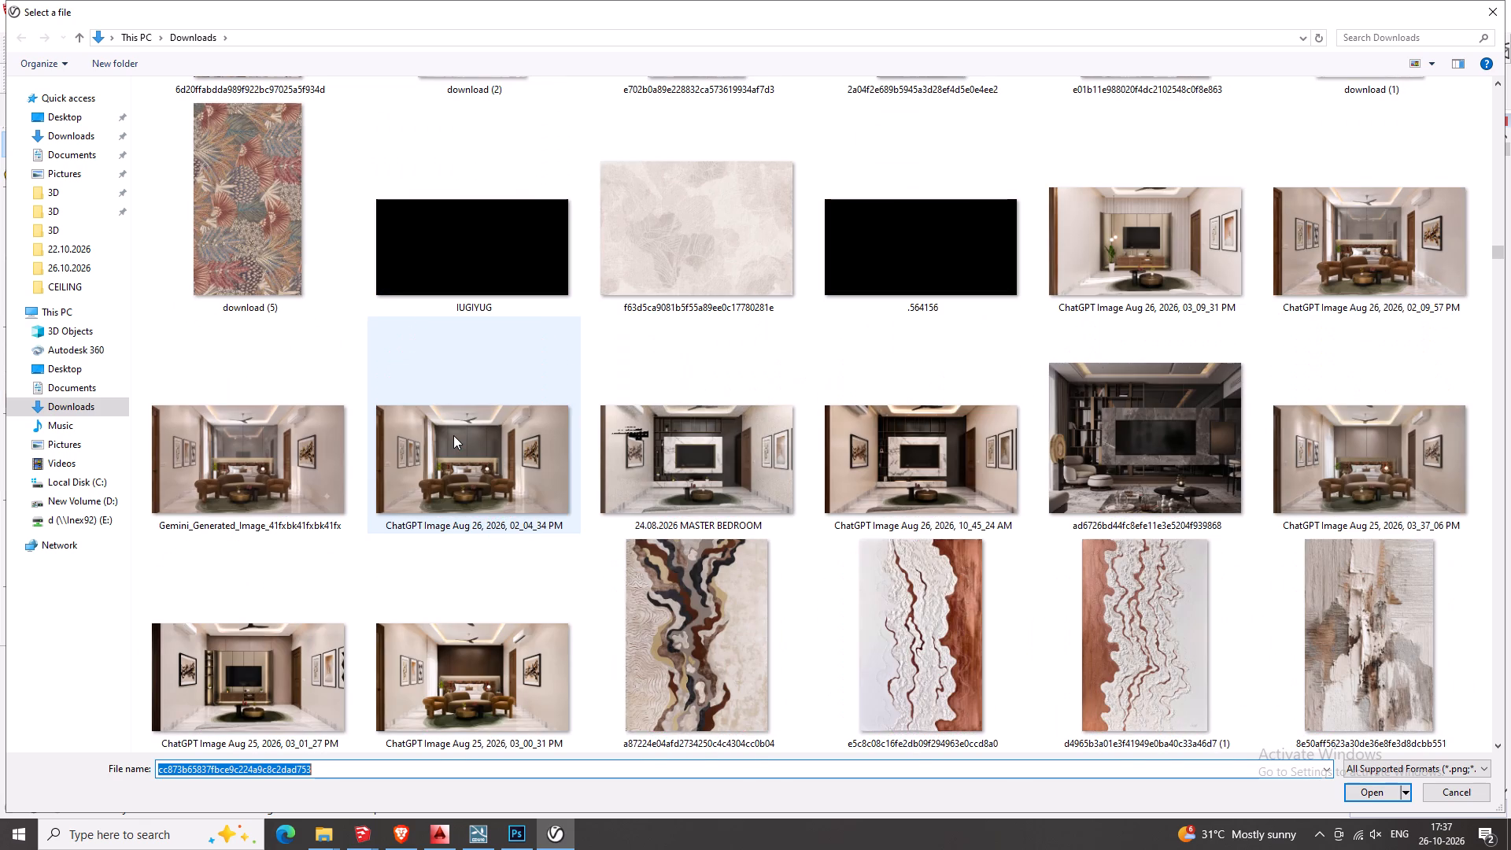
scroll(453, 435, "down", 2)
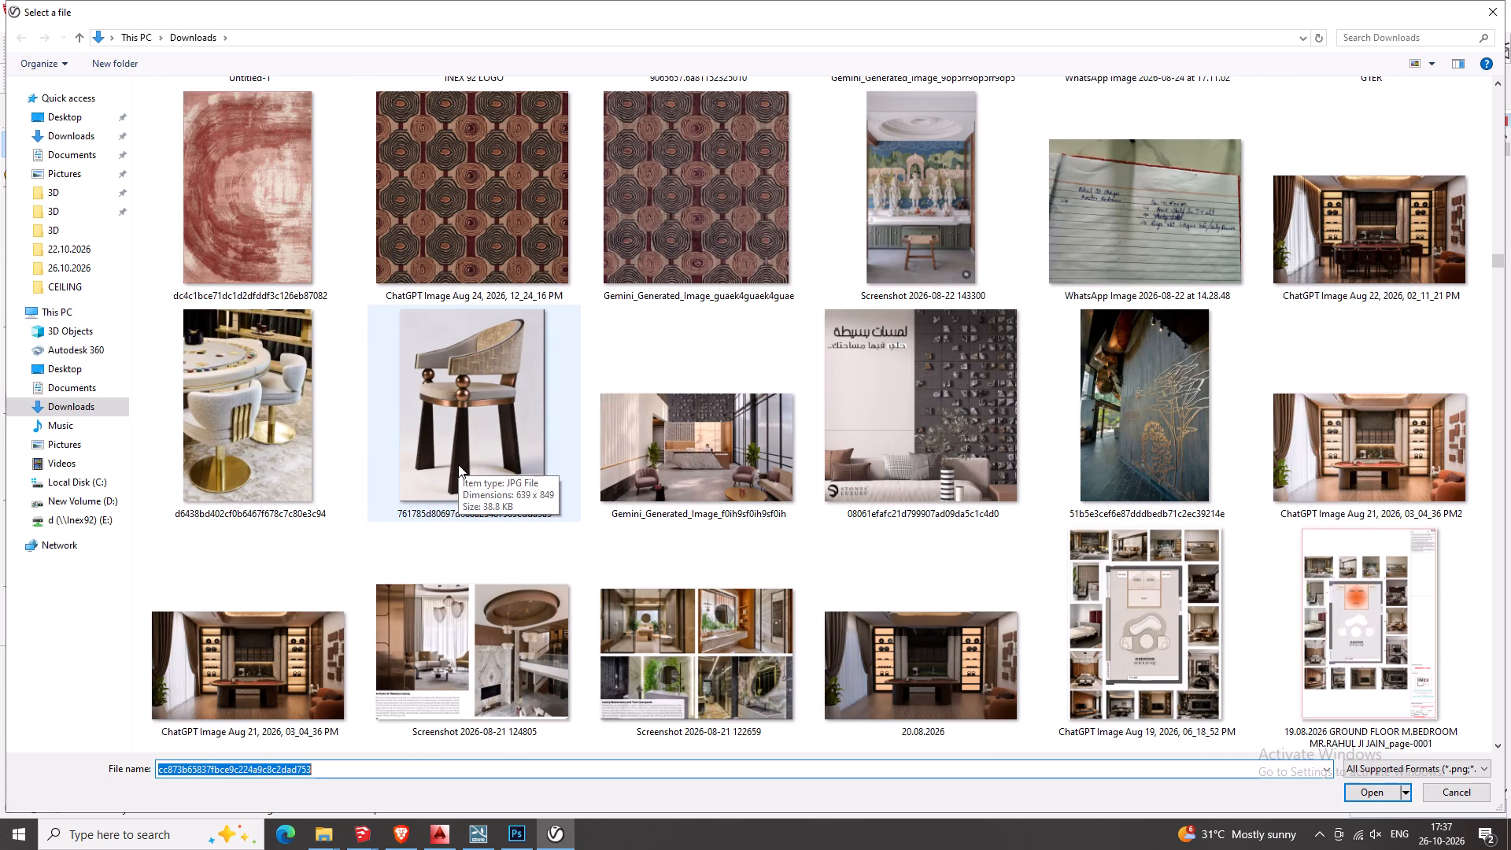
scroll(458, 464, "down", 2)
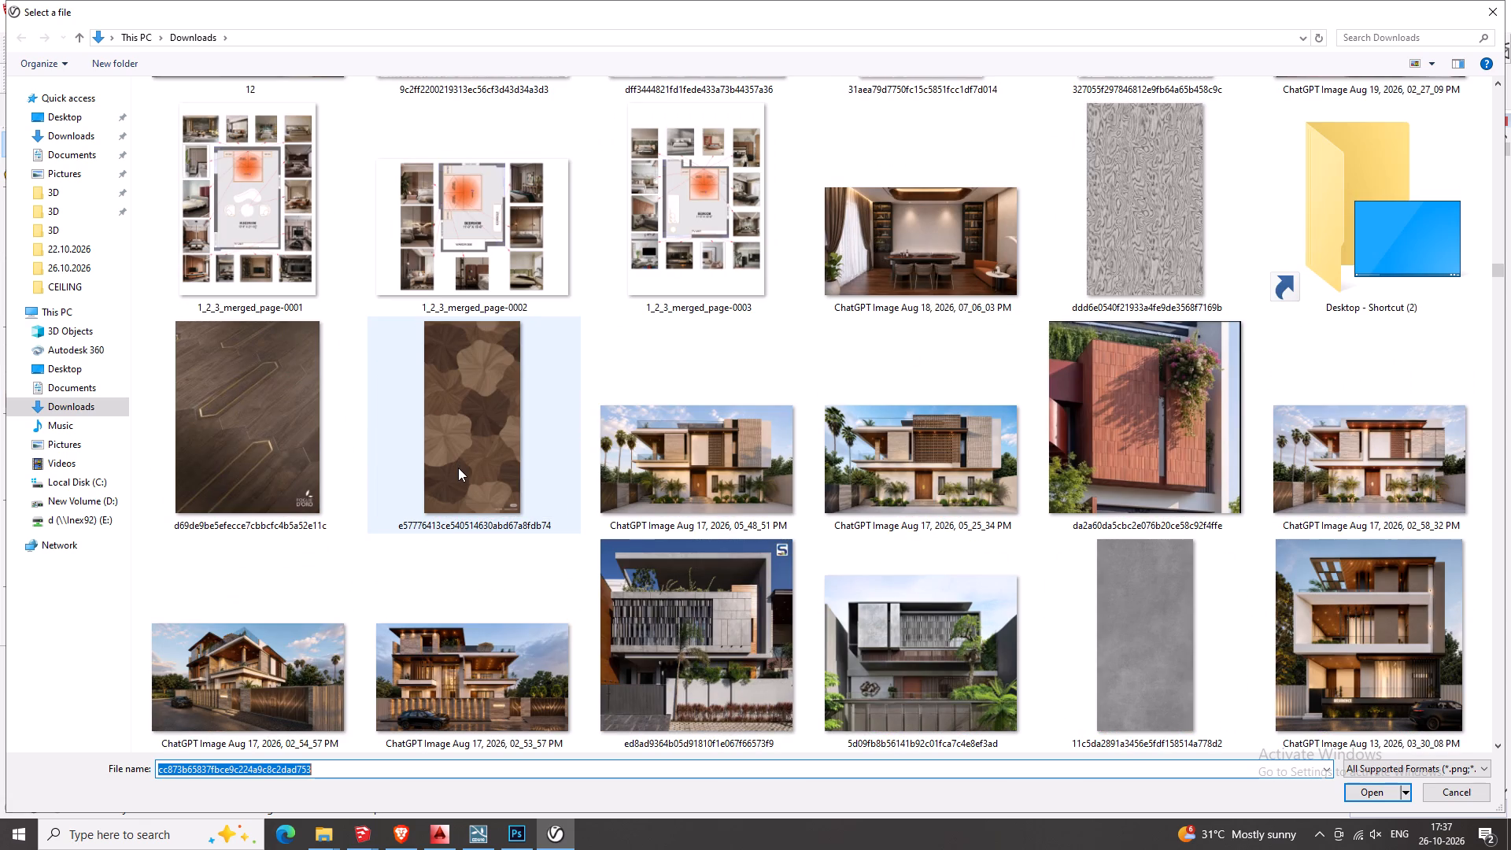
scroll(458, 468, "down", 2)
scroll(458, 468, "up", 1)
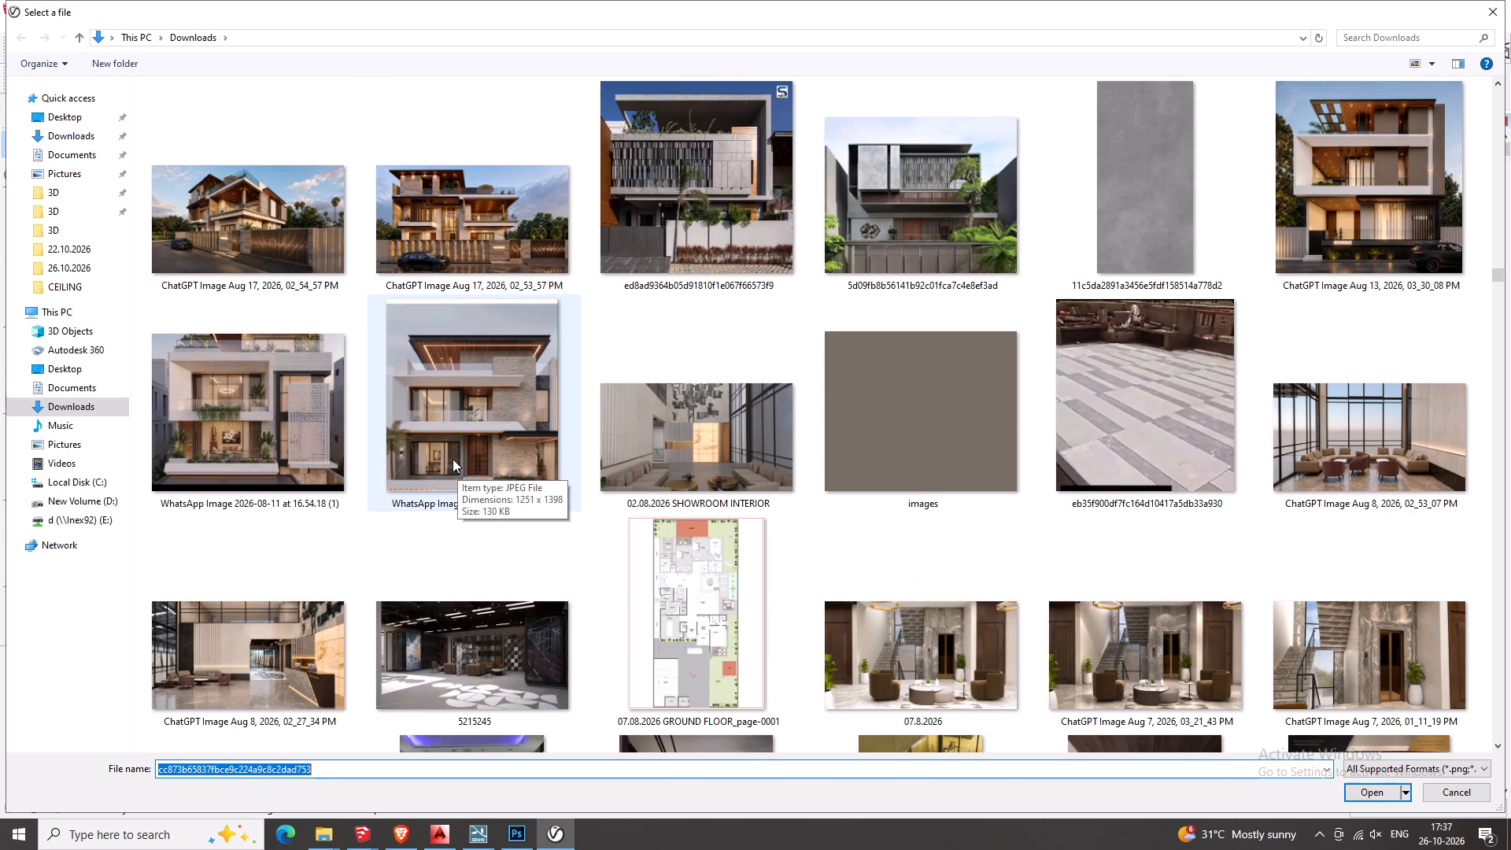
scroll(451, 459, "down", 1)
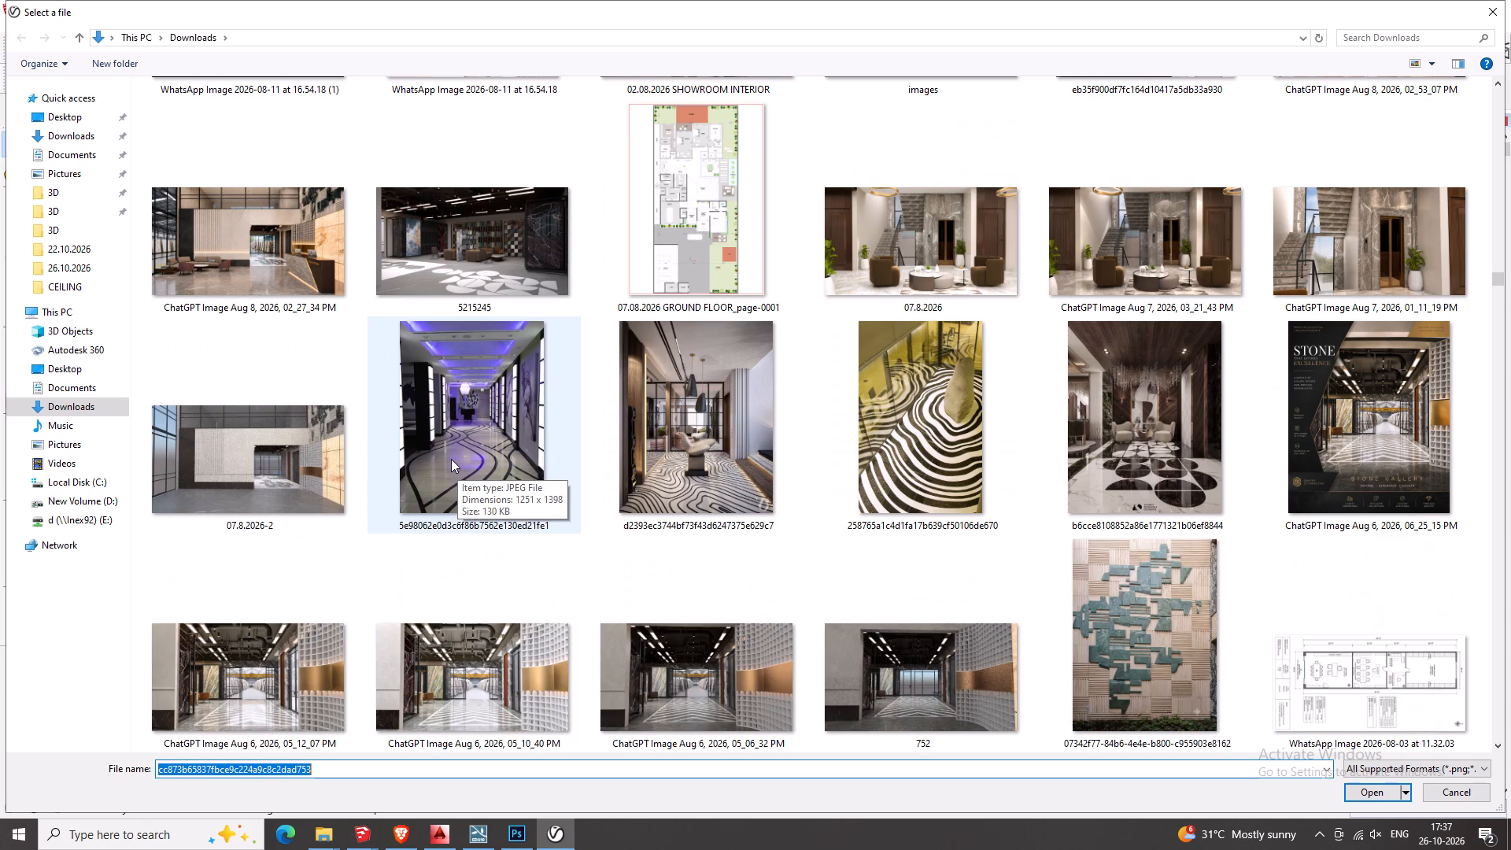
scroll(451, 459, "down", 1)
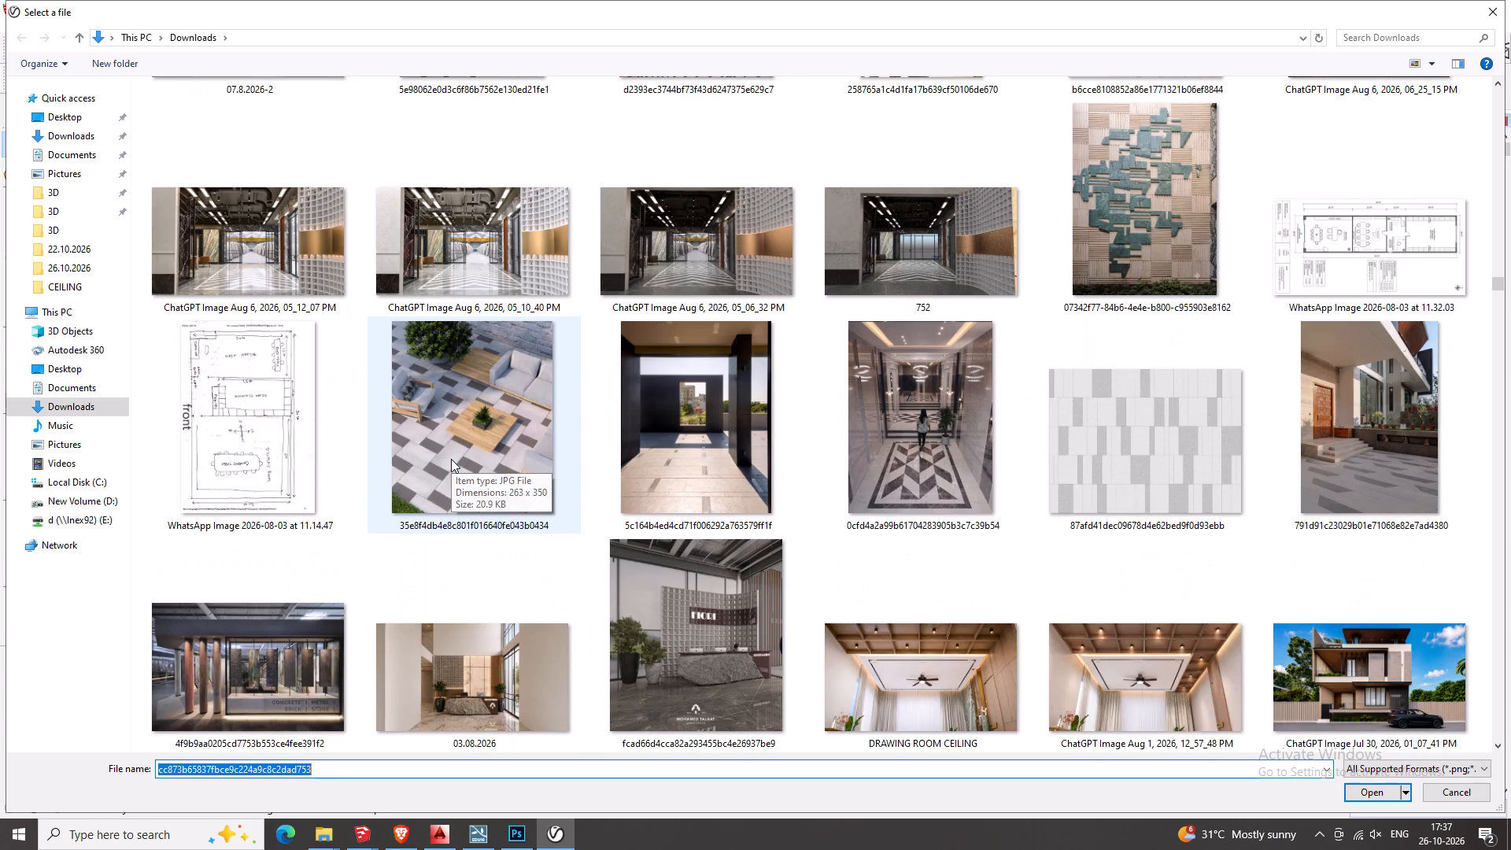
scroll(451, 459, "down", 1)
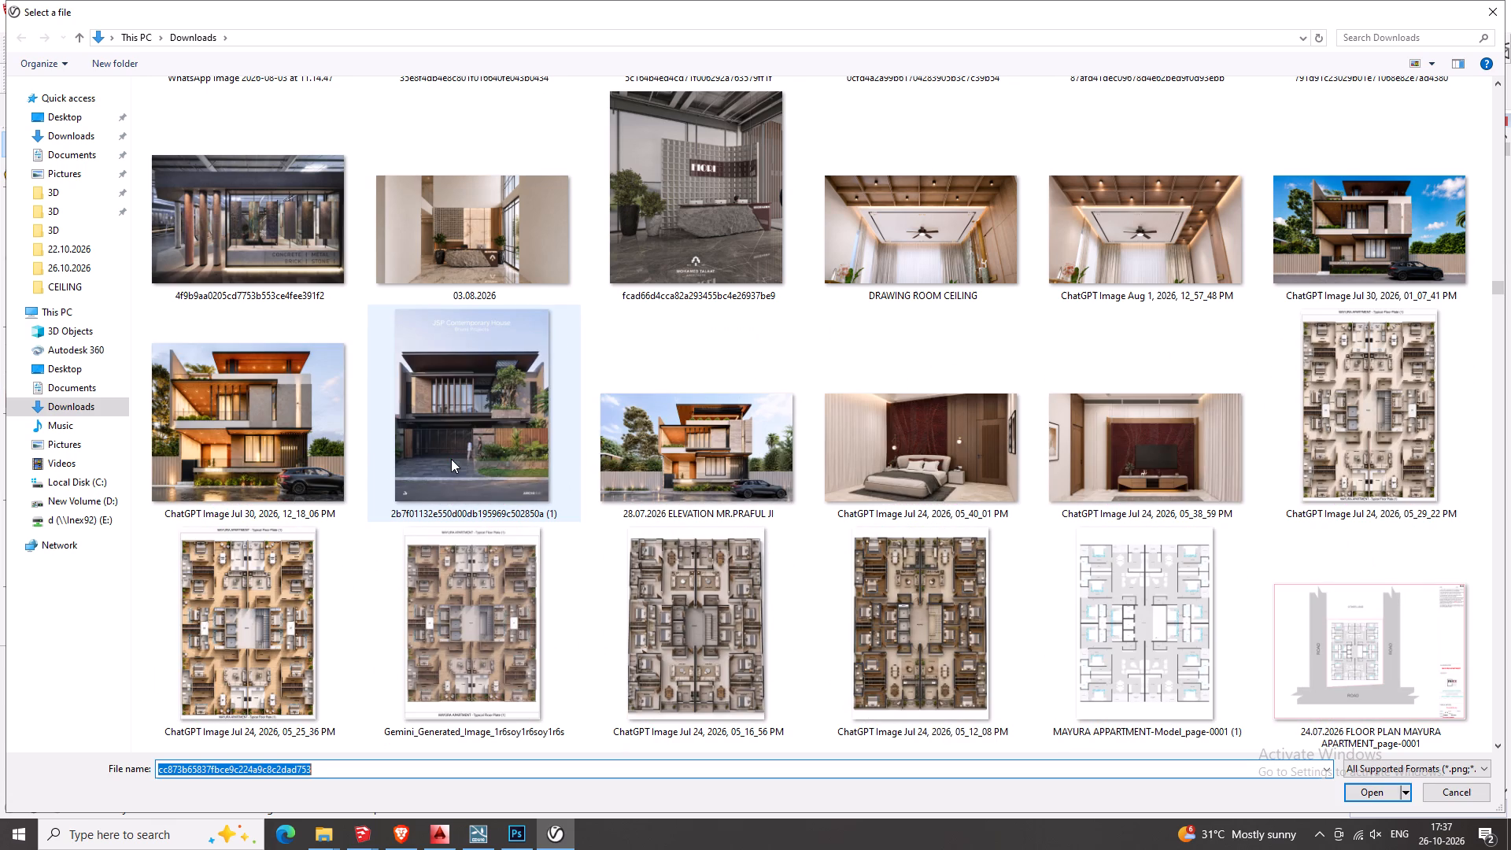
scroll(451, 459, "down", 1)
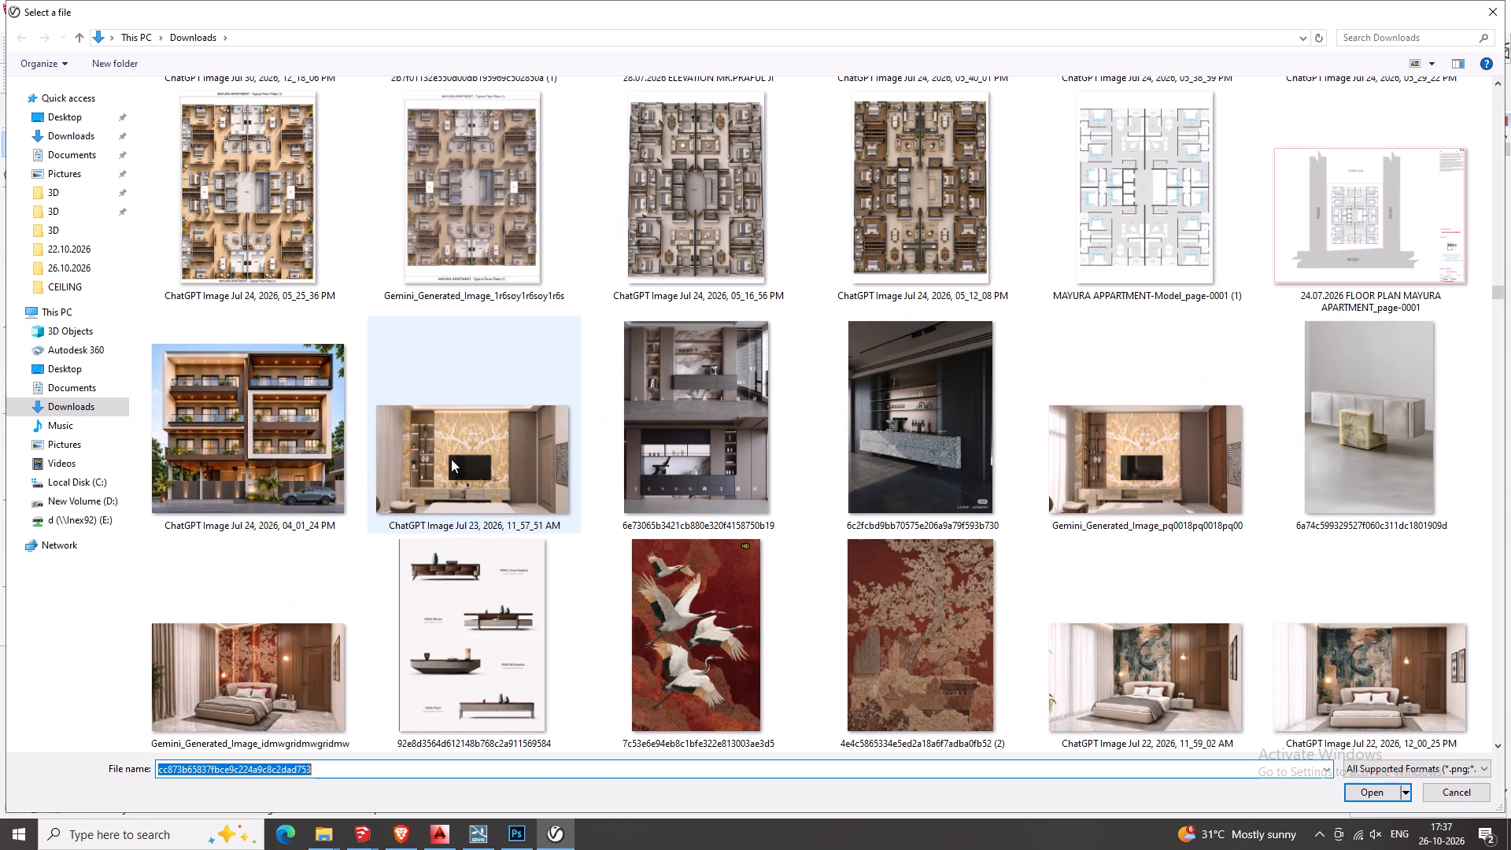
scroll(451, 459, "up", 1)
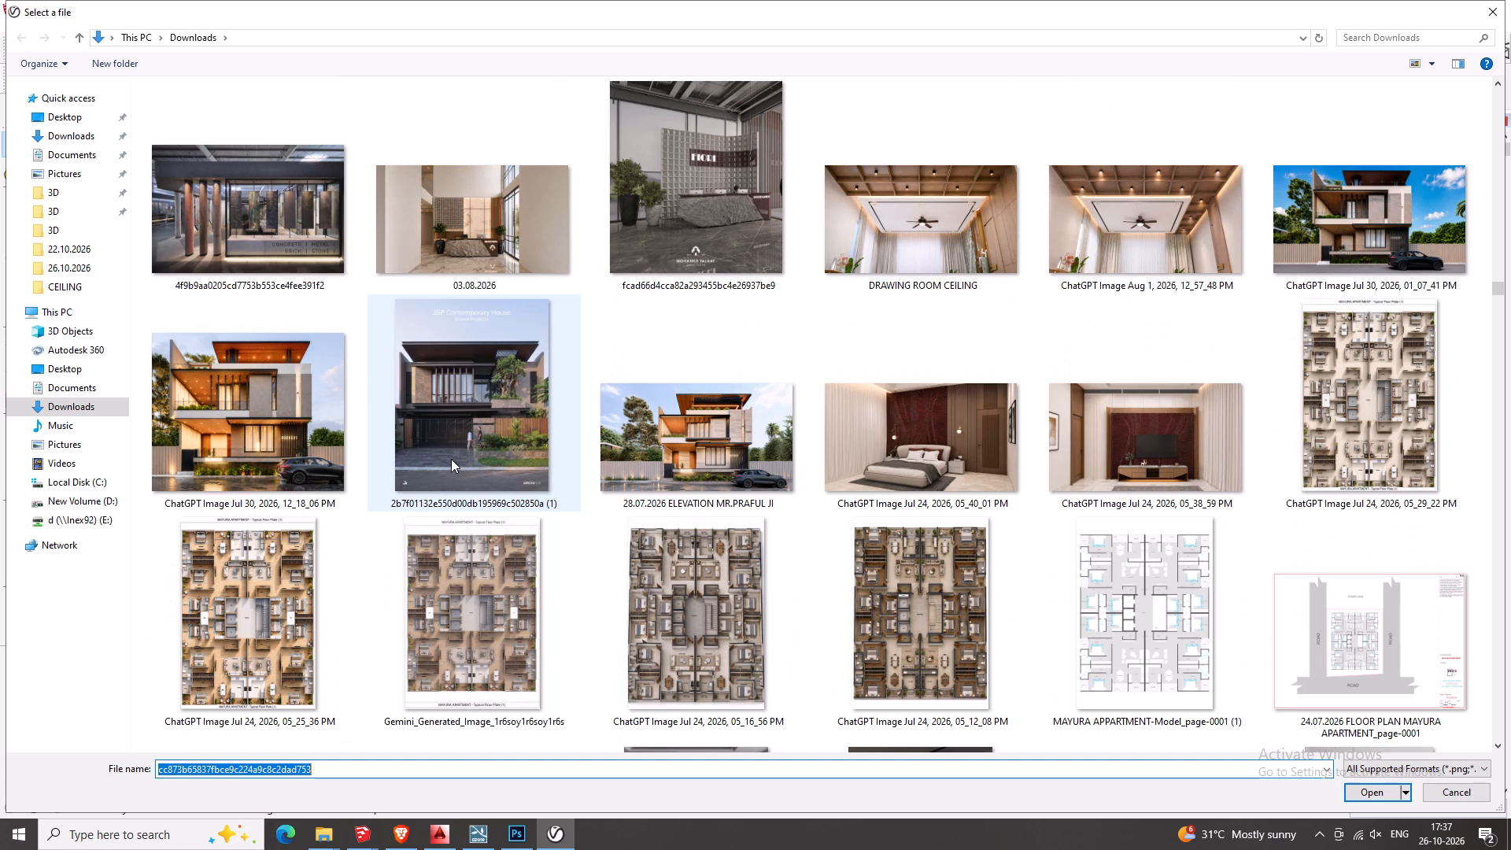
scroll(451, 459, "down", 1)
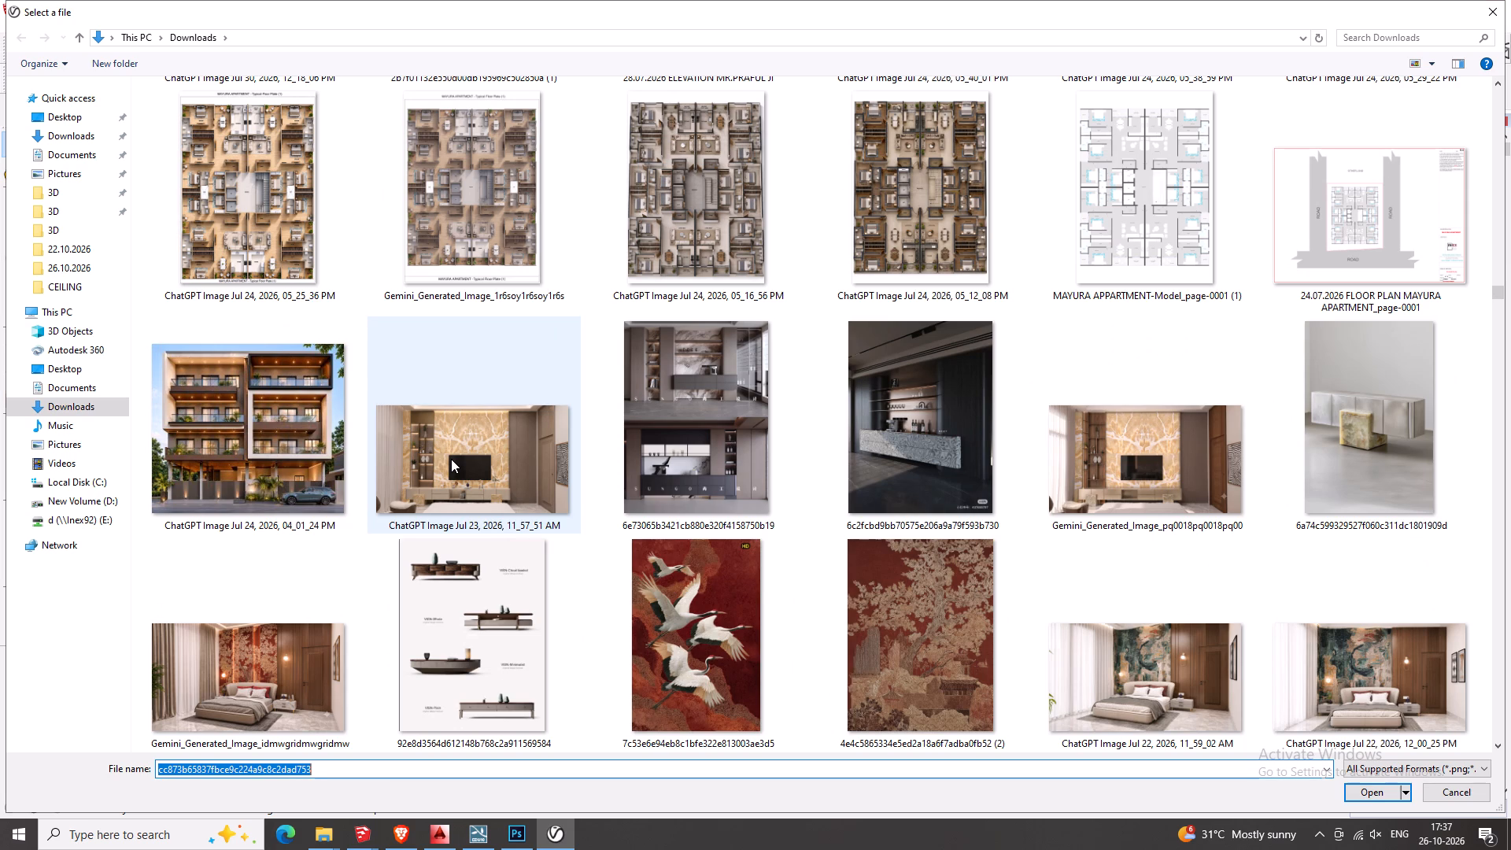
scroll(451, 459, "down", 1)
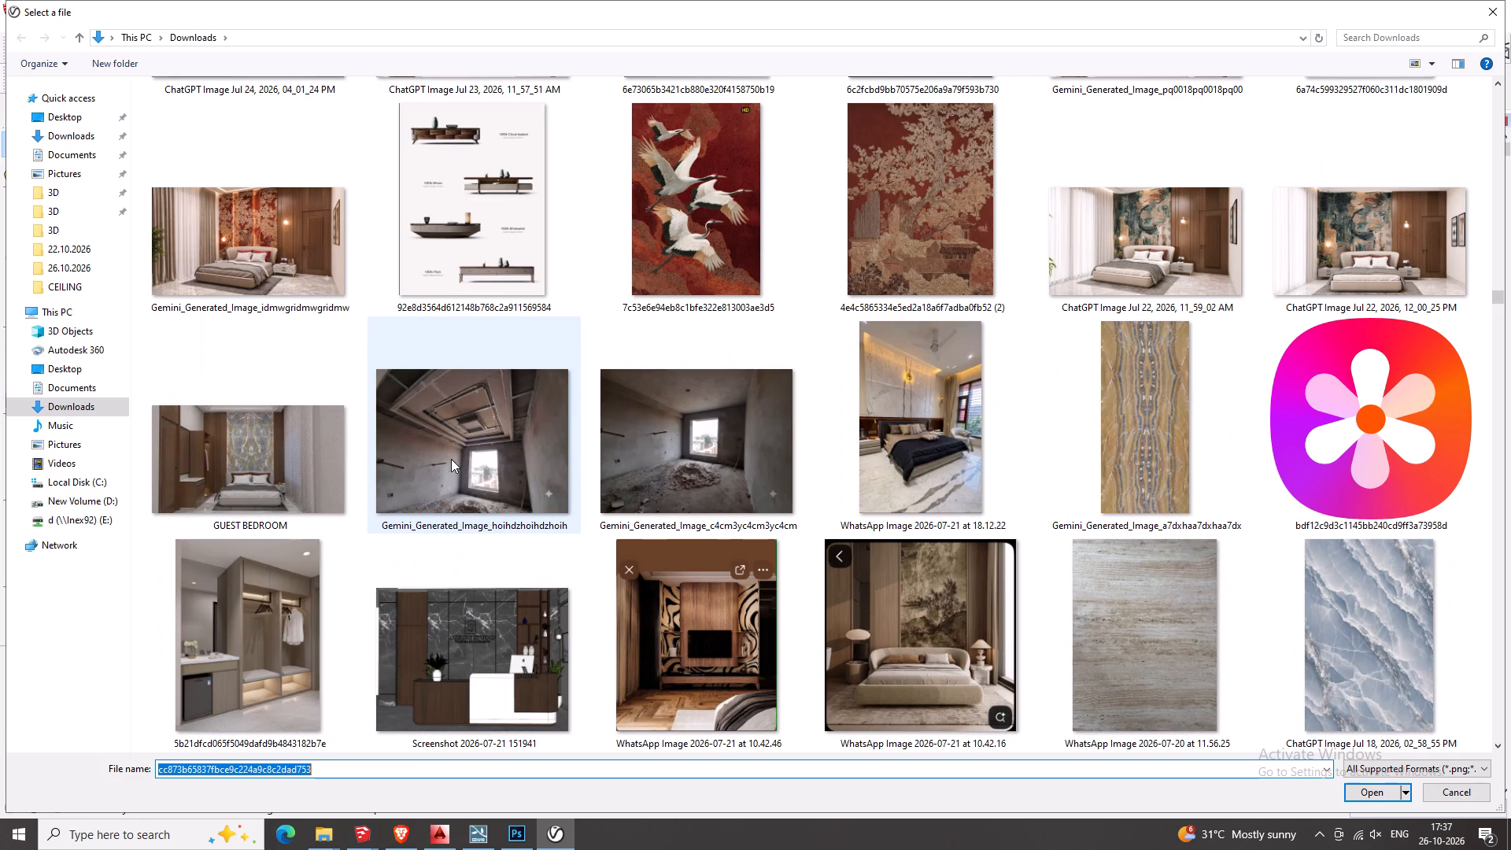
scroll(451, 459, "up", 1)
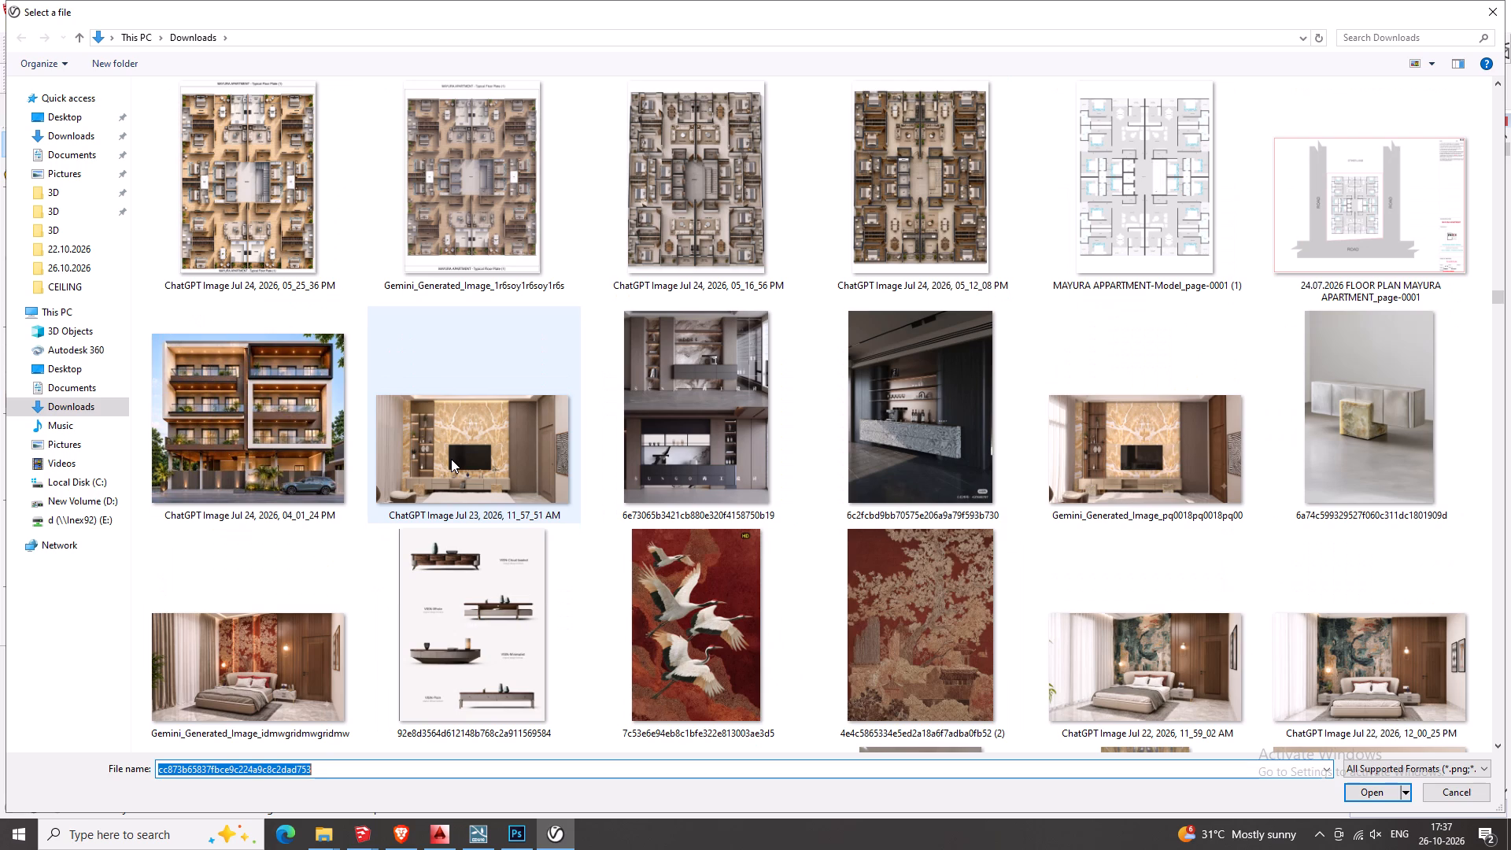
scroll(595, 606, "down", 1)
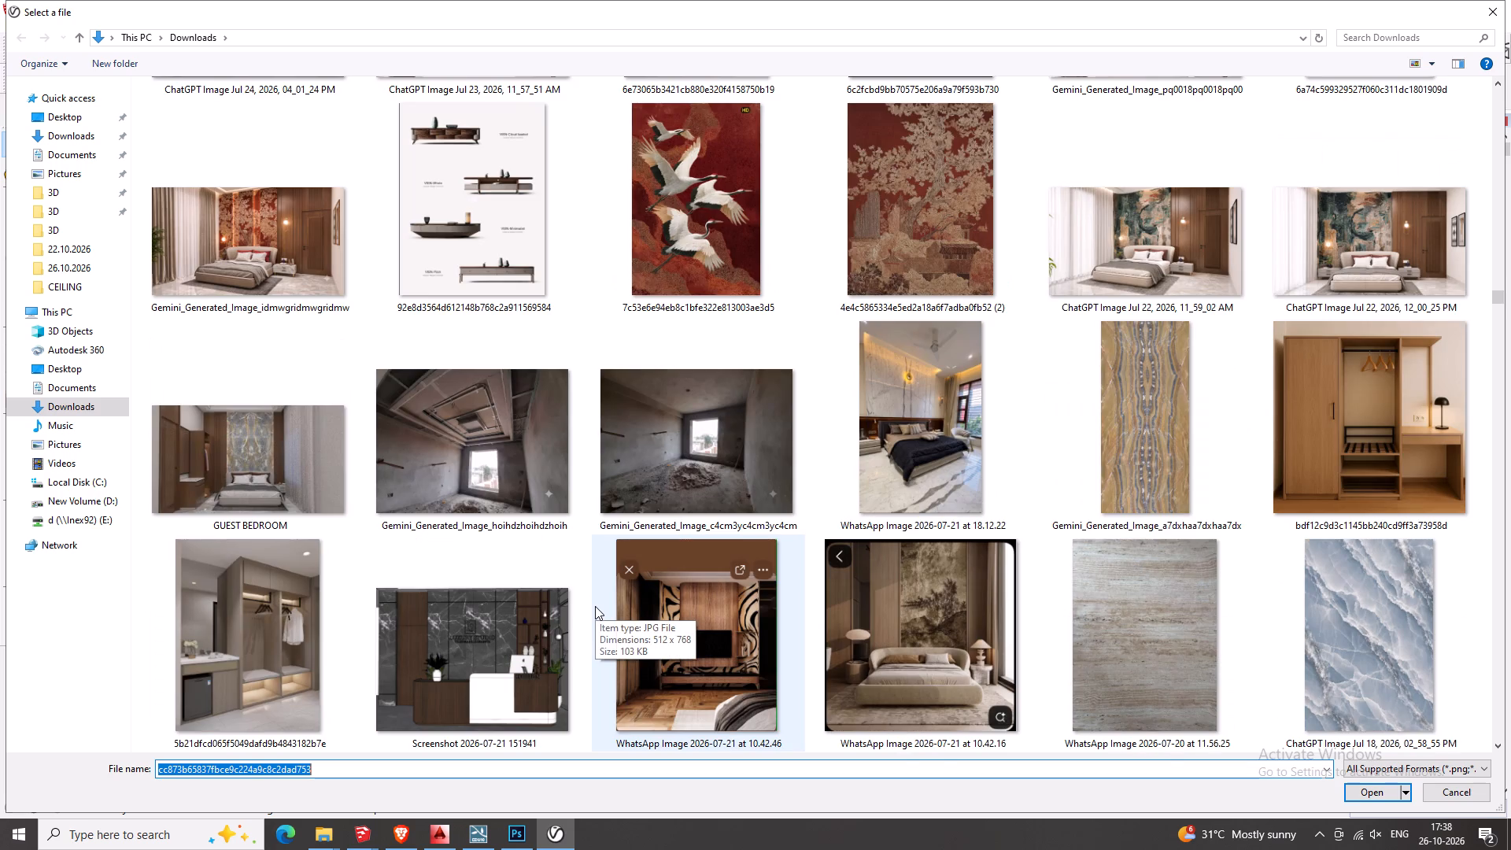
scroll(595, 606, "down", 3)
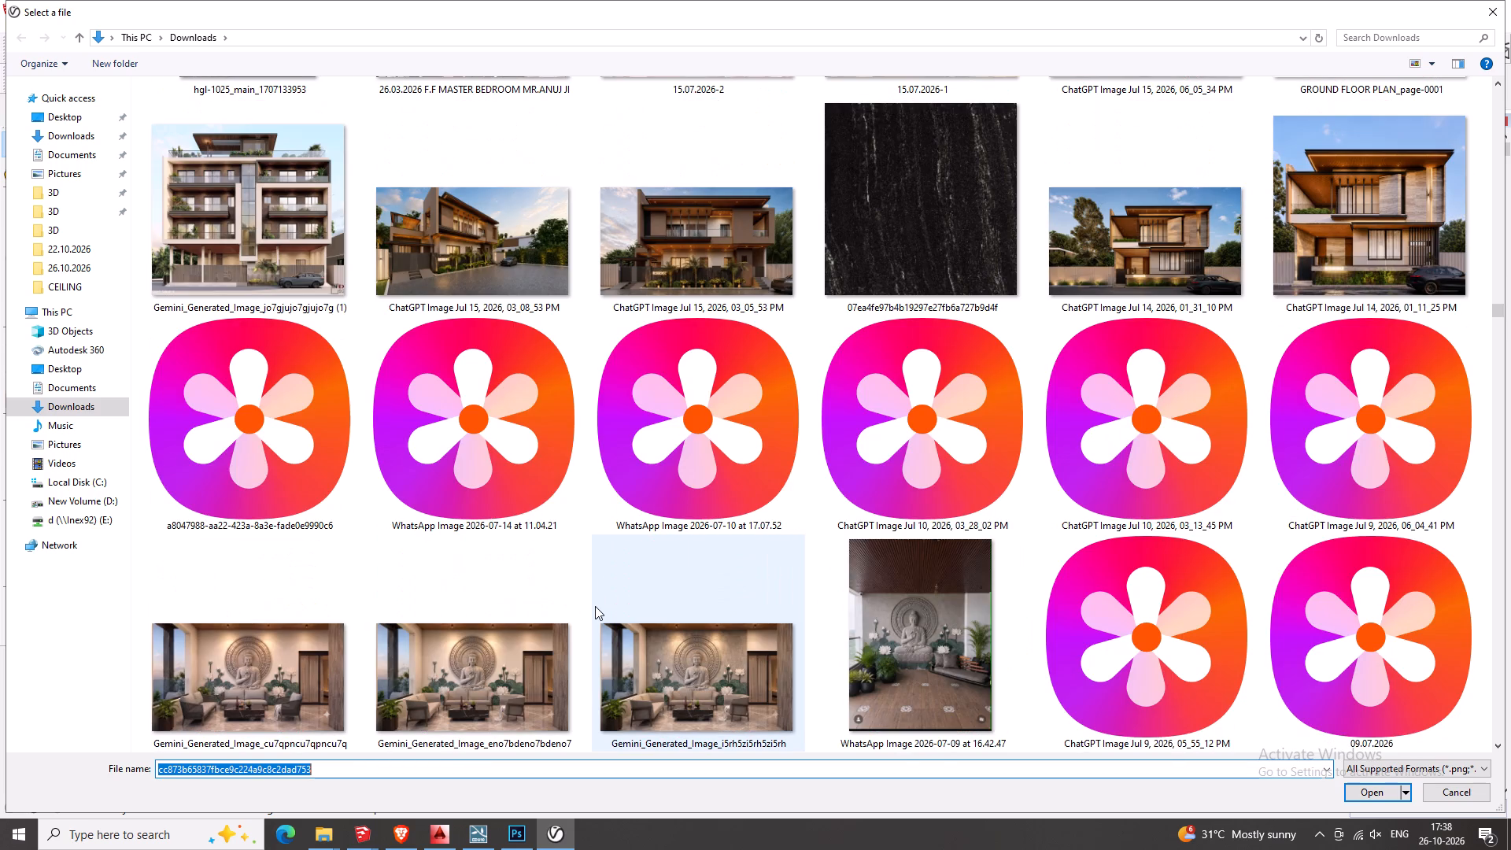
scroll(595, 606, "up", 1)
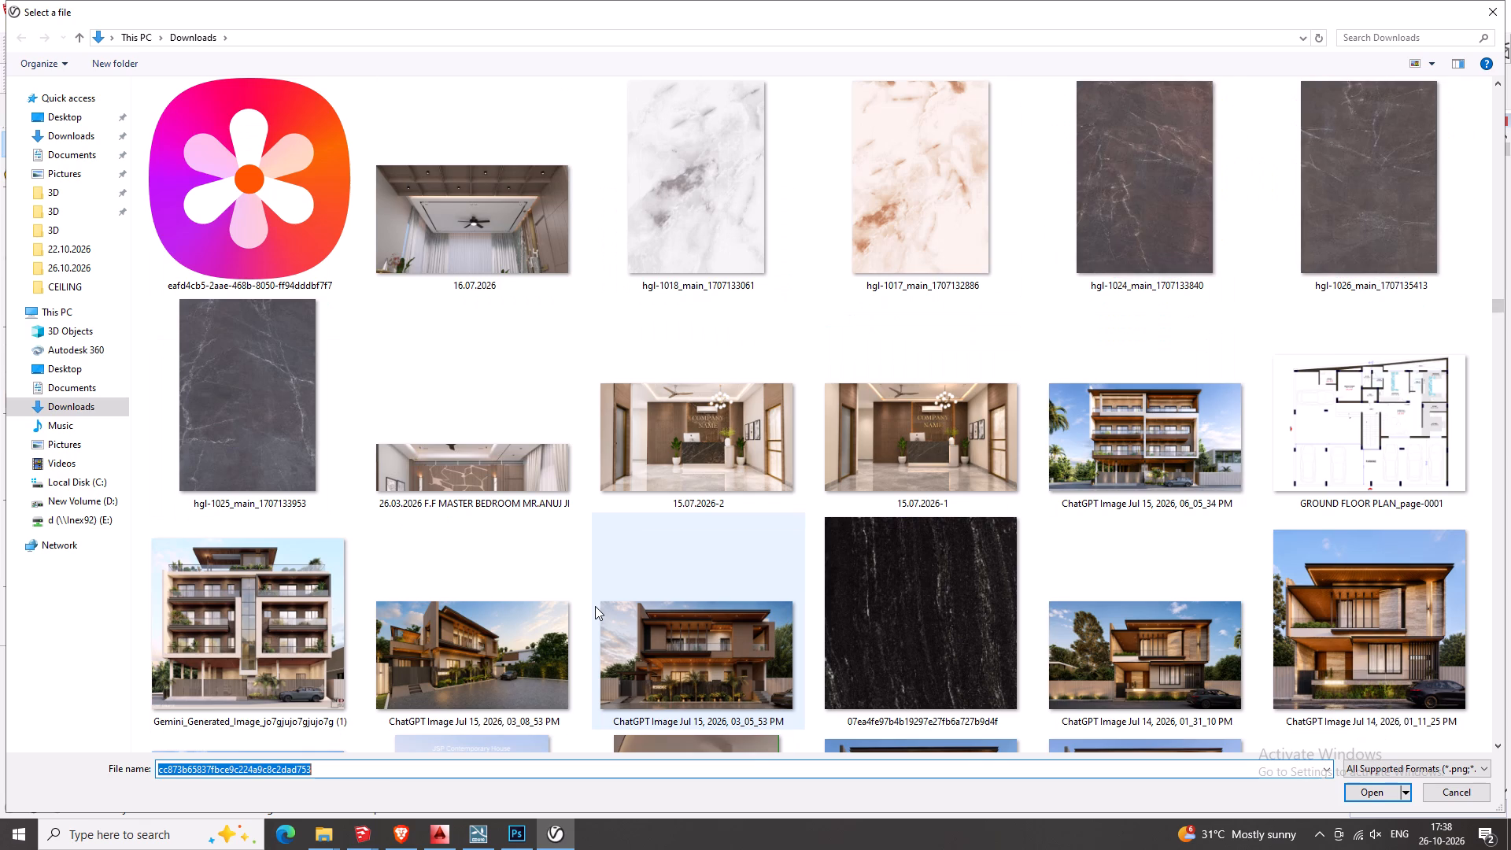
scroll(595, 606, "down", 2)
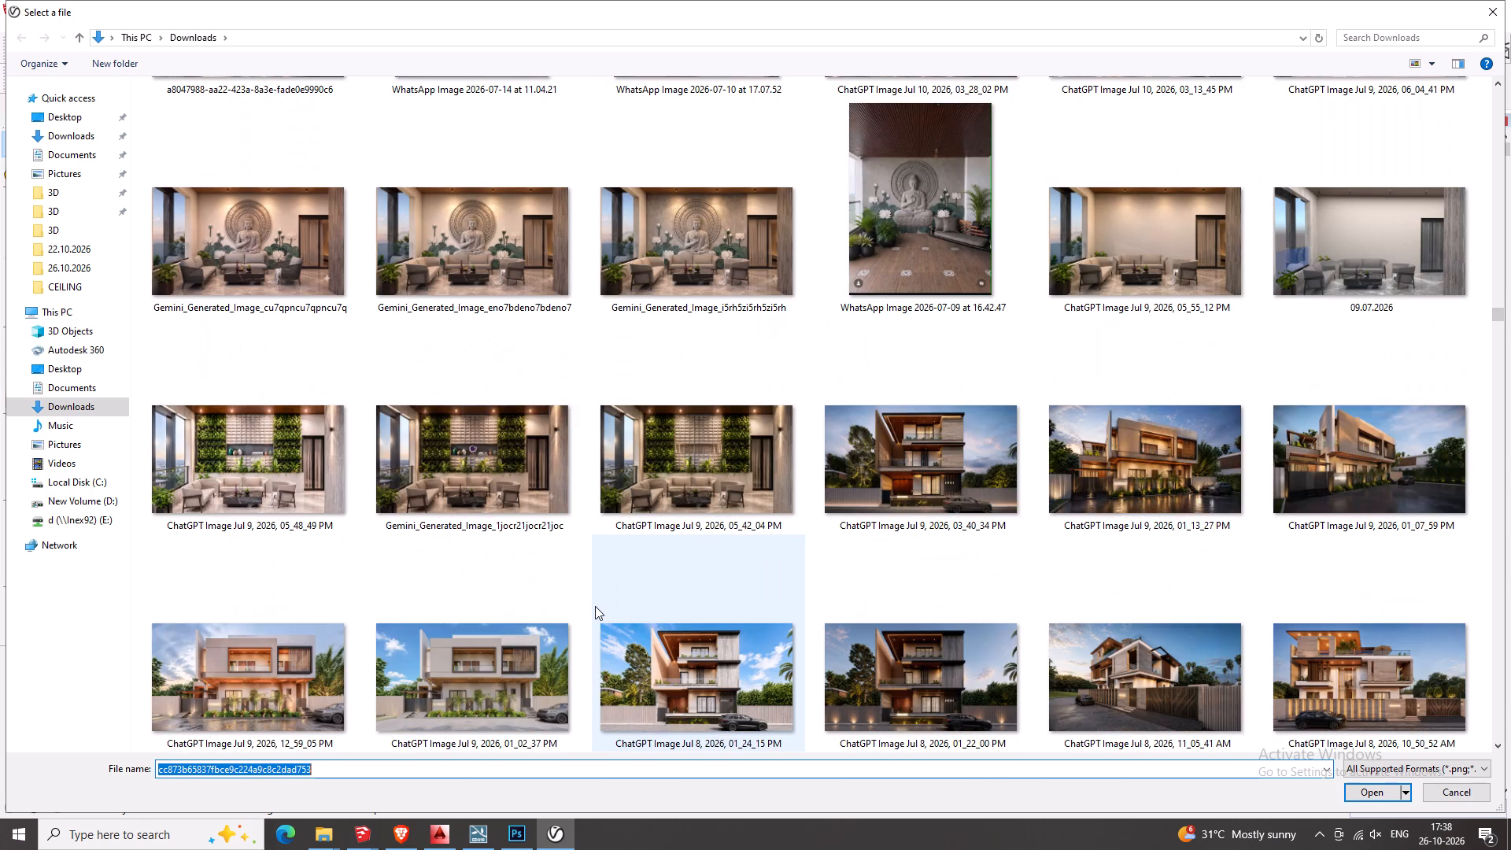
scroll(595, 606, "down", 3)
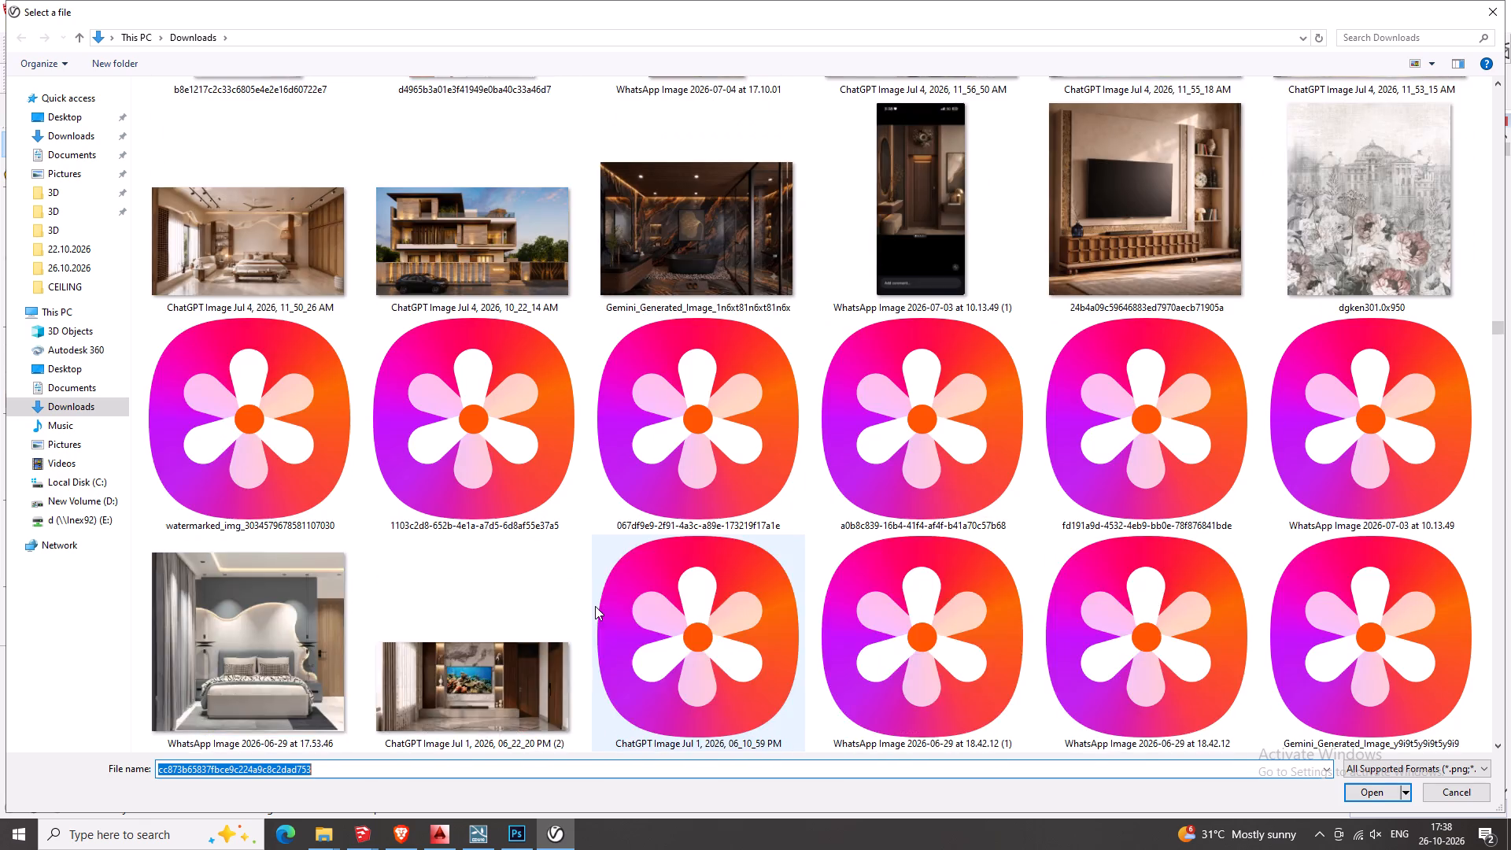
scroll(595, 606, "down", 1)
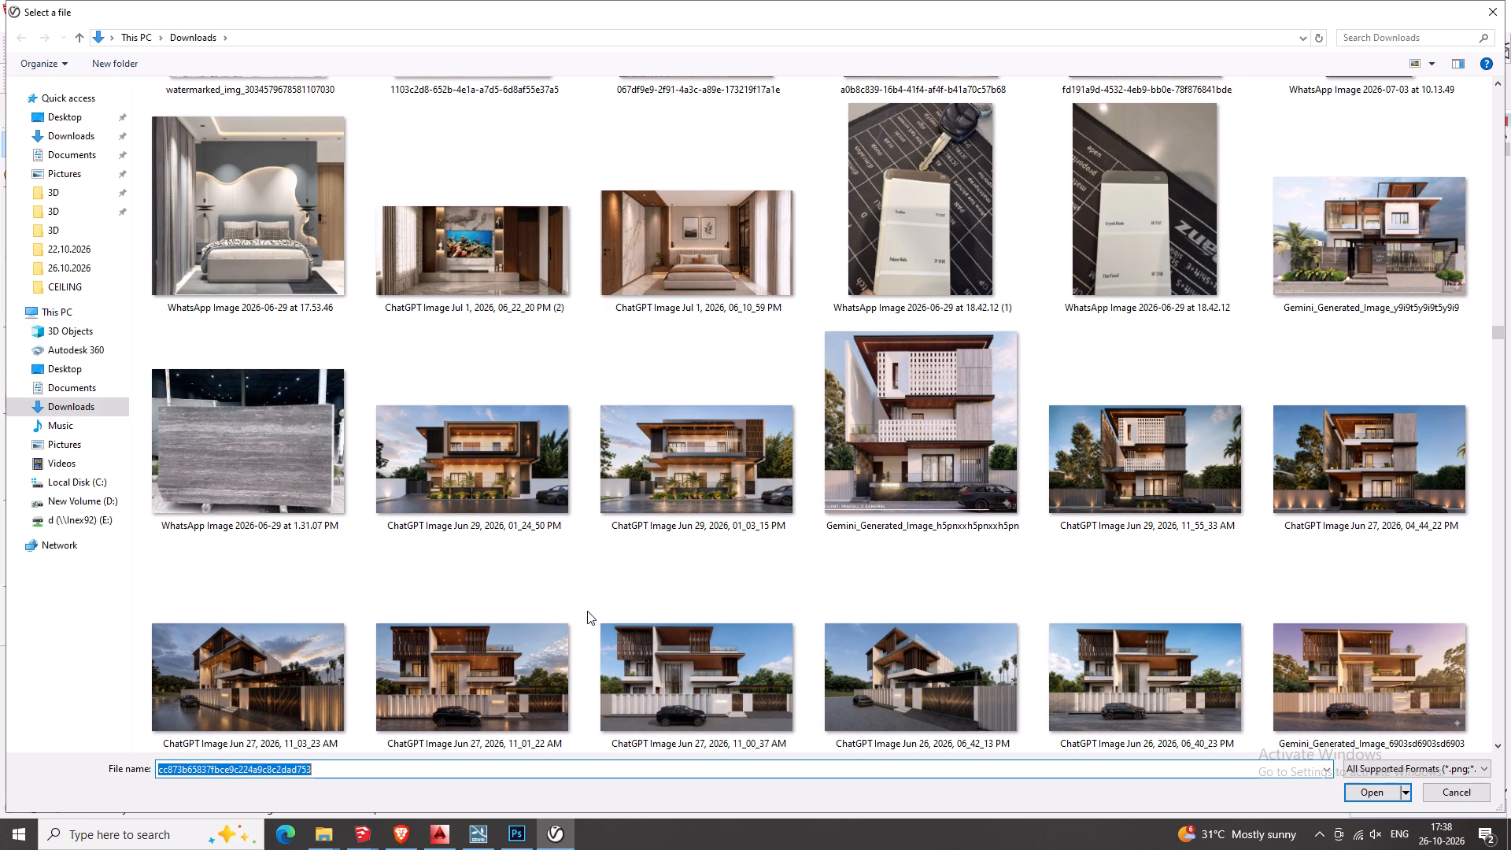
scroll(587, 611, "down", 1)
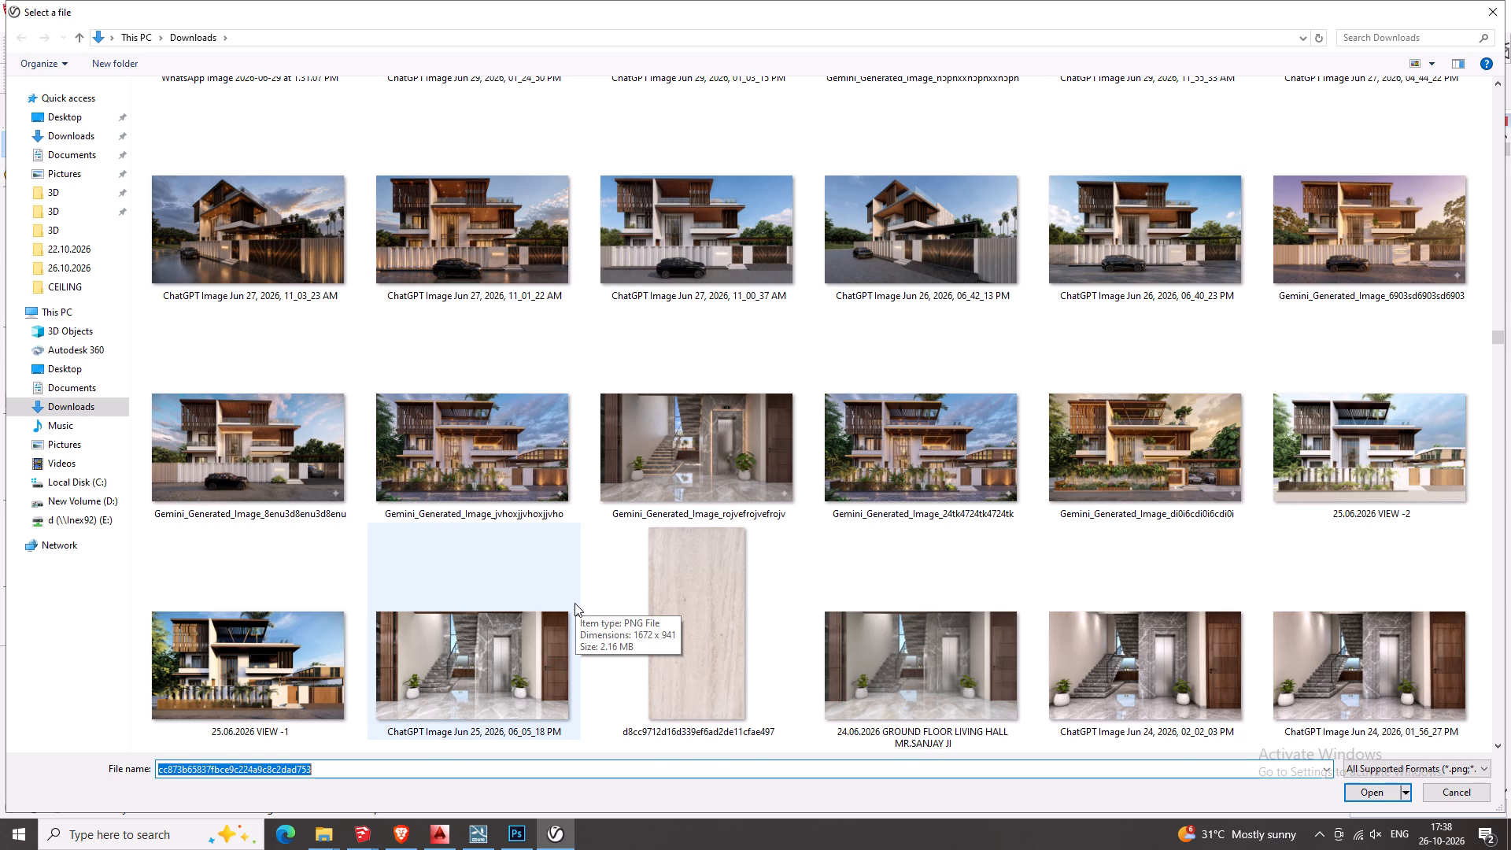
scroll(574, 603, "down", 2)
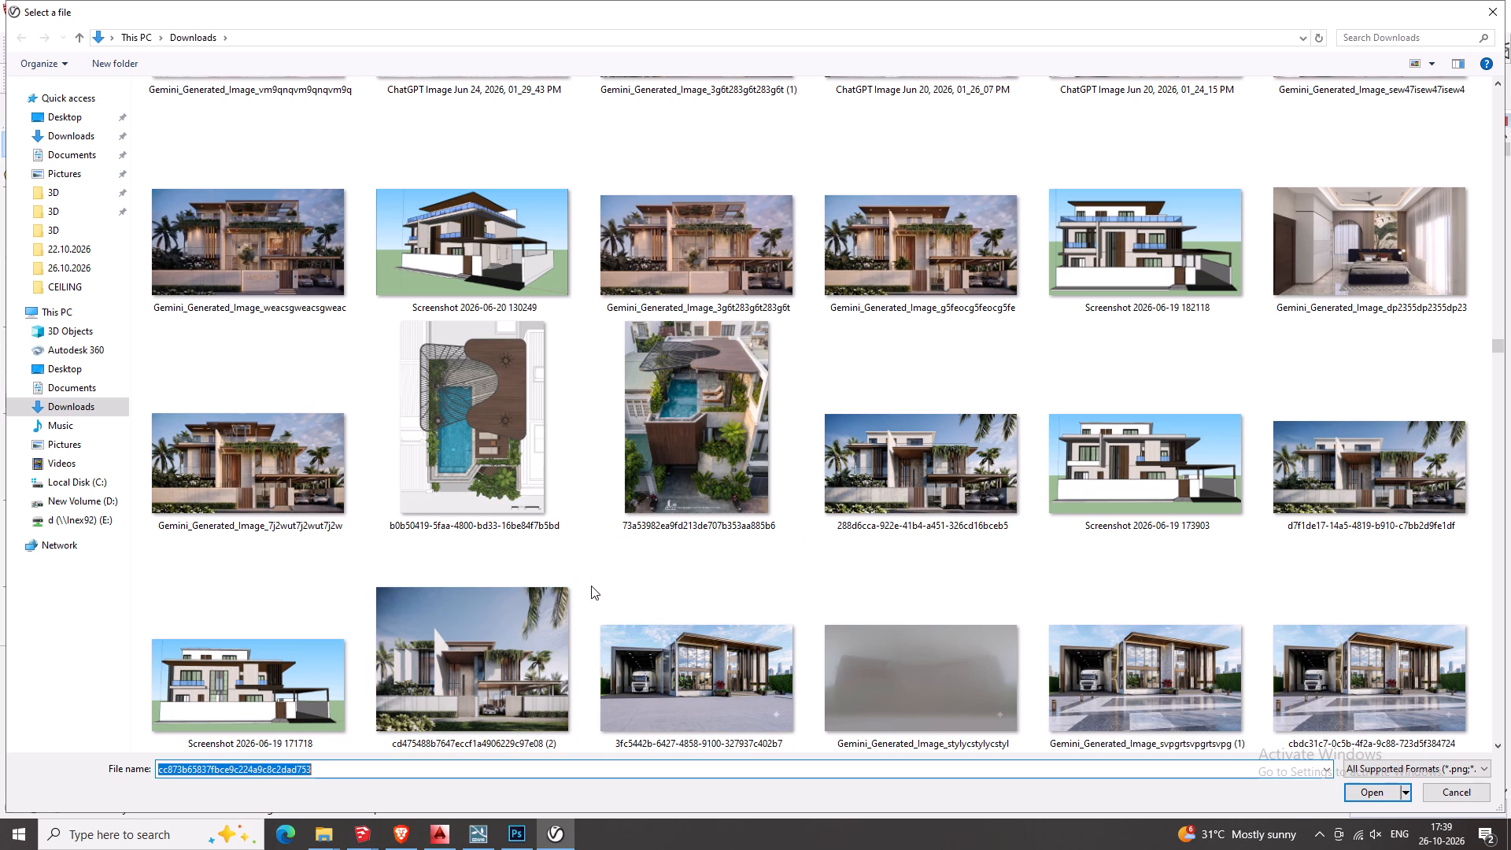
scroll(591, 586, "down", 1)
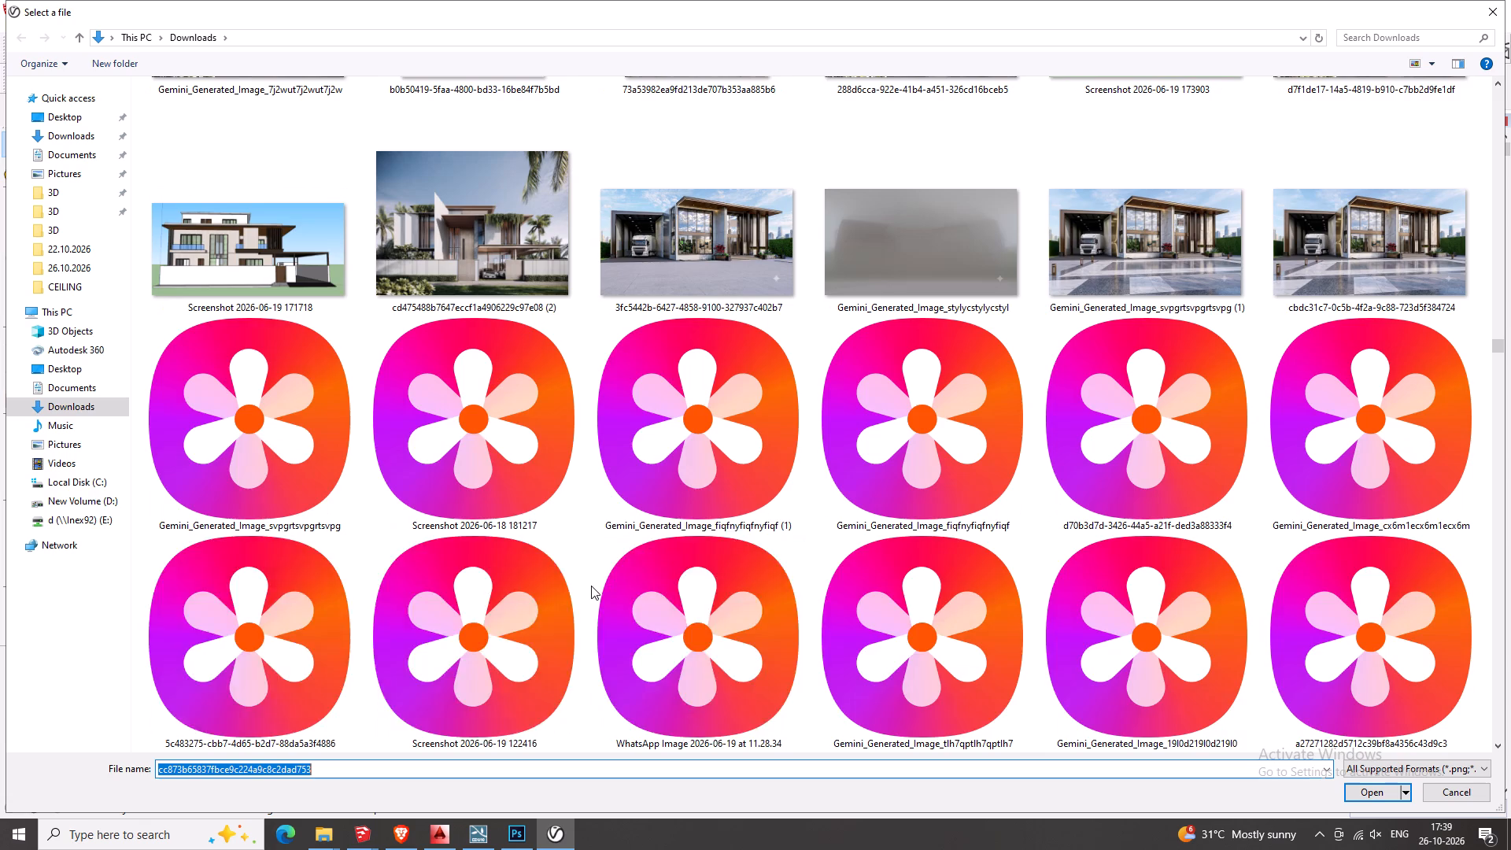
scroll(591, 586, "down", 2)
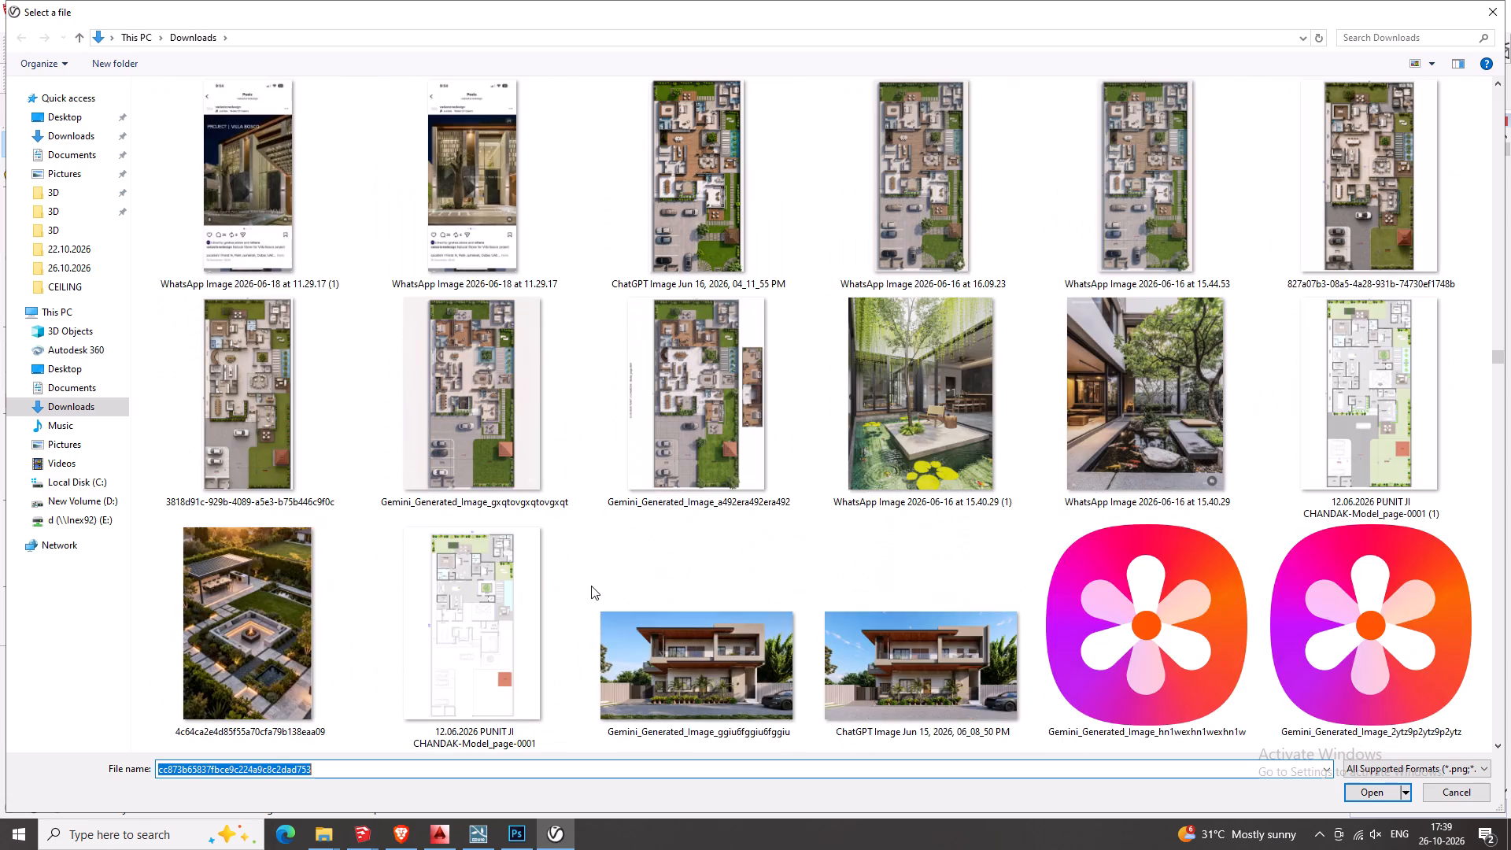
scroll(591, 586, "down", 2)
scroll(591, 586, "up", 1)
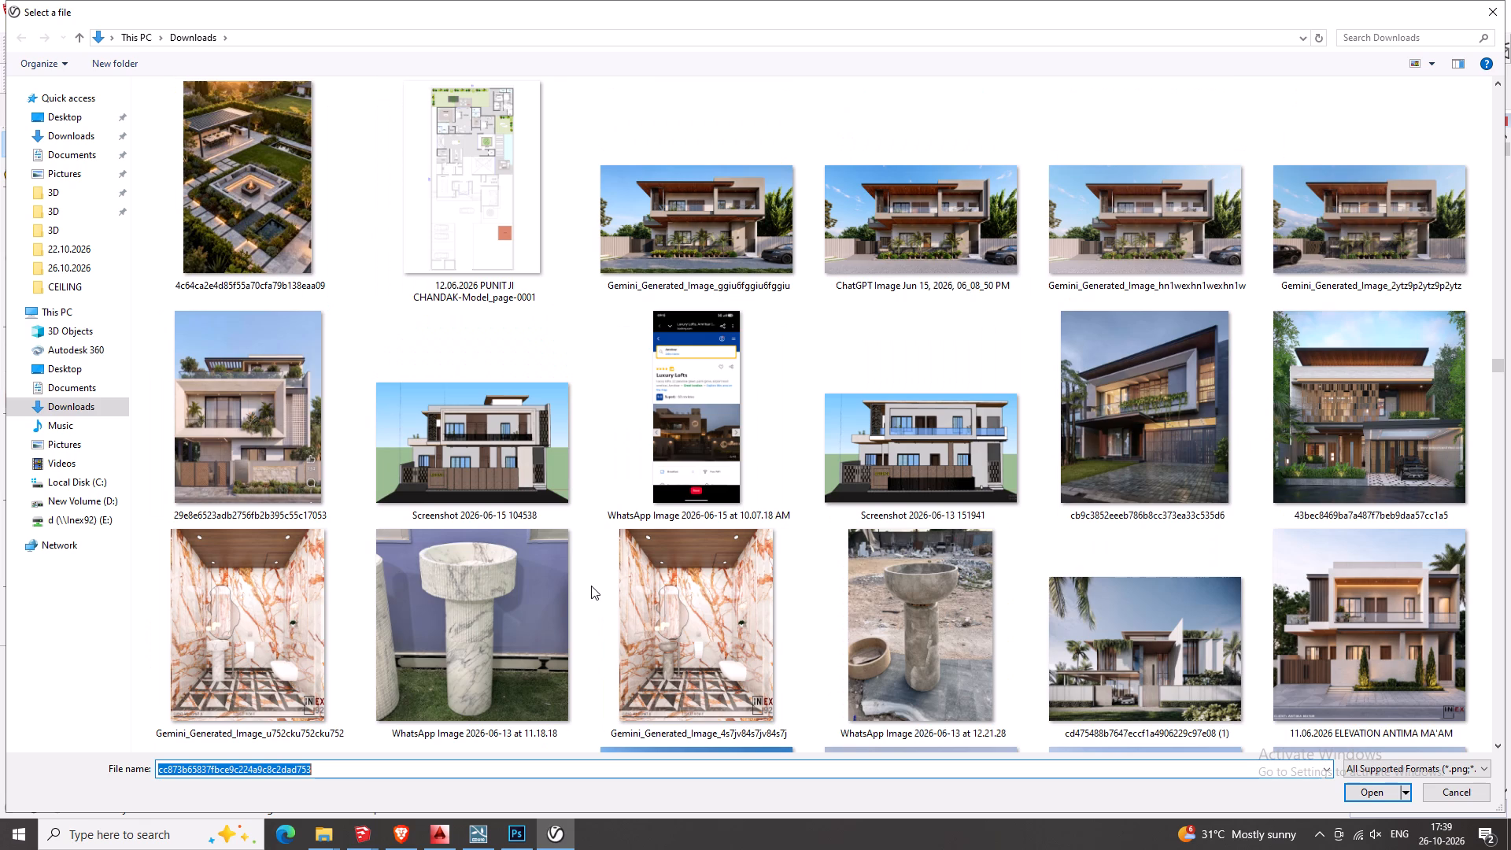
scroll(591, 586, "down", 1)
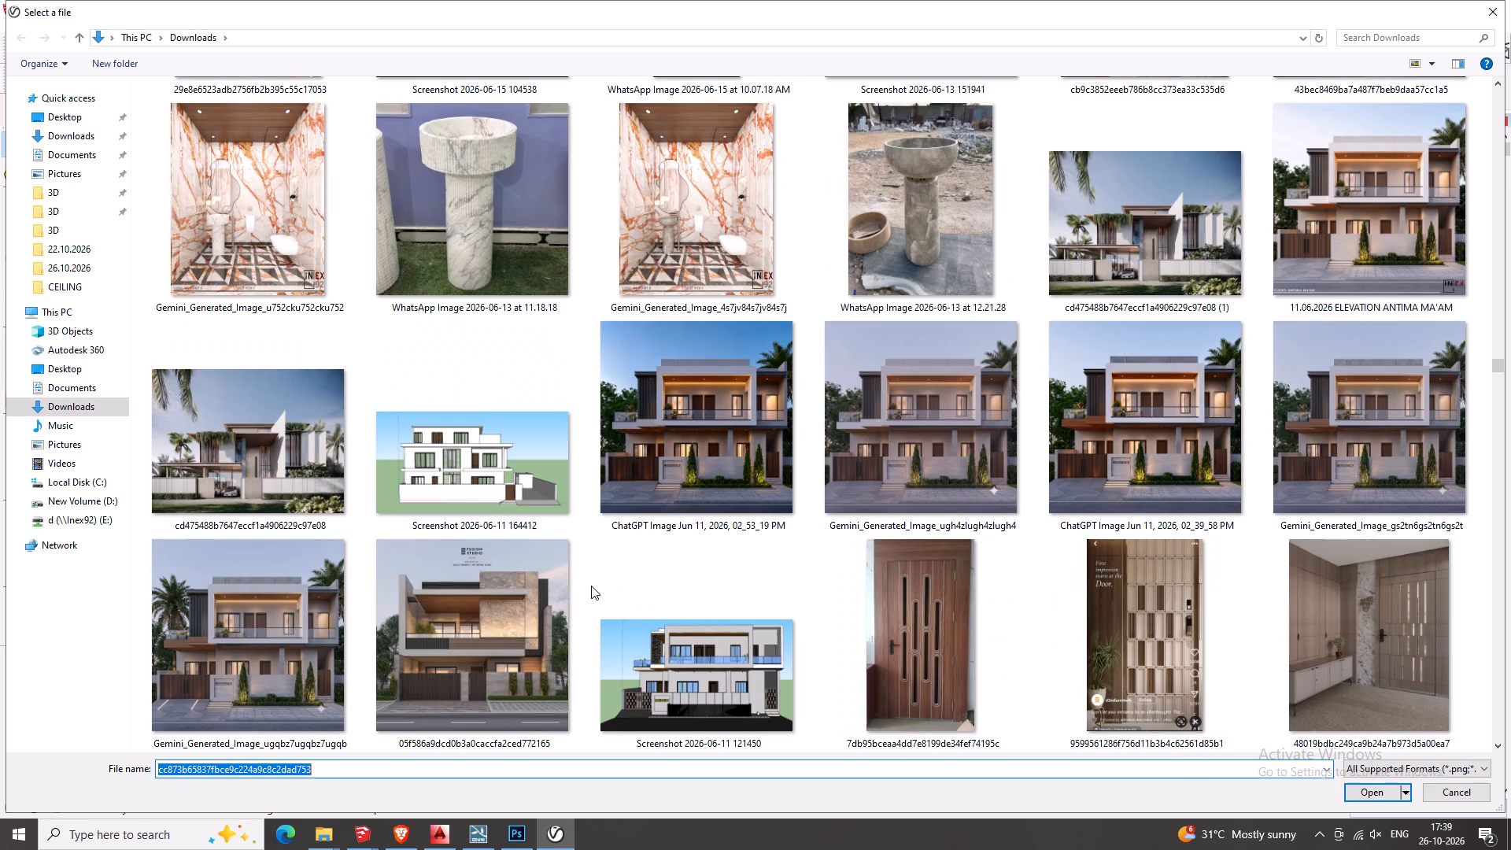
scroll(591, 586, "down", 1)
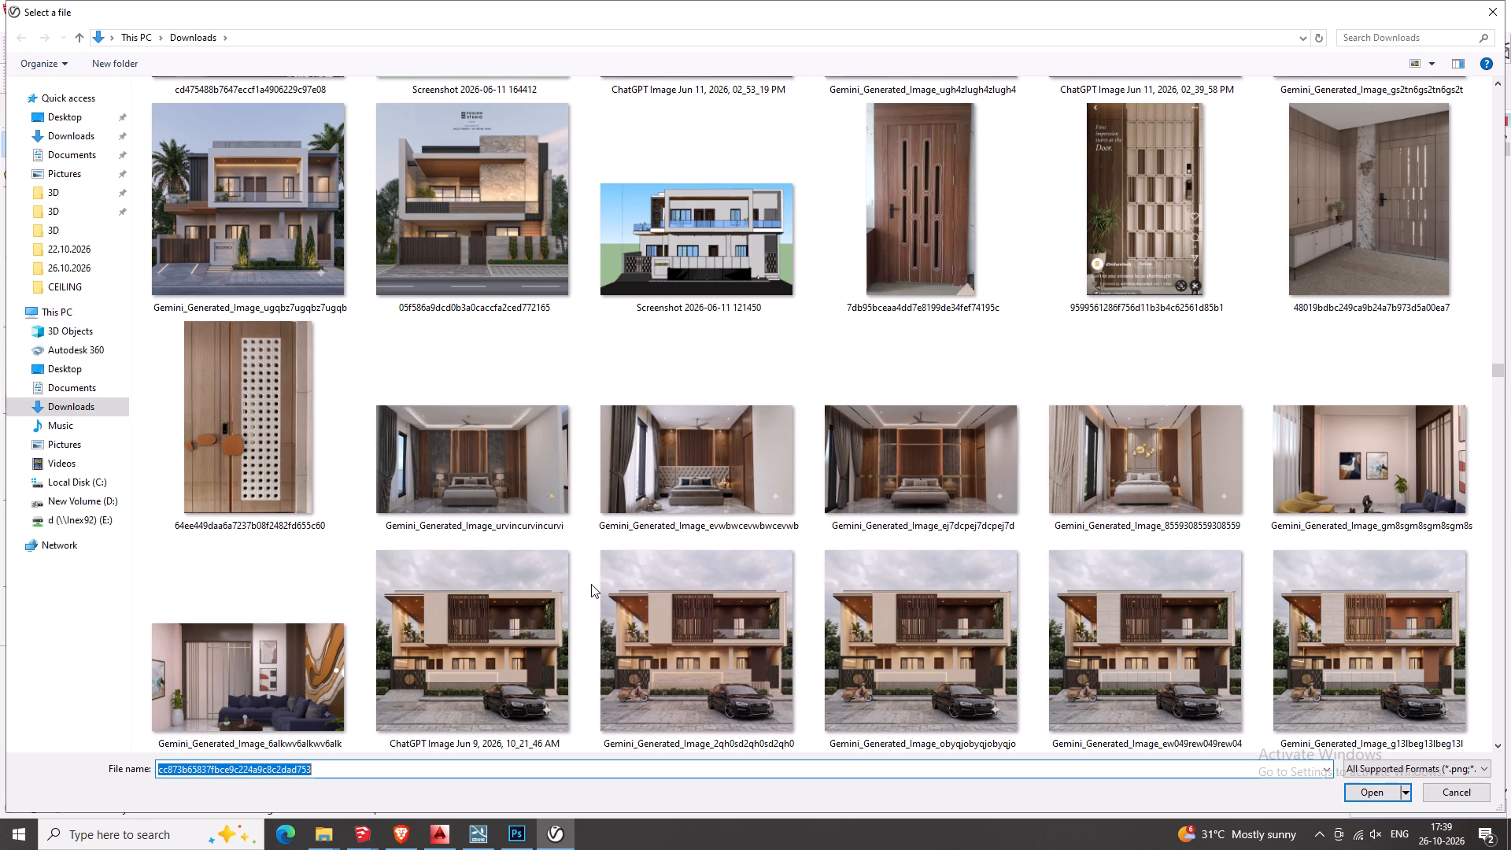
scroll(442, 546, "down", 3)
scroll(437, 564, "up", 1)
scroll(437, 564, "down", 1)
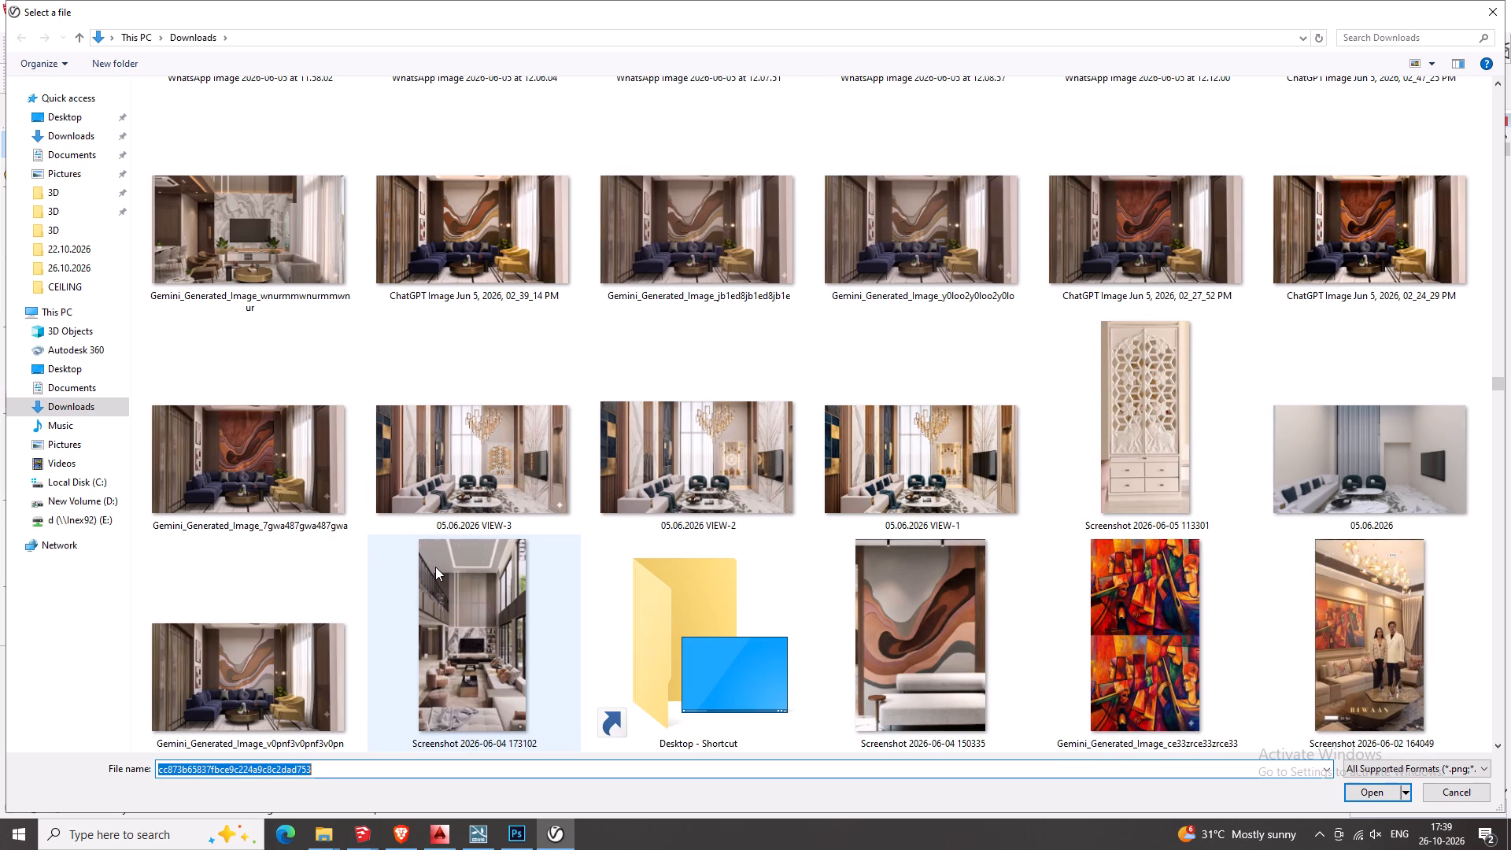
scroll(434, 567, "down", 1)
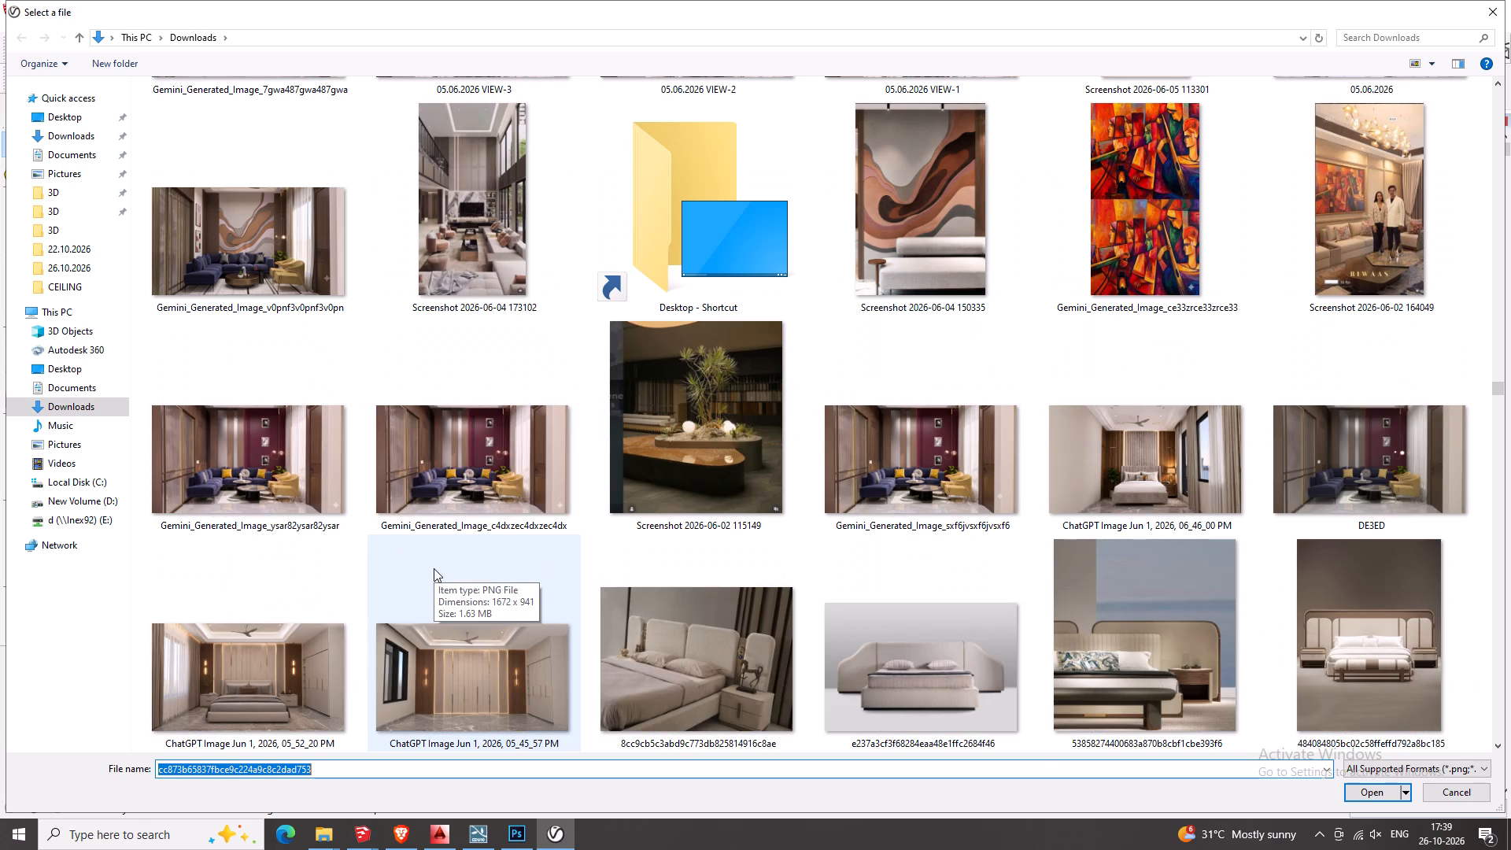
scroll(434, 568, "up", 2)
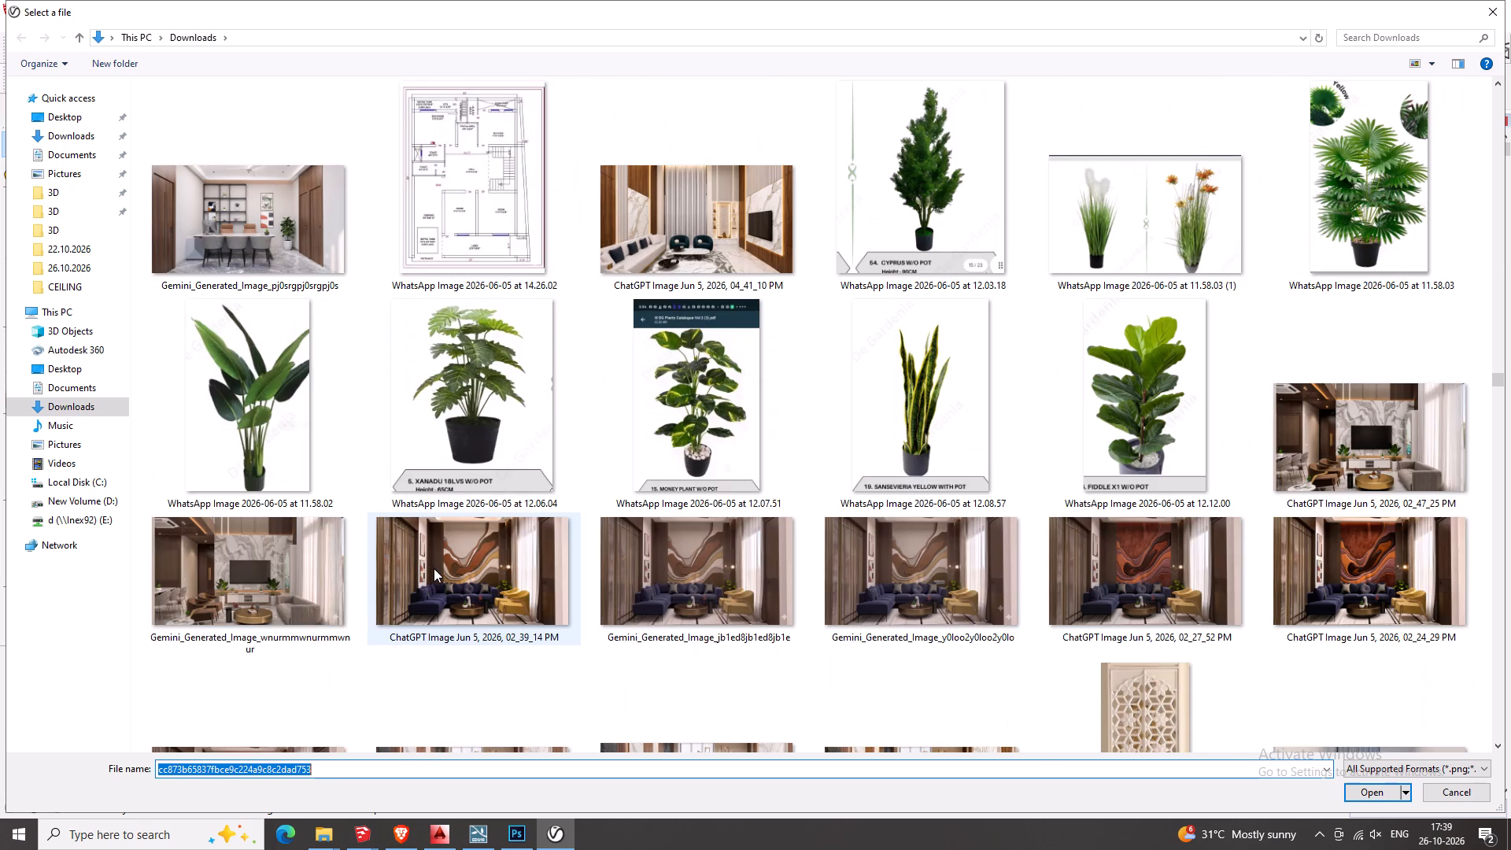
scroll(434, 568, "down", 1)
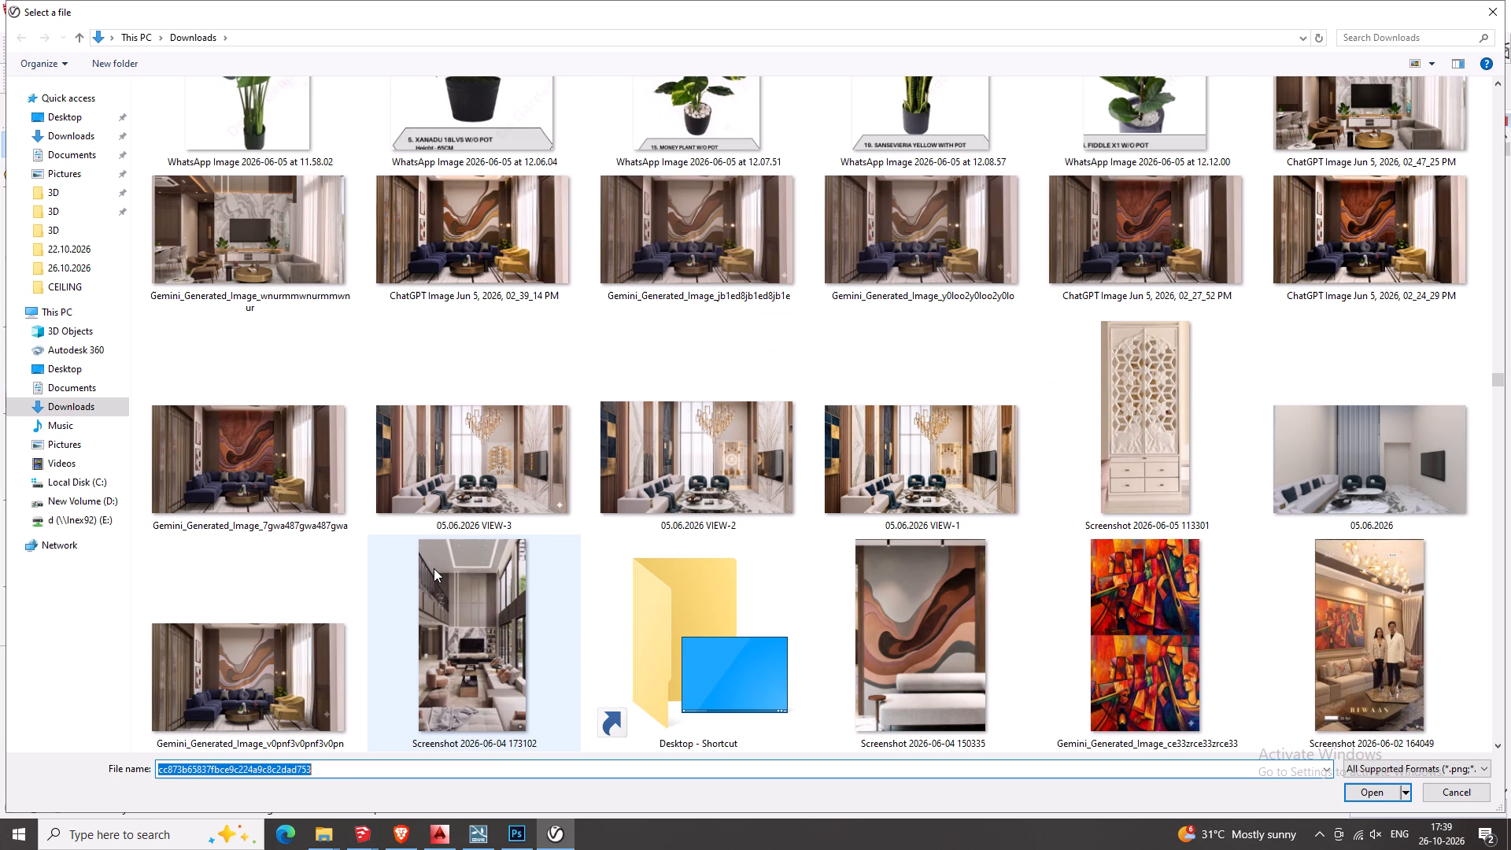
scroll(434, 568, "down", 3)
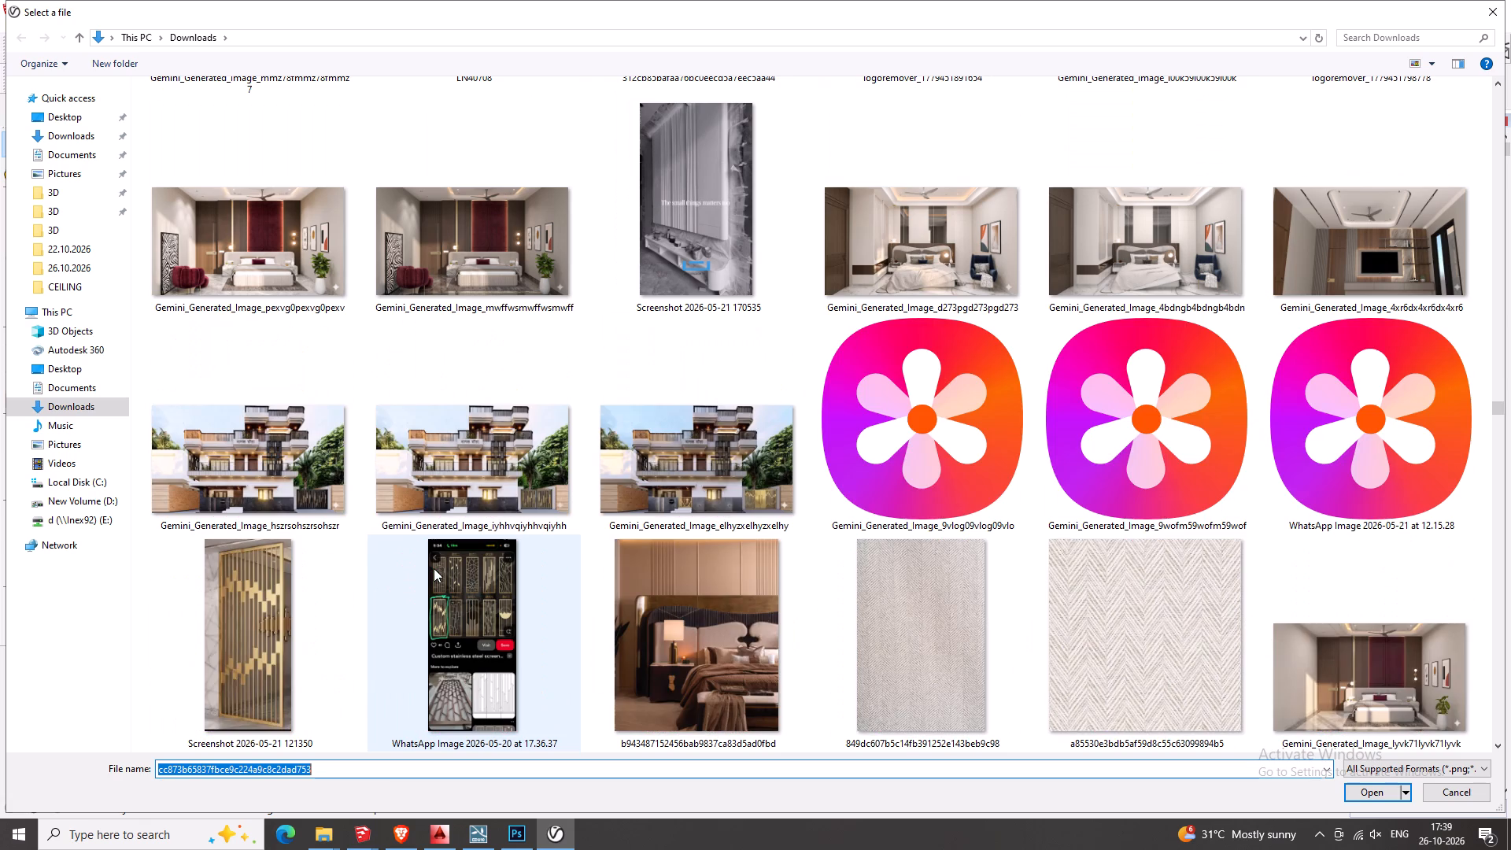
scroll(434, 568, "down", 3)
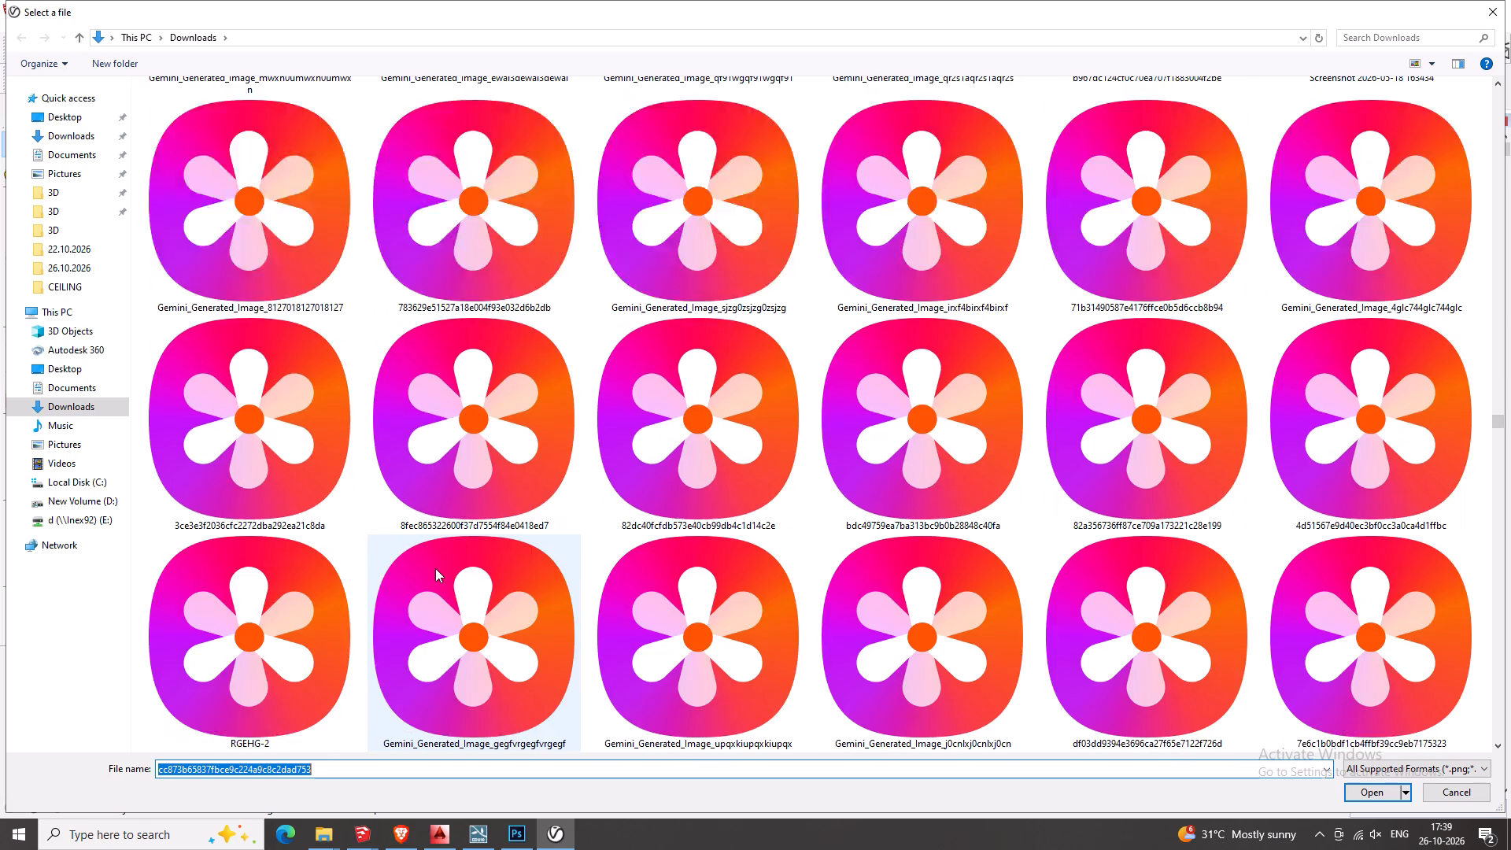
scroll(435, 568, "down", 1)
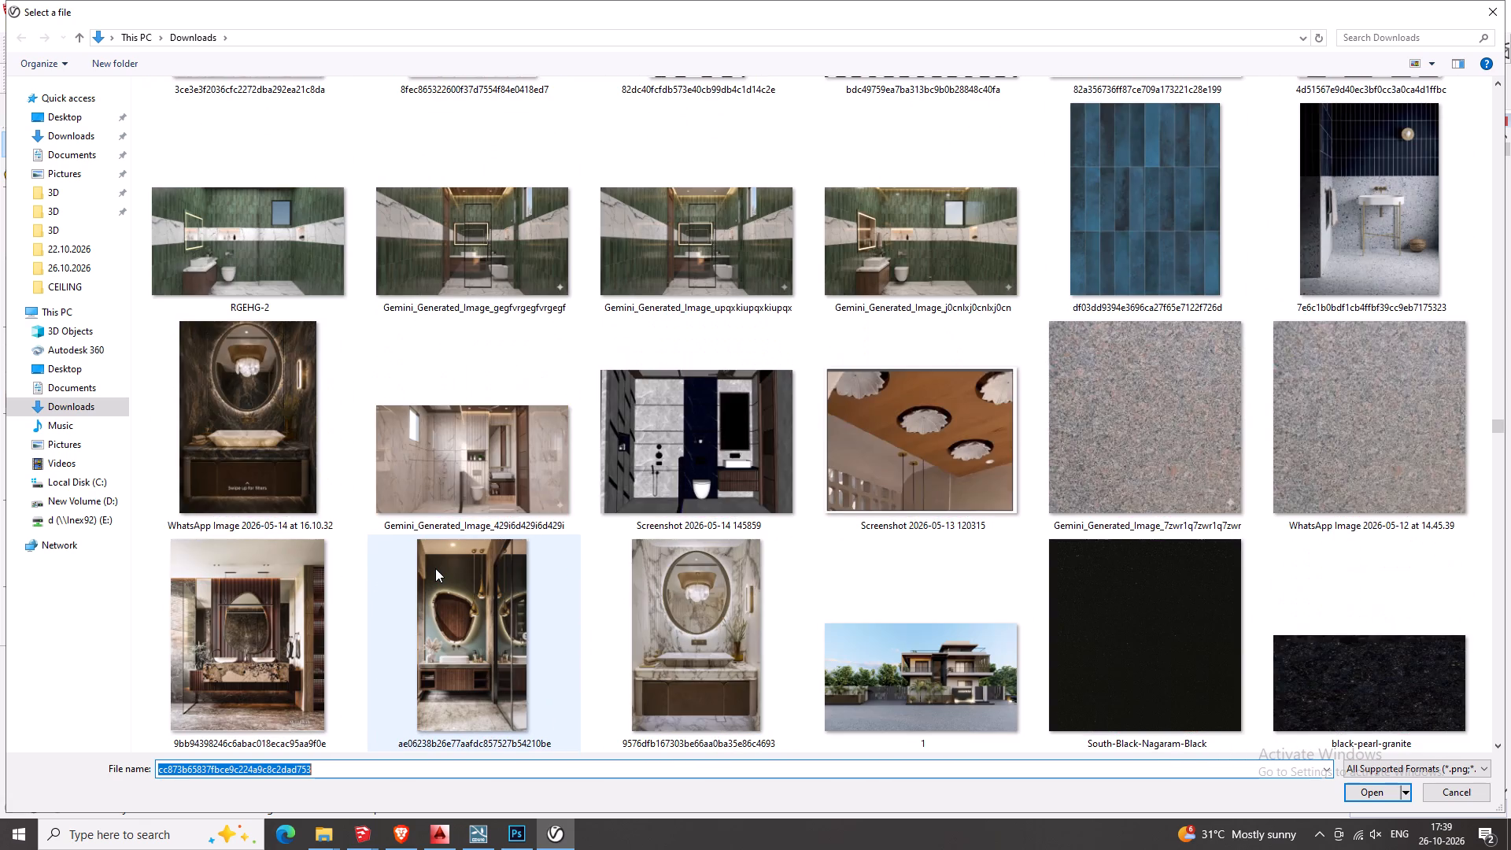
scroll(435, 568, "down", 2)
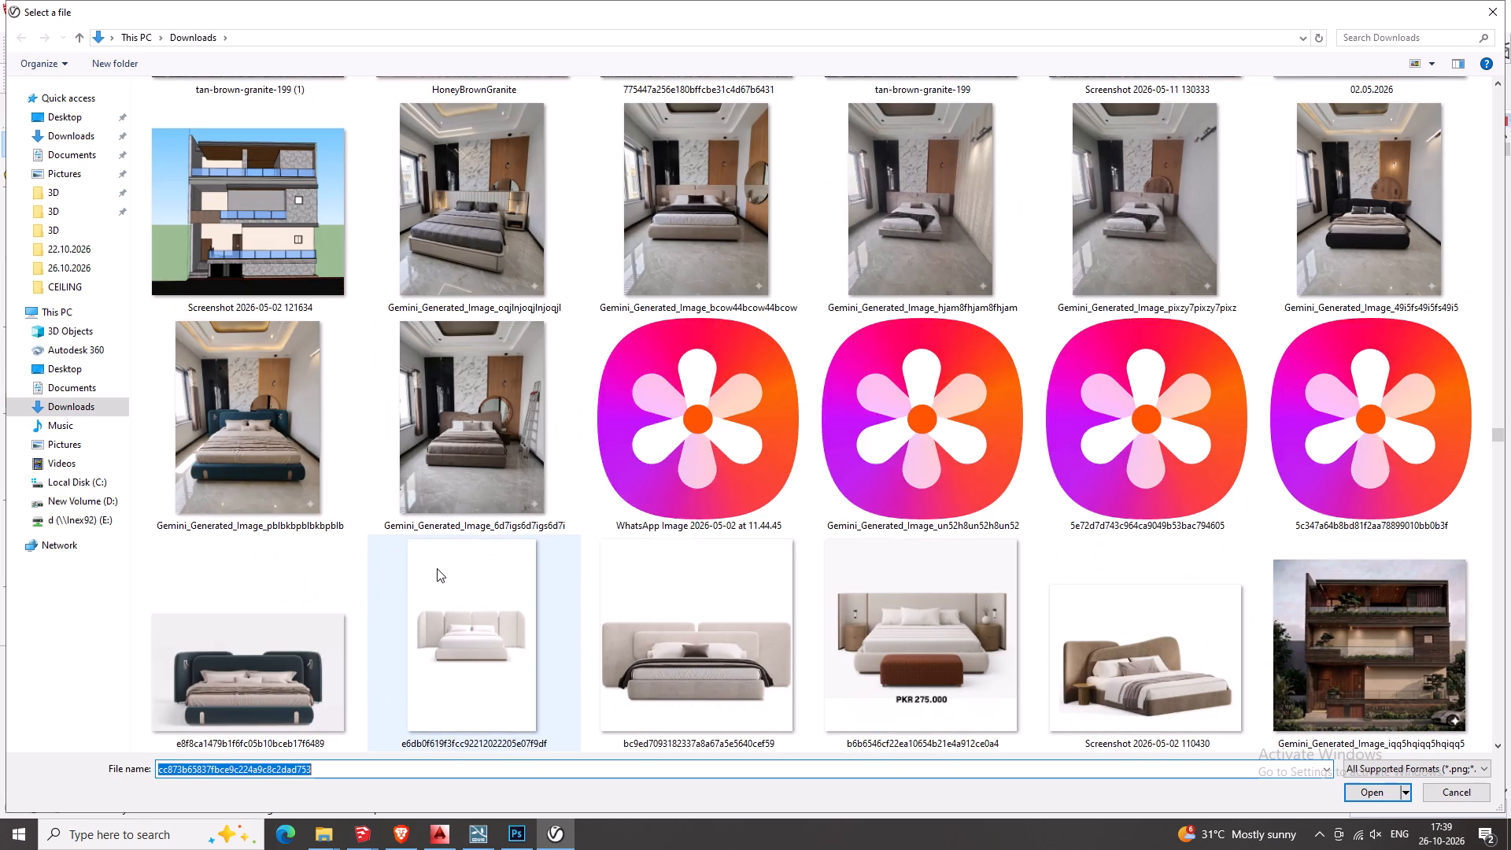
scroll(437, 568, "down", 2)
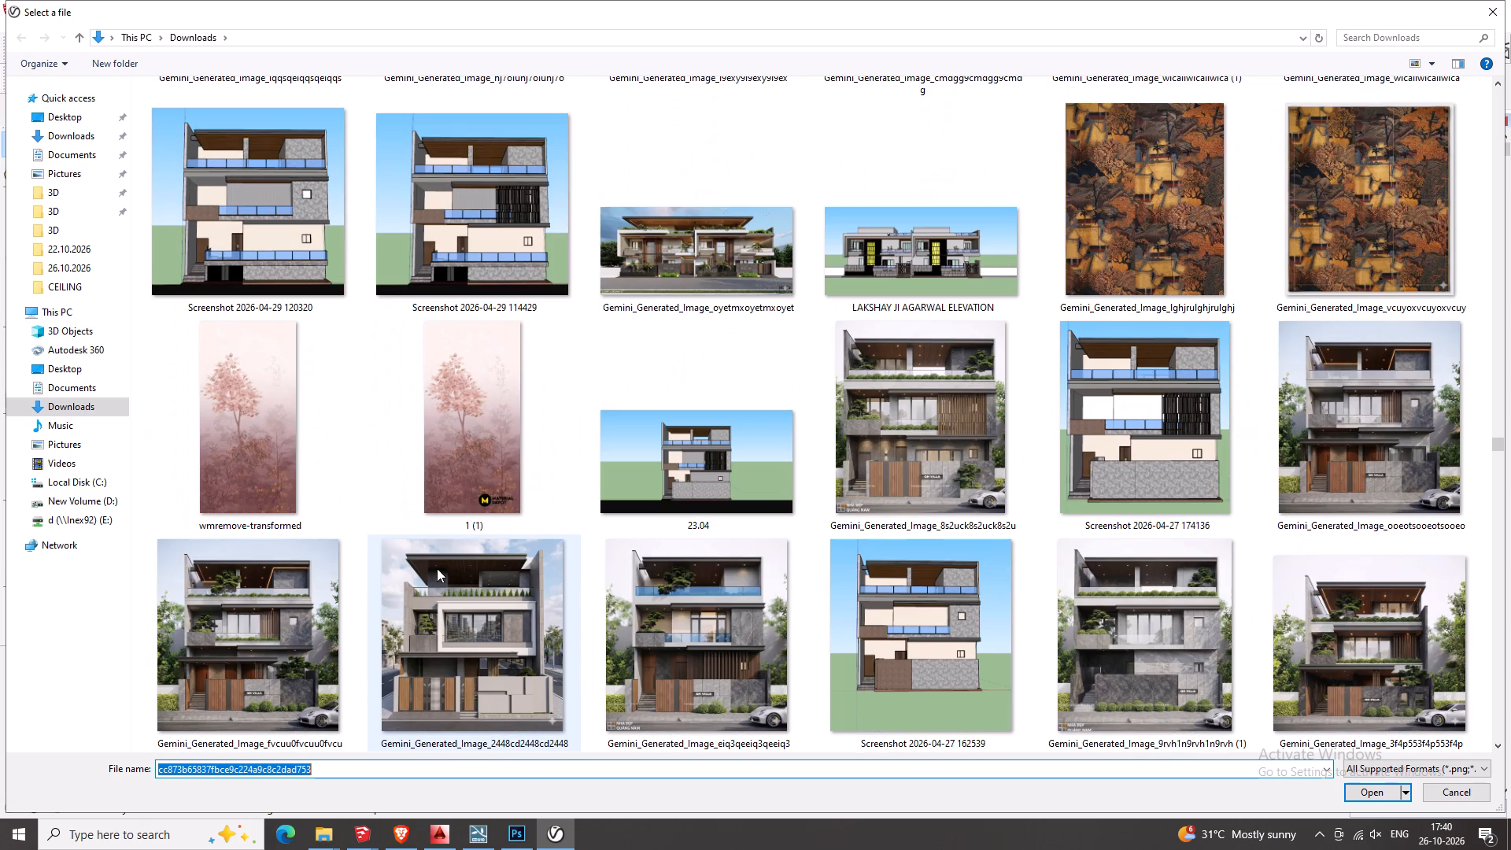
scroll(437, 568, "down", 1)
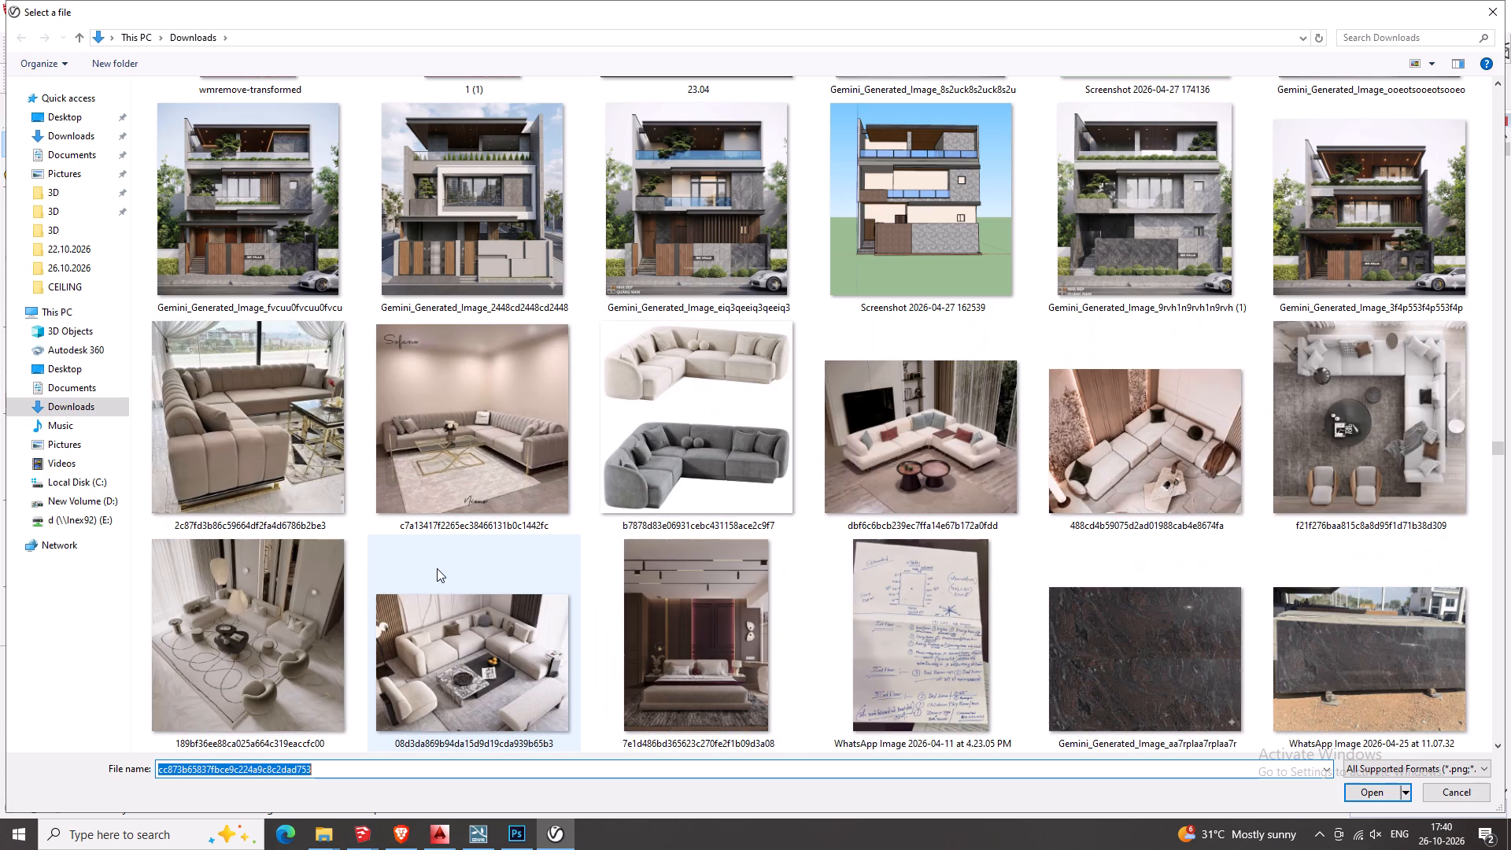
scroll(437, 568, "down", 2)
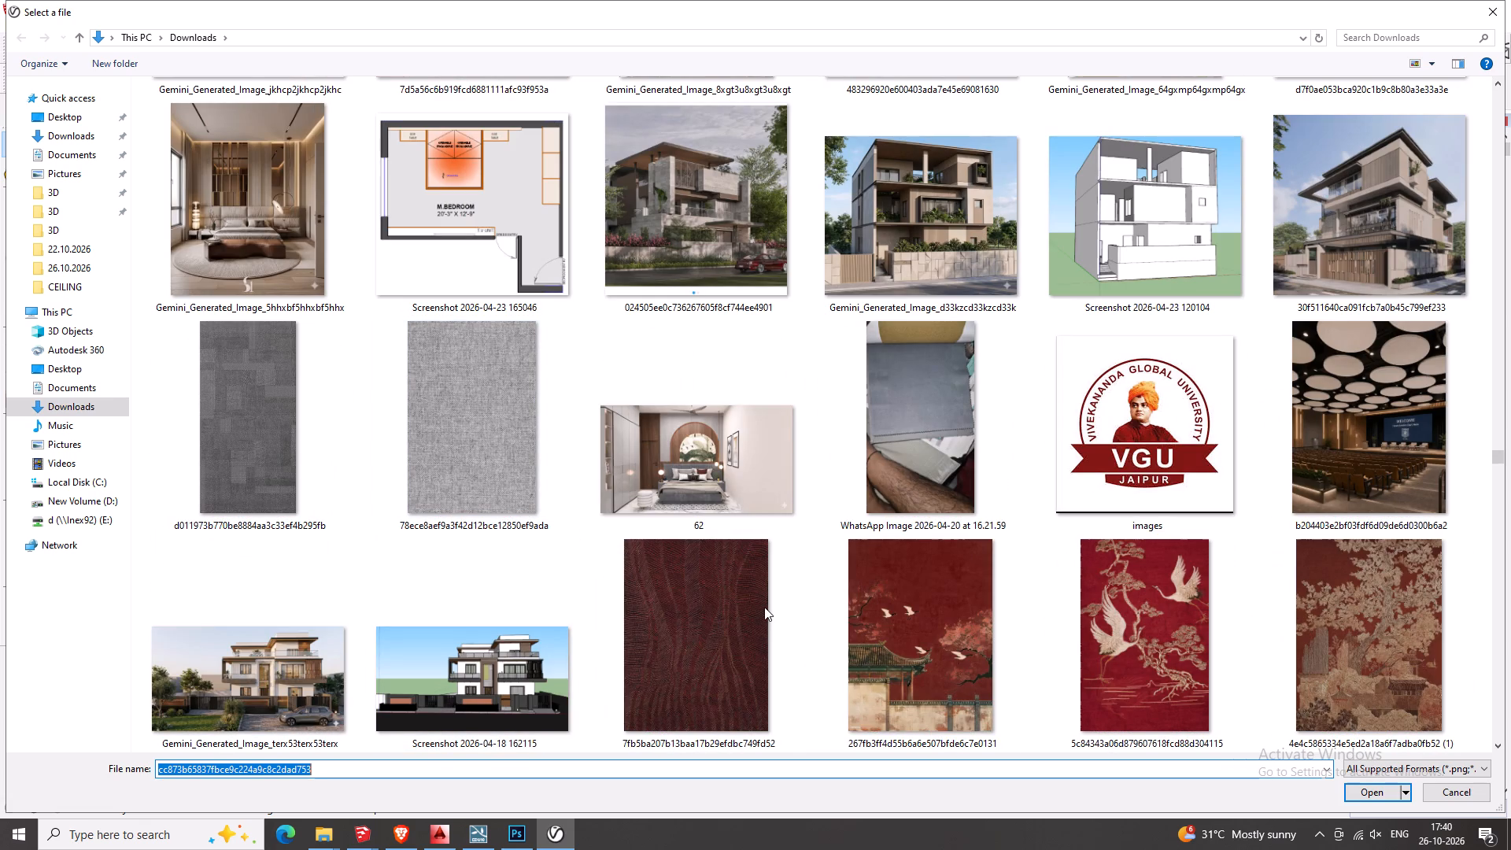
Load the red image with the pagoda roof and flying birds, 267fb3ff4d55b6a6e507bfde6c7e0131, as Dark Walnut#4's diffuse bitmap.
left_click(992, 698)
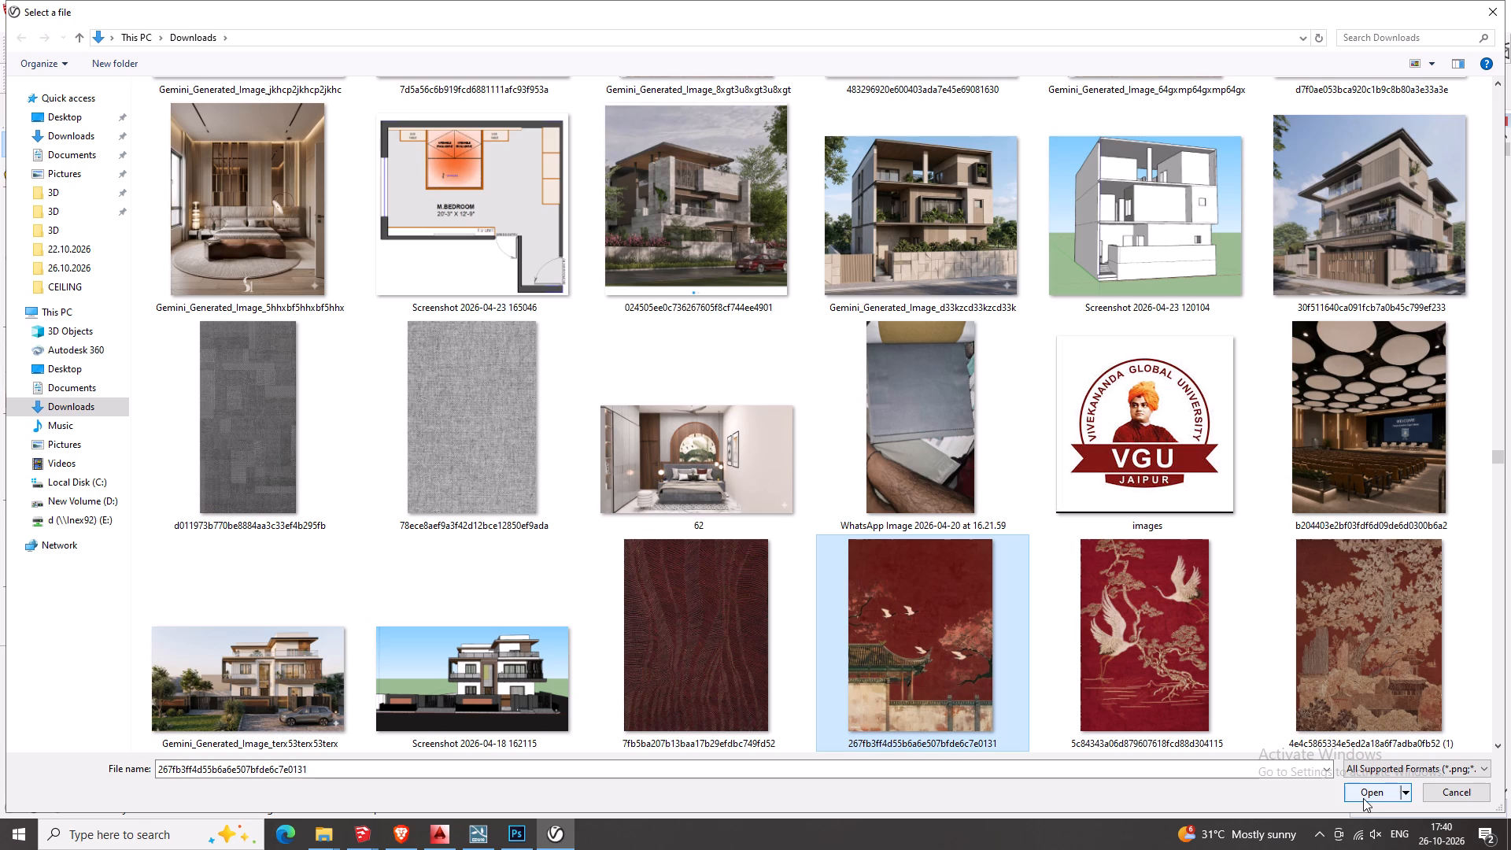
left_click(1363, 798)
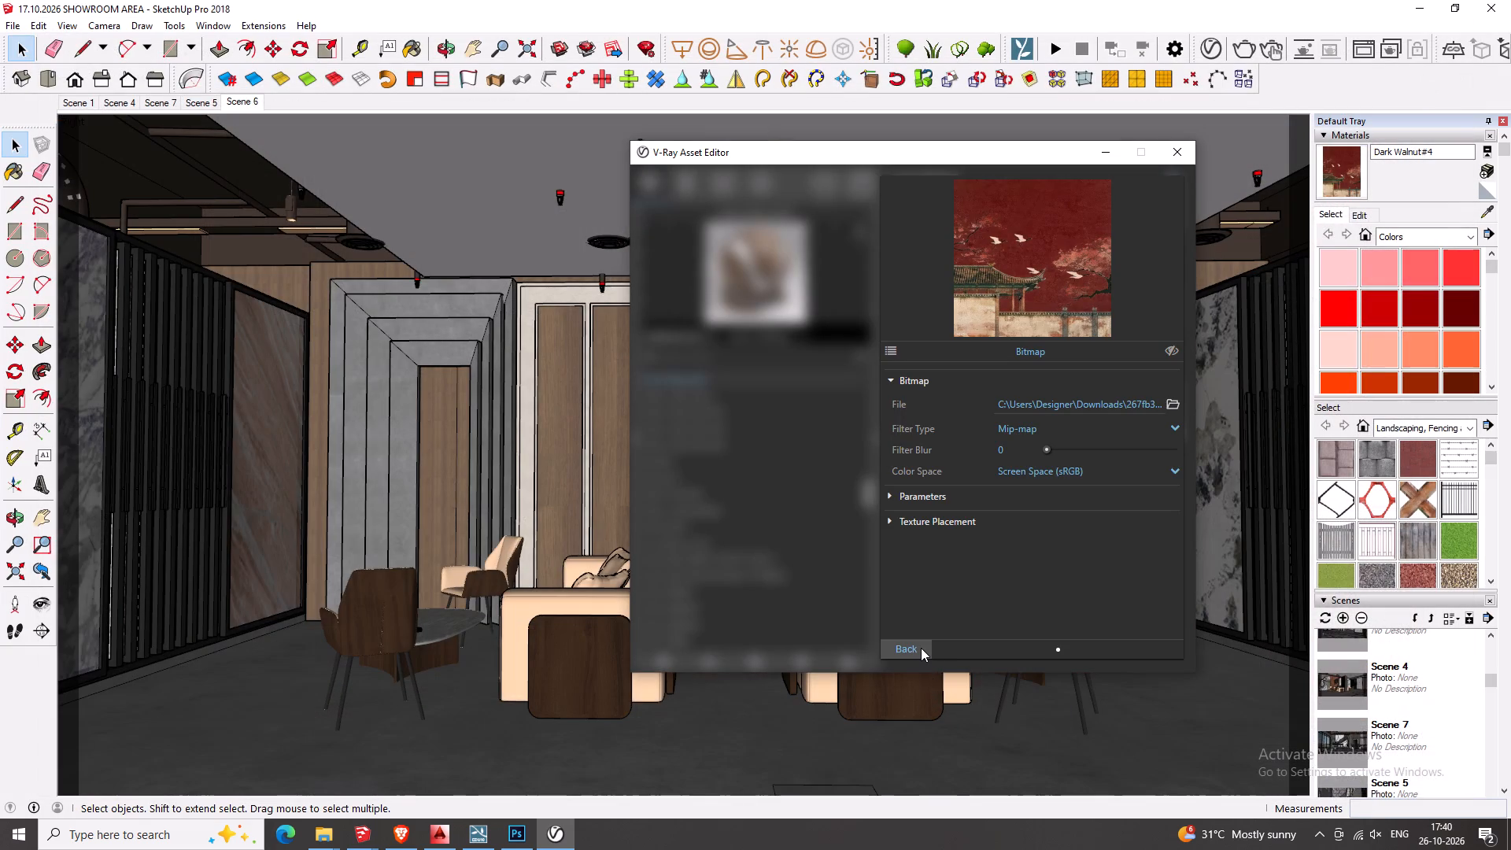
left_click(921, 648)
Set the Dark Walnut#4 material preview to Fabric and minimize the V-Ray Asset Editor.
left_click(863, 228)
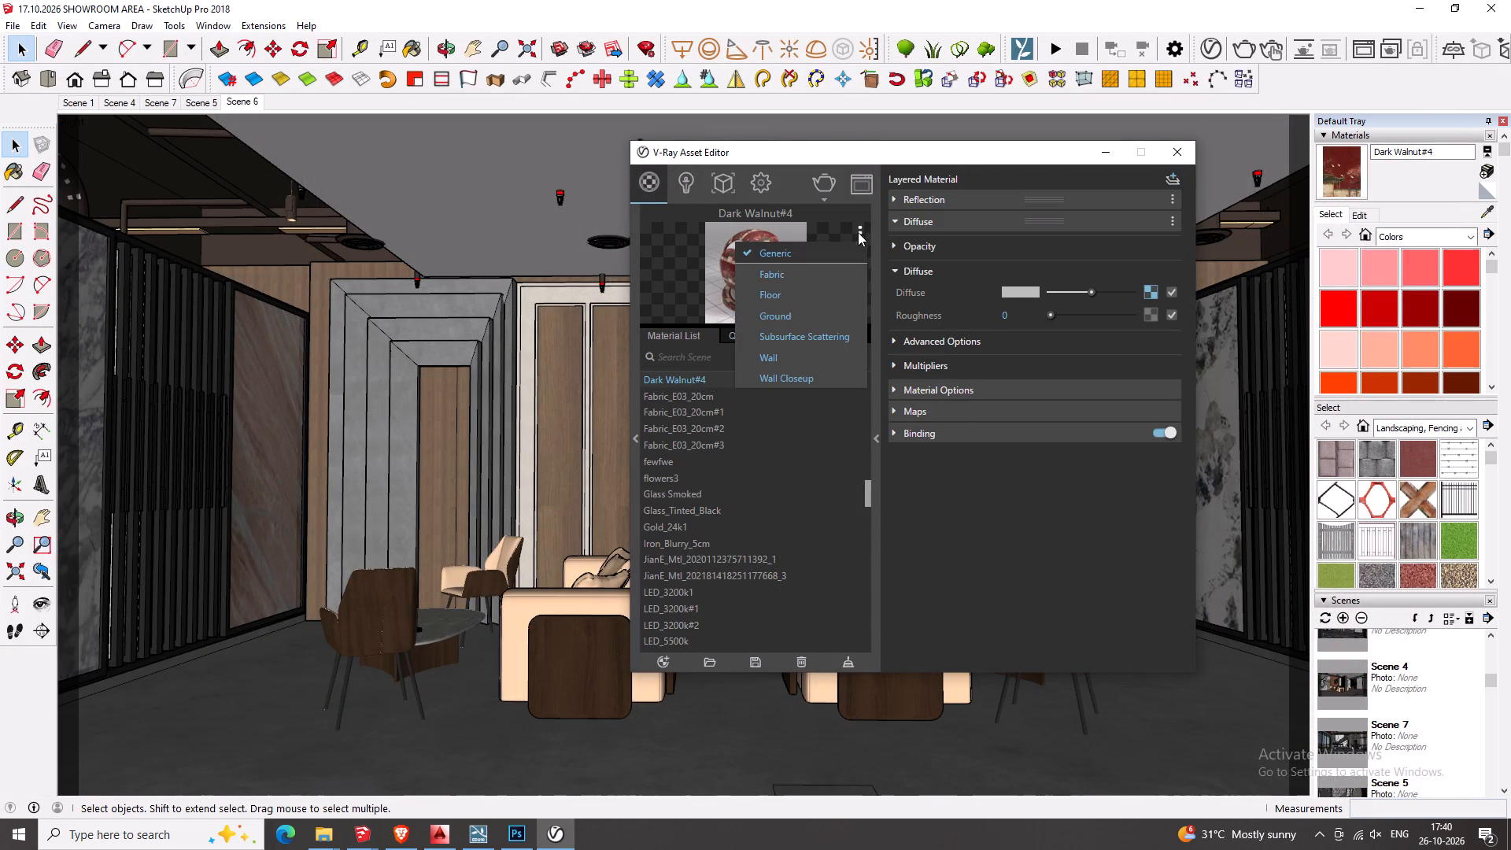
left_click(838, 275)
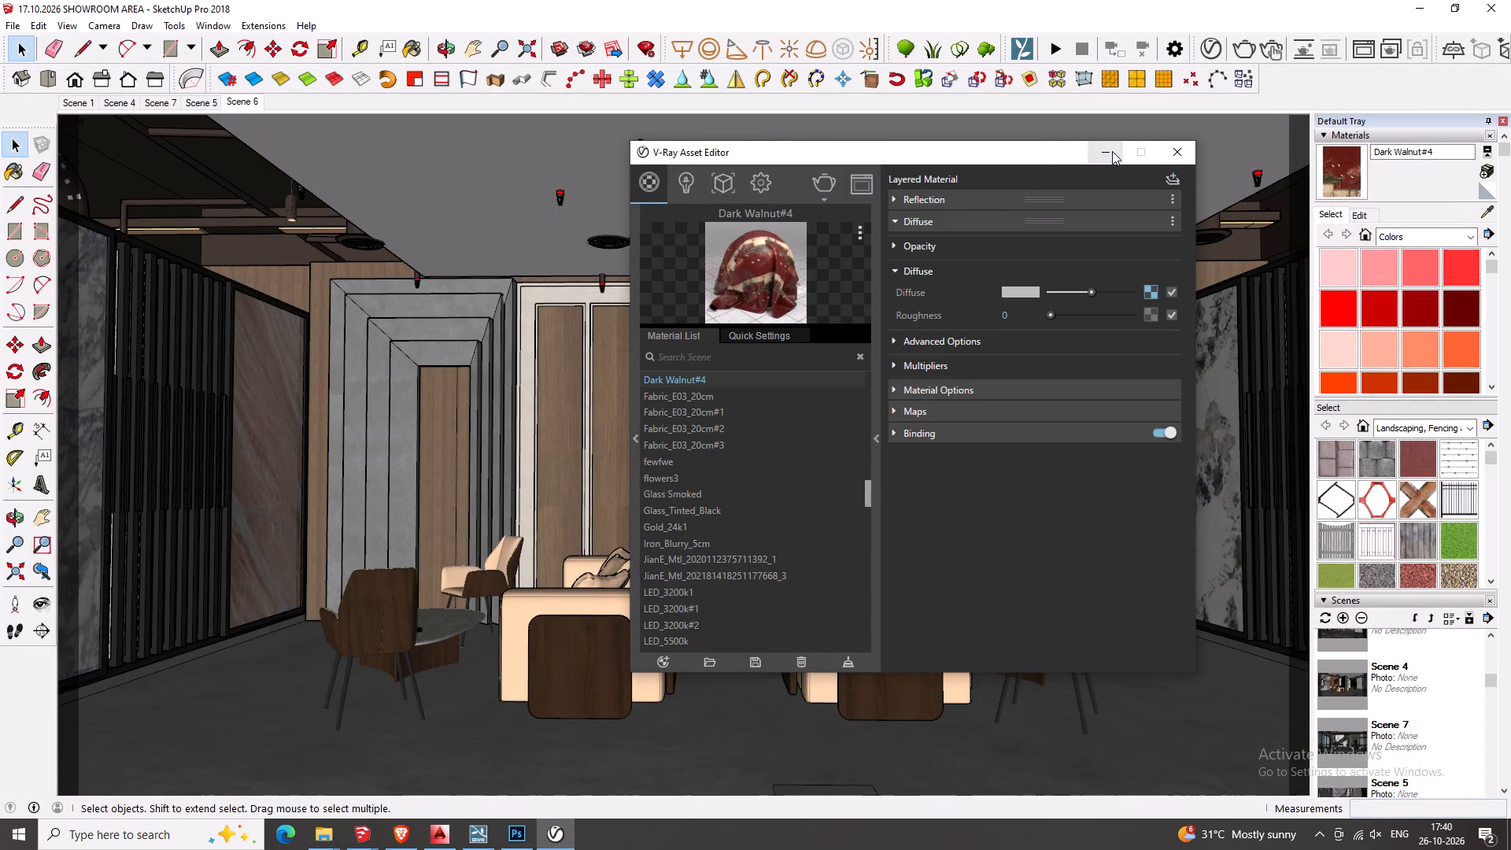
left_click(1114, 150)
Enter the central wall panel group and paint the leftmost panel with Dark Walnut#4.
double_click(575, 402)
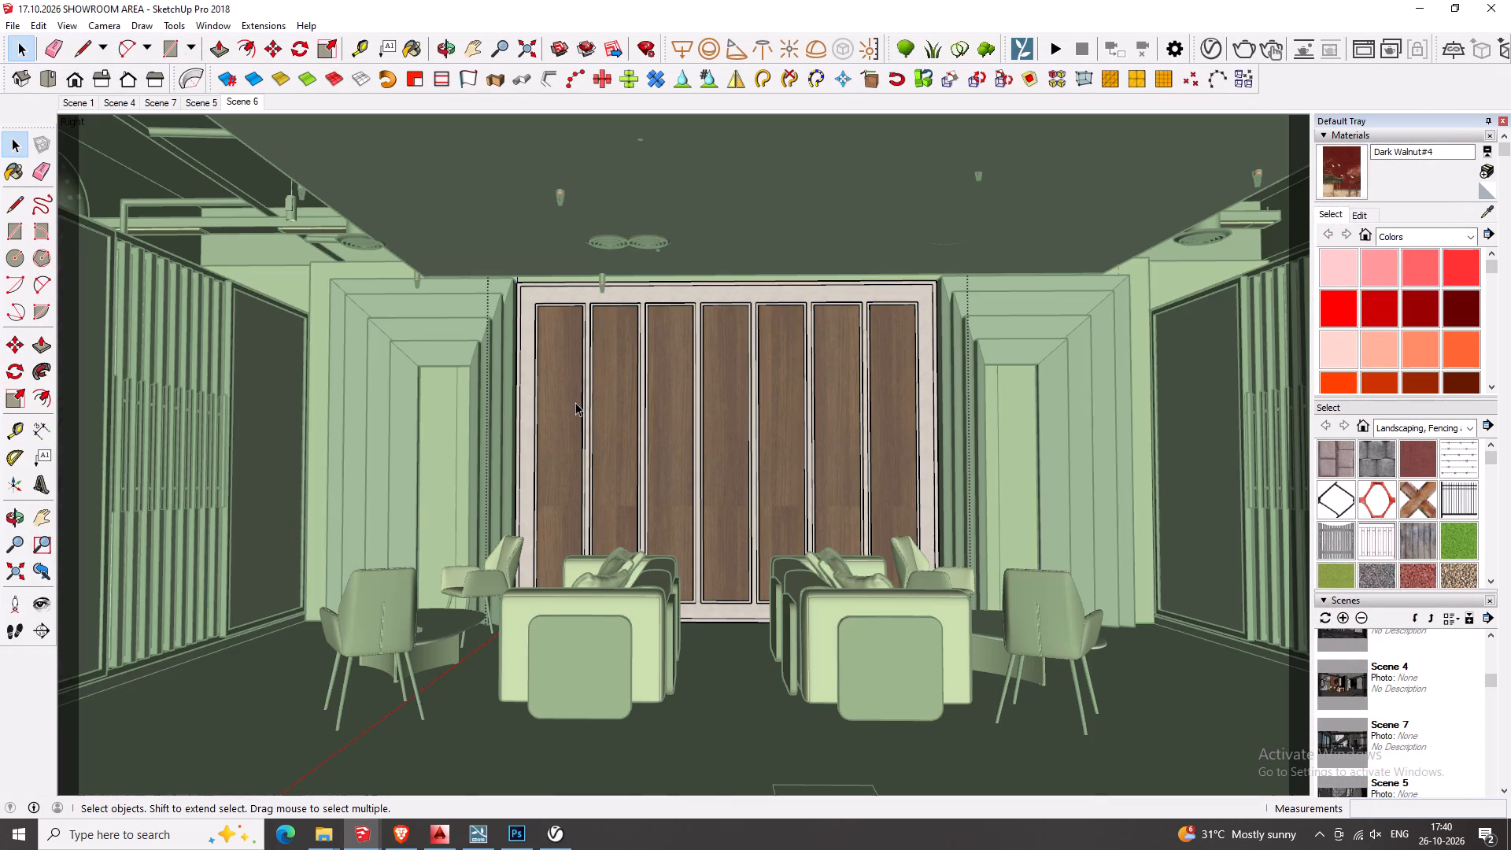
key("b")
left_click(575, 402)
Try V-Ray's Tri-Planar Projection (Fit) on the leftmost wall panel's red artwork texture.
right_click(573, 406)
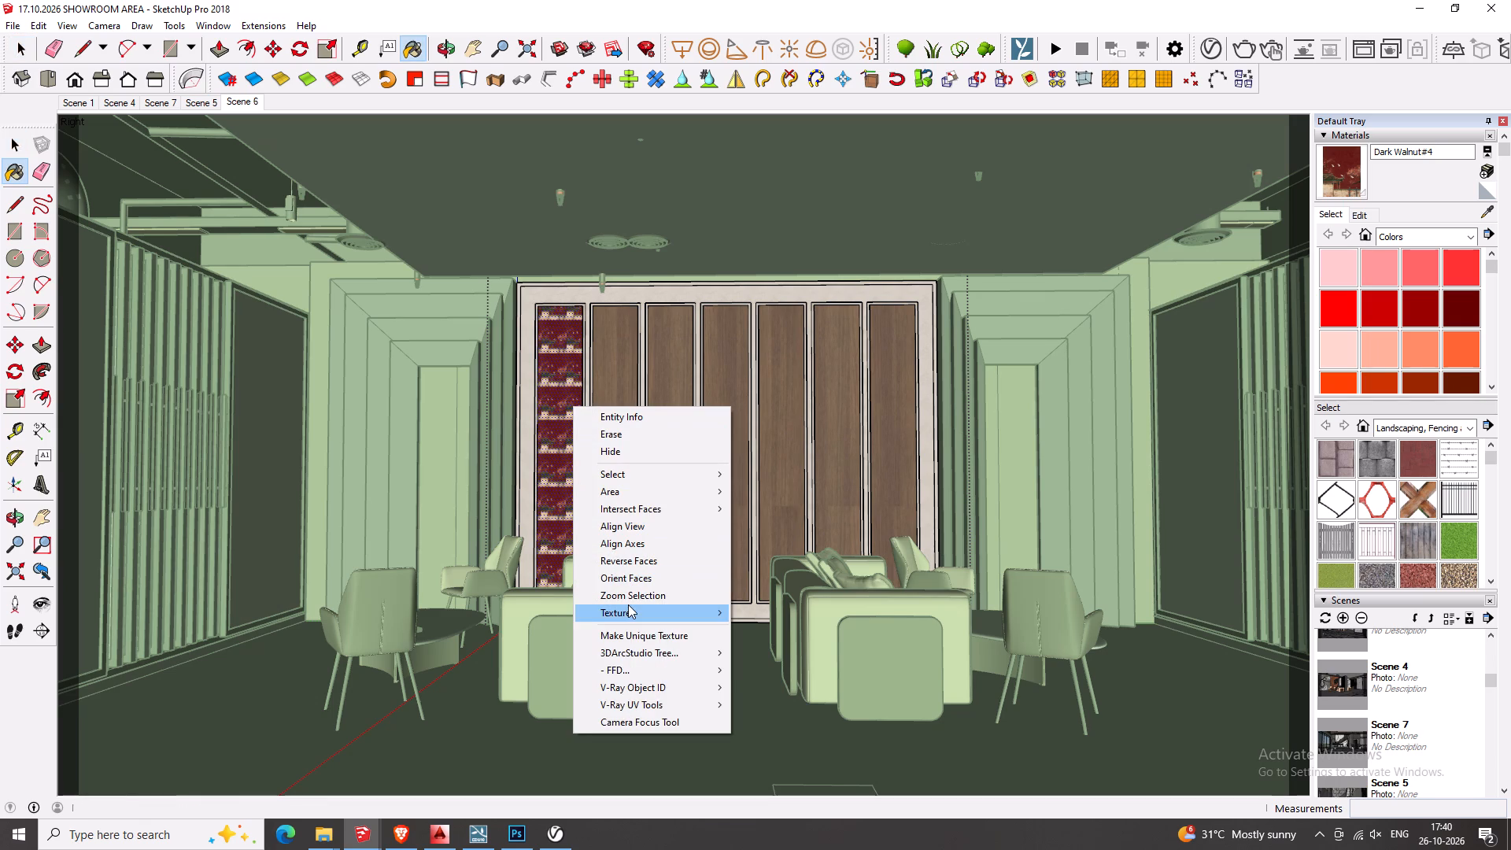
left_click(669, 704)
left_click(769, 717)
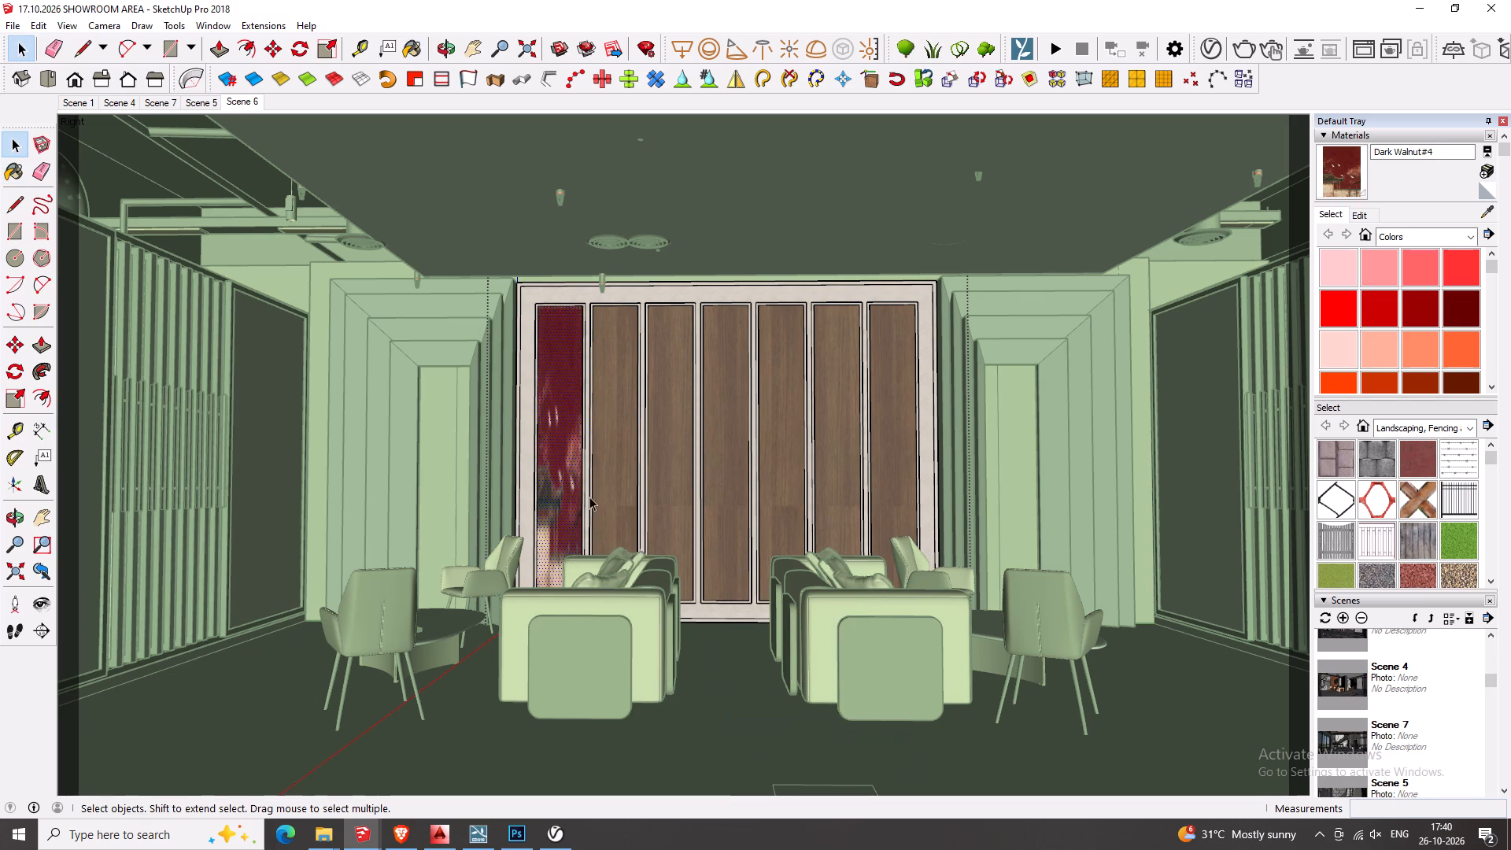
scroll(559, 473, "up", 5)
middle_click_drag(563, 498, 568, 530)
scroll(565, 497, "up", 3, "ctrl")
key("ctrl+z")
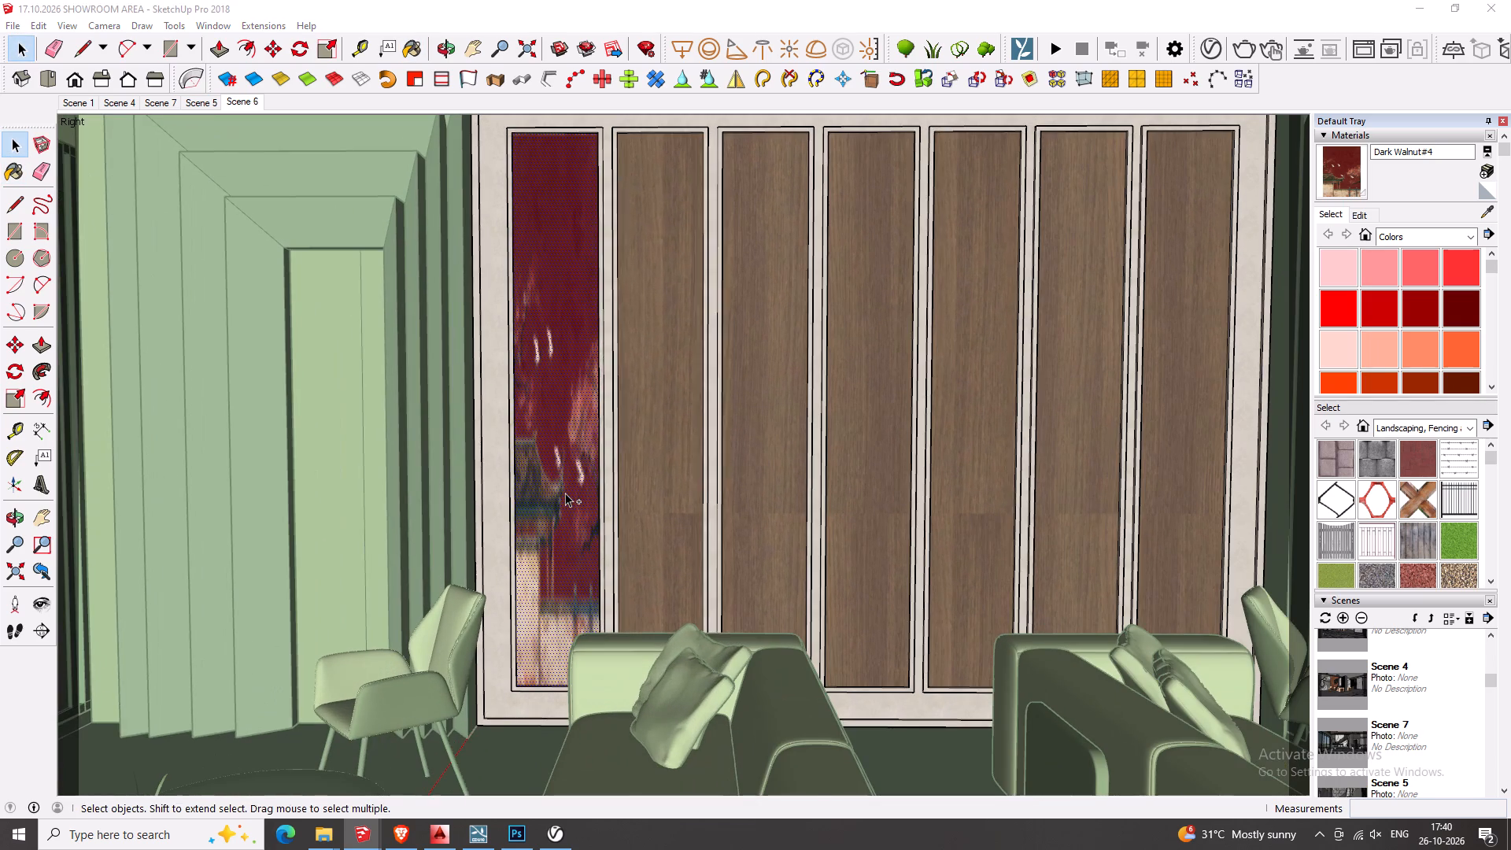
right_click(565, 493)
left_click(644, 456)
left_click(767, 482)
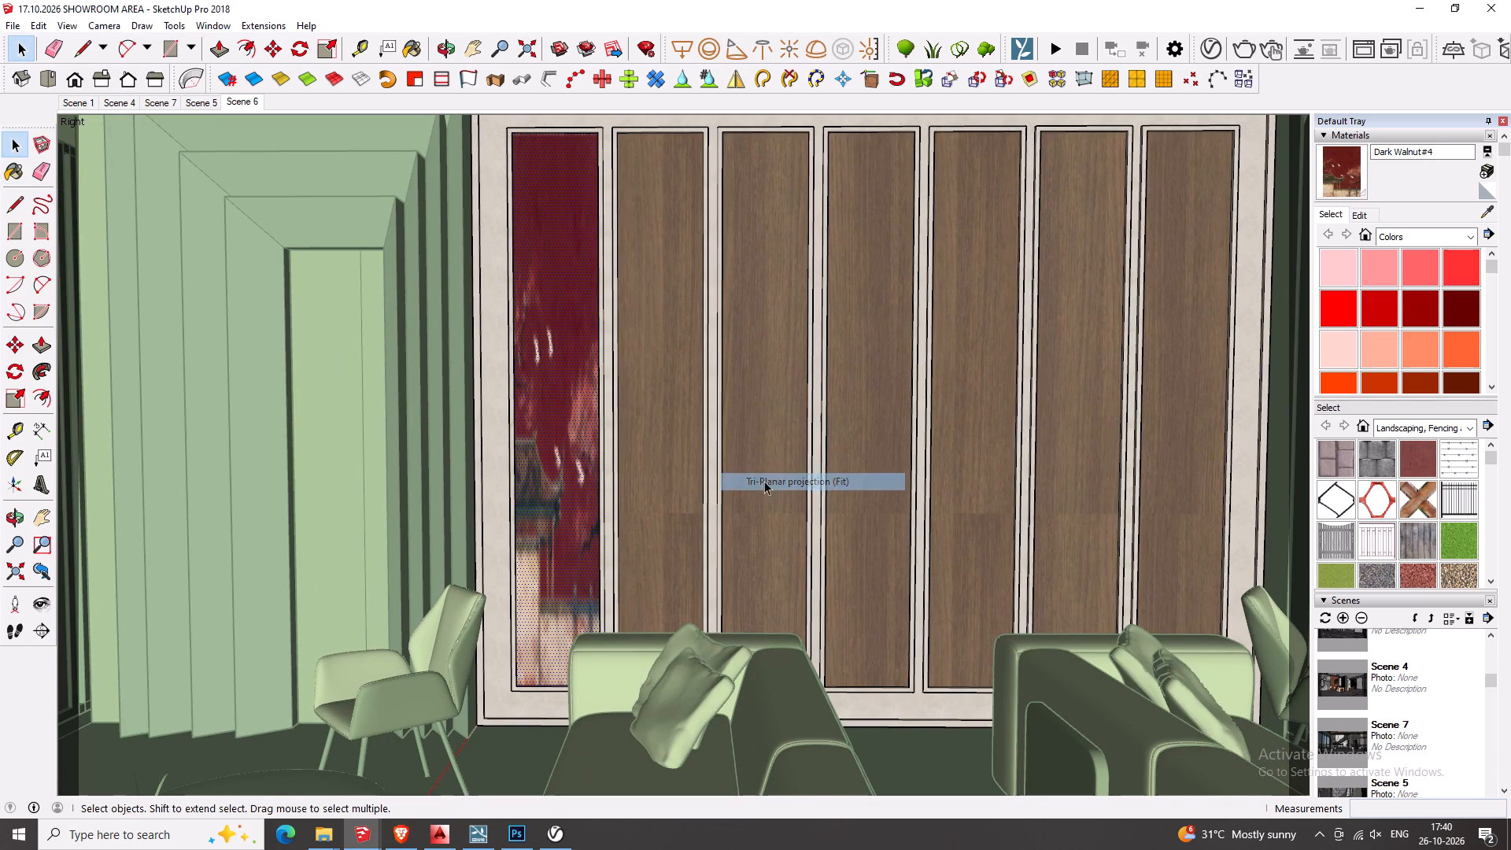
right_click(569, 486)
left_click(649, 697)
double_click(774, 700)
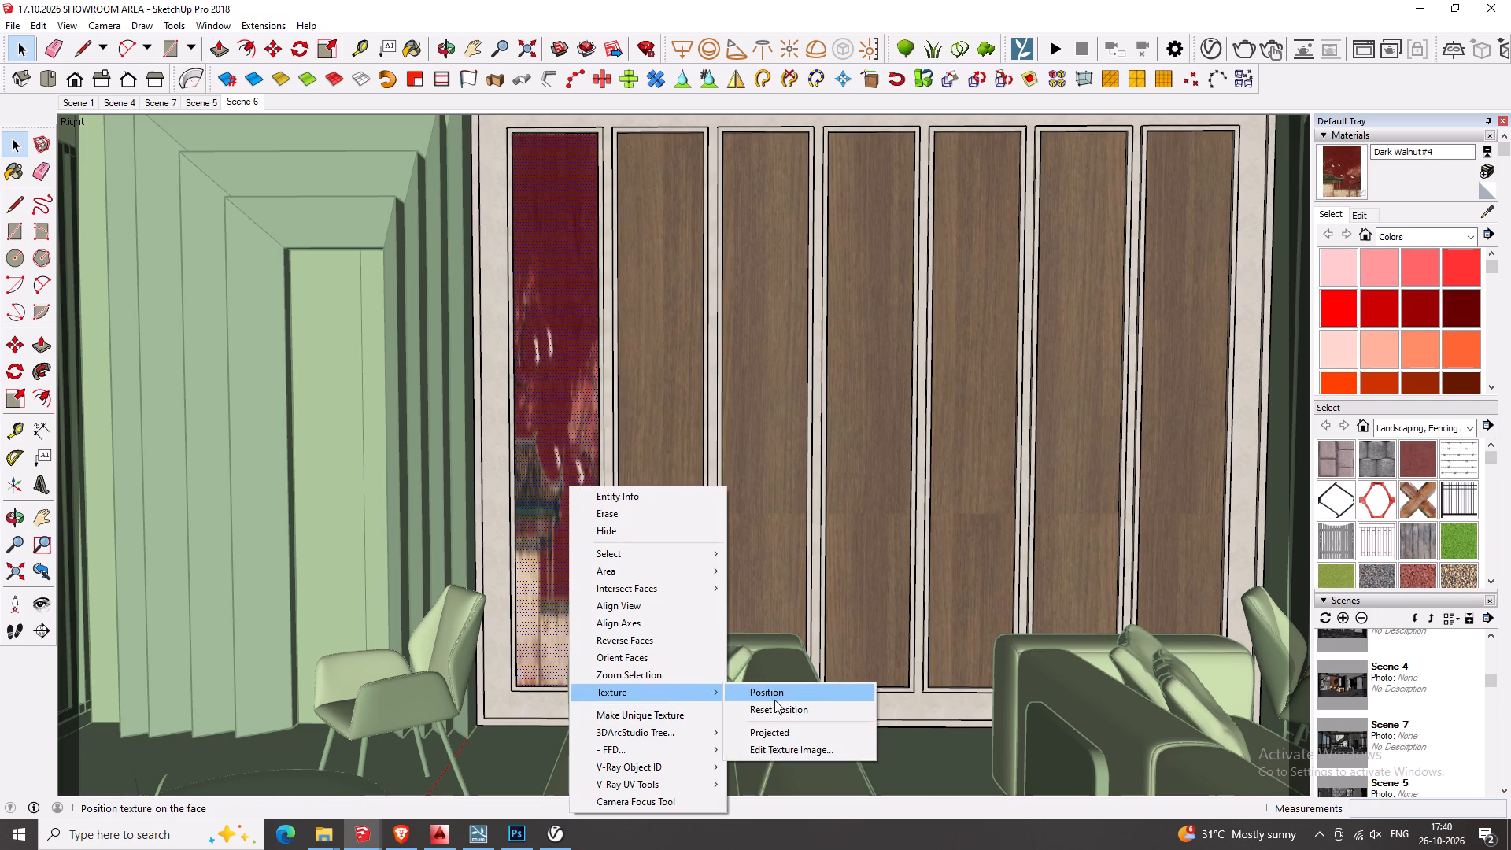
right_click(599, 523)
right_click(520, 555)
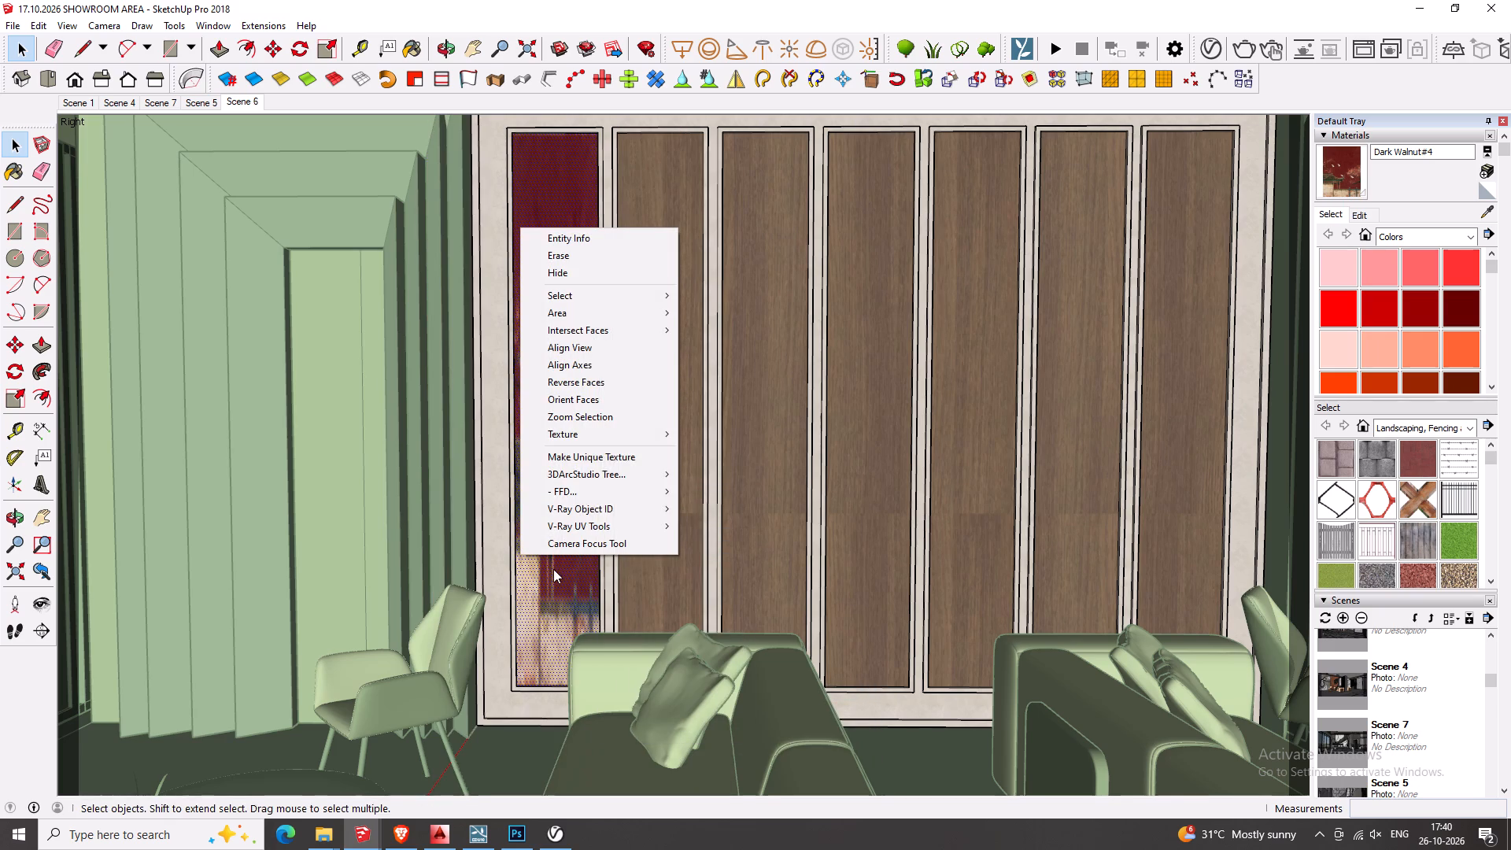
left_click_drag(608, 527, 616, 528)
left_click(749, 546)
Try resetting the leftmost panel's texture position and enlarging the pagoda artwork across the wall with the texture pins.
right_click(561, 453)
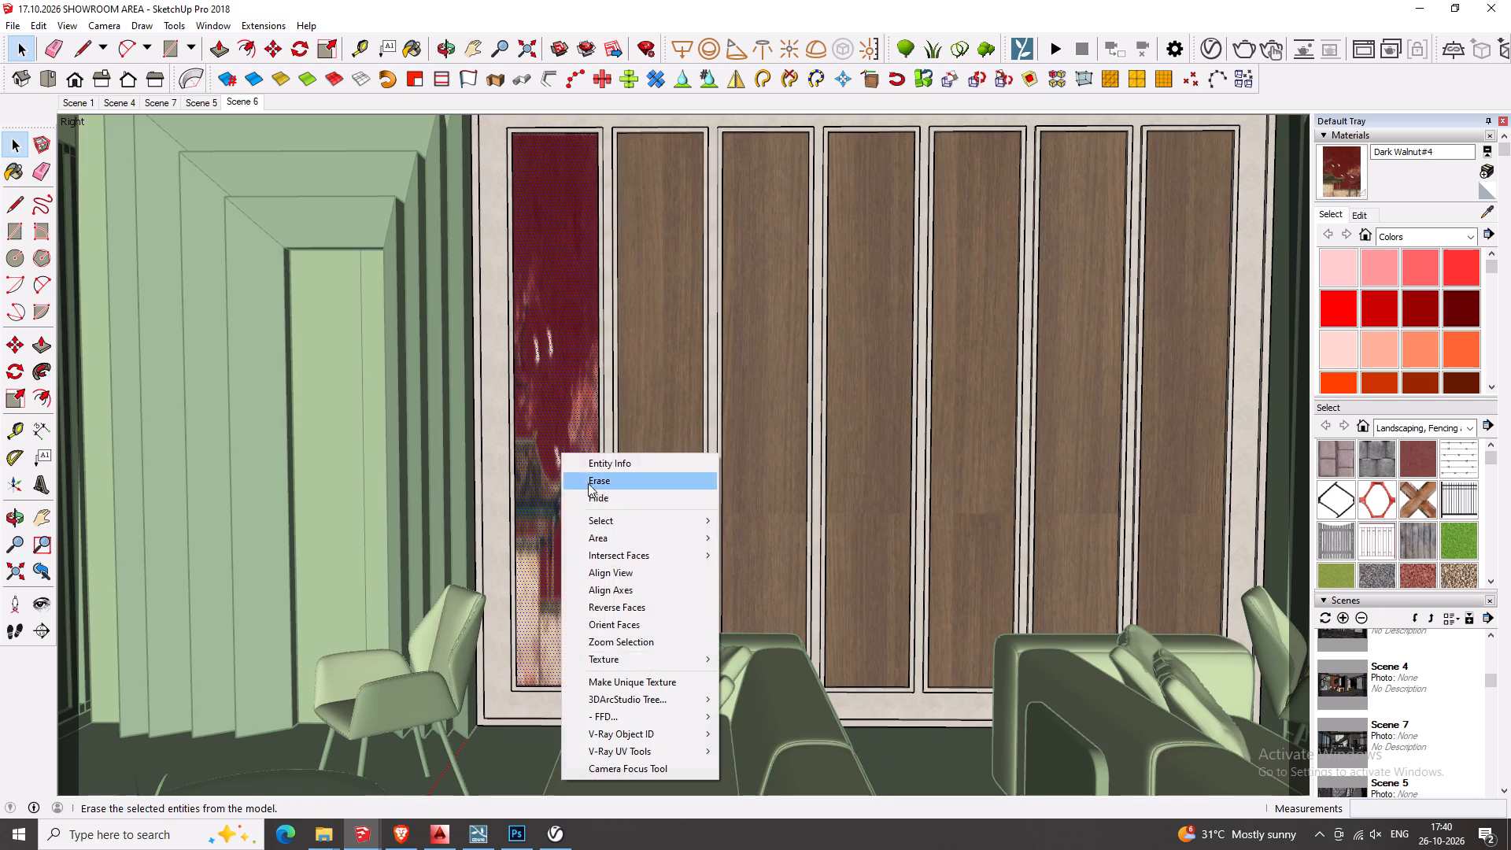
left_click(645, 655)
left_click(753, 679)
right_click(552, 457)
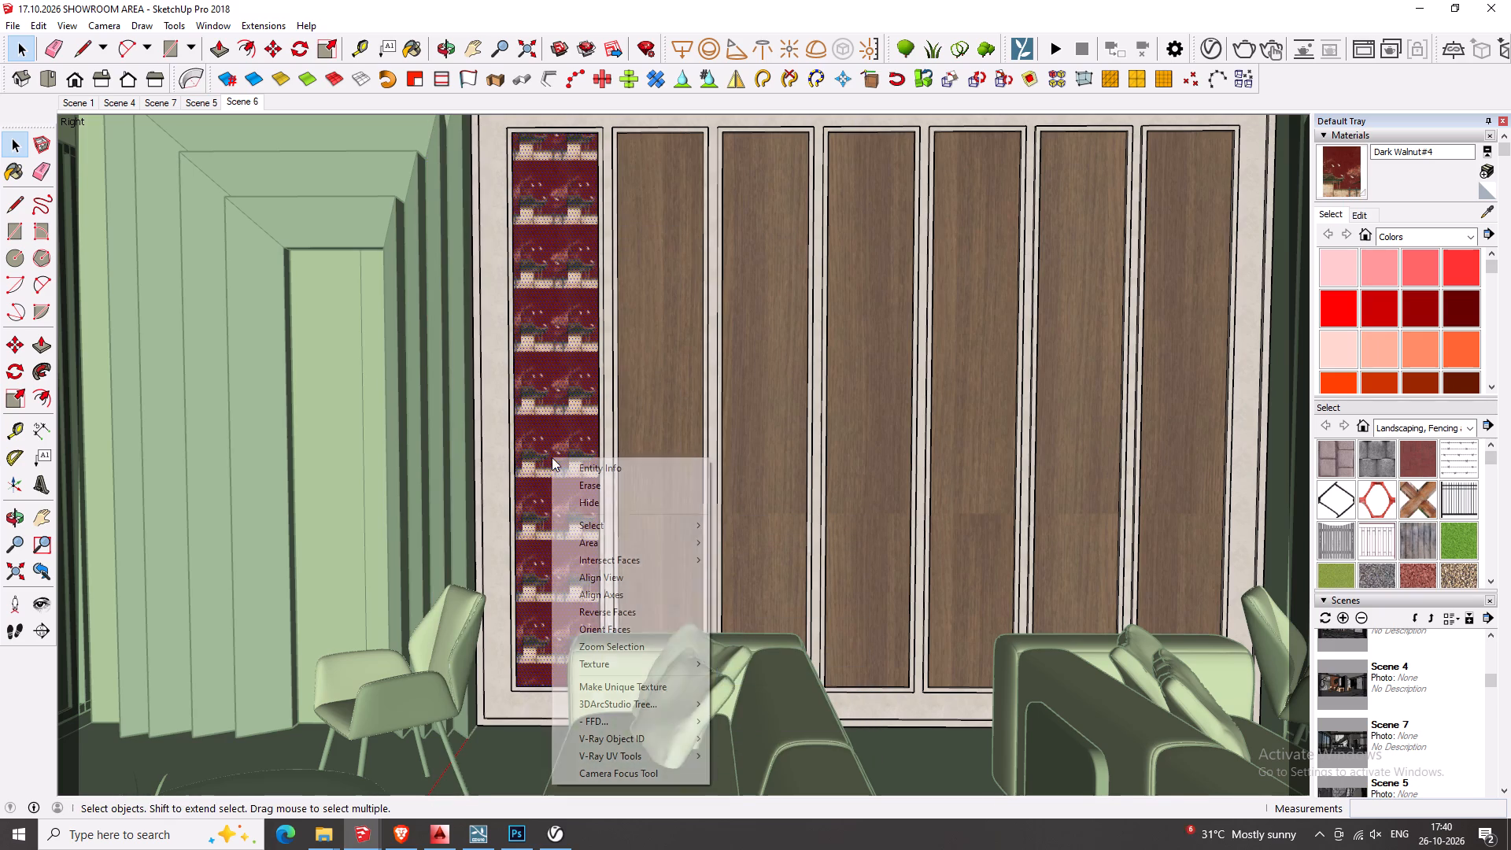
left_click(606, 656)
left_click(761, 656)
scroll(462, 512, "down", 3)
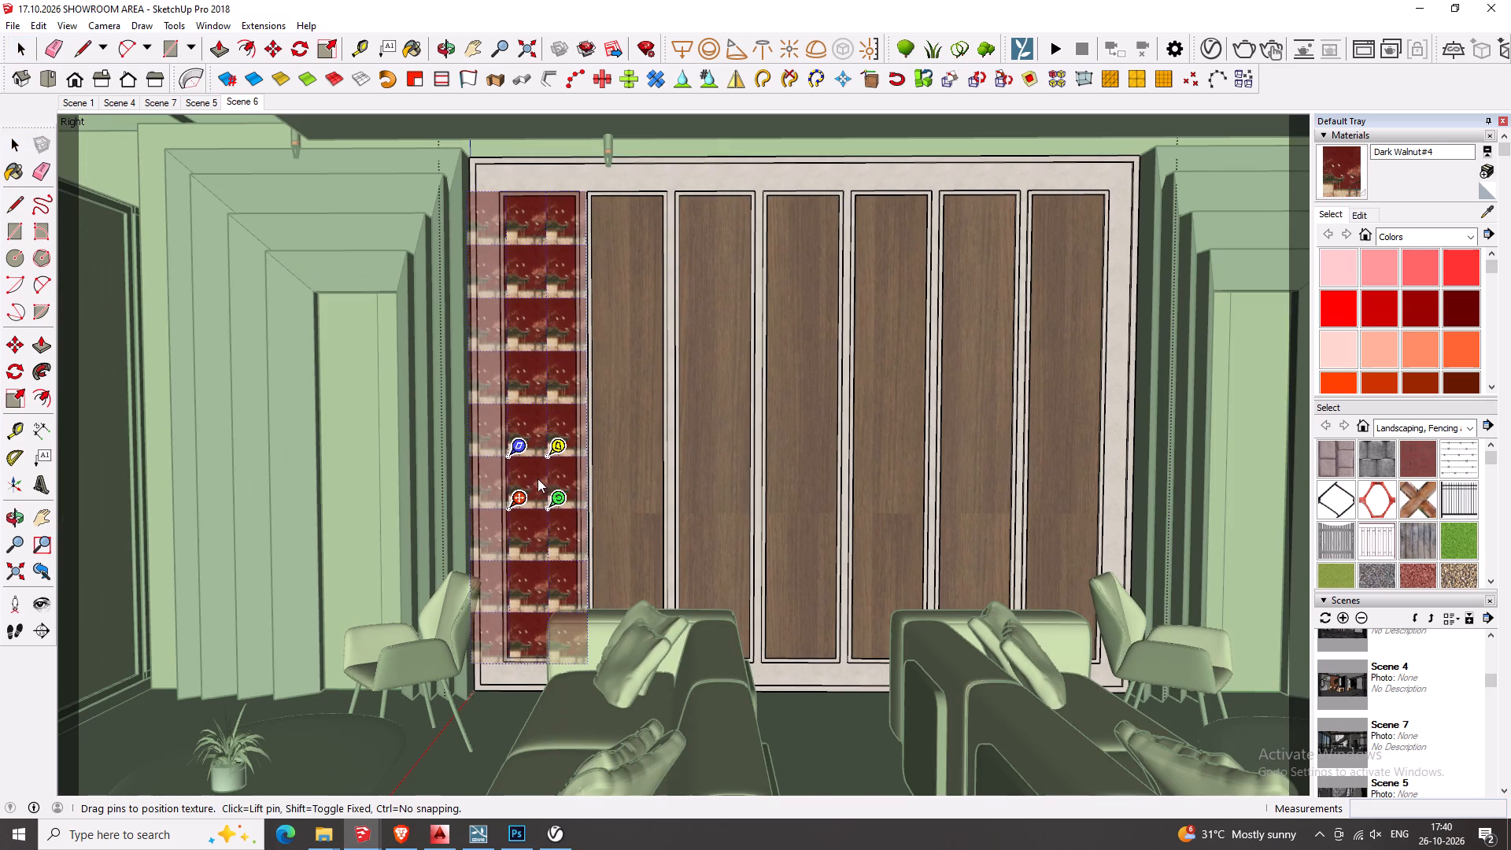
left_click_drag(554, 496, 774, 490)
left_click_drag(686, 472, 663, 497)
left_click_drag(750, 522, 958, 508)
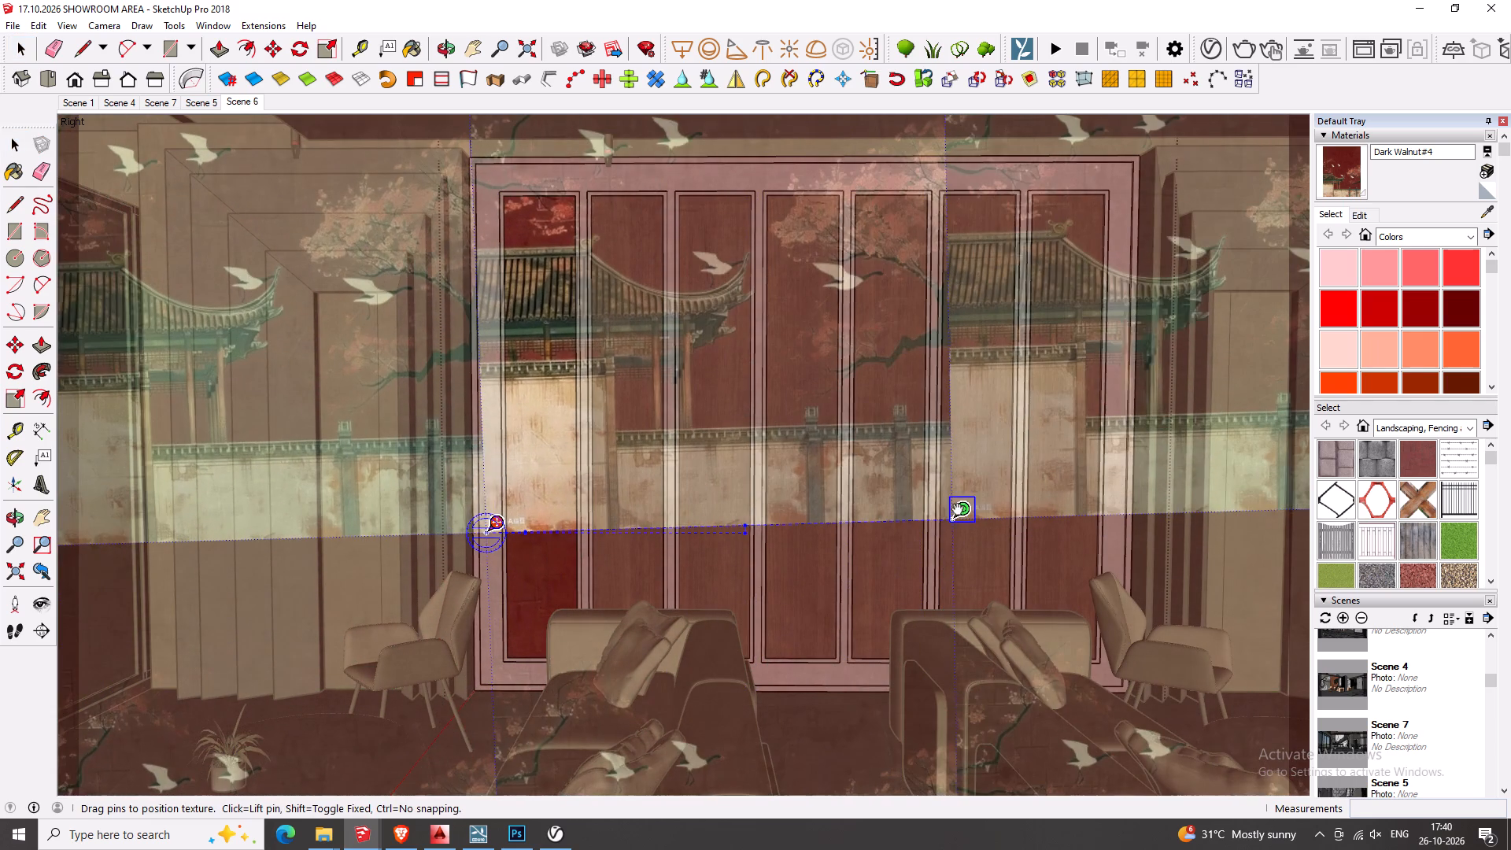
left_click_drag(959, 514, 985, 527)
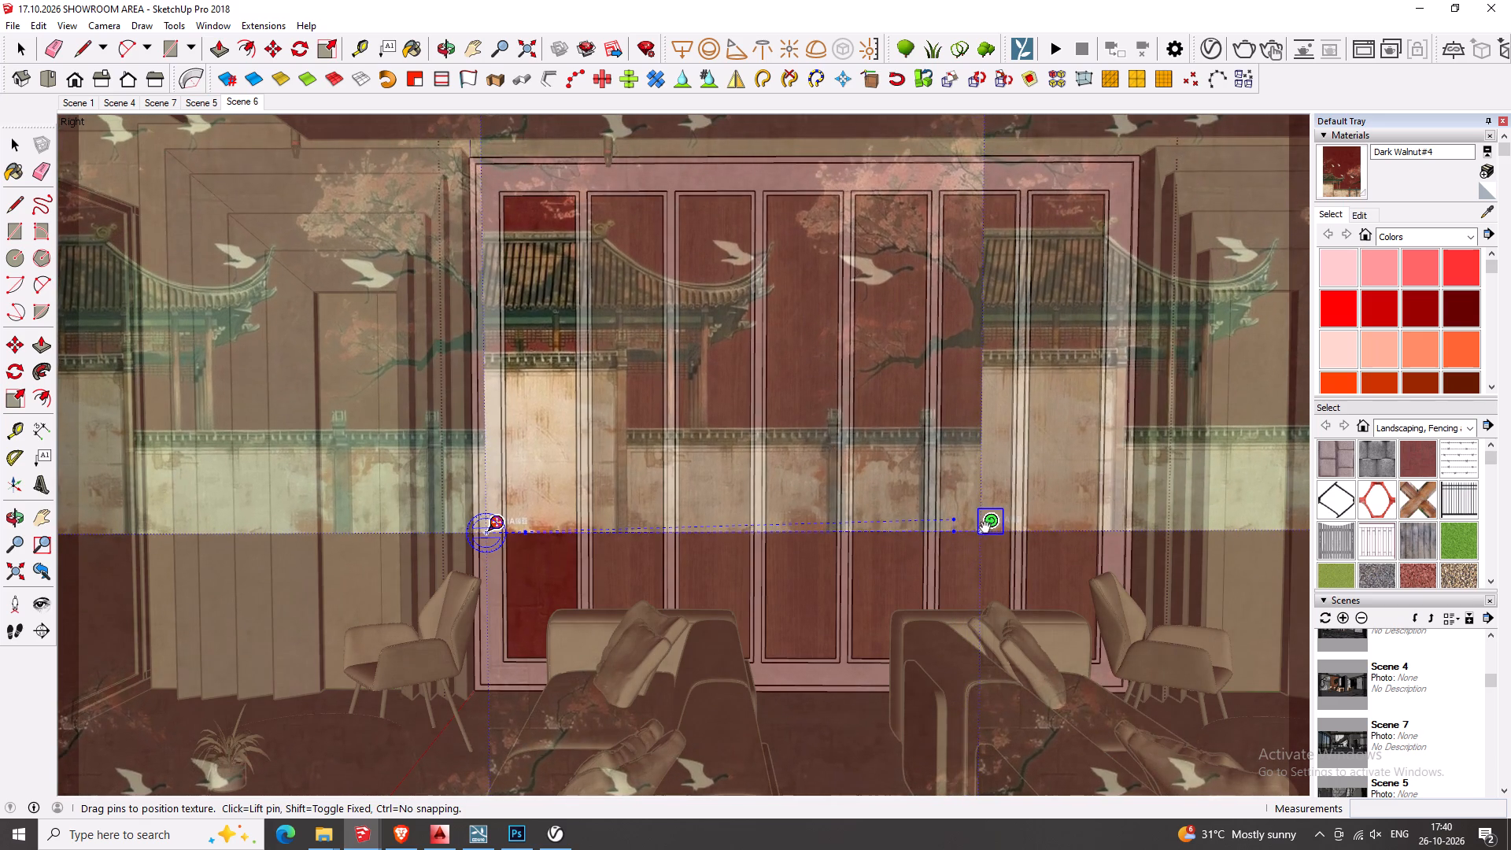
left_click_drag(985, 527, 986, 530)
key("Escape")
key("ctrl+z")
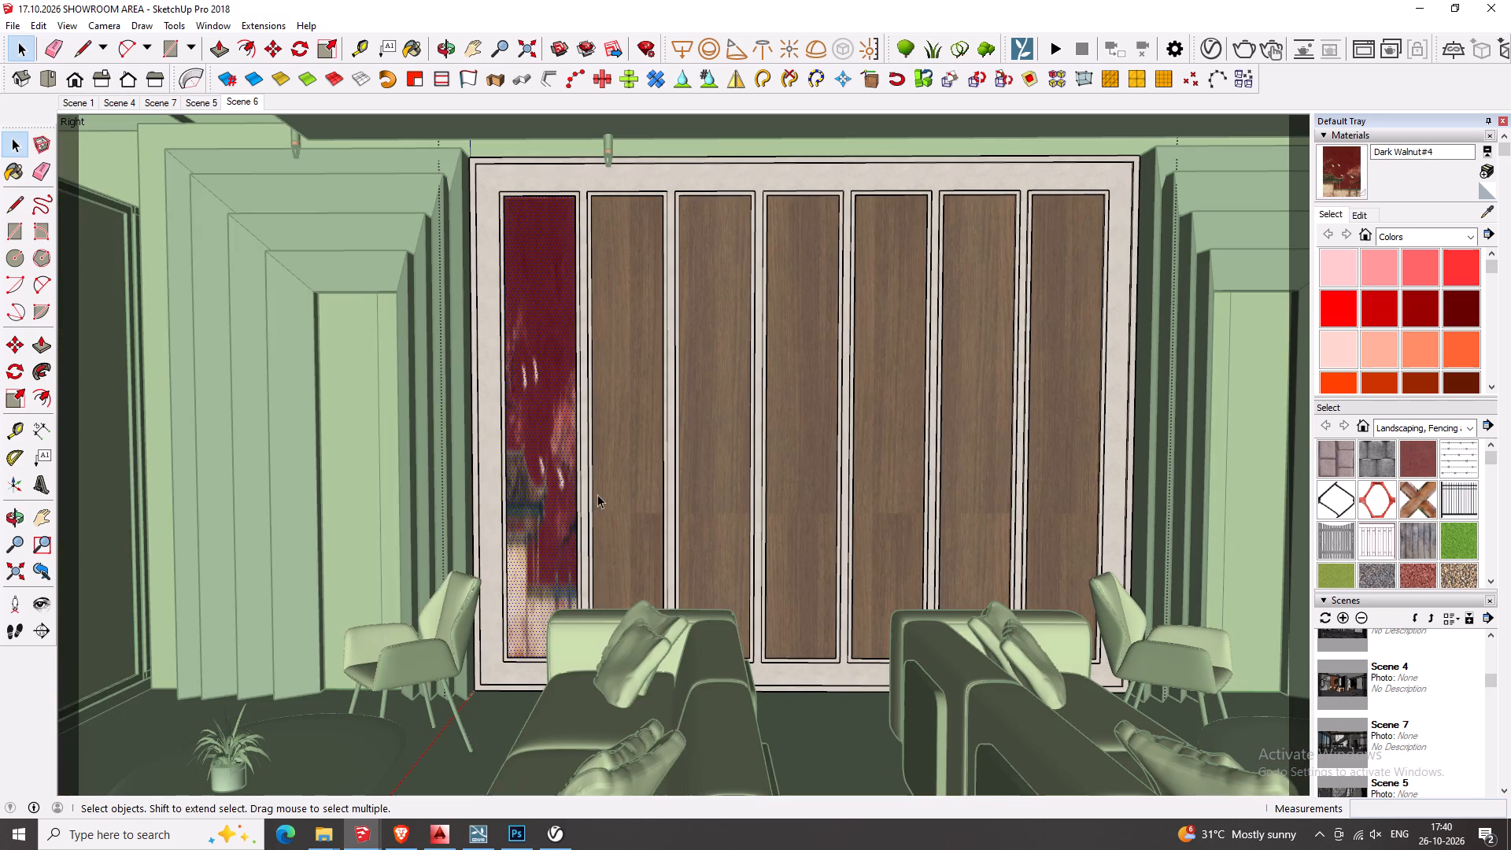
Reset the texture position on the leftmost wall panel.
right_click(543, 490)
left_click_drag(637, 693, 646, 696)
left_click(781, 715)
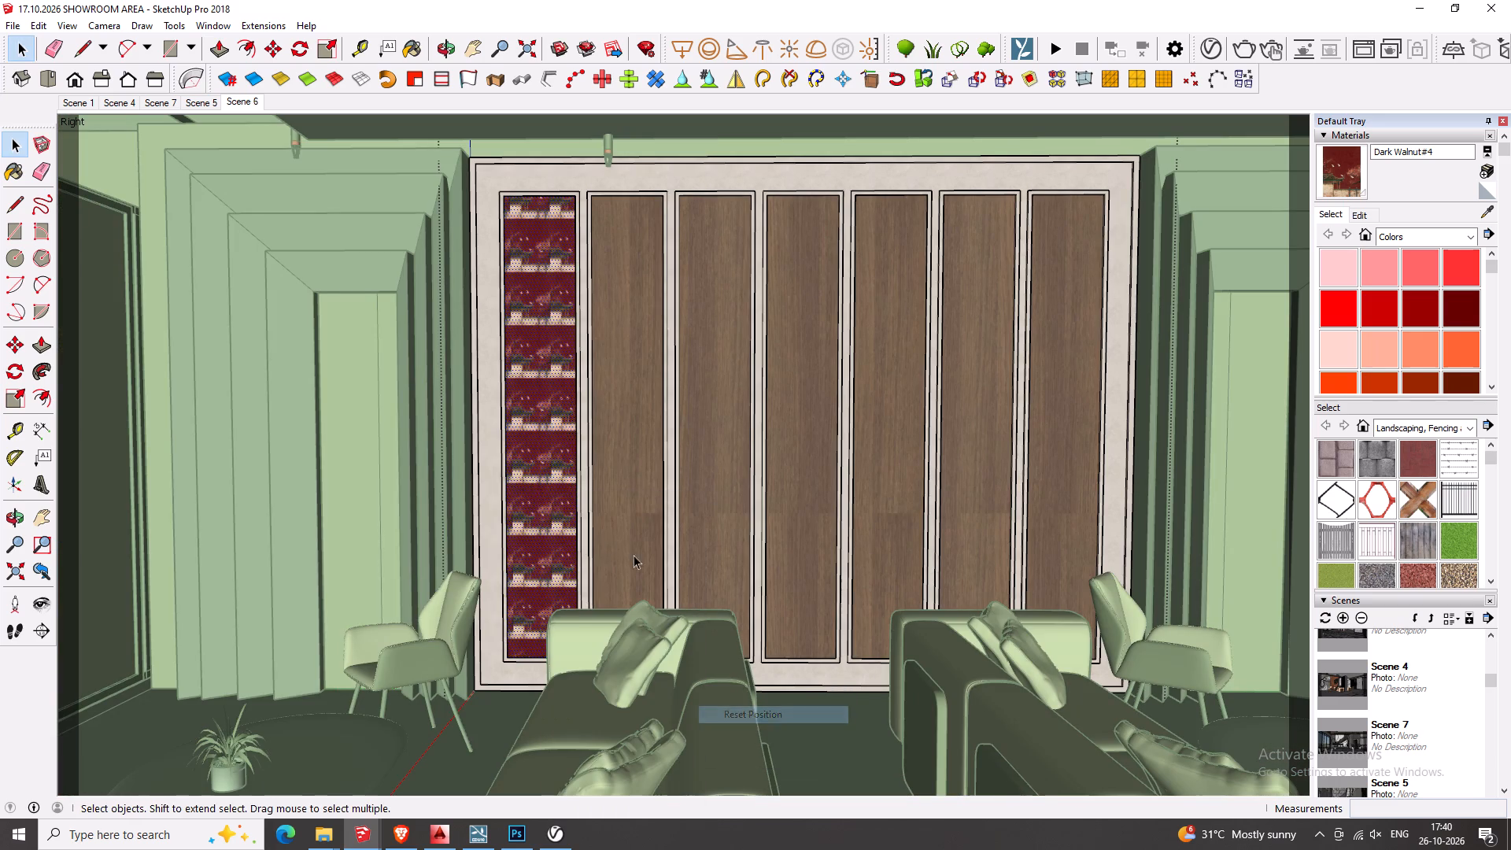
Position the leftmost panel's texture so one pagoda image spans about four panels and fills their height, starting at the panel's outer edge.
right_click(535, 508)
left_click(626, 395)
left_click(744, 393)
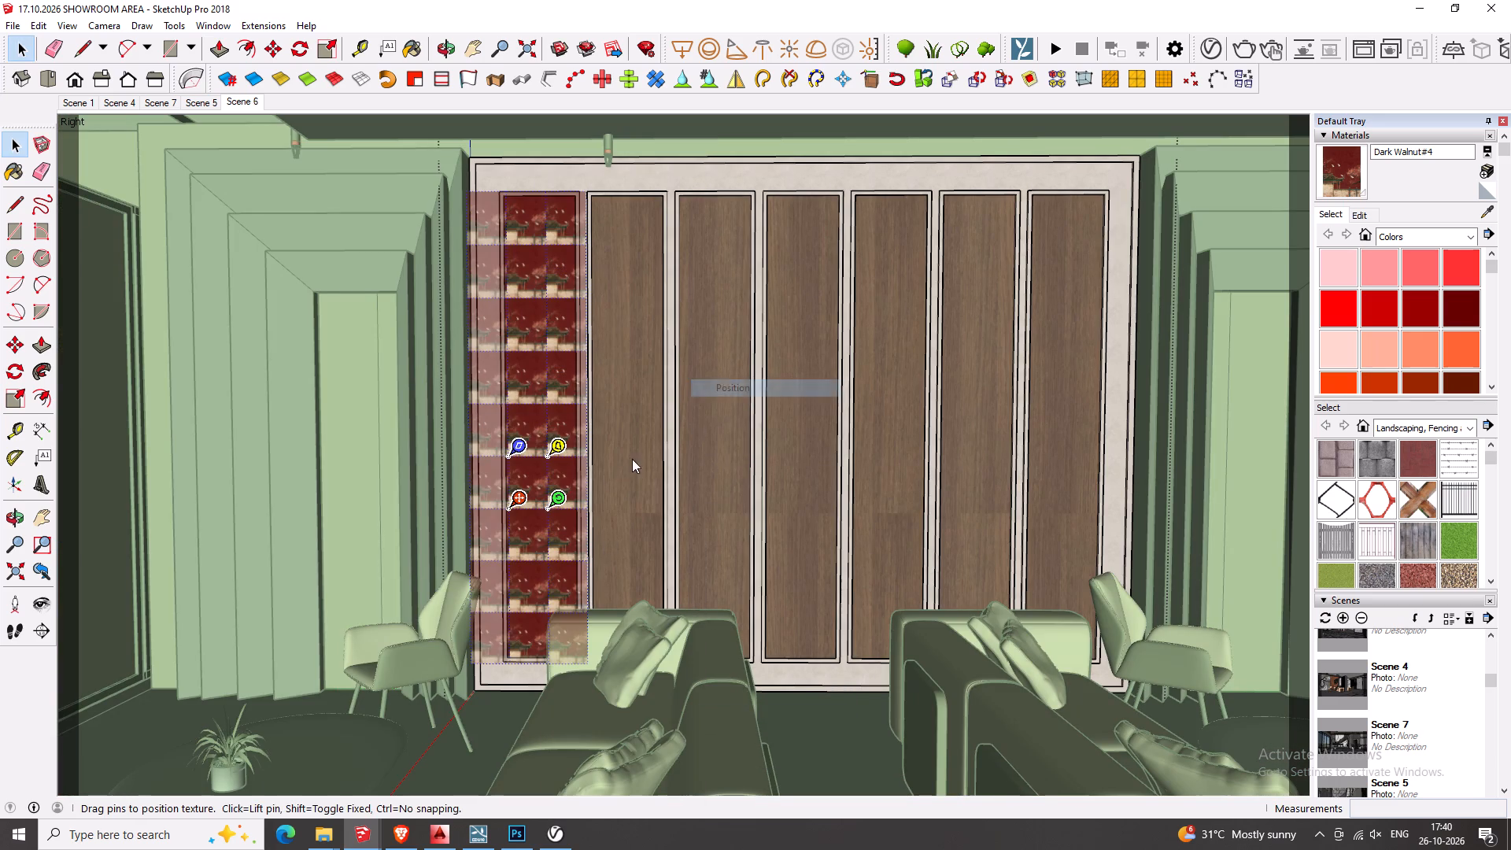
left_click_drag(565, 502, 967, 503)
left_click_drag(766, 430, 710, 593)
left_click_drag(894, 663, 895, 663)
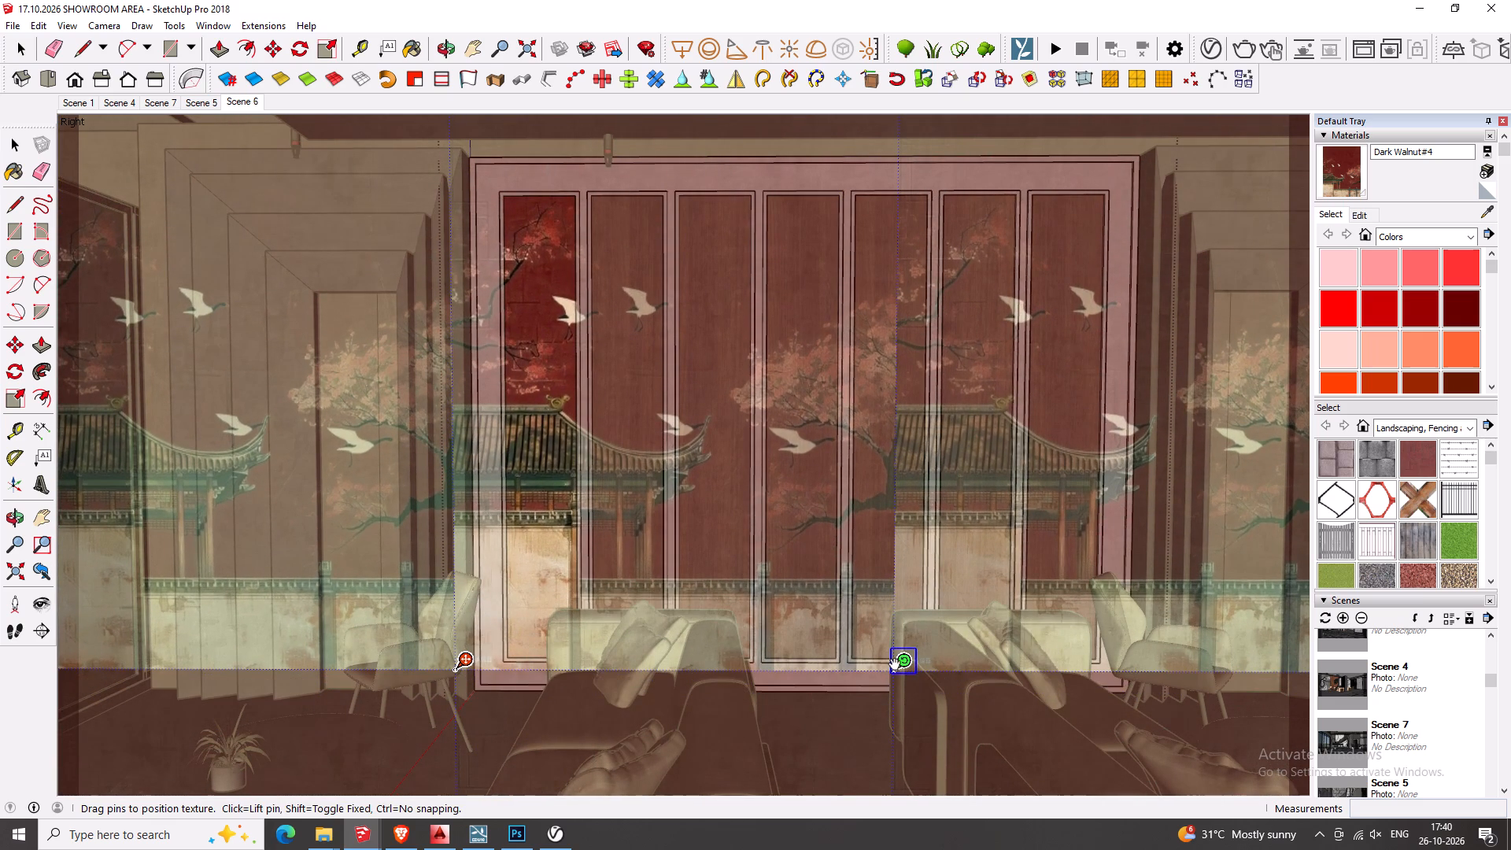
left_click_drag(895, 663, 823, 663)
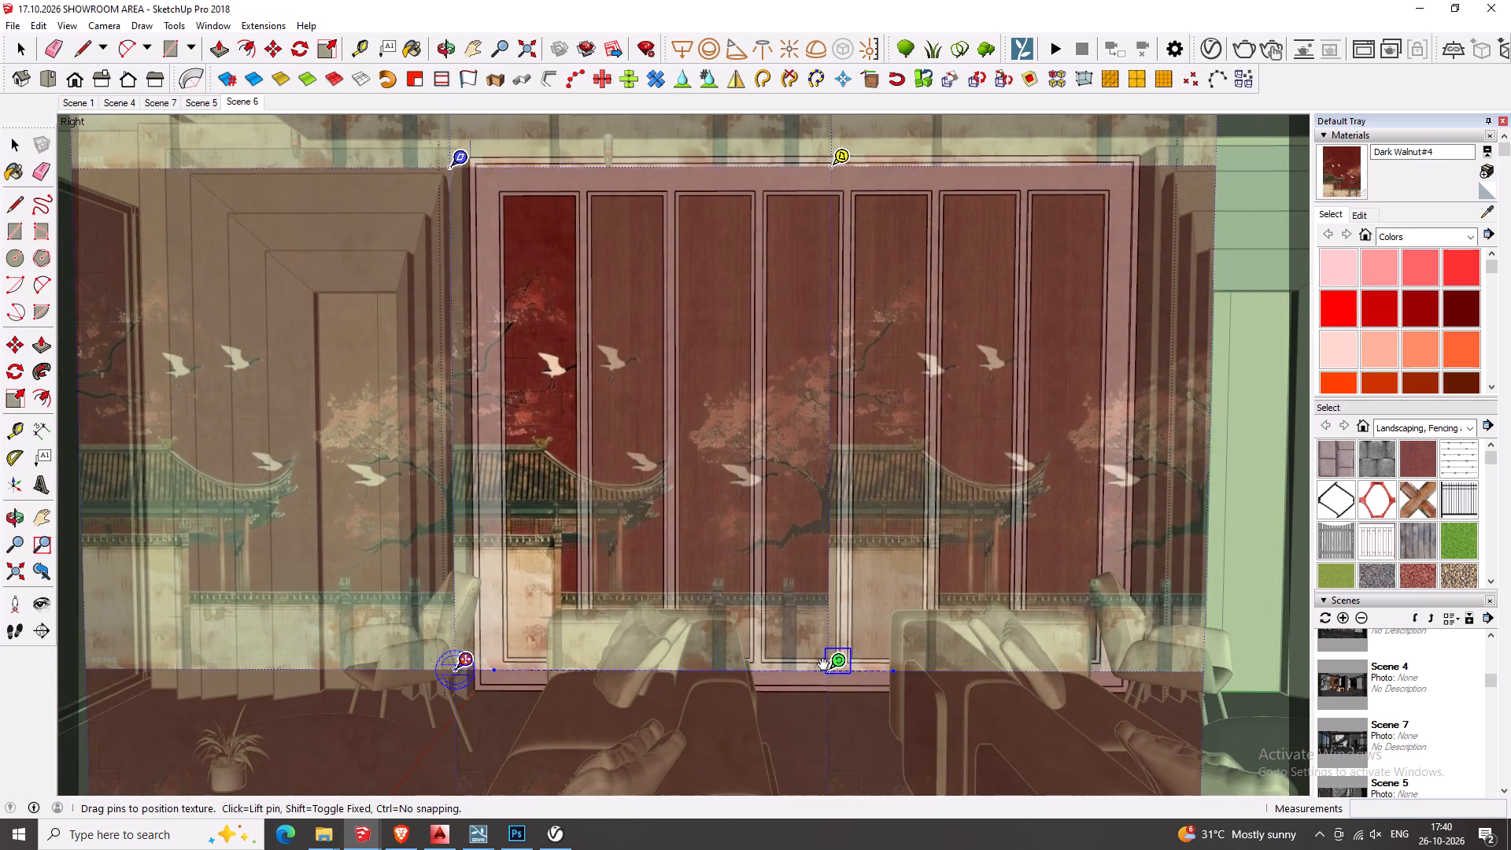
left_click_drag(823, 663, 815, 660)
left_click_drag(740, 578, 782, 579)
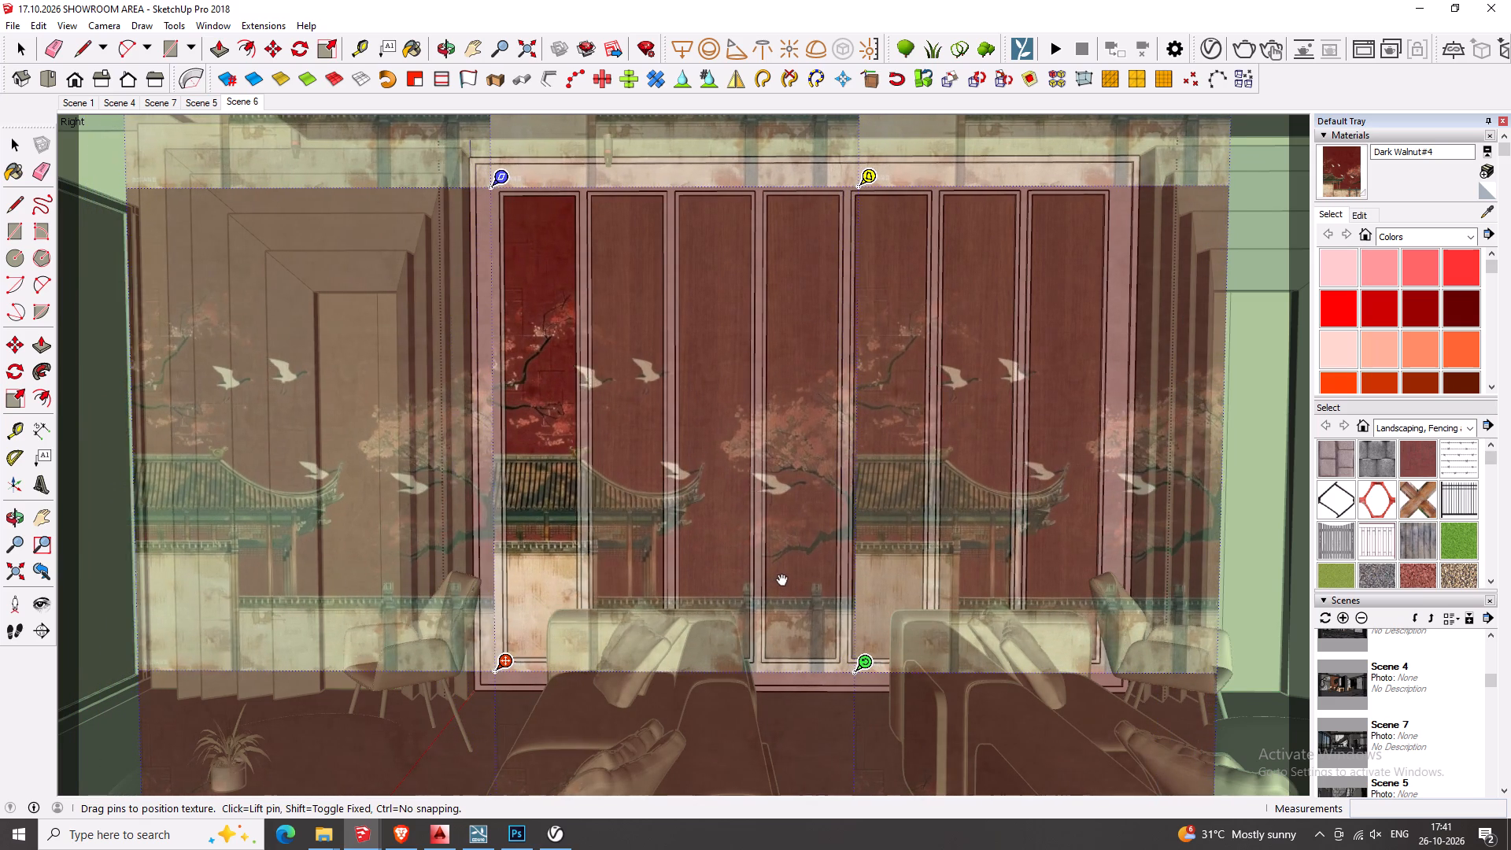
left_click_drag(782, 579, 784, 579)
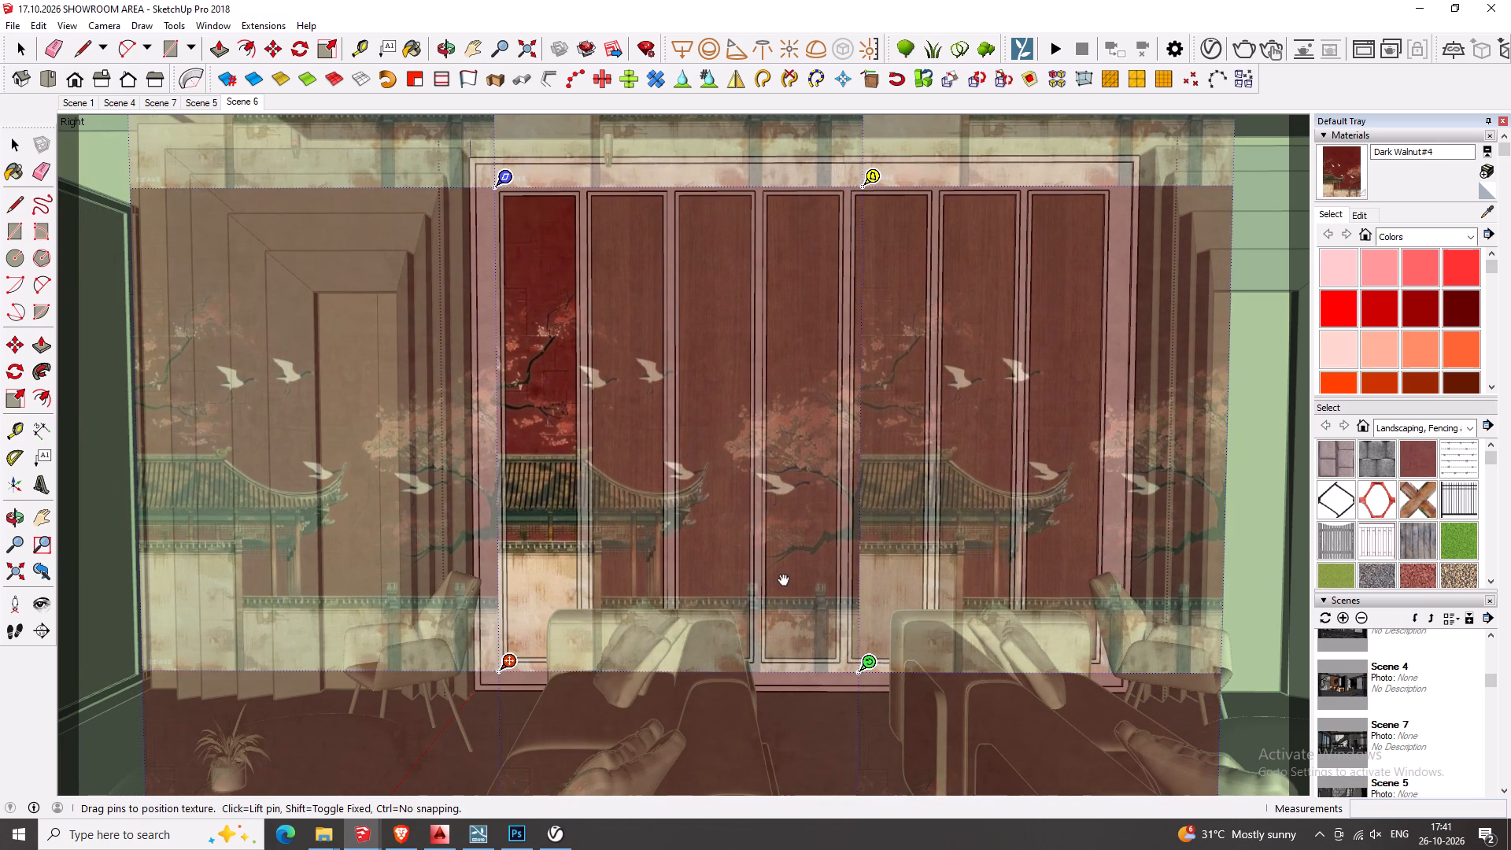
left_click_drag(784, 579, 787, 579)
key("space")
Sample the positioned artwork from the leftmost panel and paint it onto the other six wall panels.
key("v")
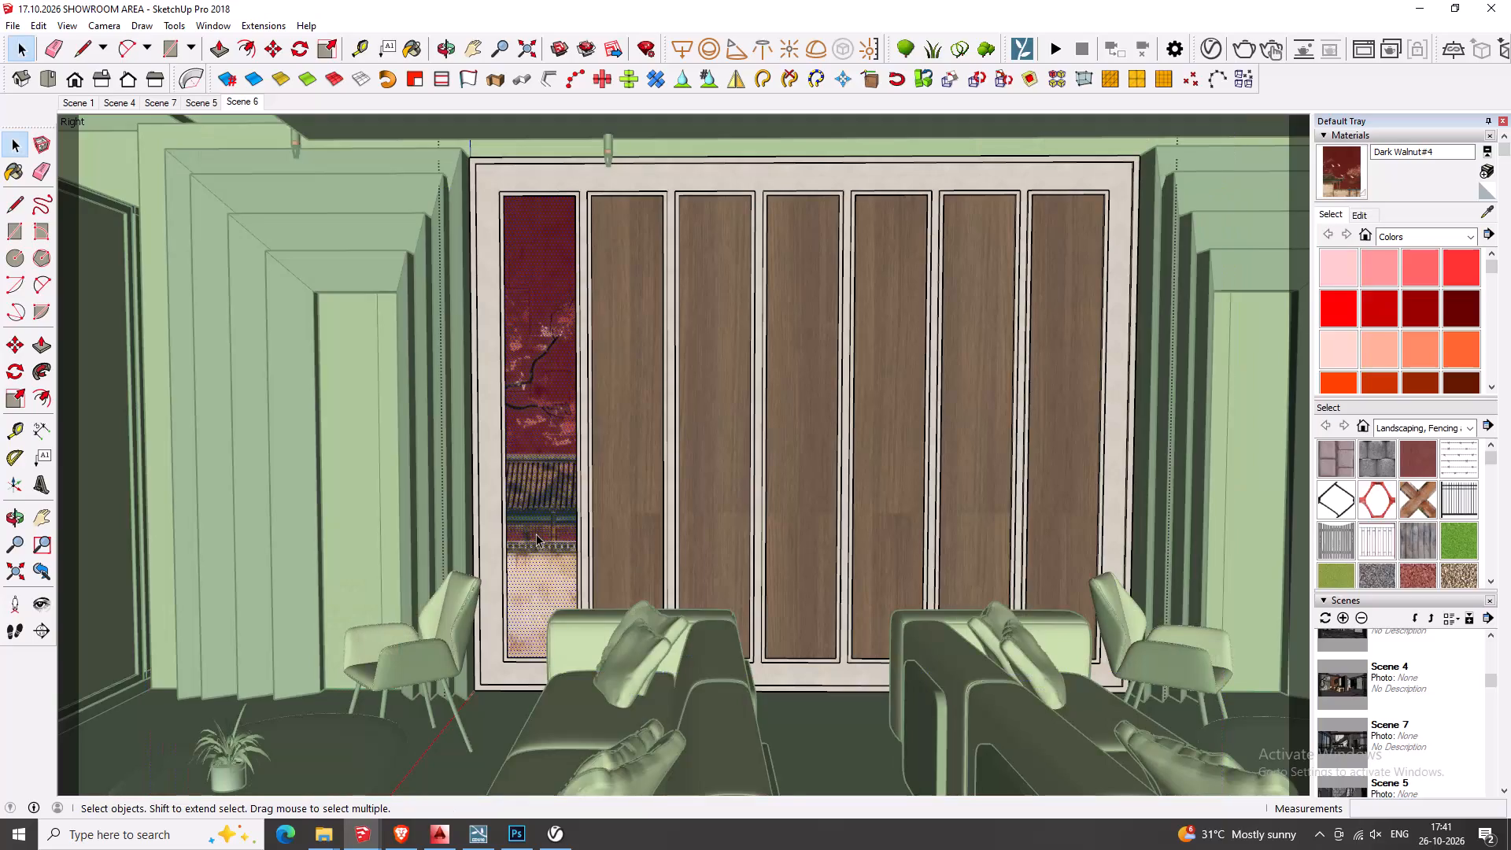
middle_click(536, 534)
key("b")
middle_click(537, 531)
key("b")
key("b")
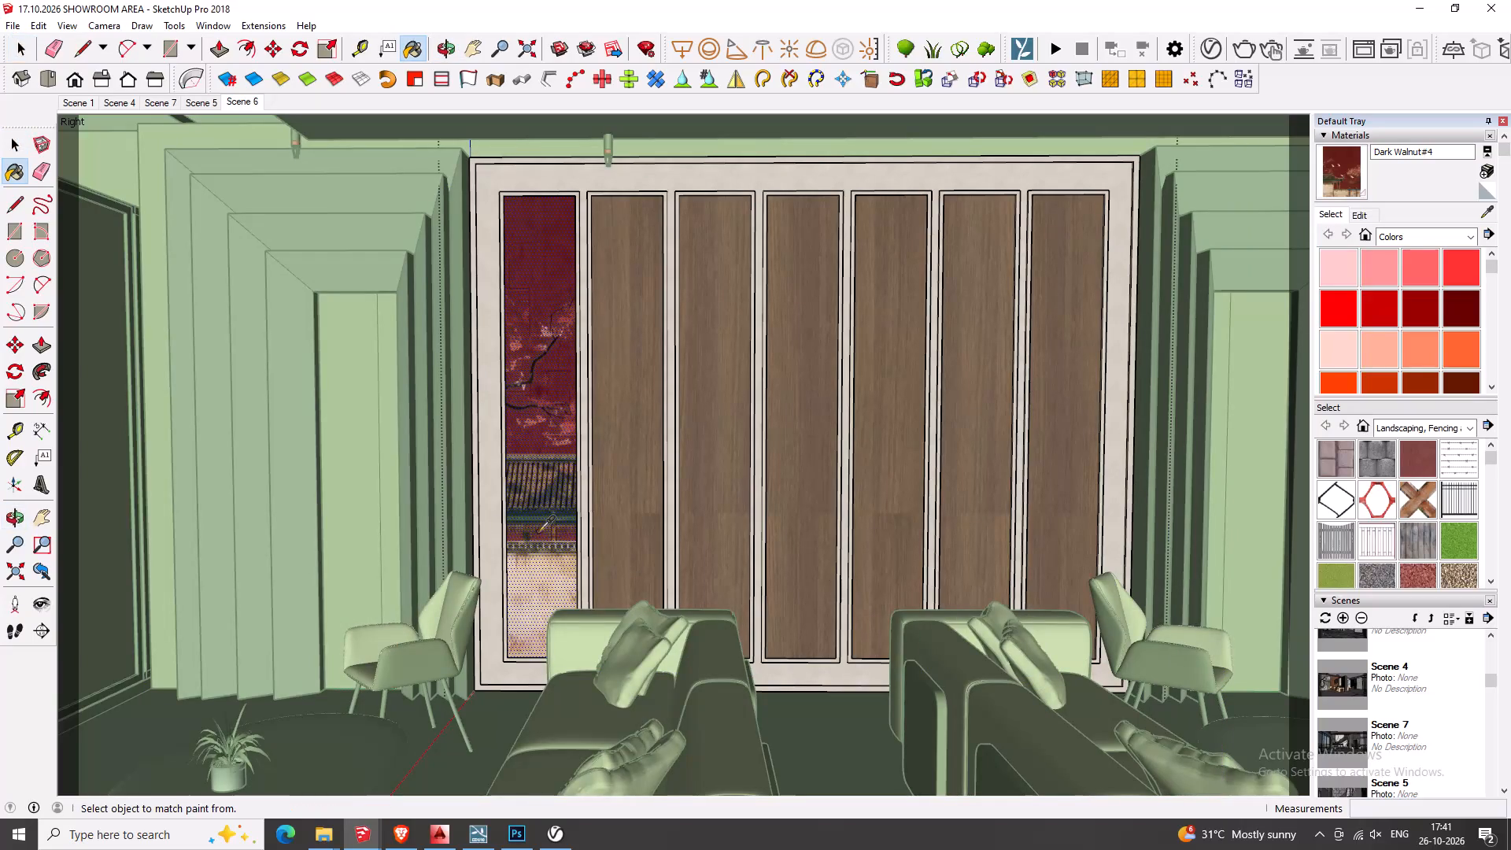
left_click(538, 531, "alt")
left_click(621, 521)
left_click(713, 512)
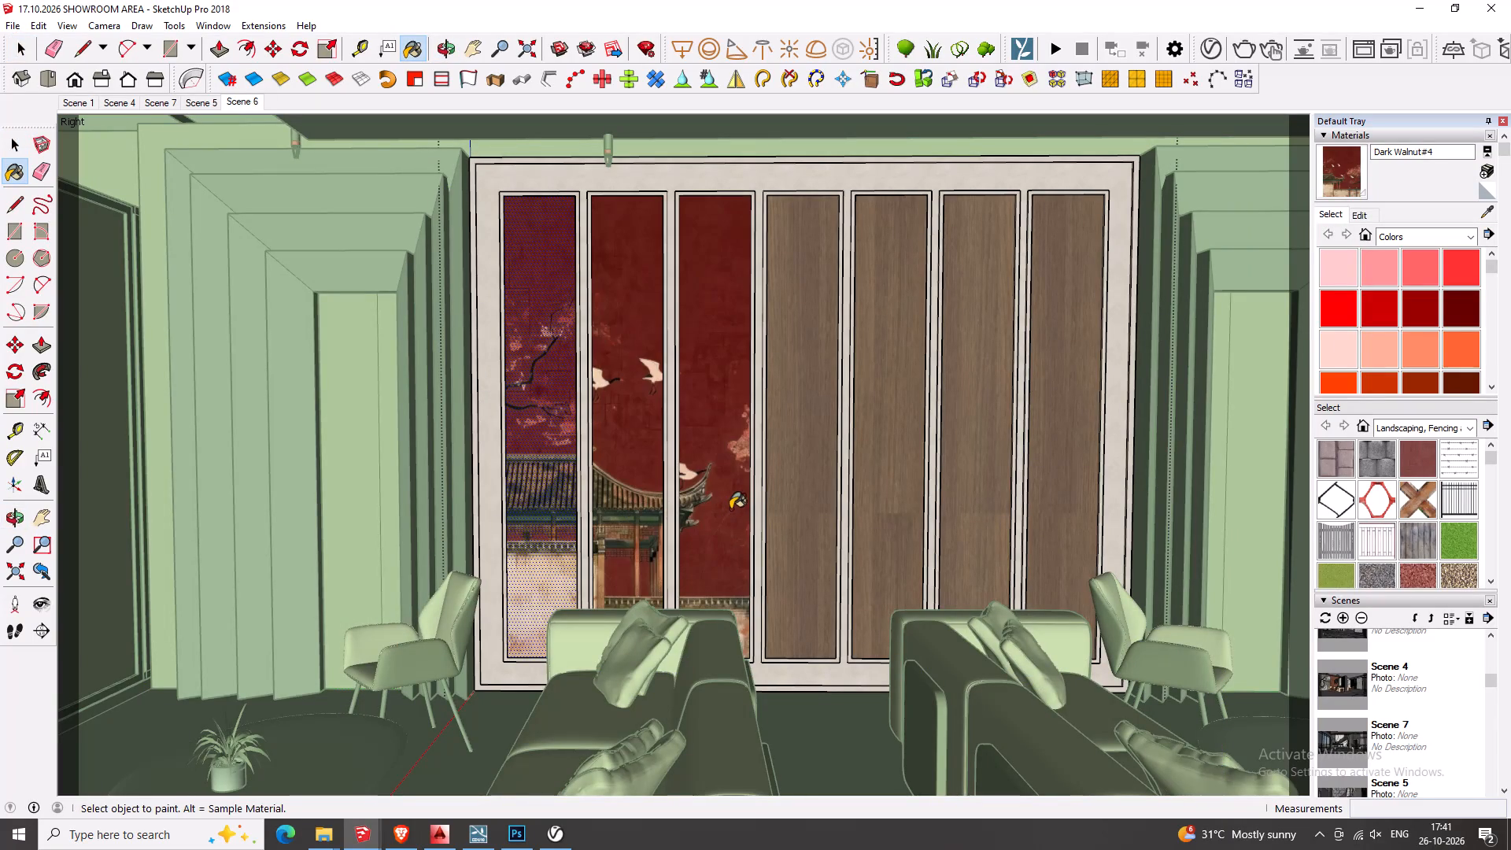
left_click(799, 490)
left_click(887, 476)
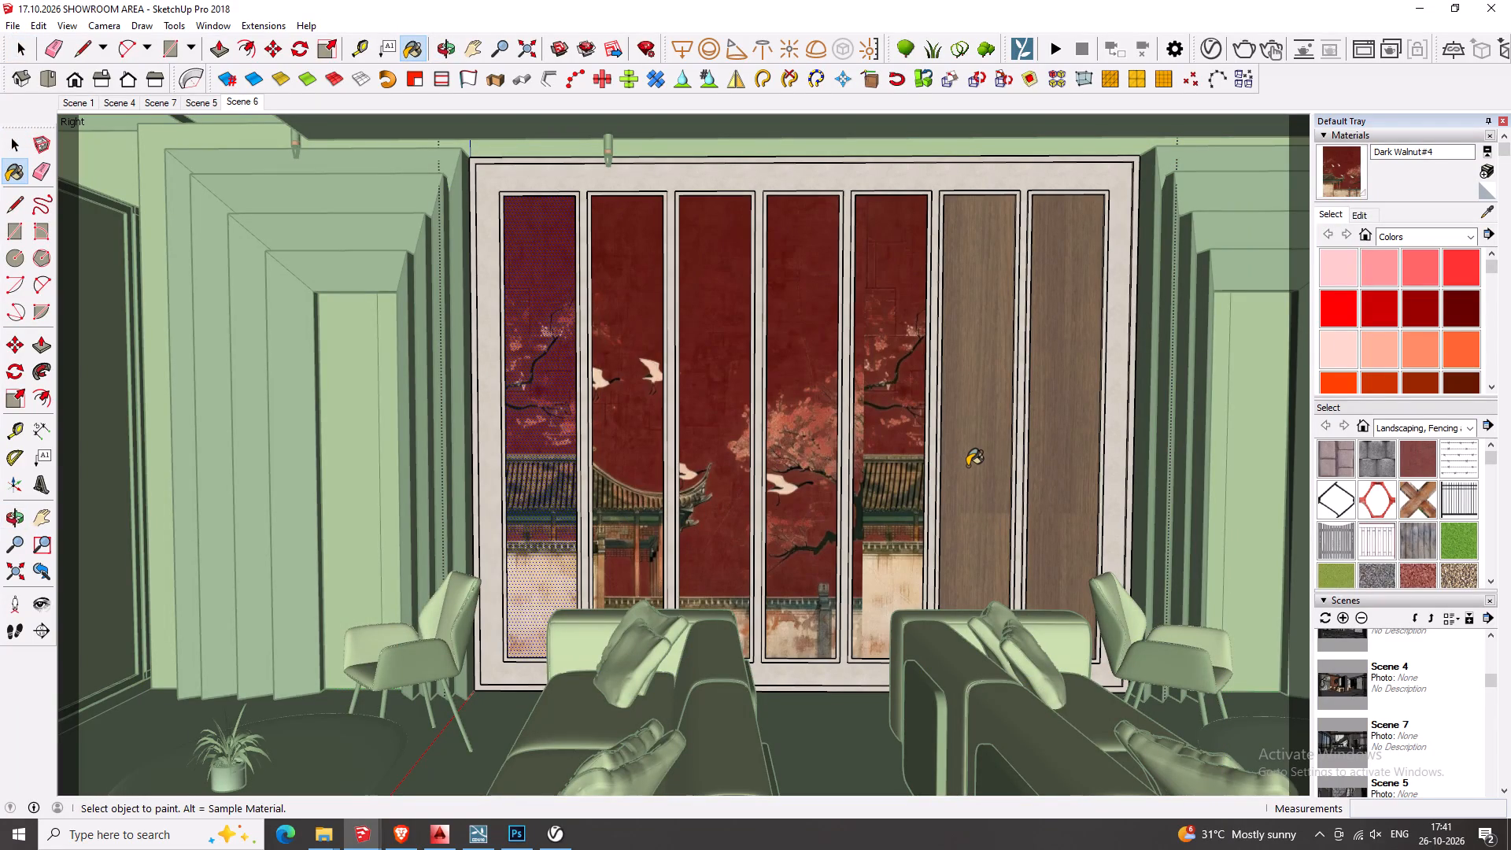
left_click(967, 466)
left_click(1062, 452)
key("space")
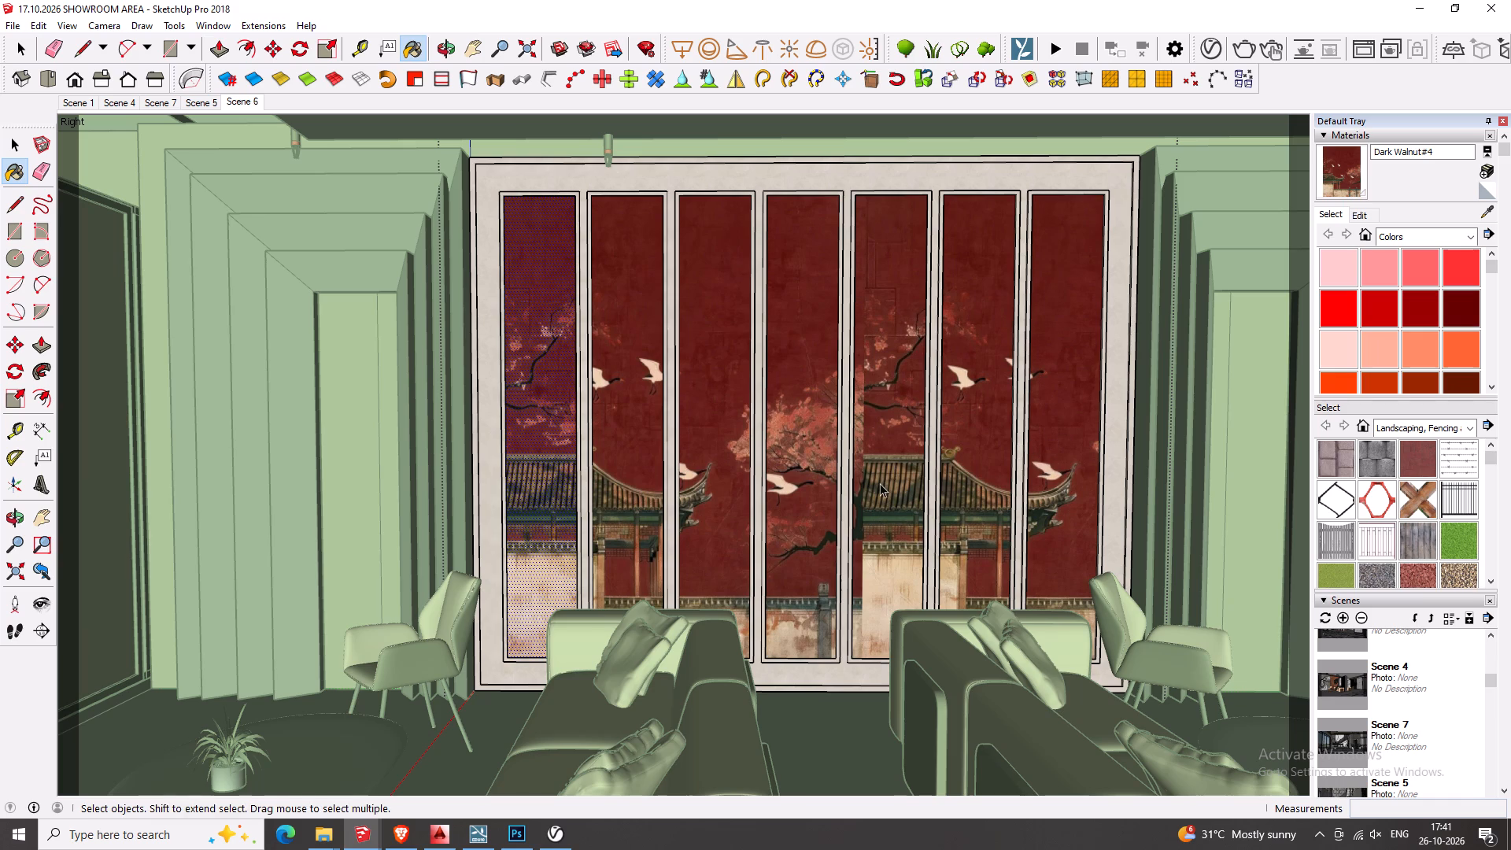
Shift the fifth panel's texture slightly so the repeated pagoda image starts at that panel's edge, and exit the panel group.
right_click(878, 483)
left_click(925, 690)
left_click(1058, 686)
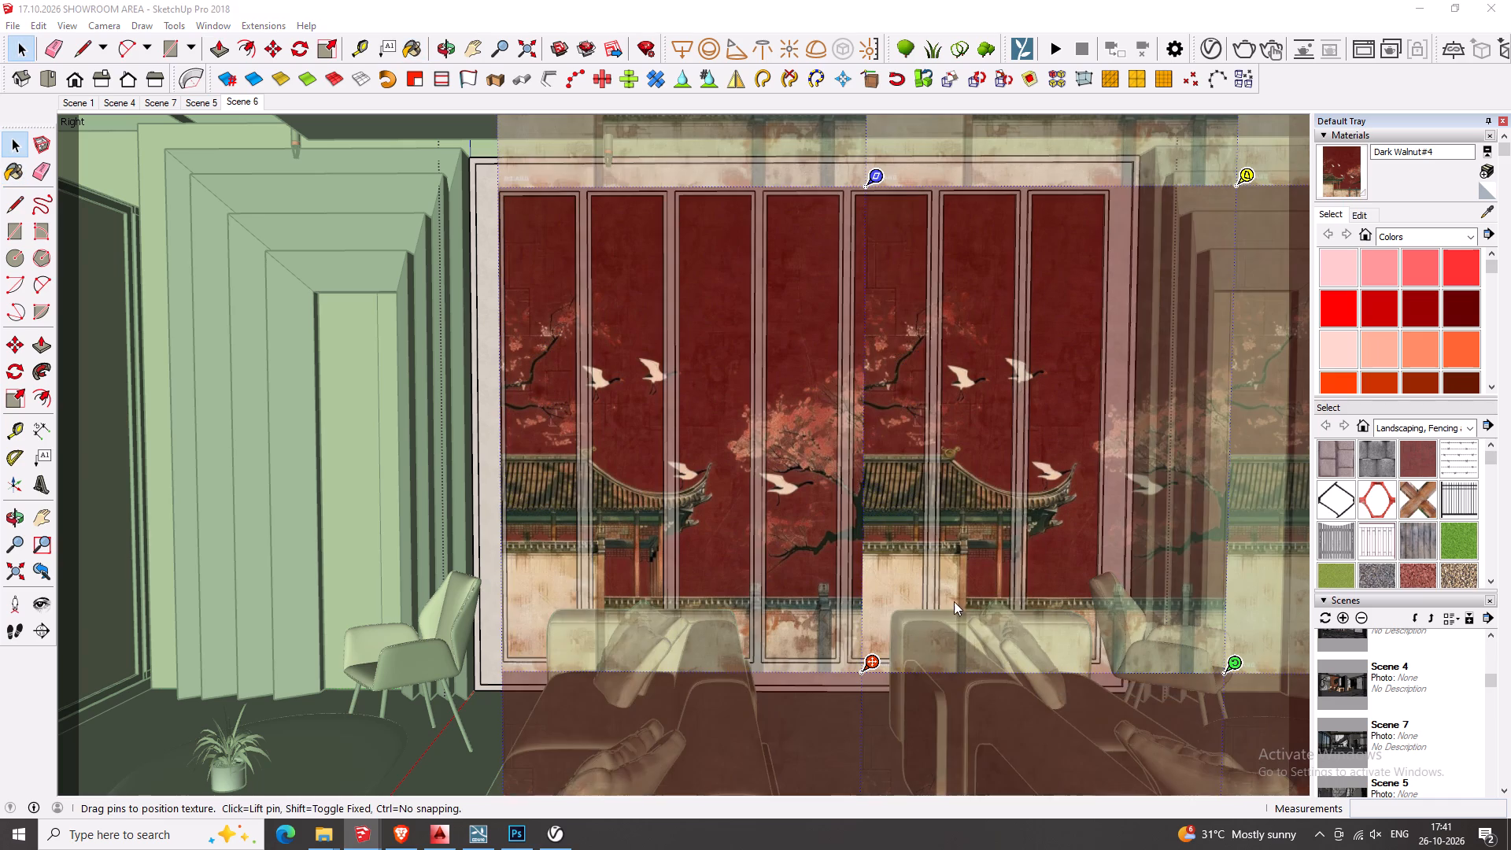
left_click_drag(941, 595, 933, 595)
key("space")
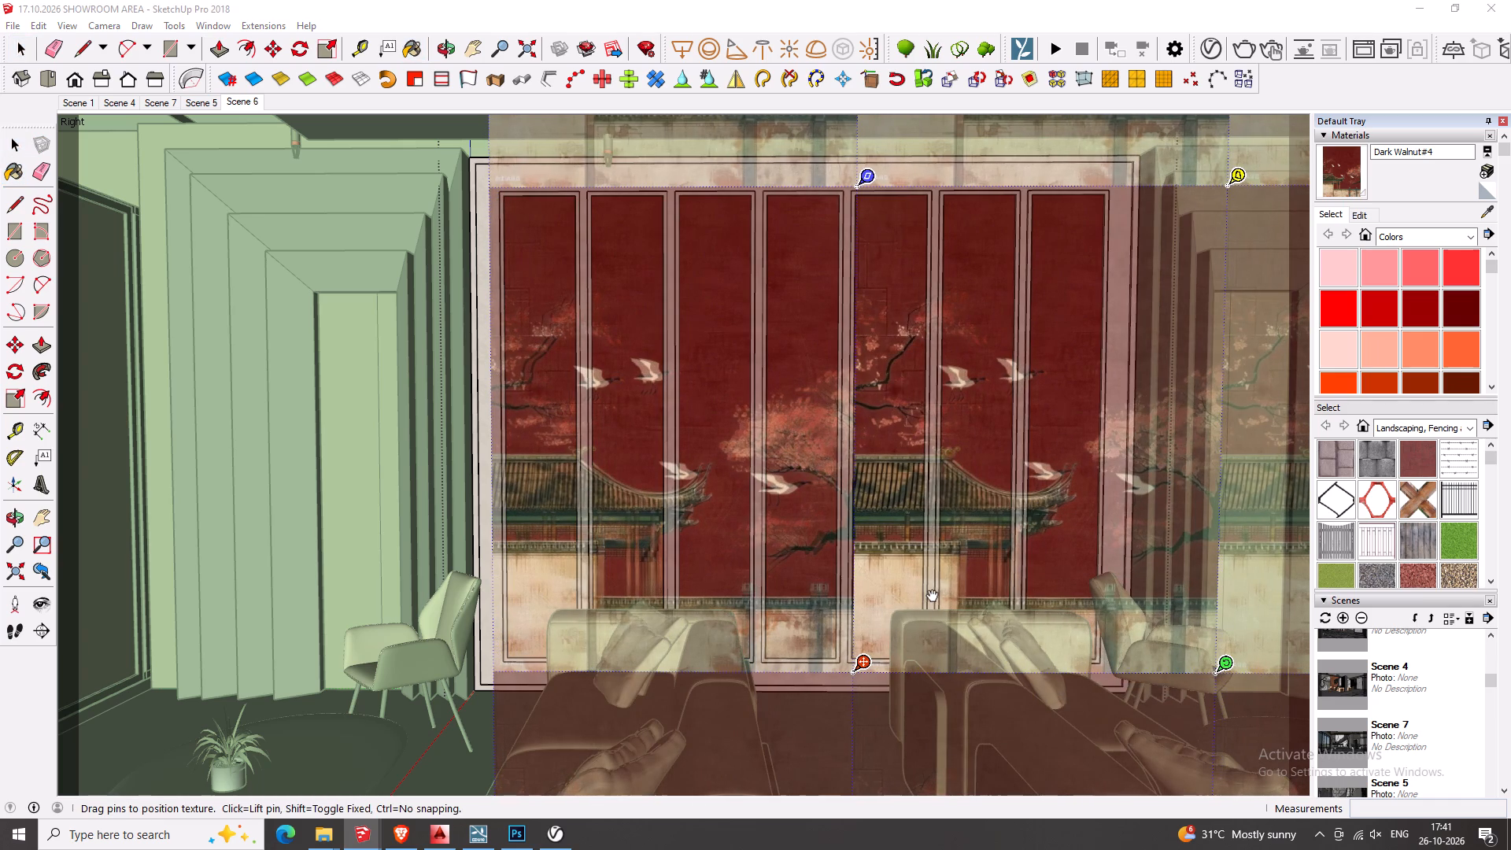
key("Escape")
middle_click(933, 595)
key("space")
key("Escape")
key("Escape")
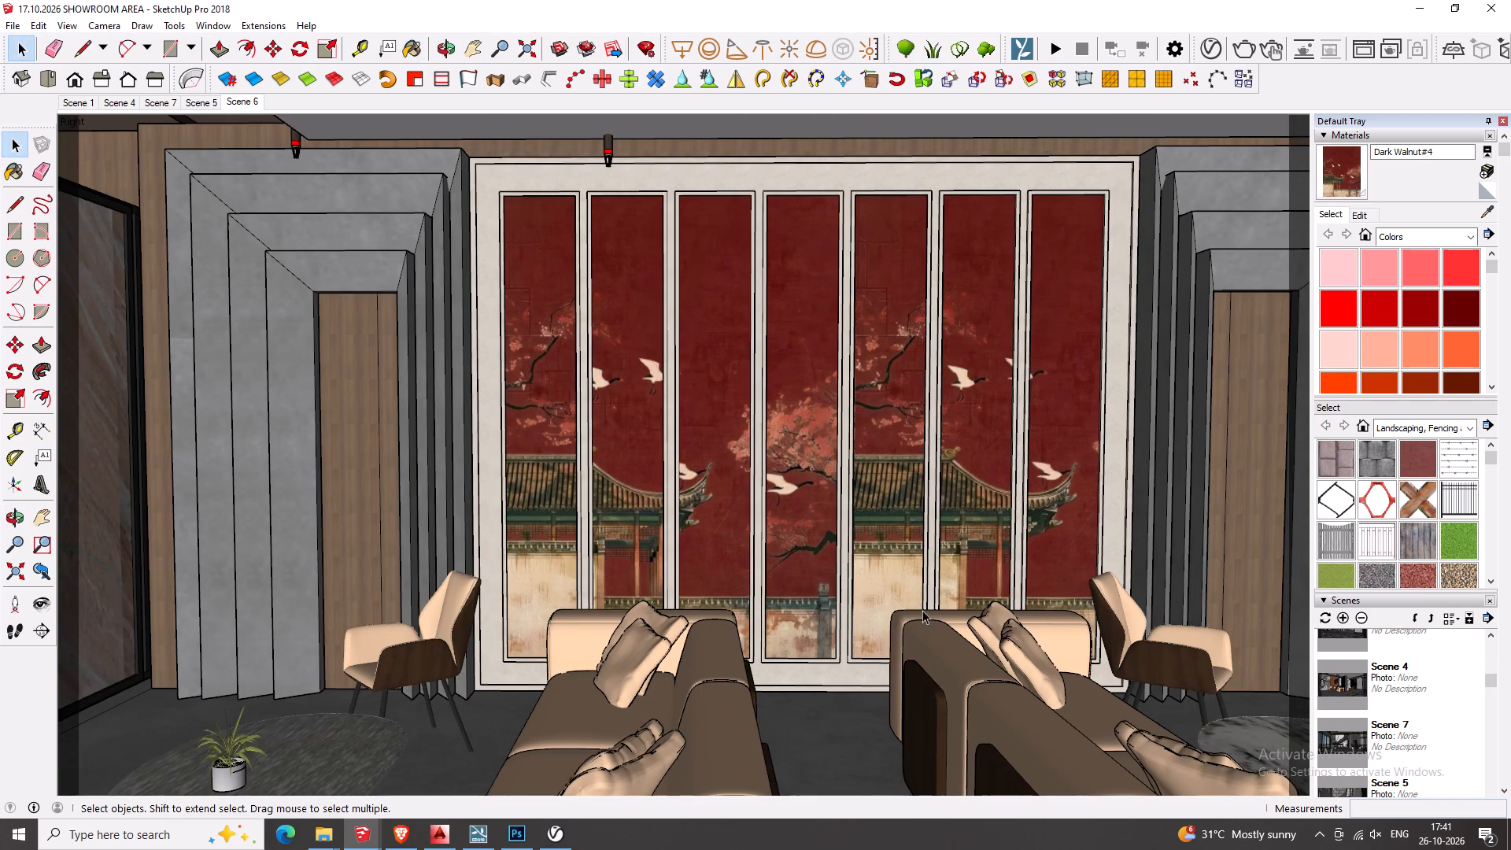
Return to Scene 6 and hide the green marble partition blocking the view of the artwork wall.
left_click(230, 107)
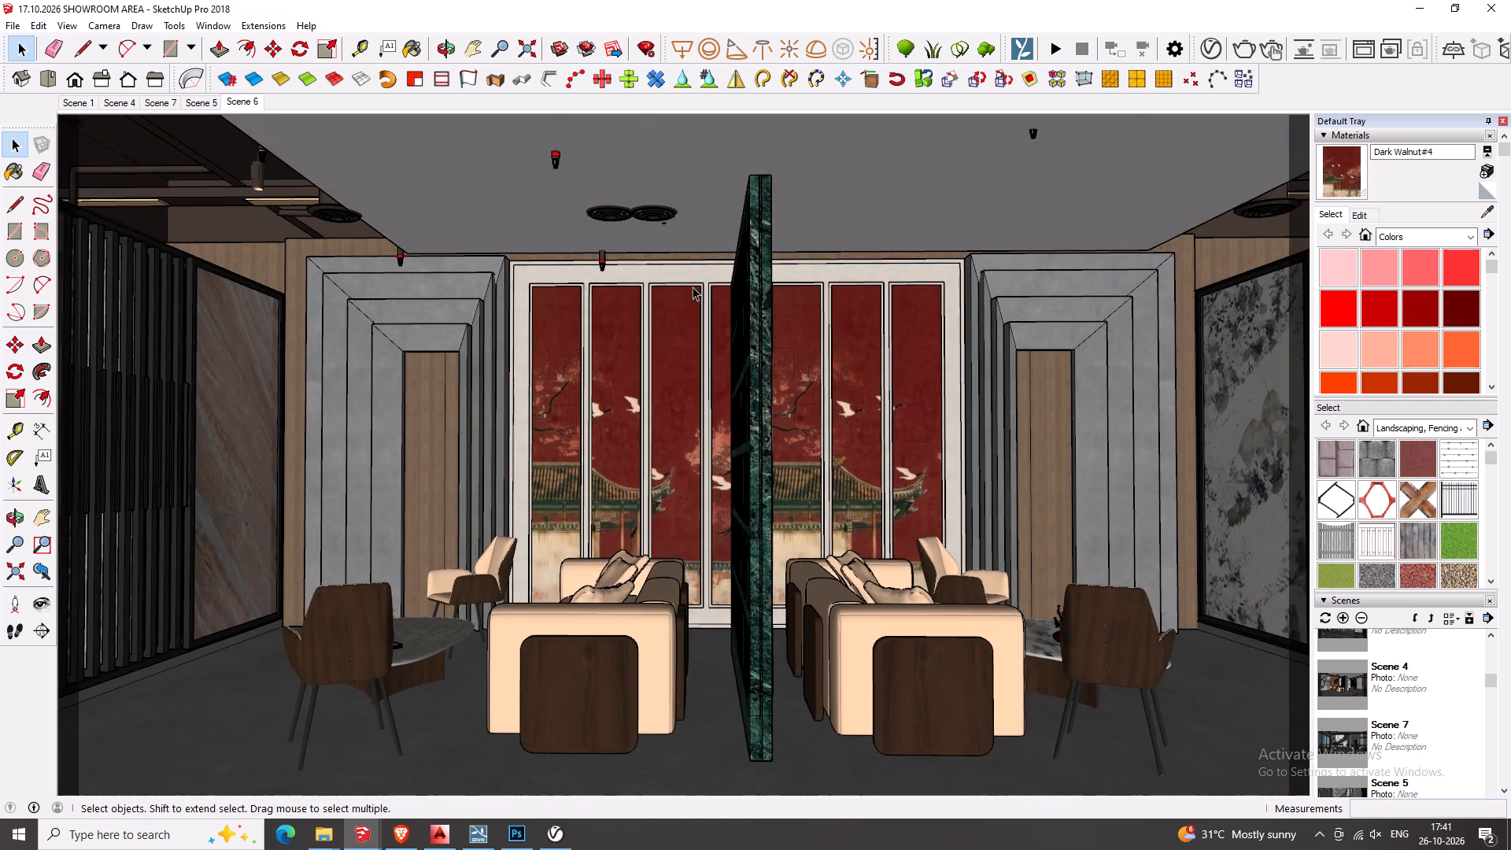
left_click(731, 239)
left_click(741, 238, "ctrl")
left_click(748, 238, "ctrl")
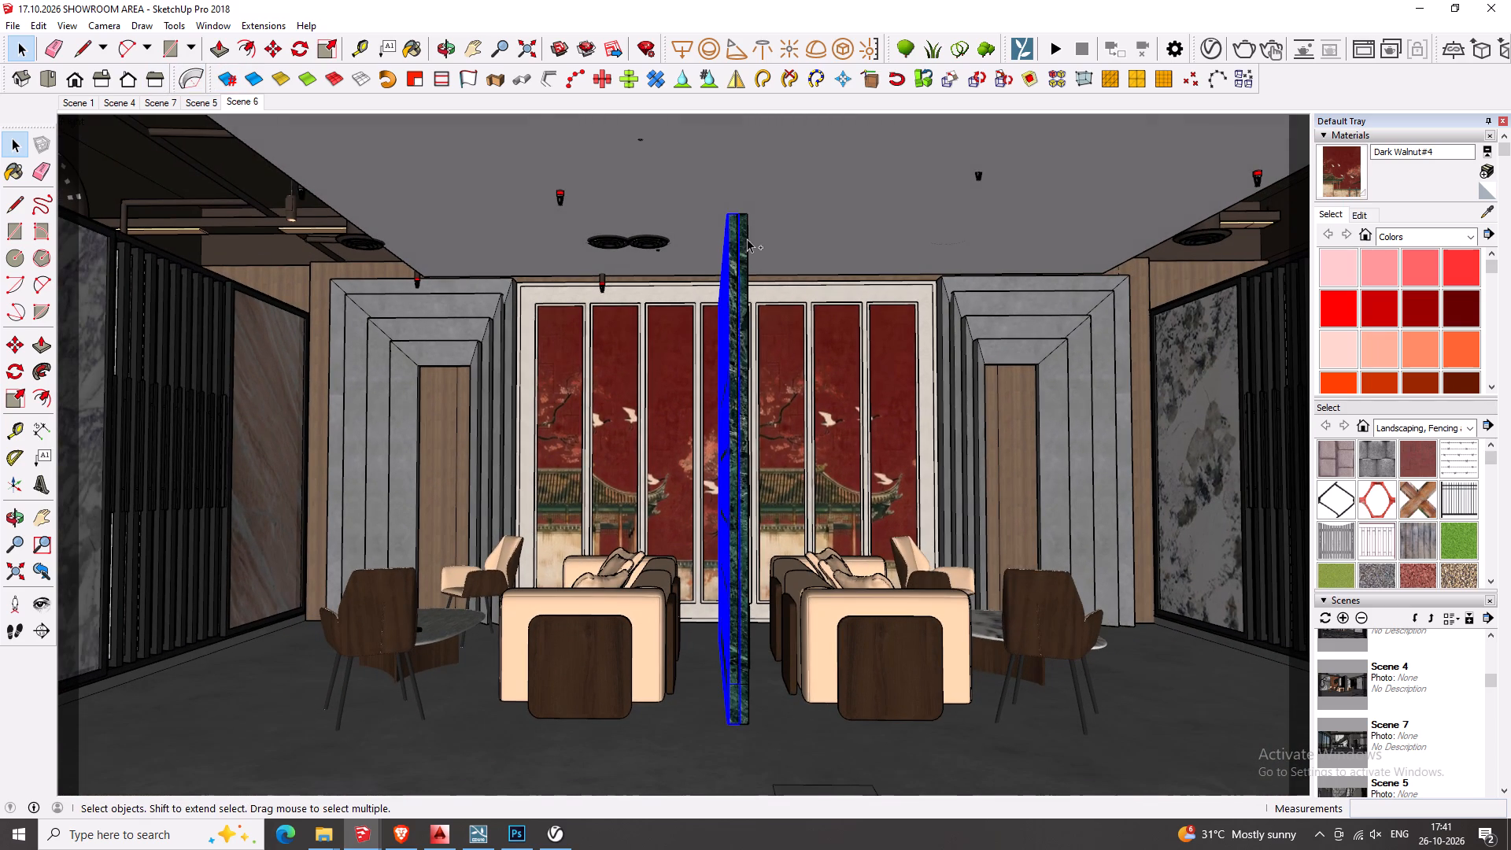
right_click(745, 239, "ctrl")
left_click(785, 288)
Update Scene 6 with the current view and visibility settings.
right_click(244, 105)
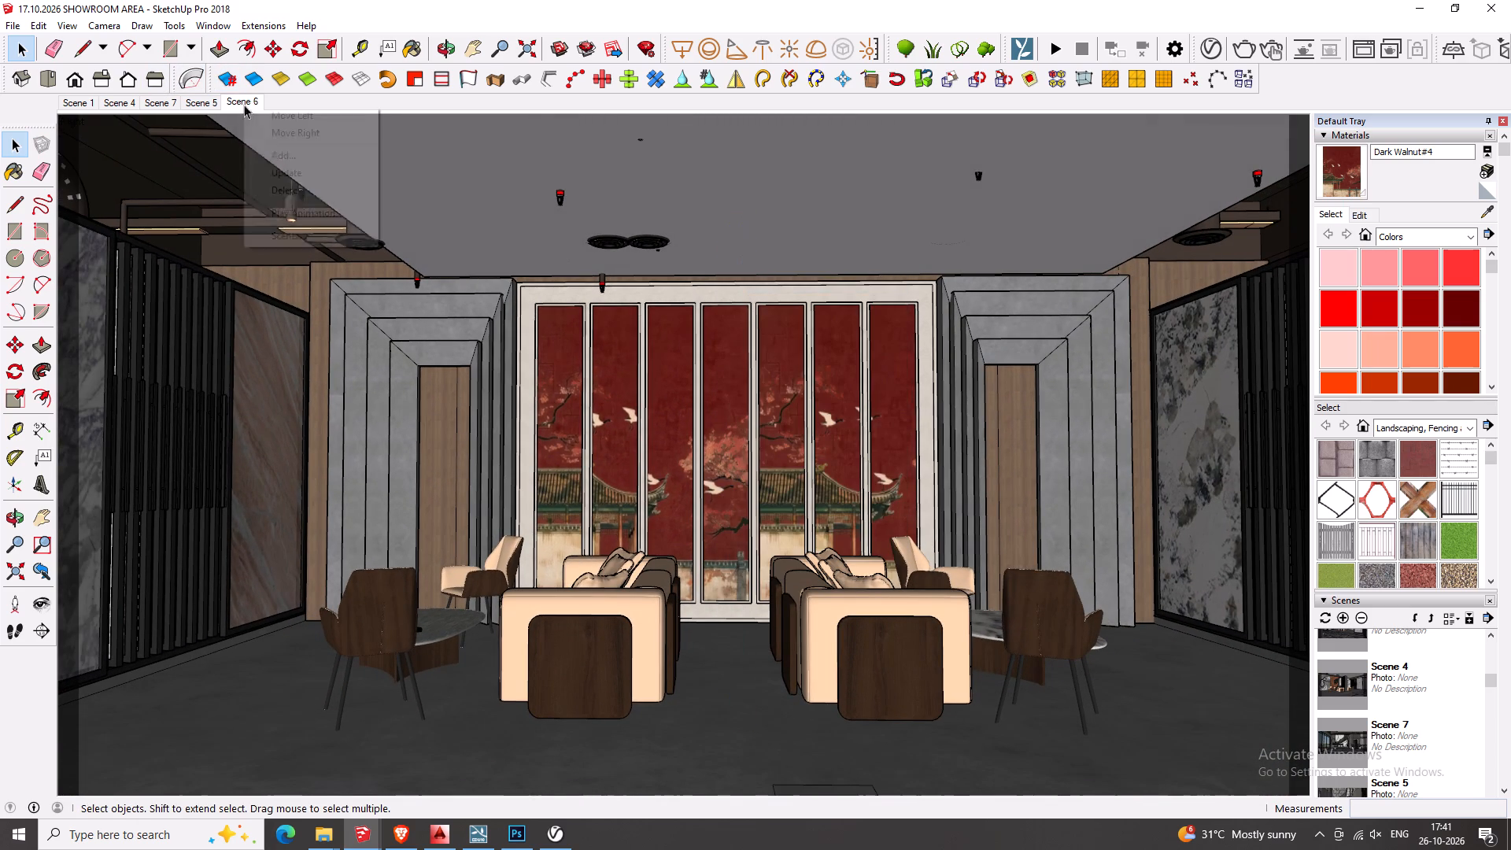
left_click(330, 173)
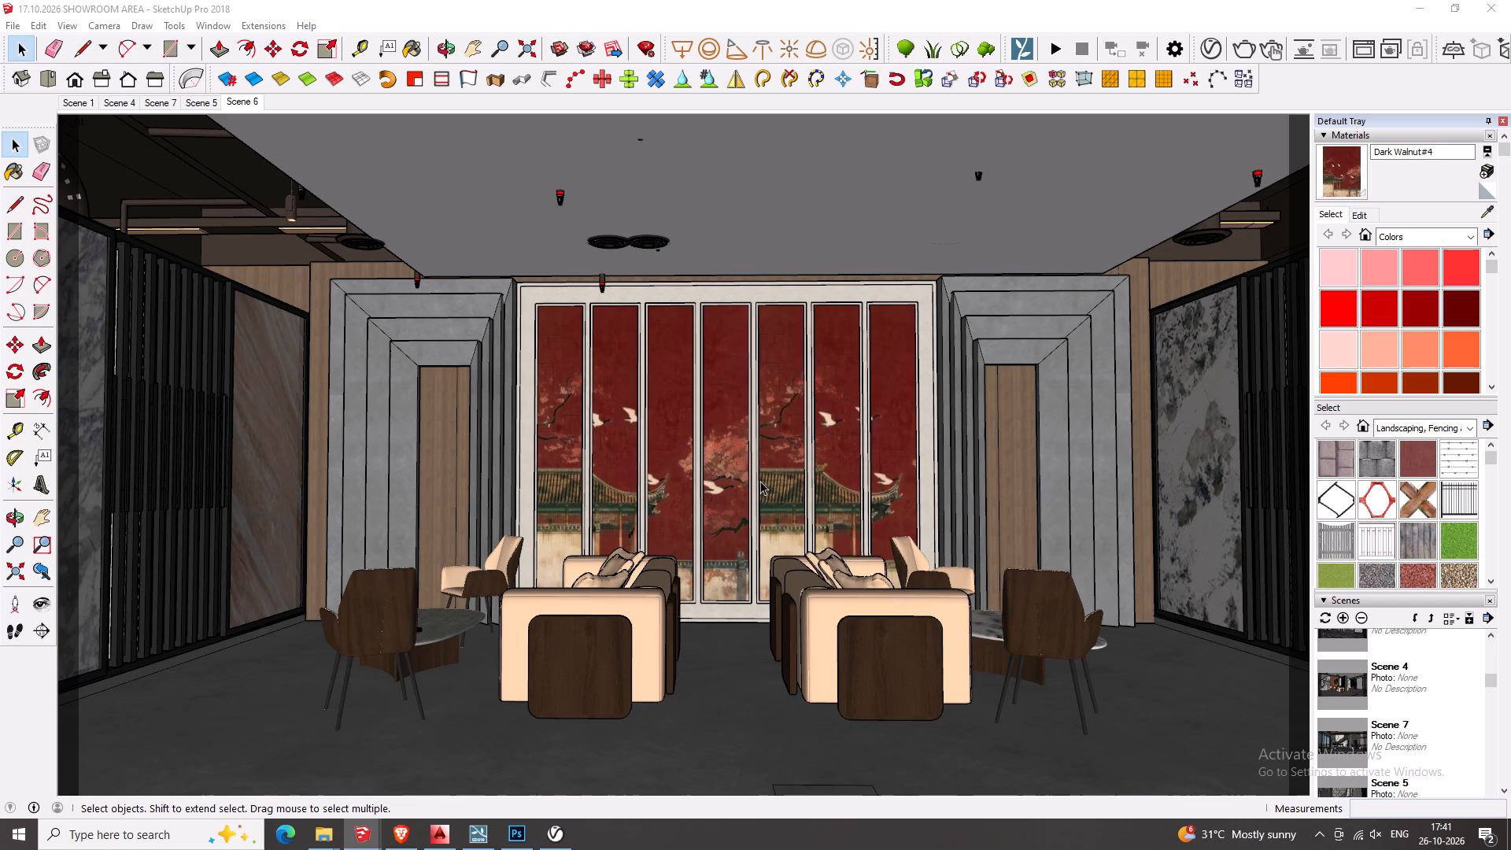
Render a closer, slightly downward-tilted lounge view facing the red artwork wall with V-Ray, and maximize the frame buffer.
left_click(20, 549)
left_click_drag(594, 617, 604, 581)
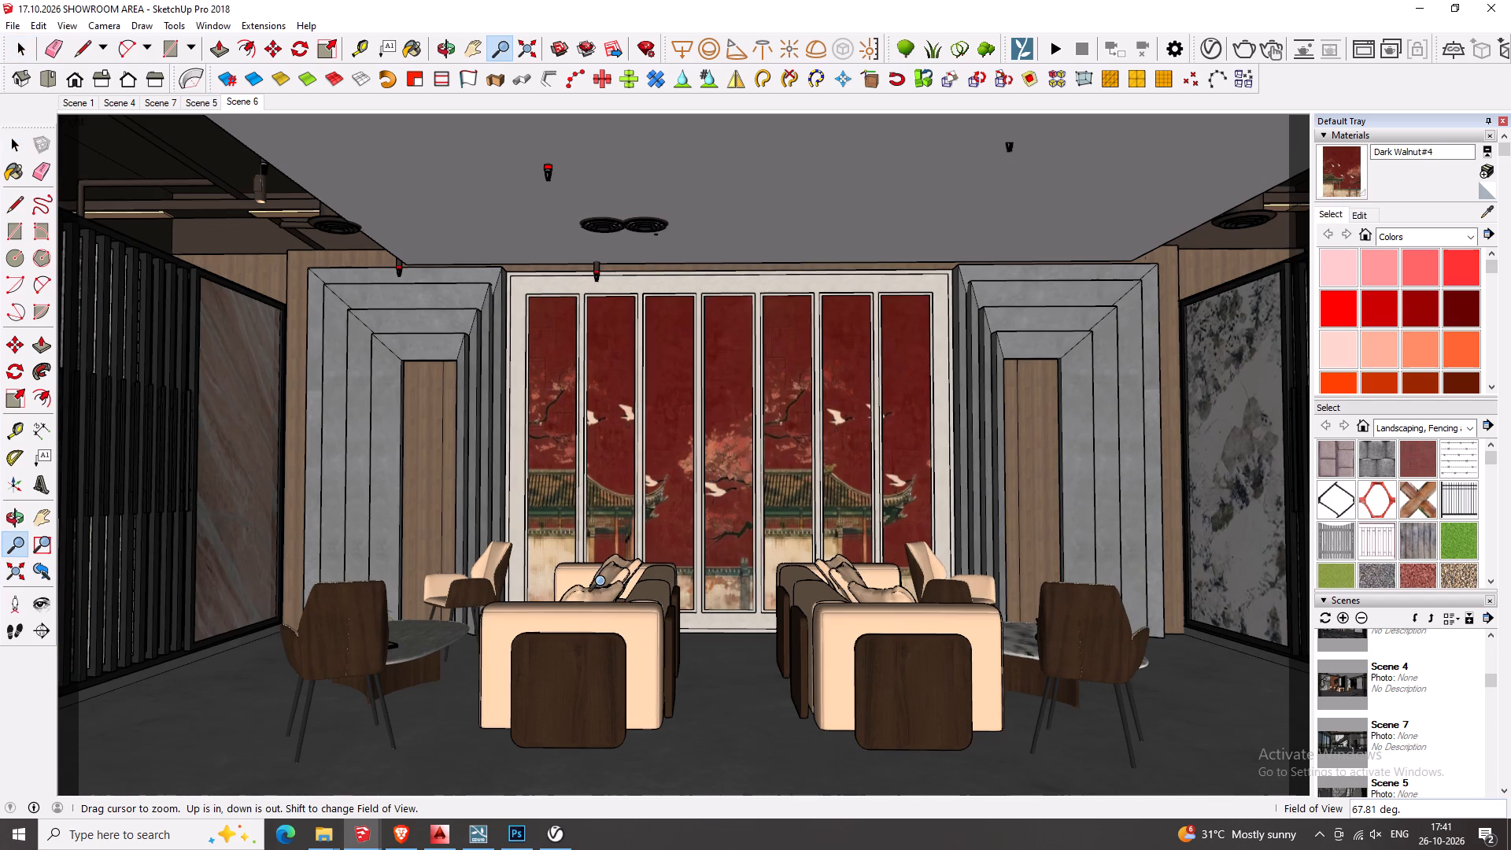
left_click_drag(604, 581, 613, 553)
left_click(61, 608)
left_click(50, 602)
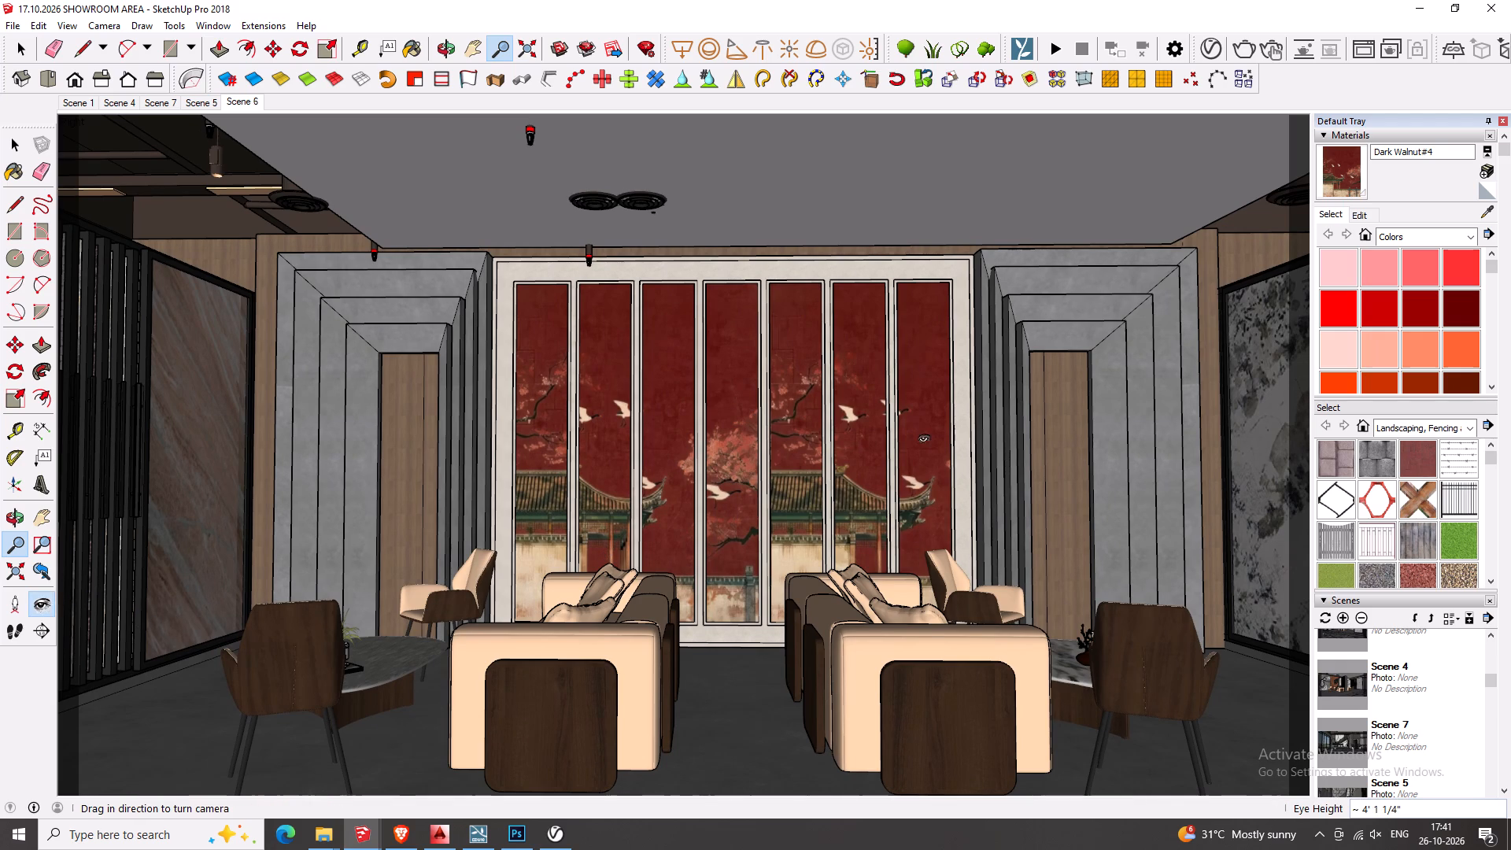
left_click_drag(925, 439, 925, 477)
key("space")
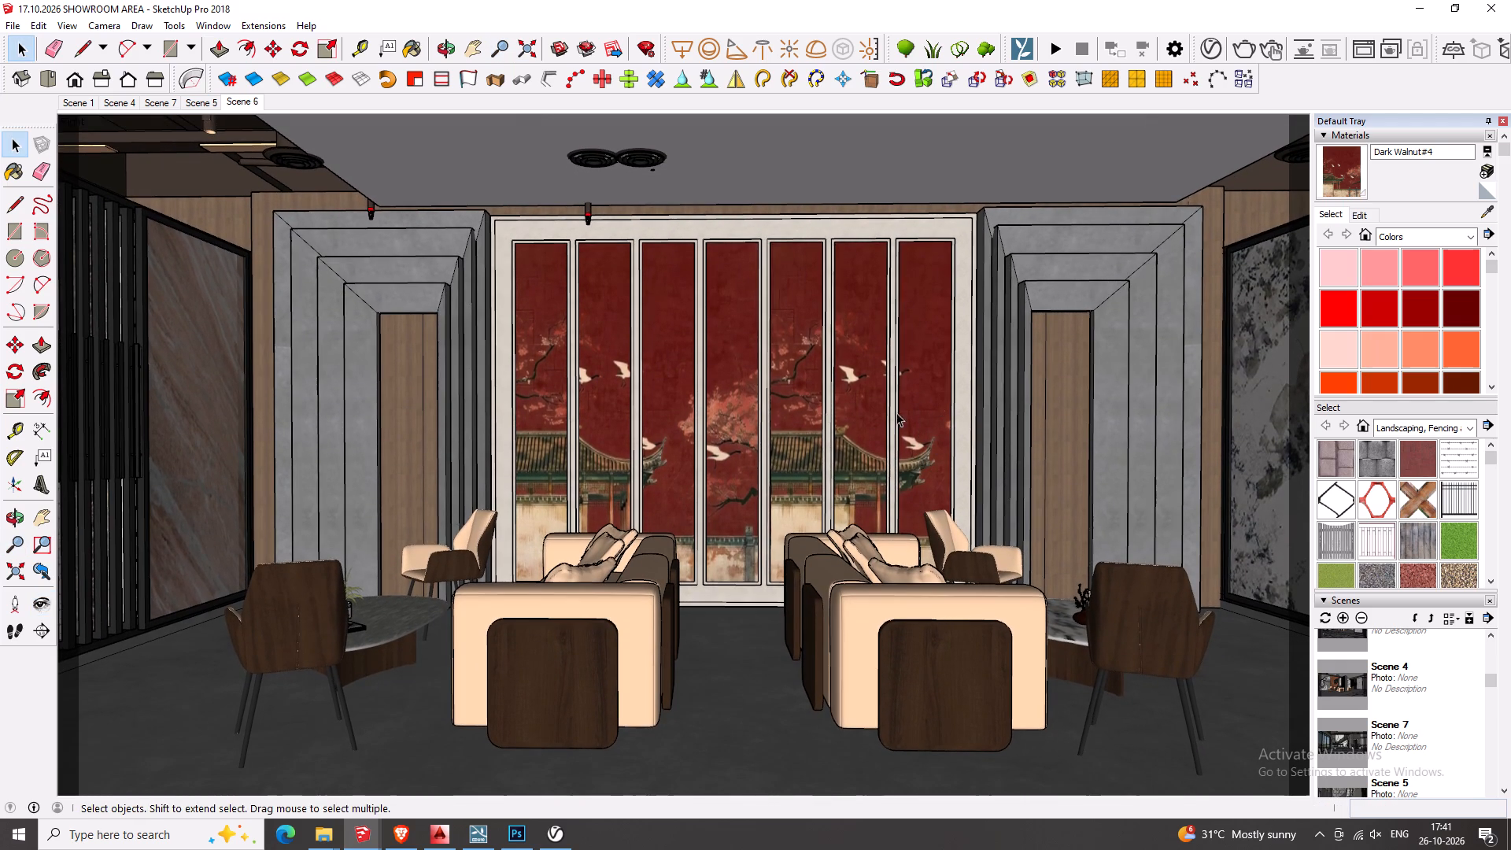
middle_click(855, 421)
left_click(1239, 54)
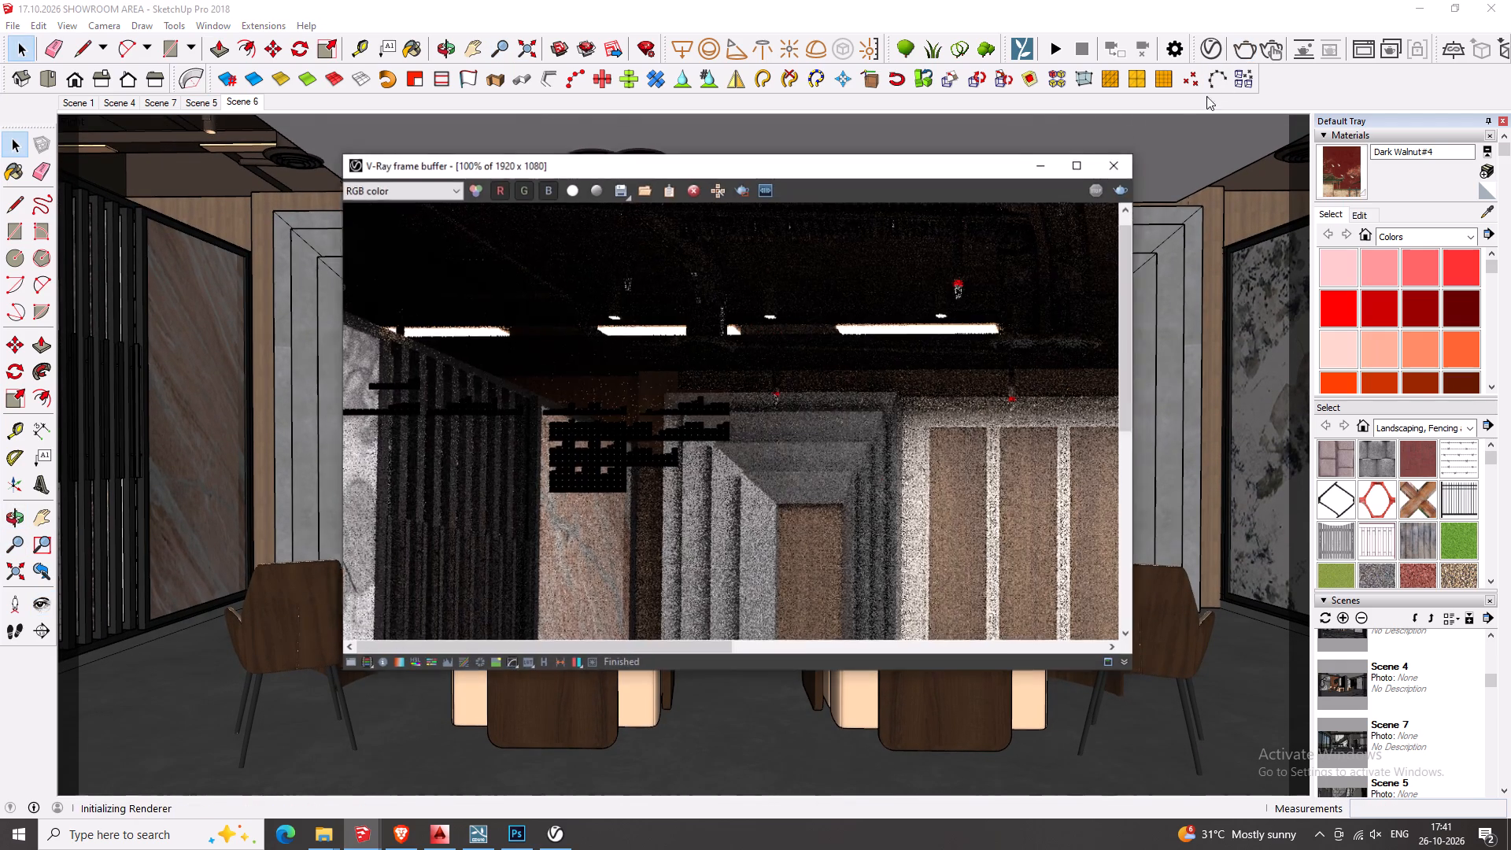
left_click(1082, 177)
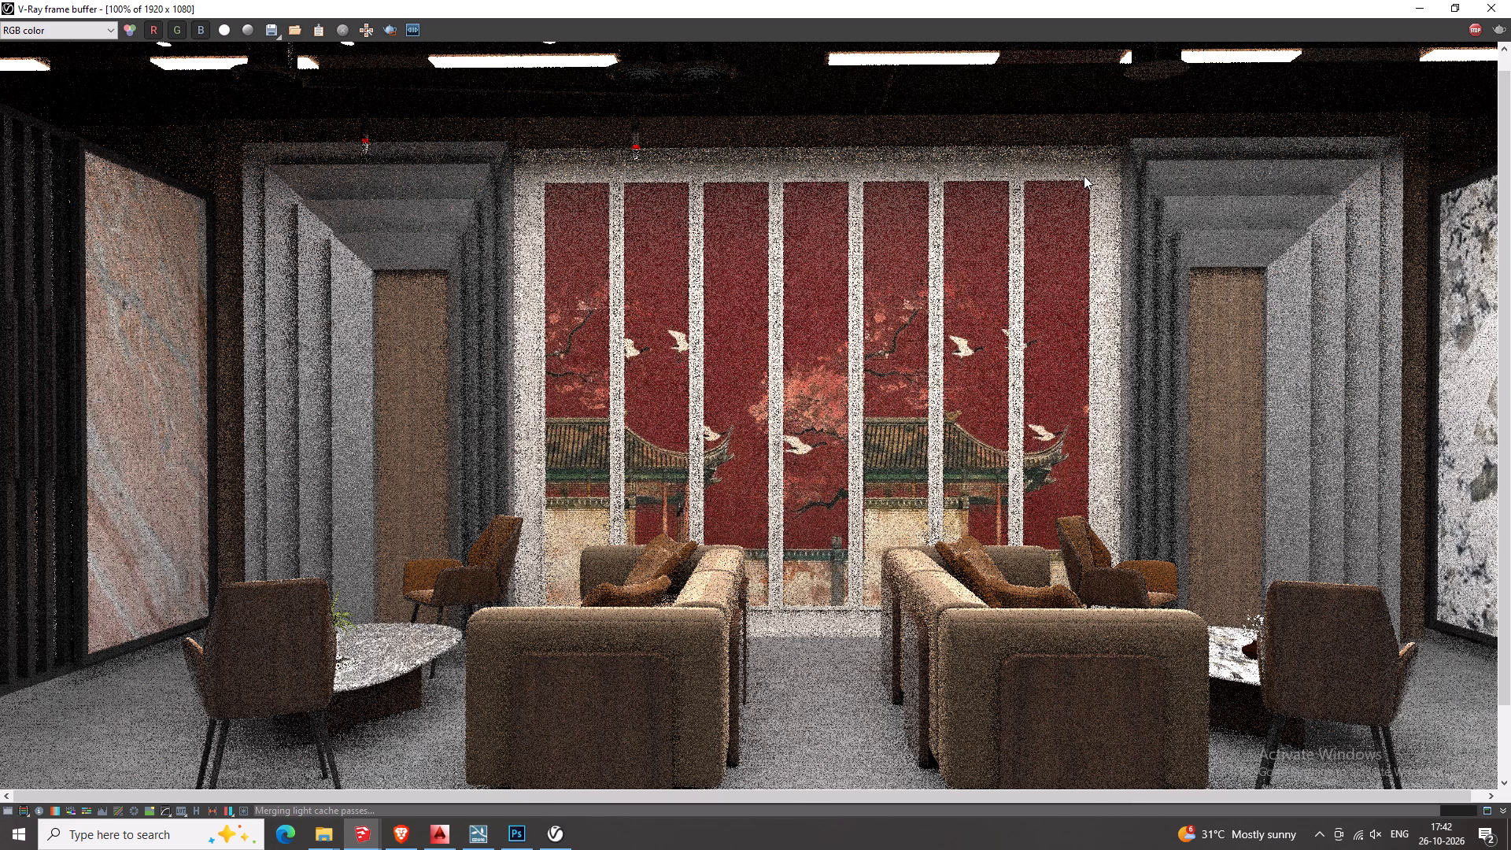
Stop the running V-Ray render and close the frame buffer.
scroll(1085, 173, "up", 2)
left_click(1472, 24)
left_click(1486, 0)
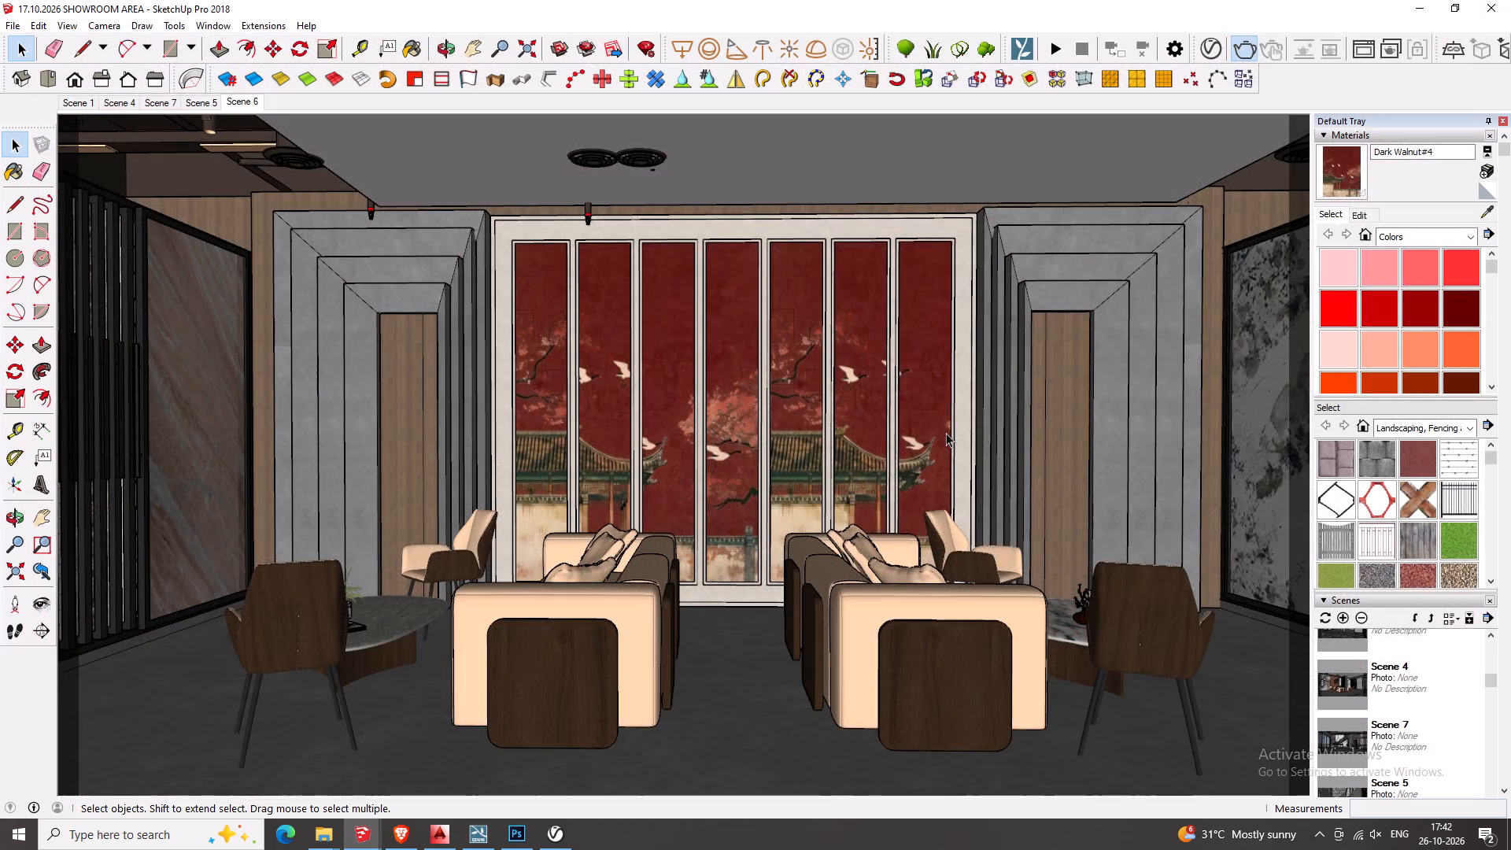
Sample the dark Material2 from the black slatted partition beside the marble panel.
middle_click(946, 433)
key("h")
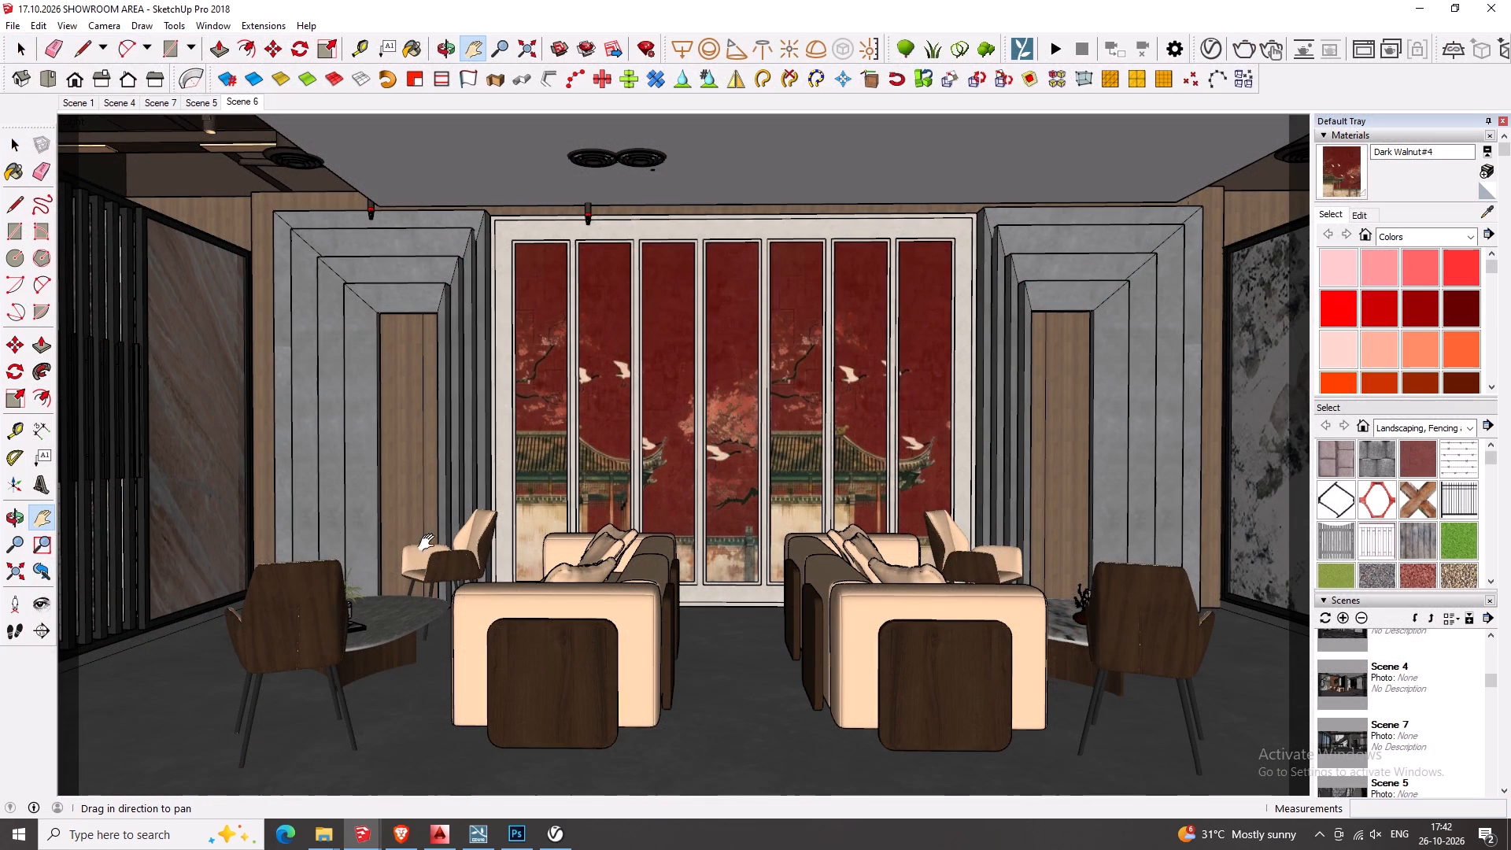
left_click_drag(338, 539, 903, 577)
key("space")
middle_click_drag(470, 520, 567, 516)
key("b")
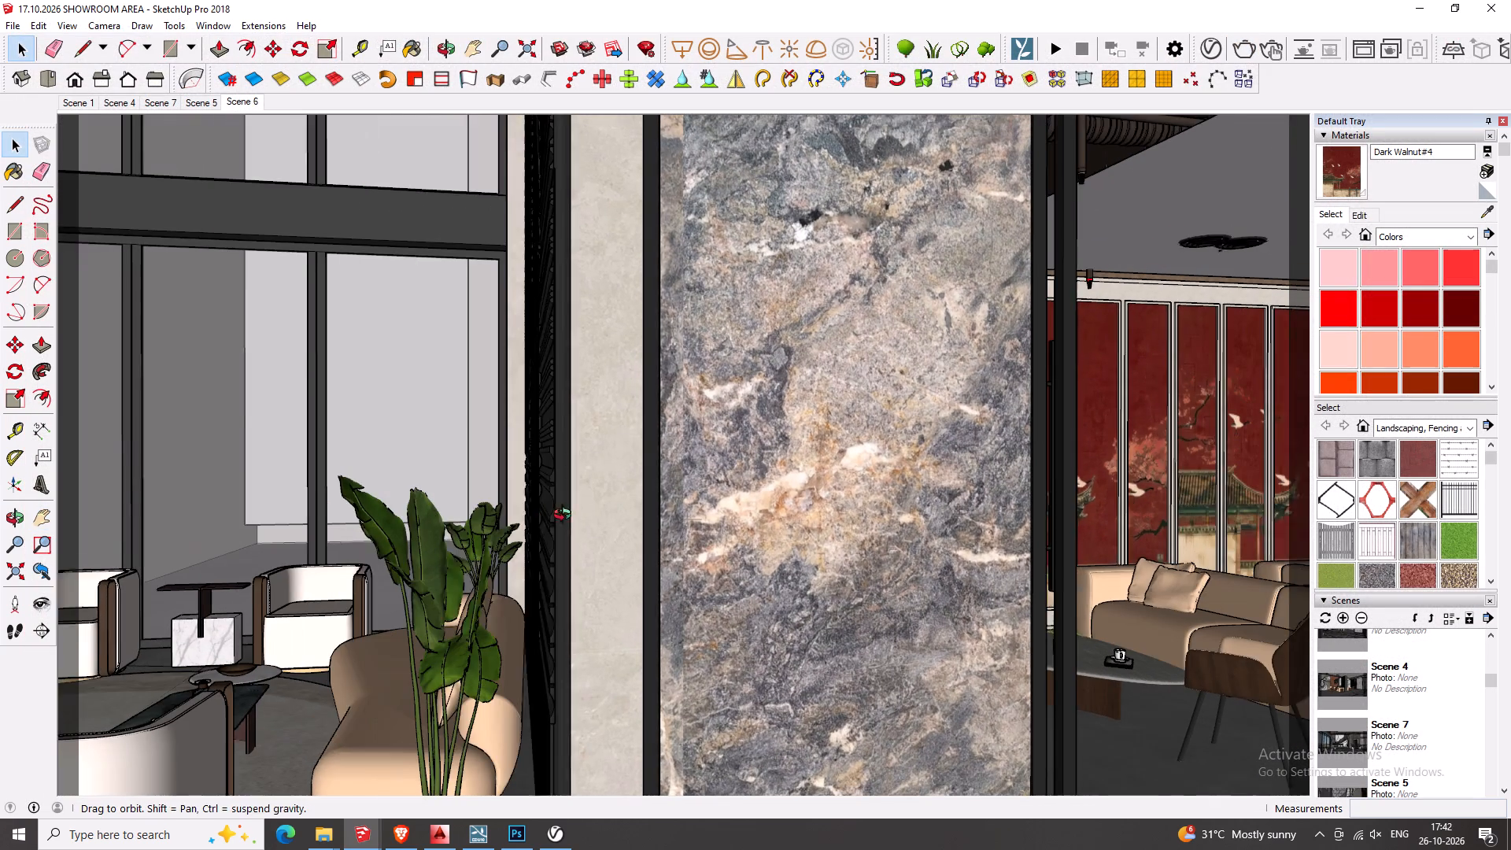
left_click(548, 487, "alt")
key("space")
Return to Scene 6, bring the camera closer to the artwork wall with a slight downward tilt, and update the scene.
left_click(248, 105)
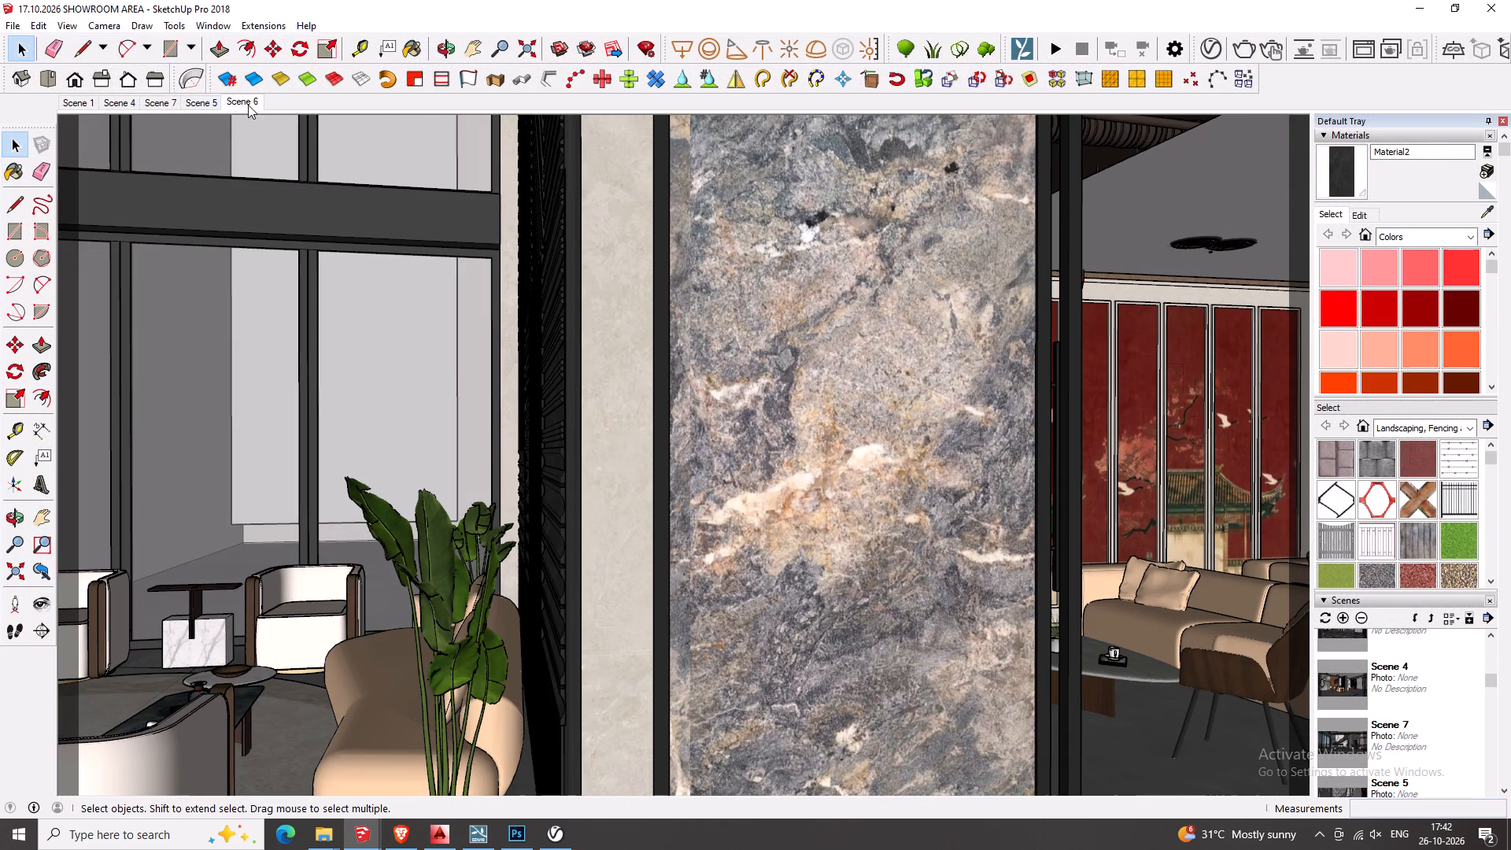
left_click(20, 549)
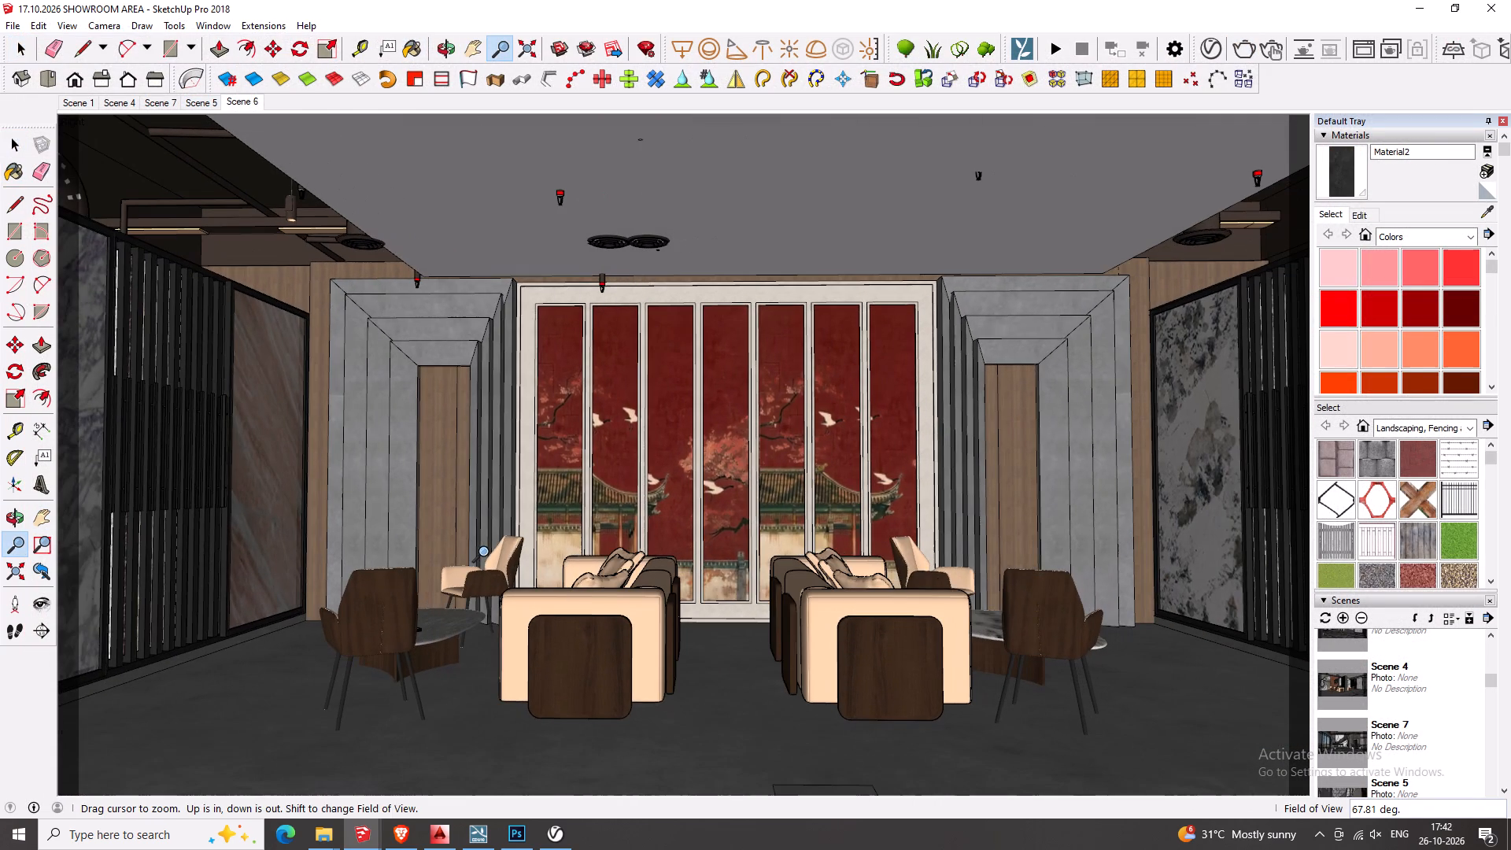
left_click_drag(550, 565, 560, 525)
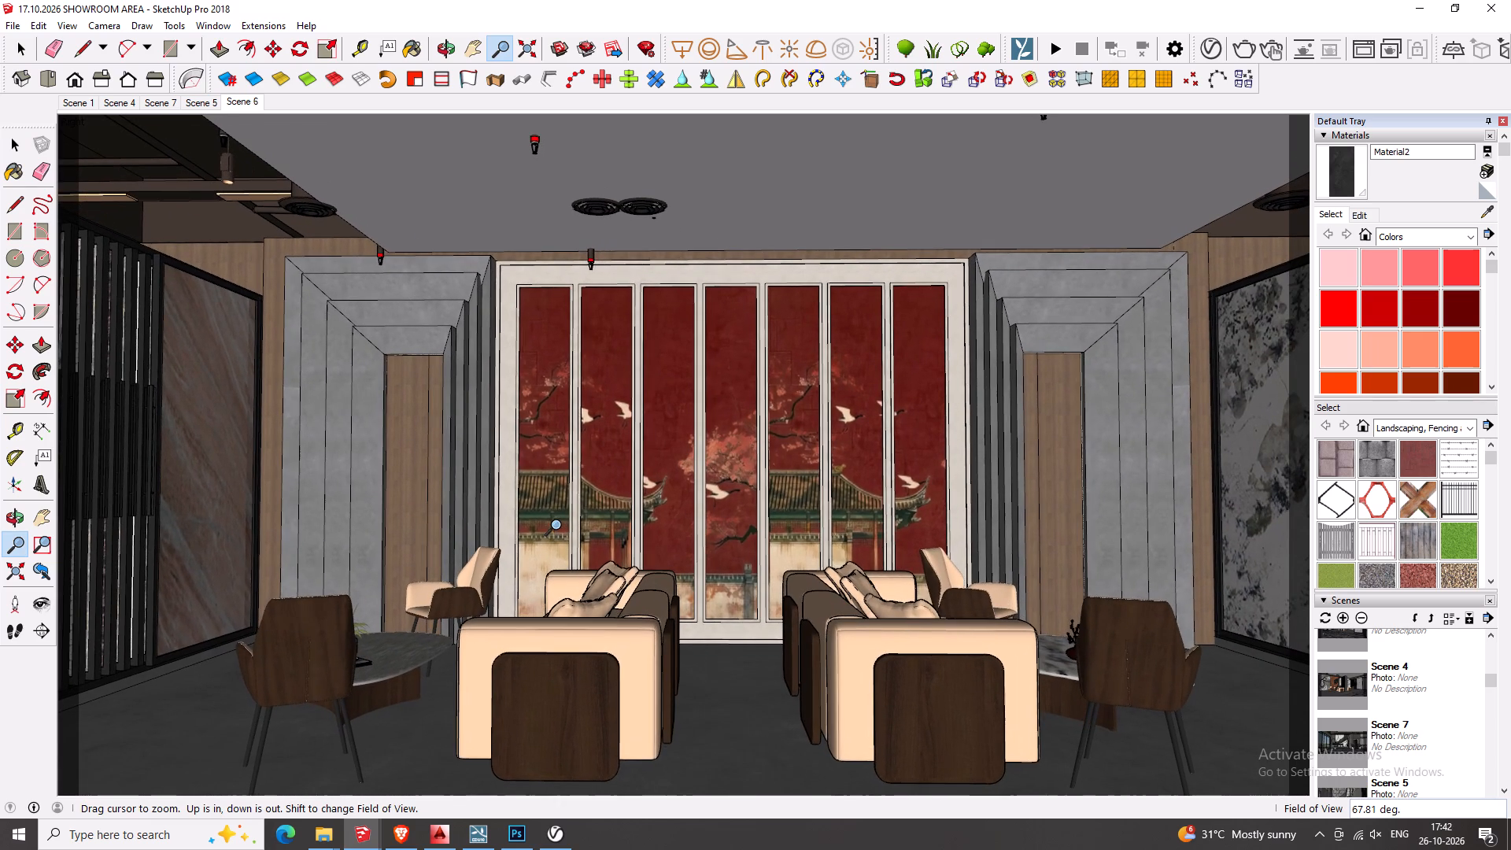
left_click(31, 601)
left_click_drag(442, 514, 442, 525)
middle_click(467, 522)
left_click(681, 519)
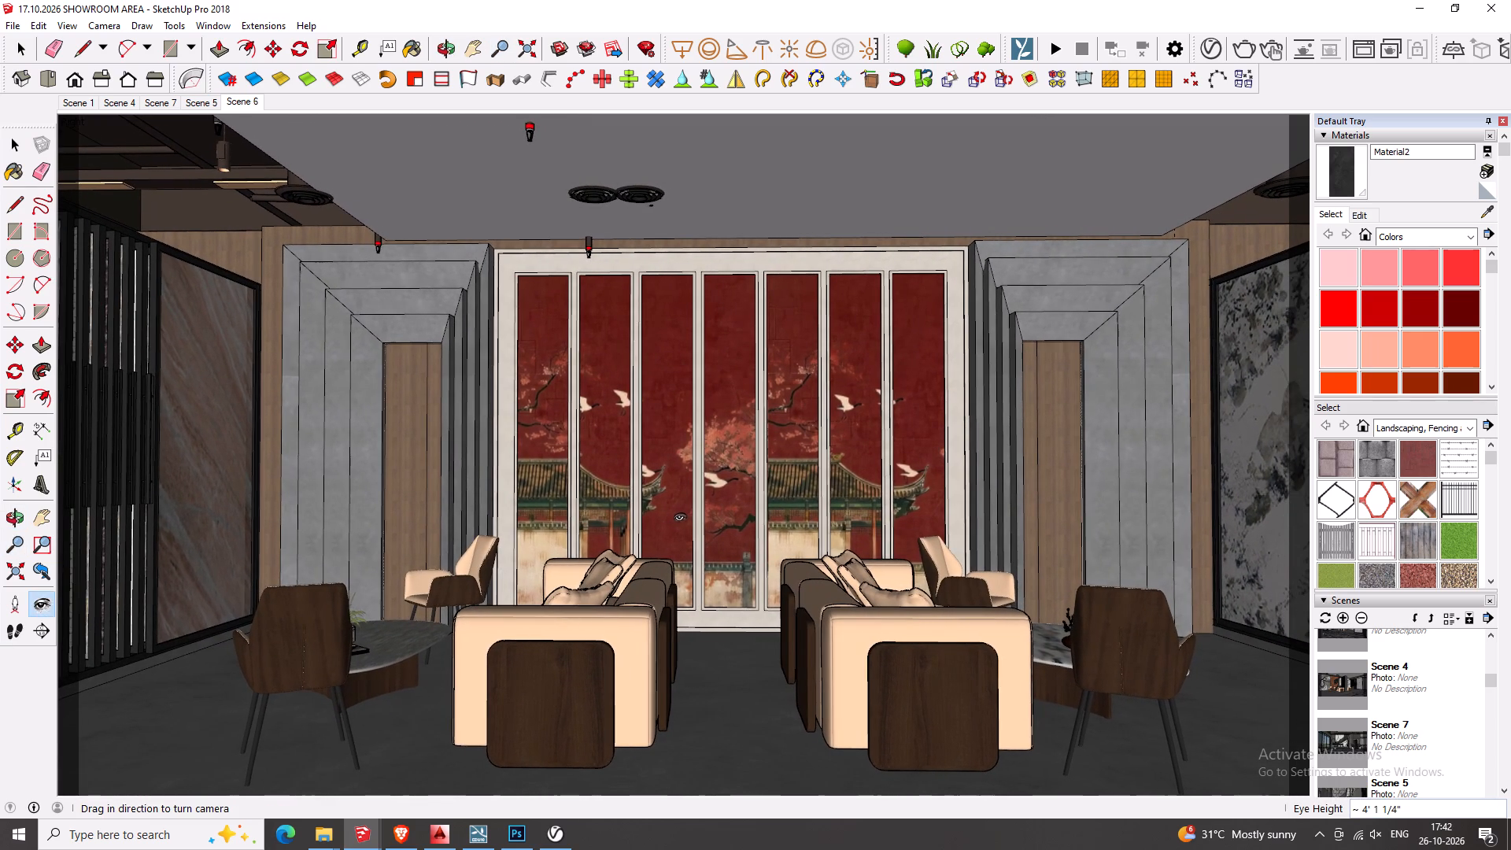
left_click(17, 549)
left_click_drag(486, 643, 497, 626)
key("space")
key("Escape")
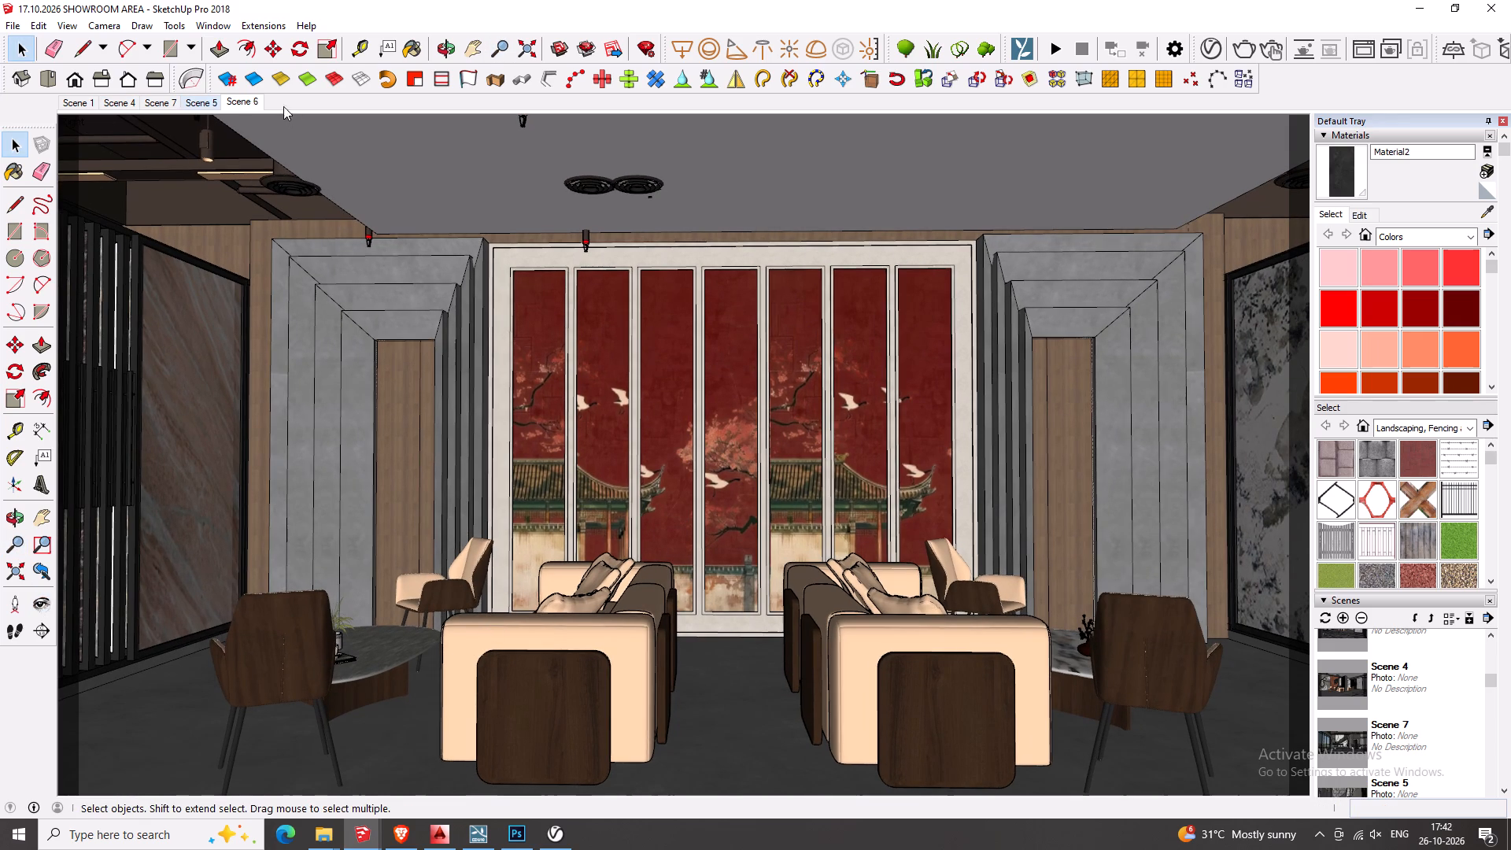
right_click(265, 102)
right_click(247, 105)
left_click(283, 179)
Paint the two outer nested frames of the portal left of the artwork wall with dark Material2.
middle_click(584, 370)
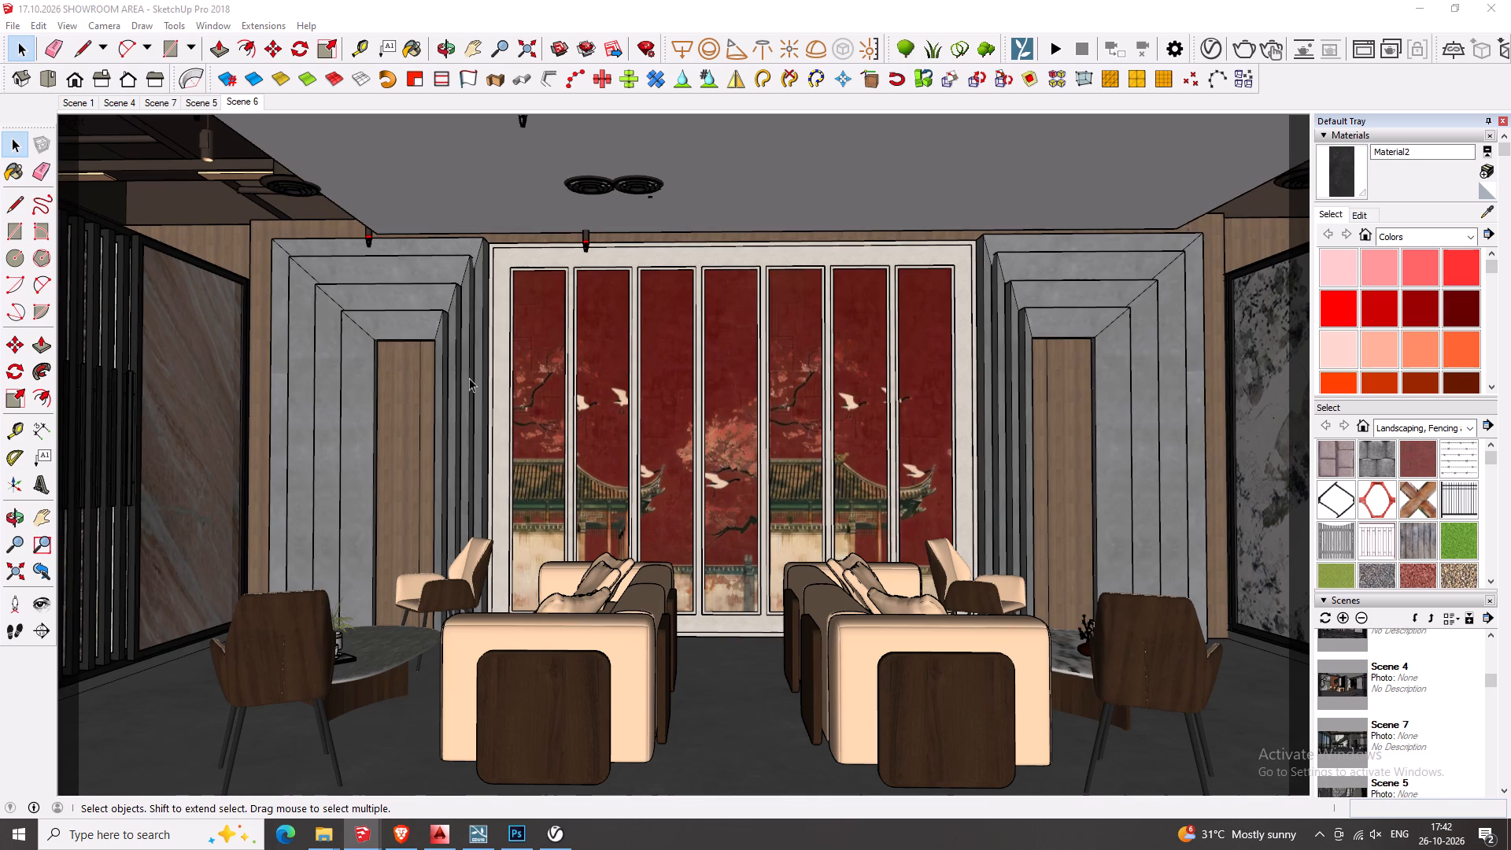
triple_click(459, 248)
triple_click(459, 248)
key("b")
triple_click(460, 248)
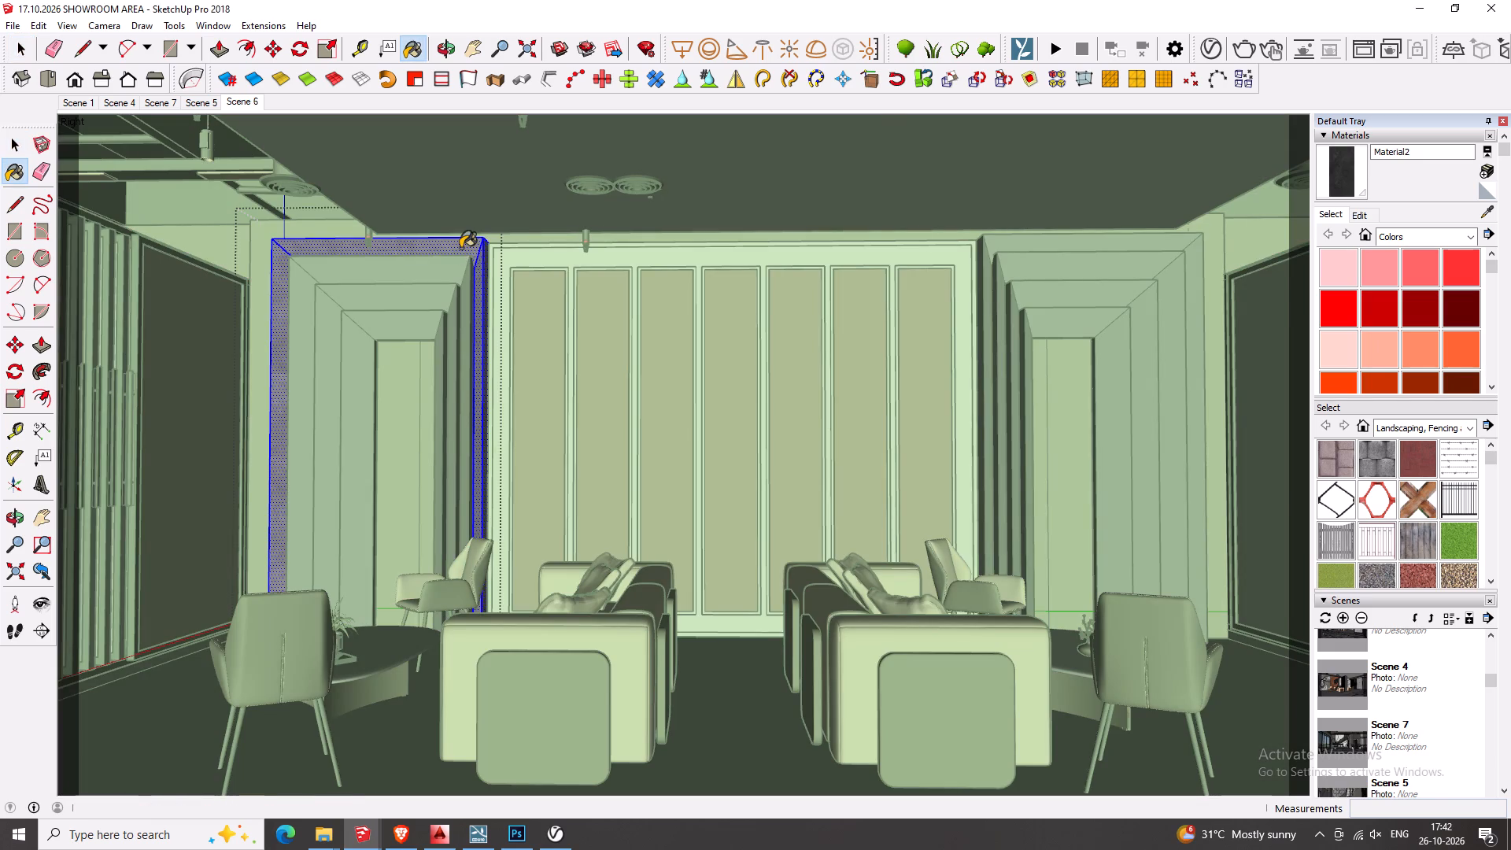
key("space")
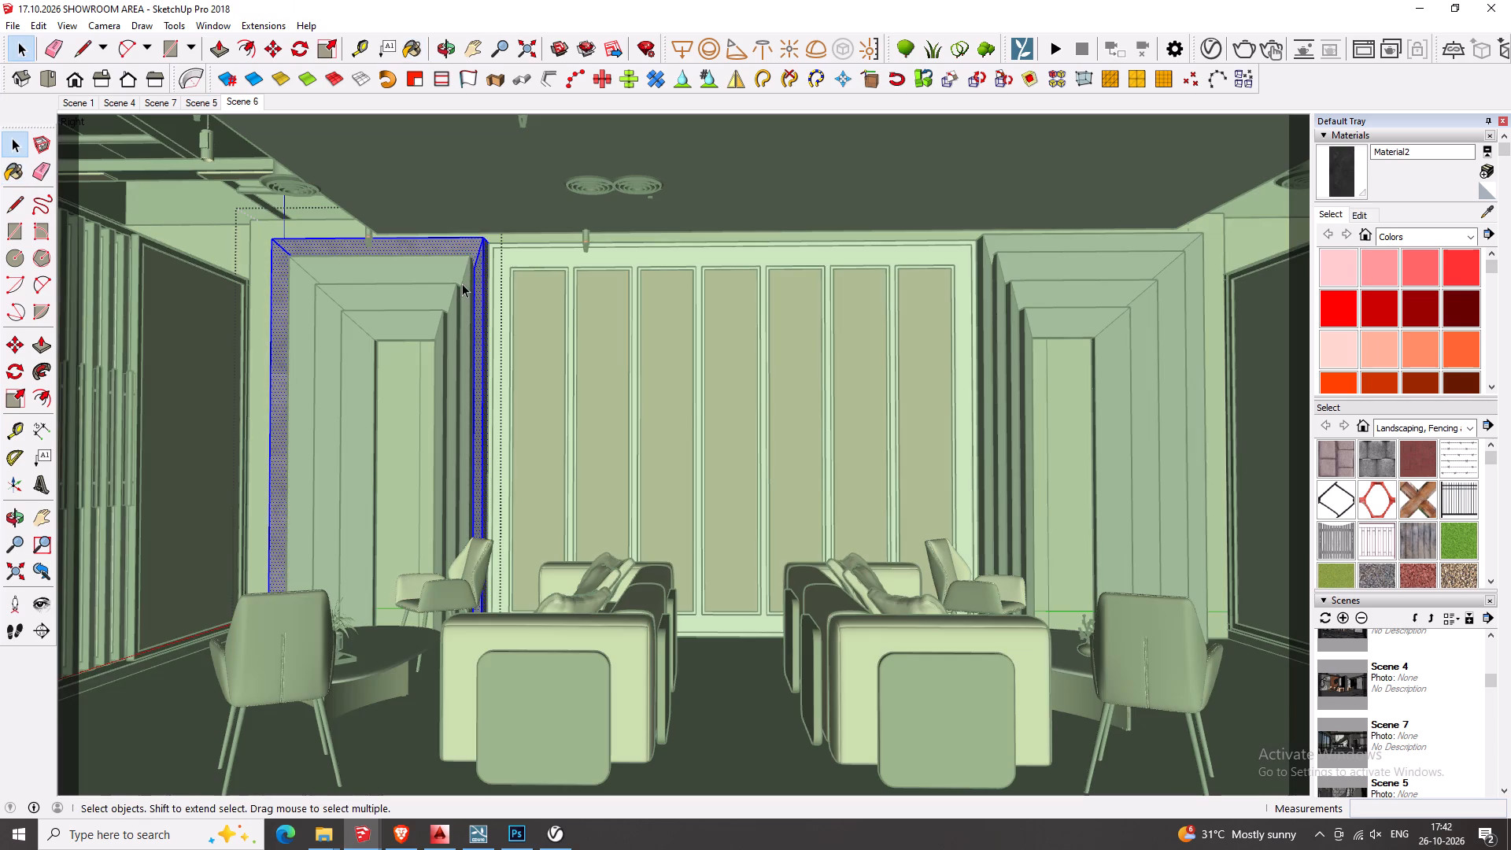
key("v")
key("b")
double_click(471, 249)
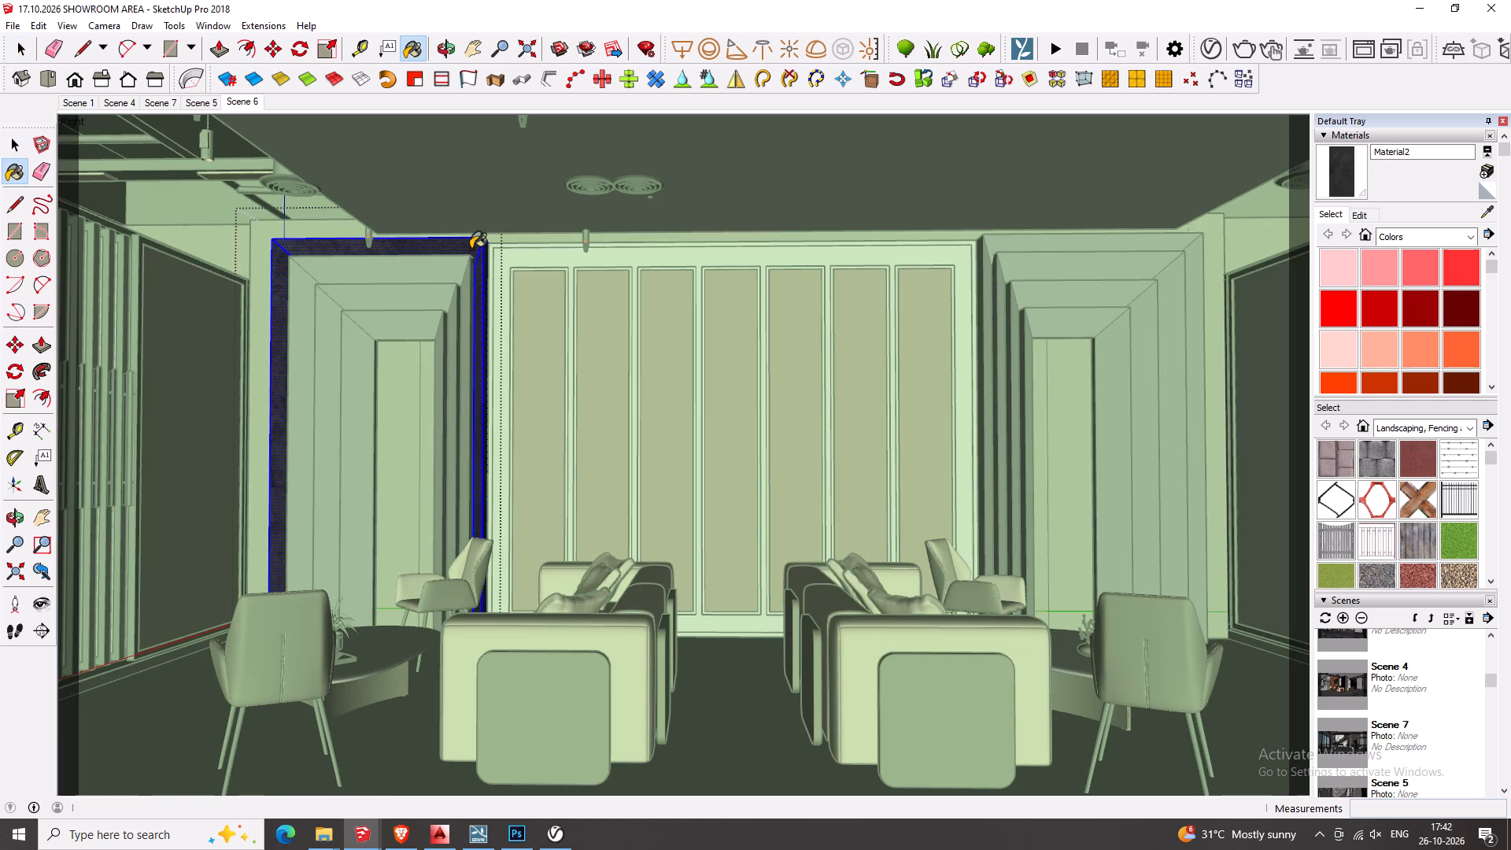
key("space")
triple_click(461, 258)
double_click(461, 258)
key("b")
double_click(460, 262)
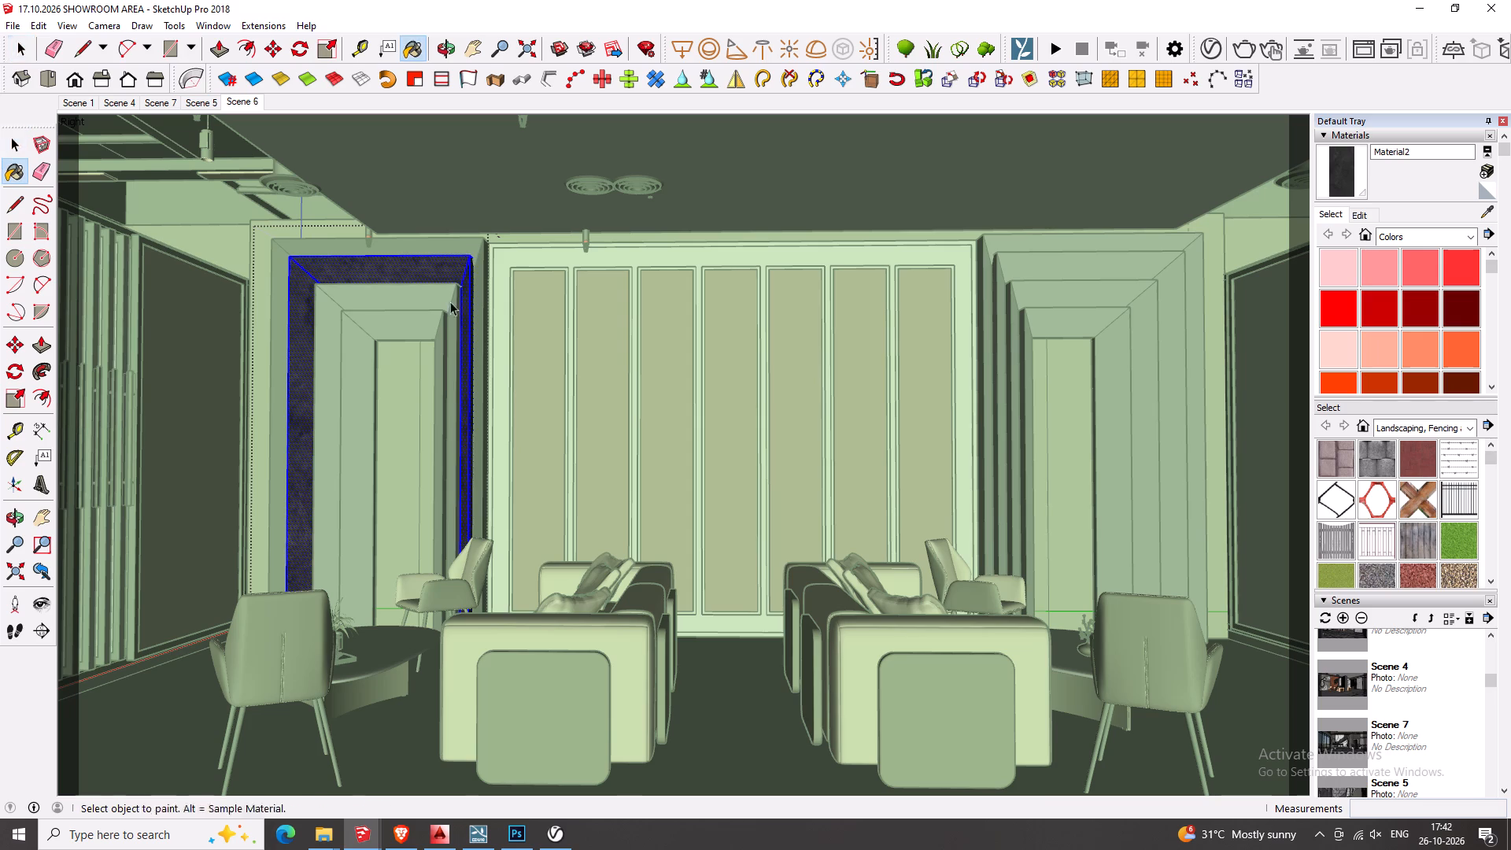
Paint the two inner nested frames of the left portal with dark Material2.
key("space")
triple_click(450, 322)
double_click(451, 322)
key("b")
double_click(456, 303)
key("space")
triple_click(428, 331)
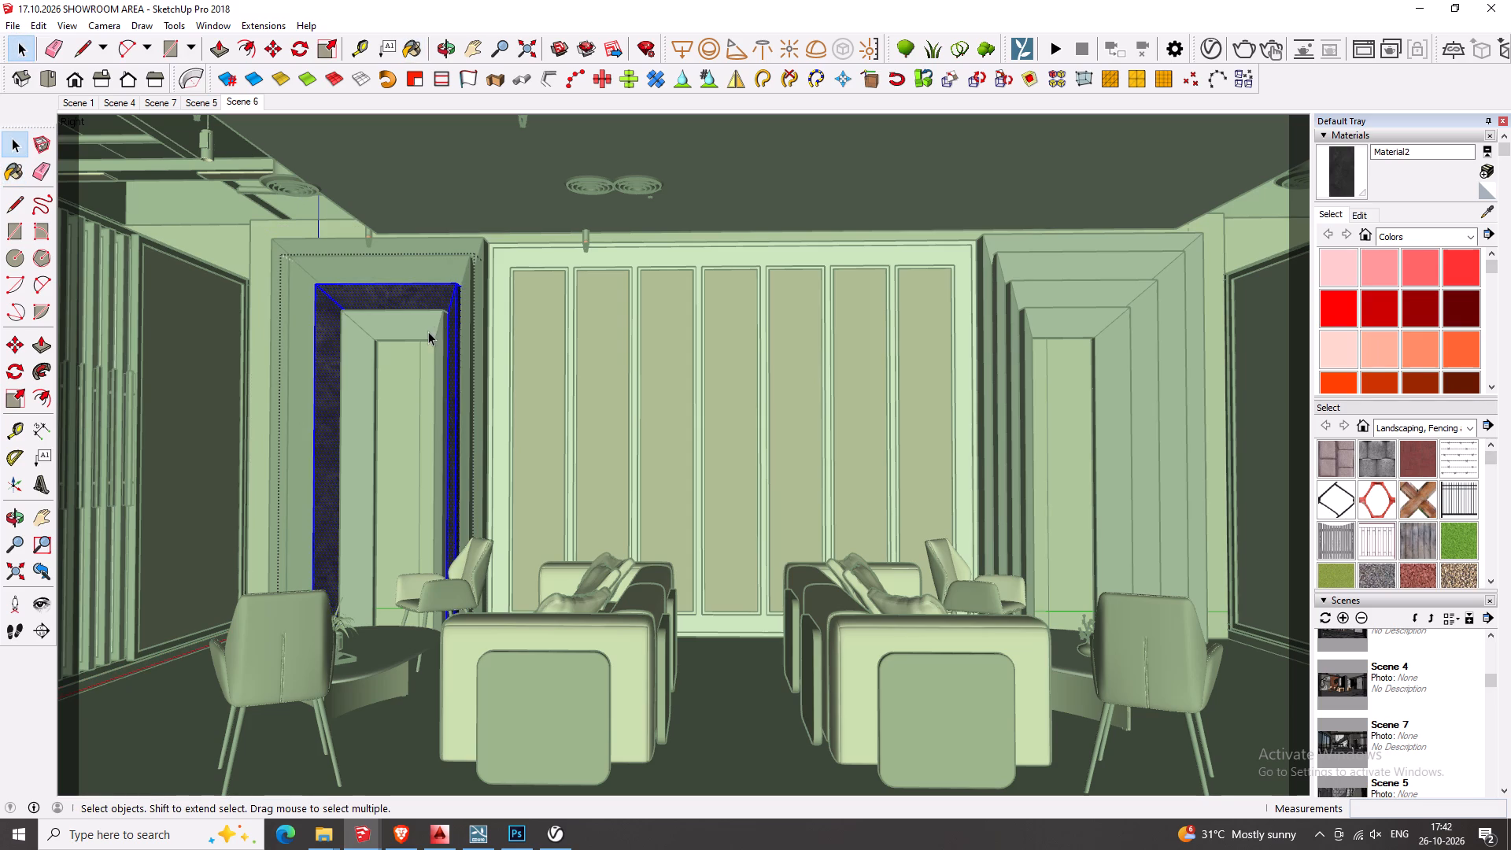
left_click(428, 331)
key("b")
triple_click(430, 327)
key("space")
Paint the two outer nested frames of the portal right of the artwork wall with dark Material2.
triple_click(1170, 298)
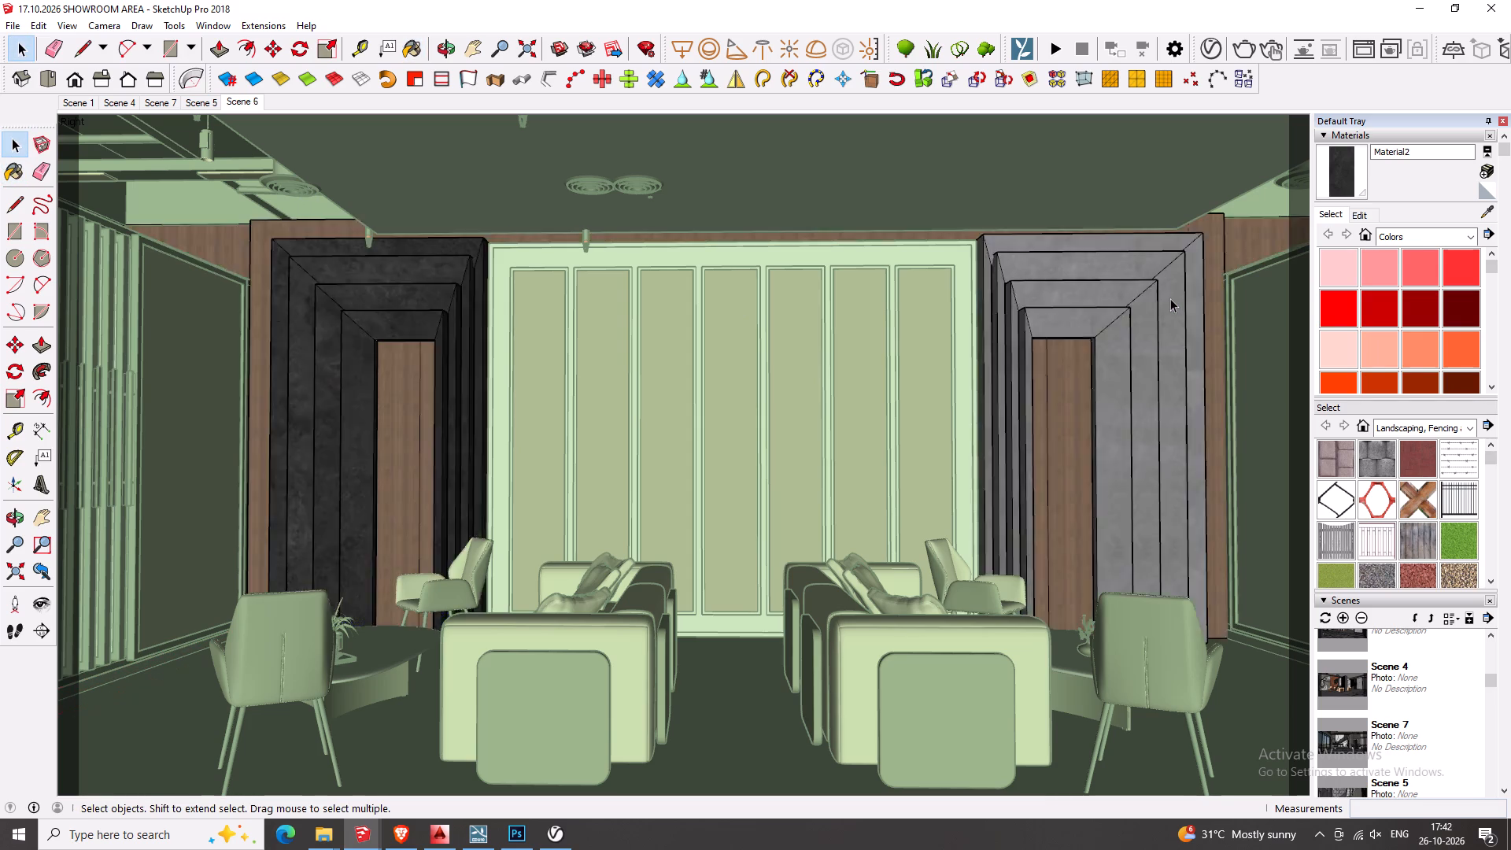
double_click(1170, 298)
key("b")
double_click(1170, 298)
key("space")
triple_click(1191, 284)
left_click(1192, 284)
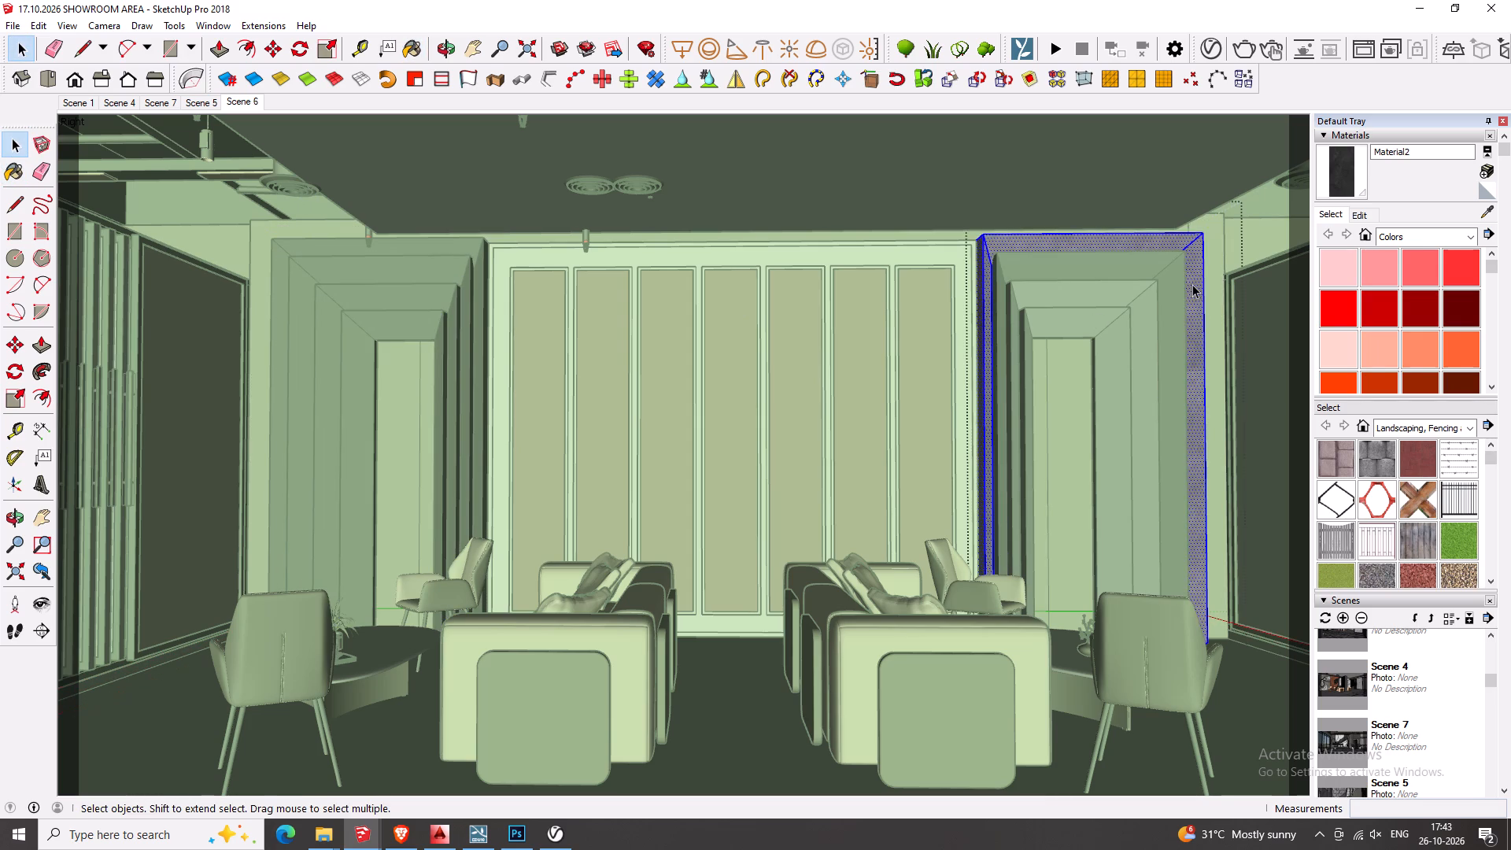
key("b")
double_click(1192, 284)
Paint the two inner nested frames of the right portal with dark Material2 and exit all the groups.
key("space")
triple_click(1120, 306)
double_click(1120, 307)
key("b")
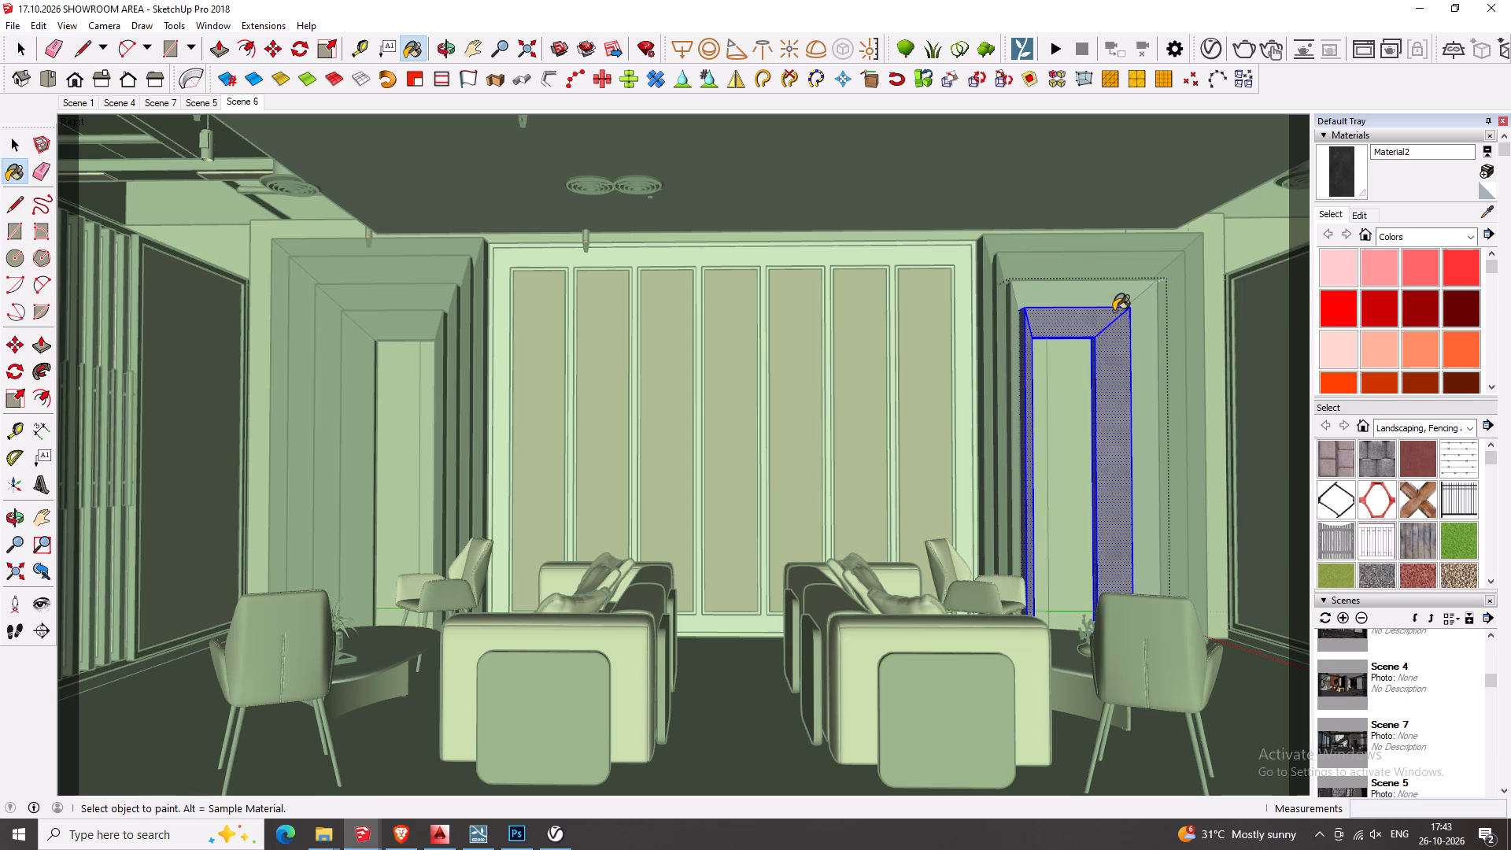
double_click(1114, 311)
key("space")
triple_click(1129, 284)
double_click(1130, 285)
key("b")
triple_click(1130, 285)
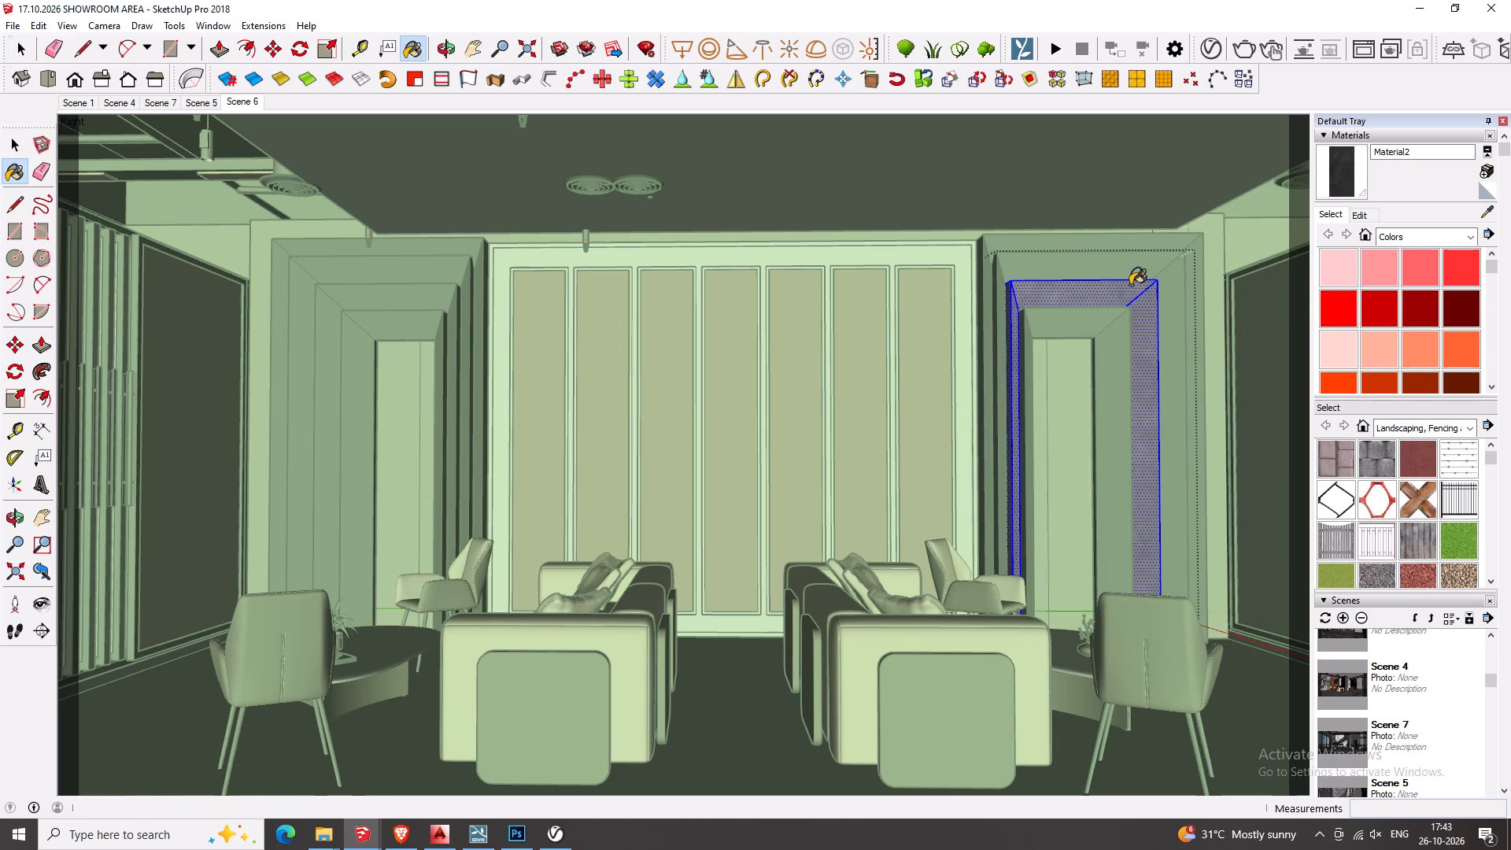
key("space")
key("Escape")
key("Escape")
key("Escape")
key("Escape")
key("Escape")
key("Escape")
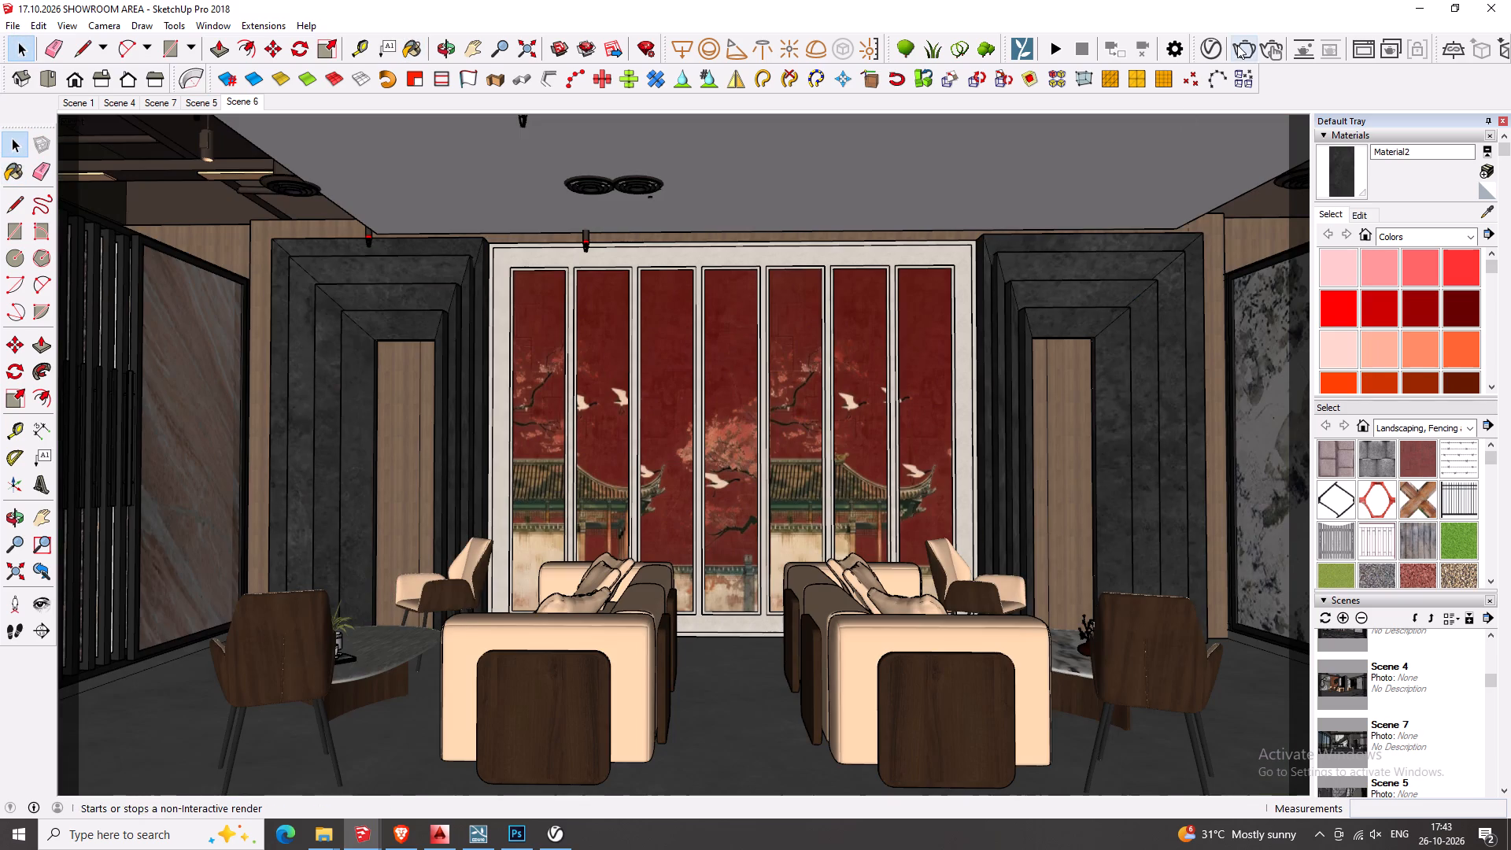
Render the updated Scene 6 with V-Ray and show the frame buffer image at 100%.
left_click(1237, 45)
left_click(1088, 176)
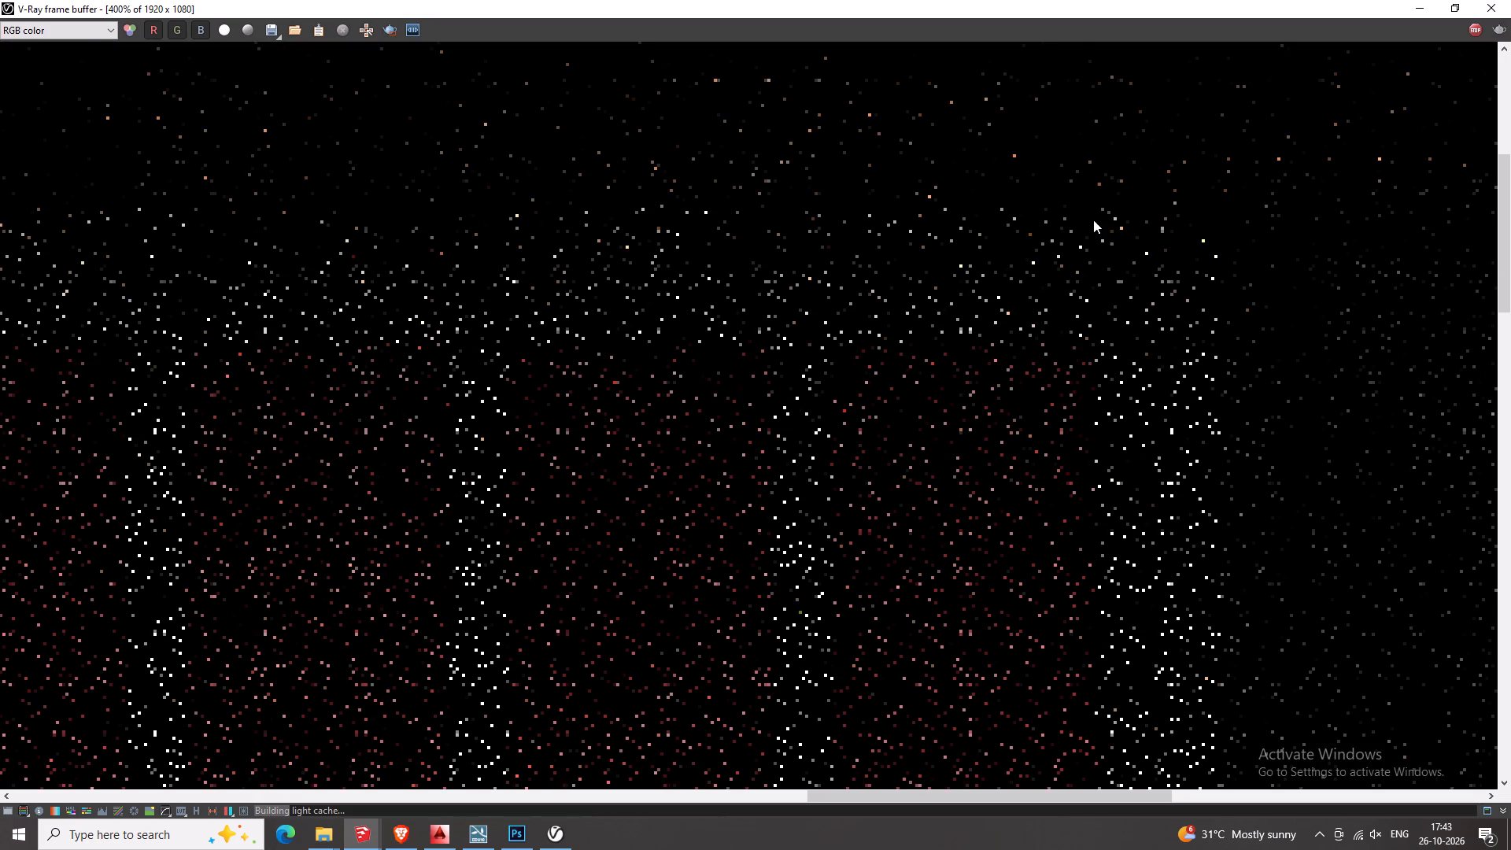
scroll(1093, 221, "down", 3)
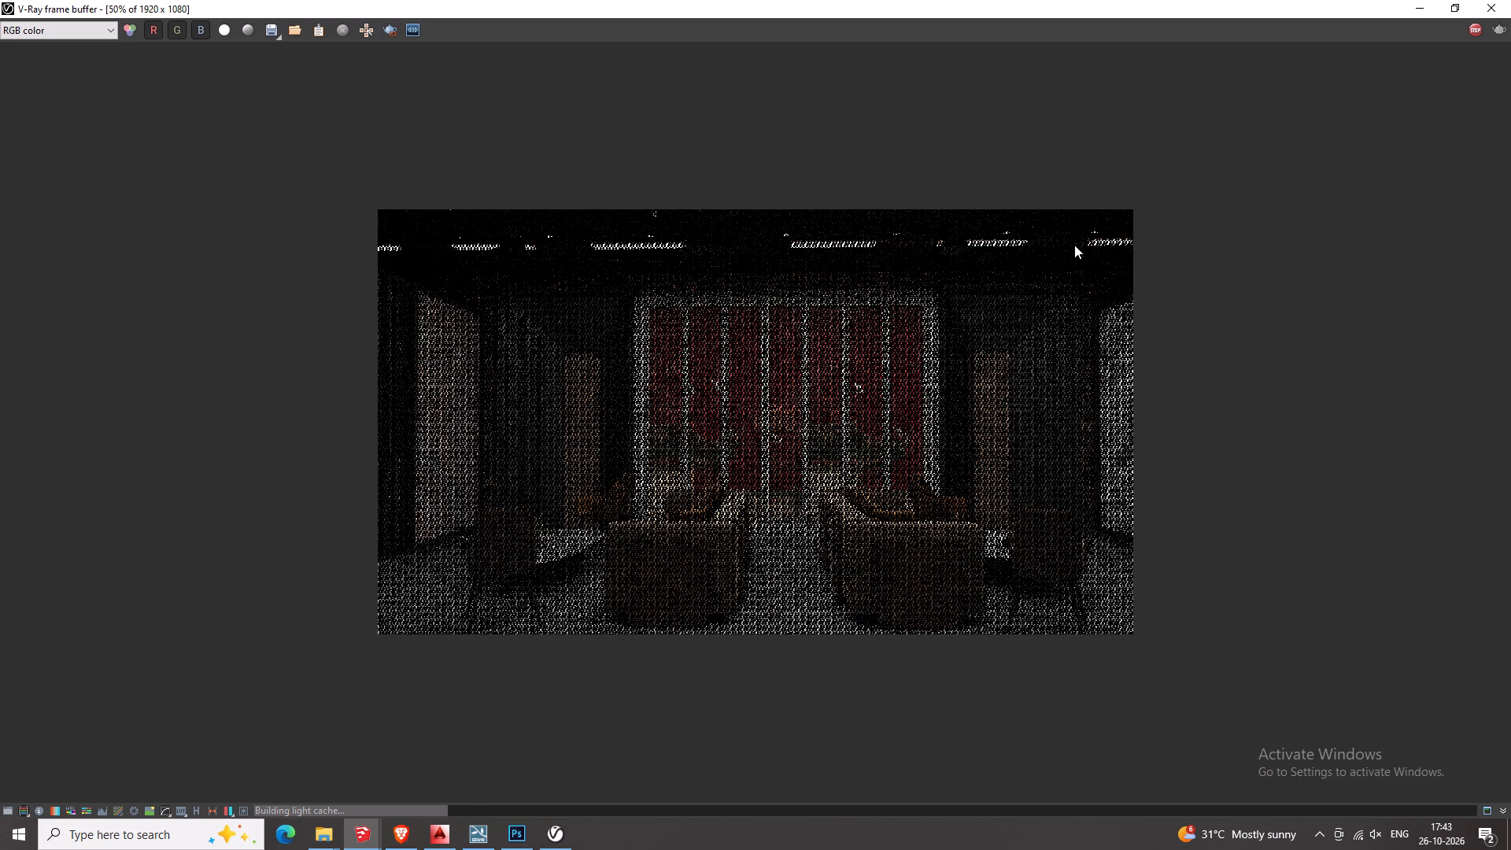
scroll(821, 354, "up", 1)
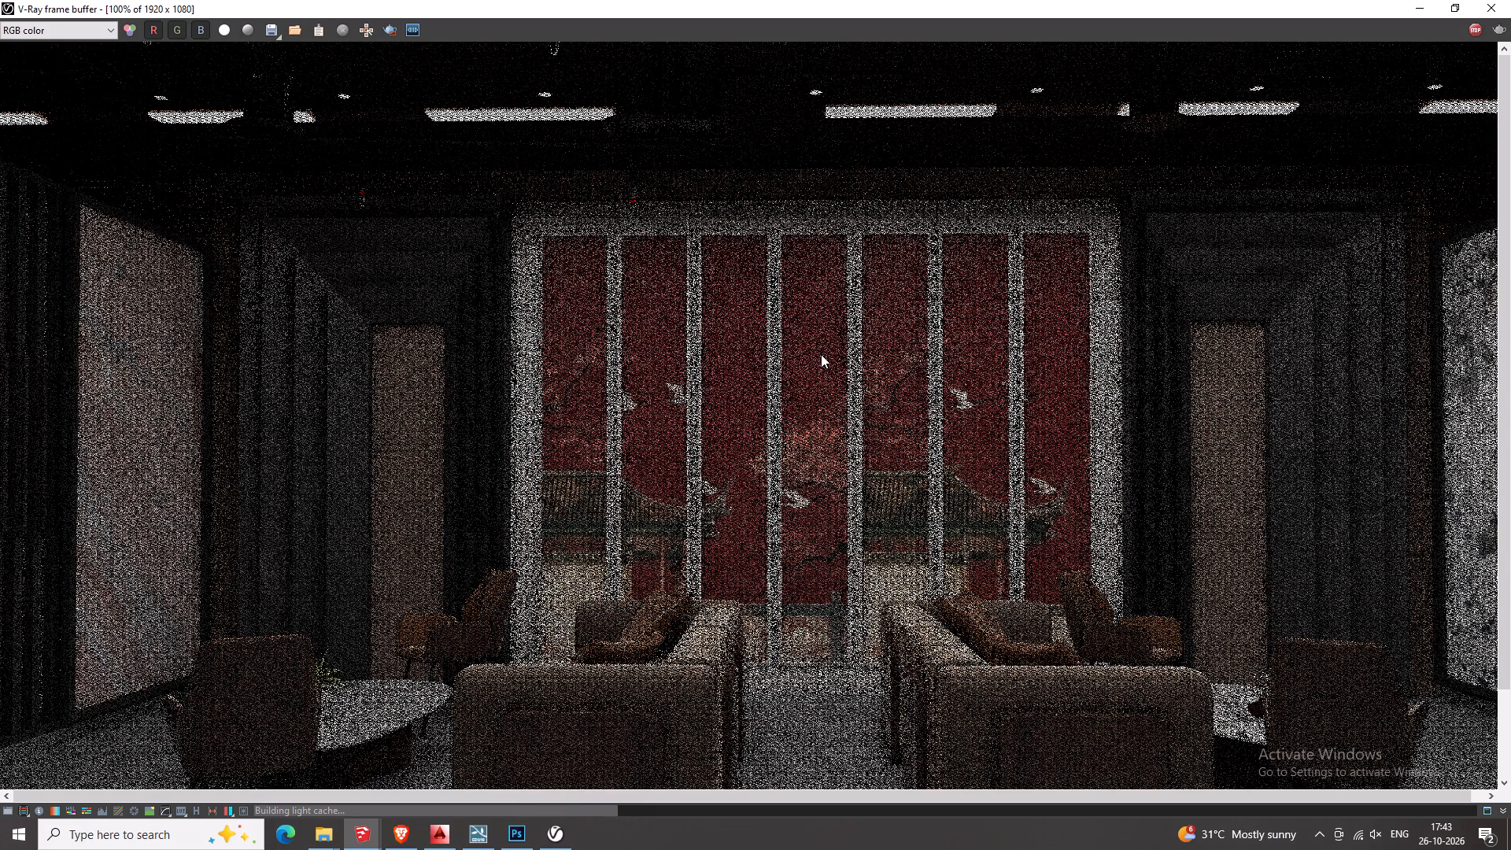
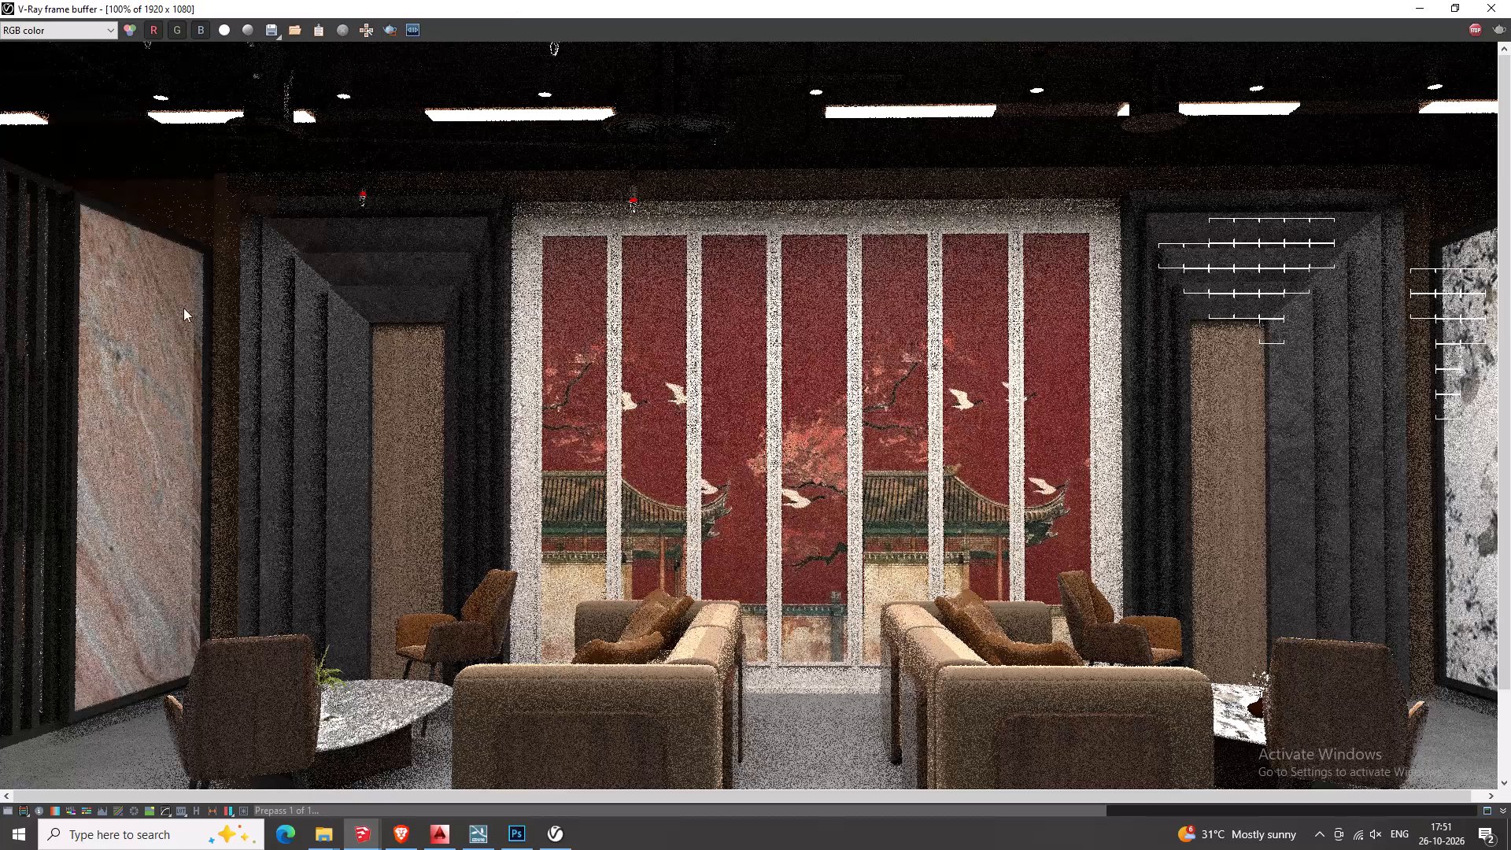
Inspect the dark portal frames and the red pagoda artwork panels in the Scene 6 render at 200%.
scroll(242, 321, "up", 1)
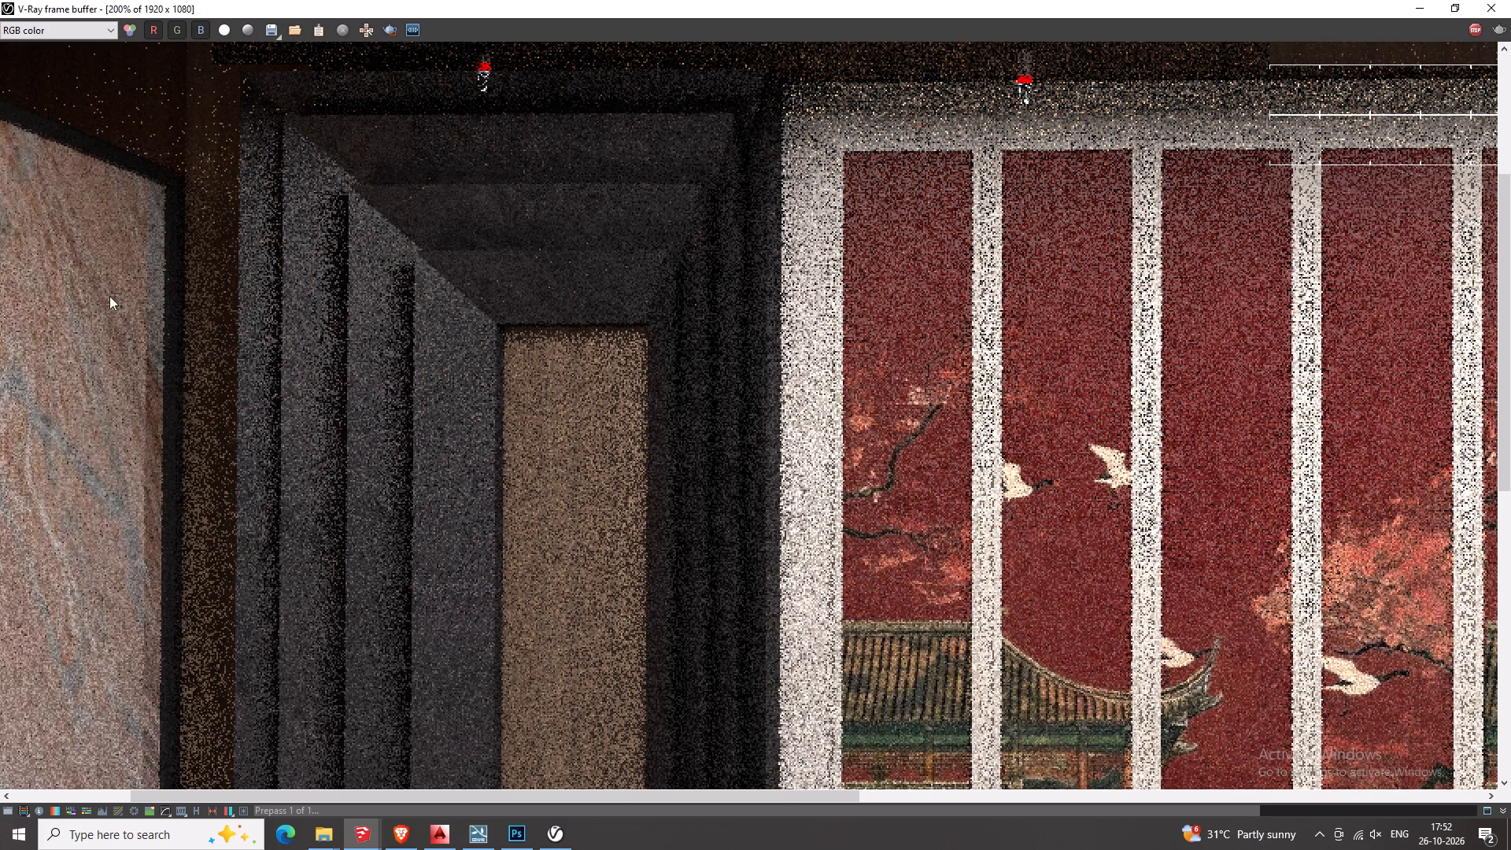
middle_click_drag(283, 530, 29, 447)
middle_click_drag(730, 660, 524, 579)
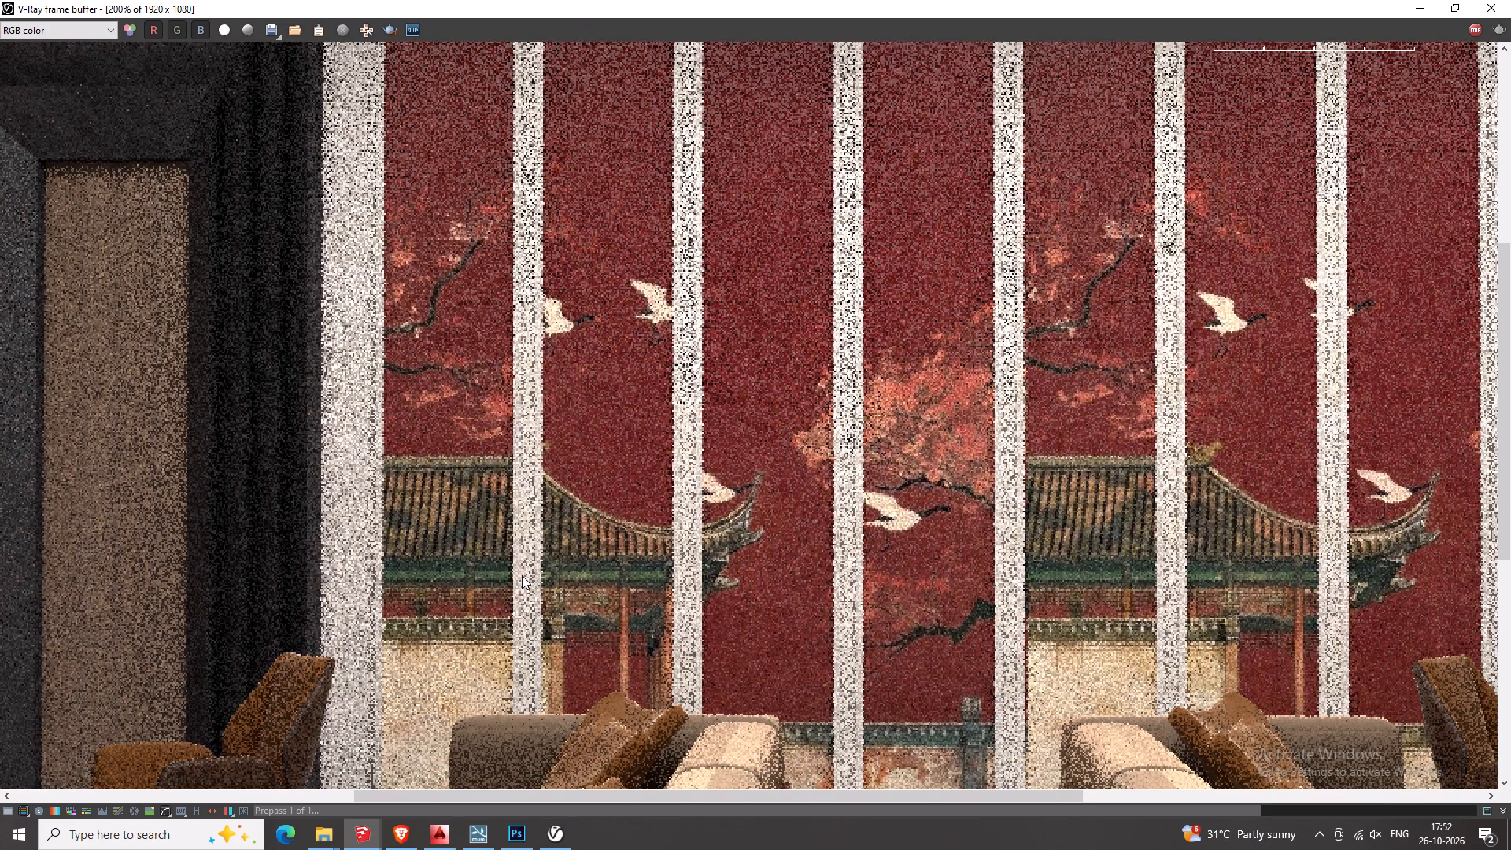
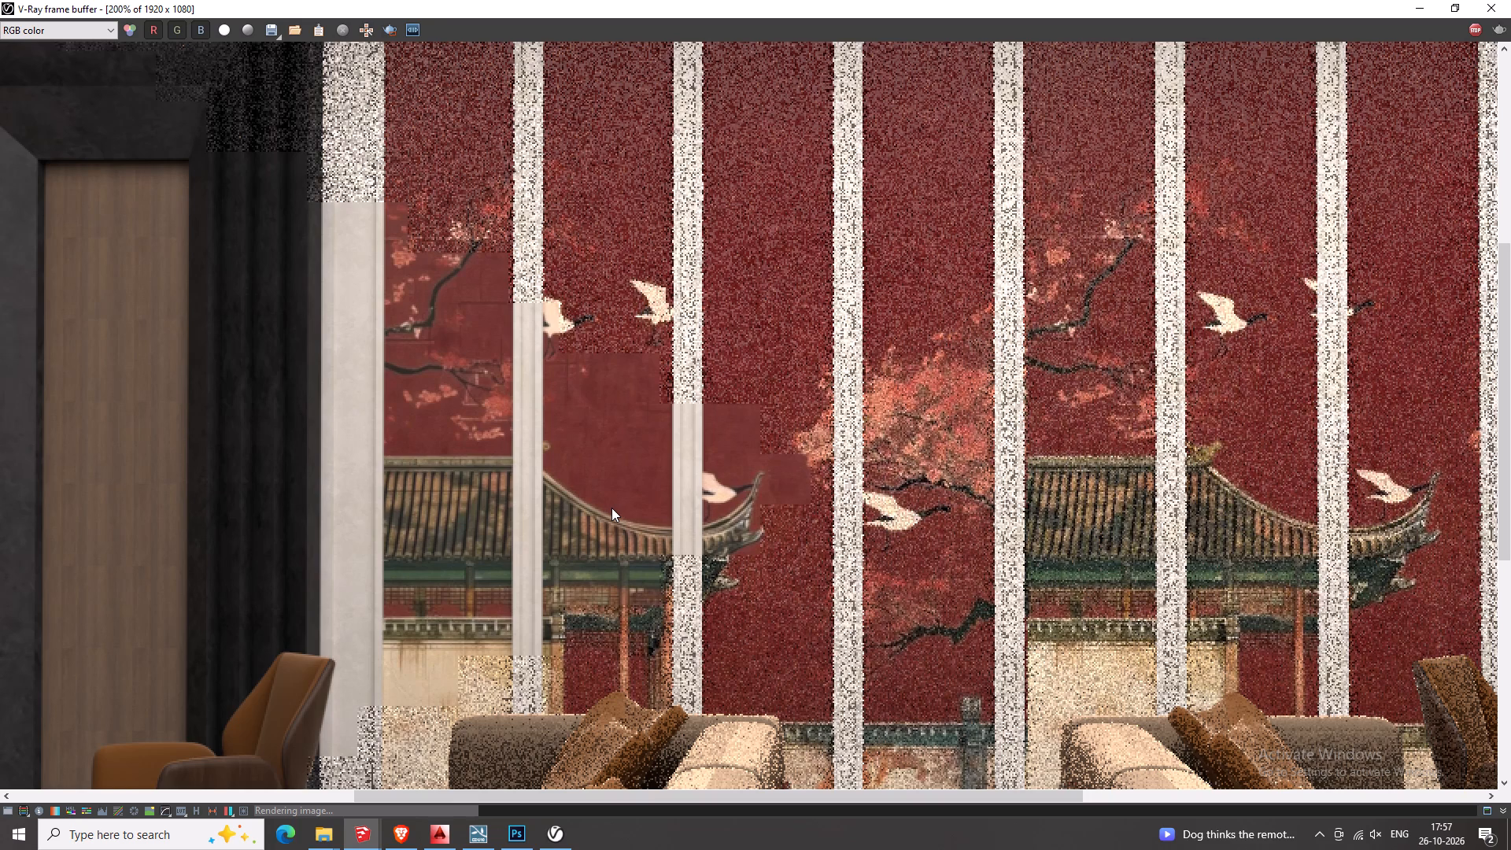
Examine the whole lounge composition in the Scene 6 render at 100%, including the seating, portal frames and artwork wall.
scroll(611, 508, "down", 1)
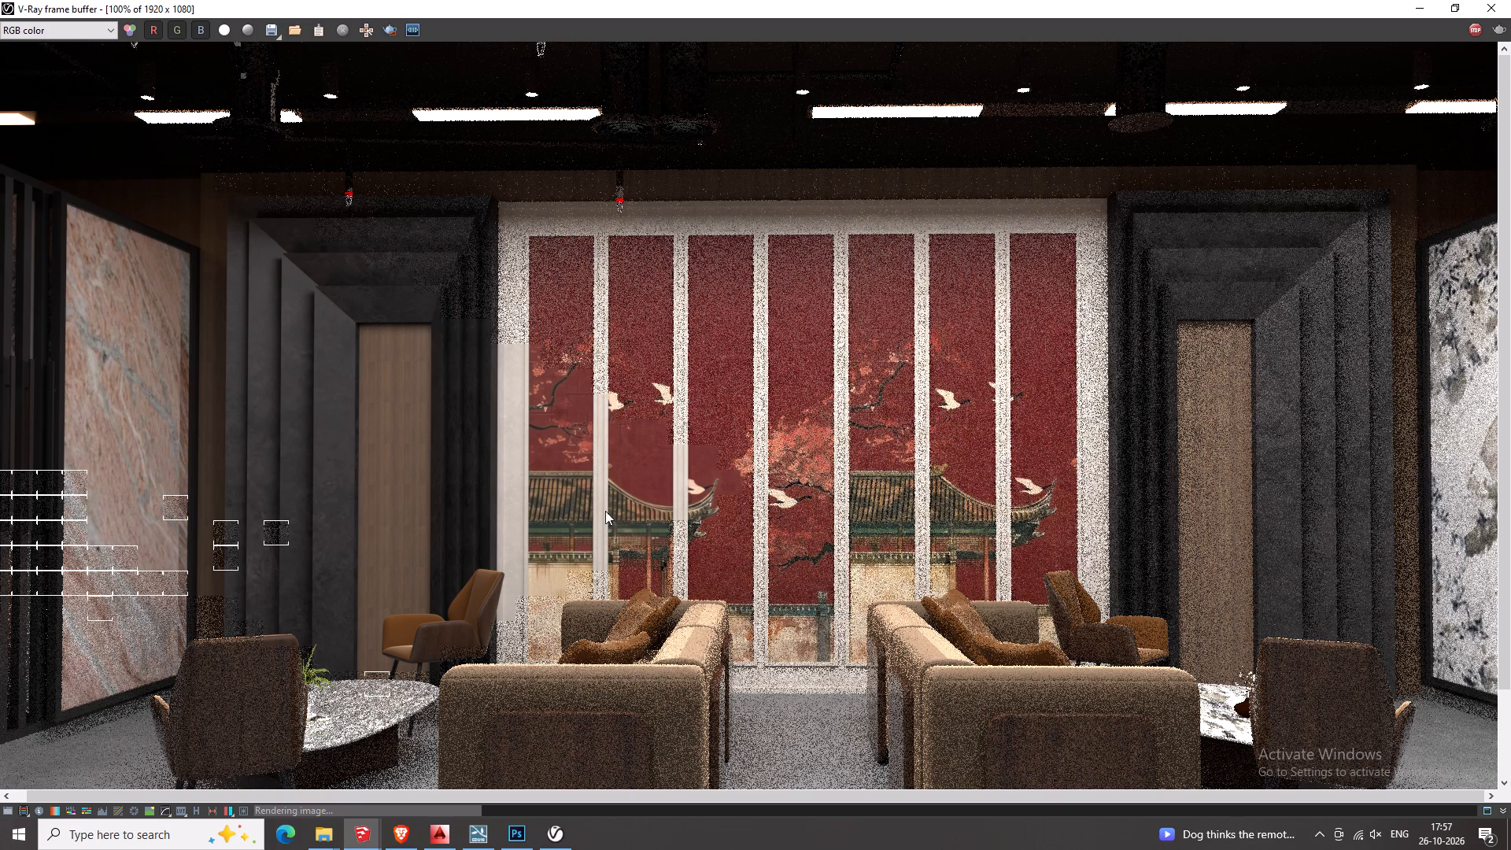
middle_click_drag(364, 412, 428, 544)
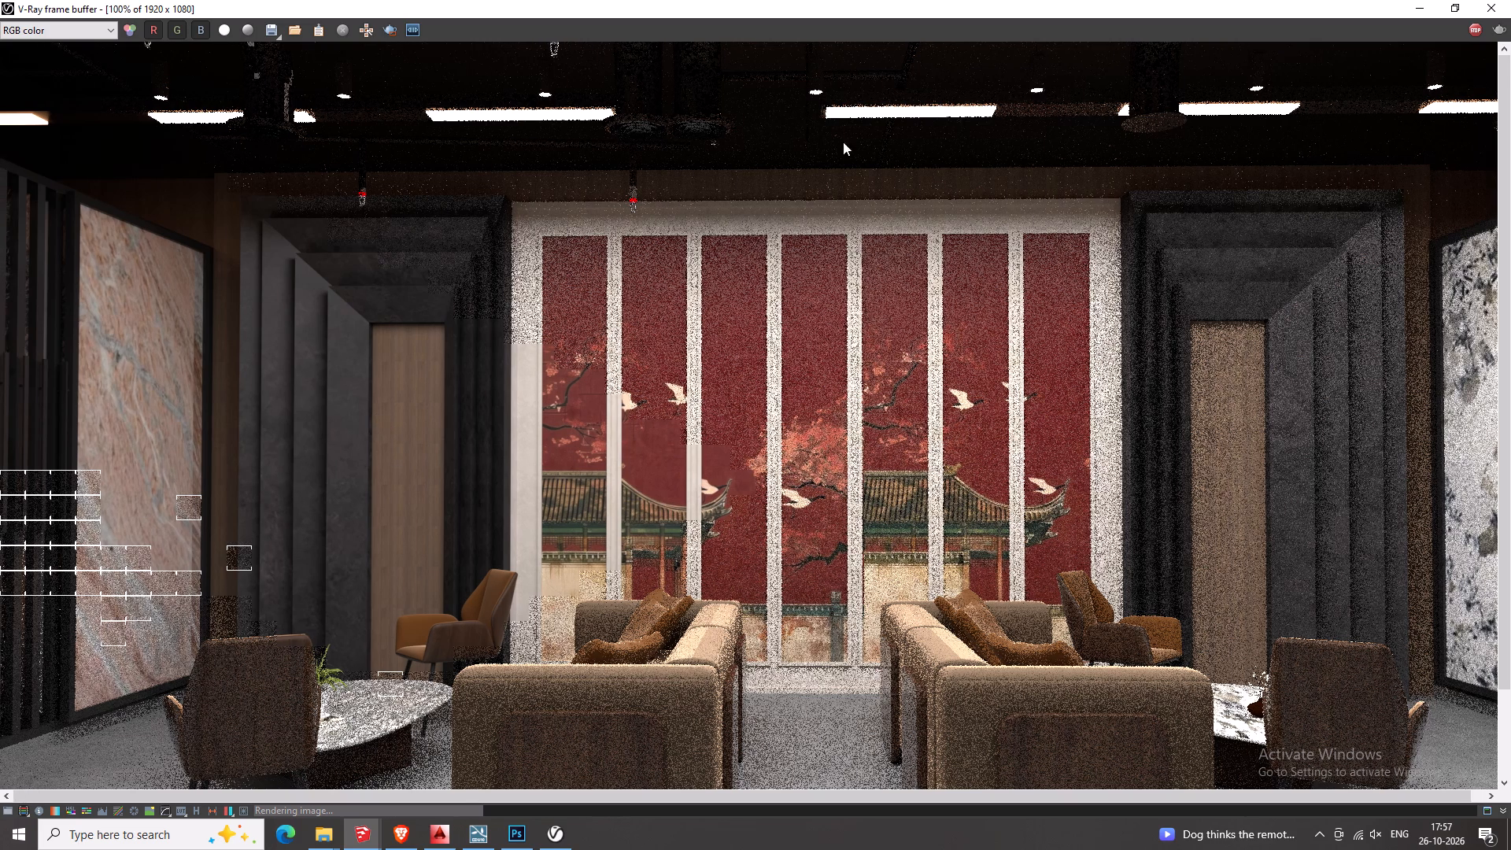
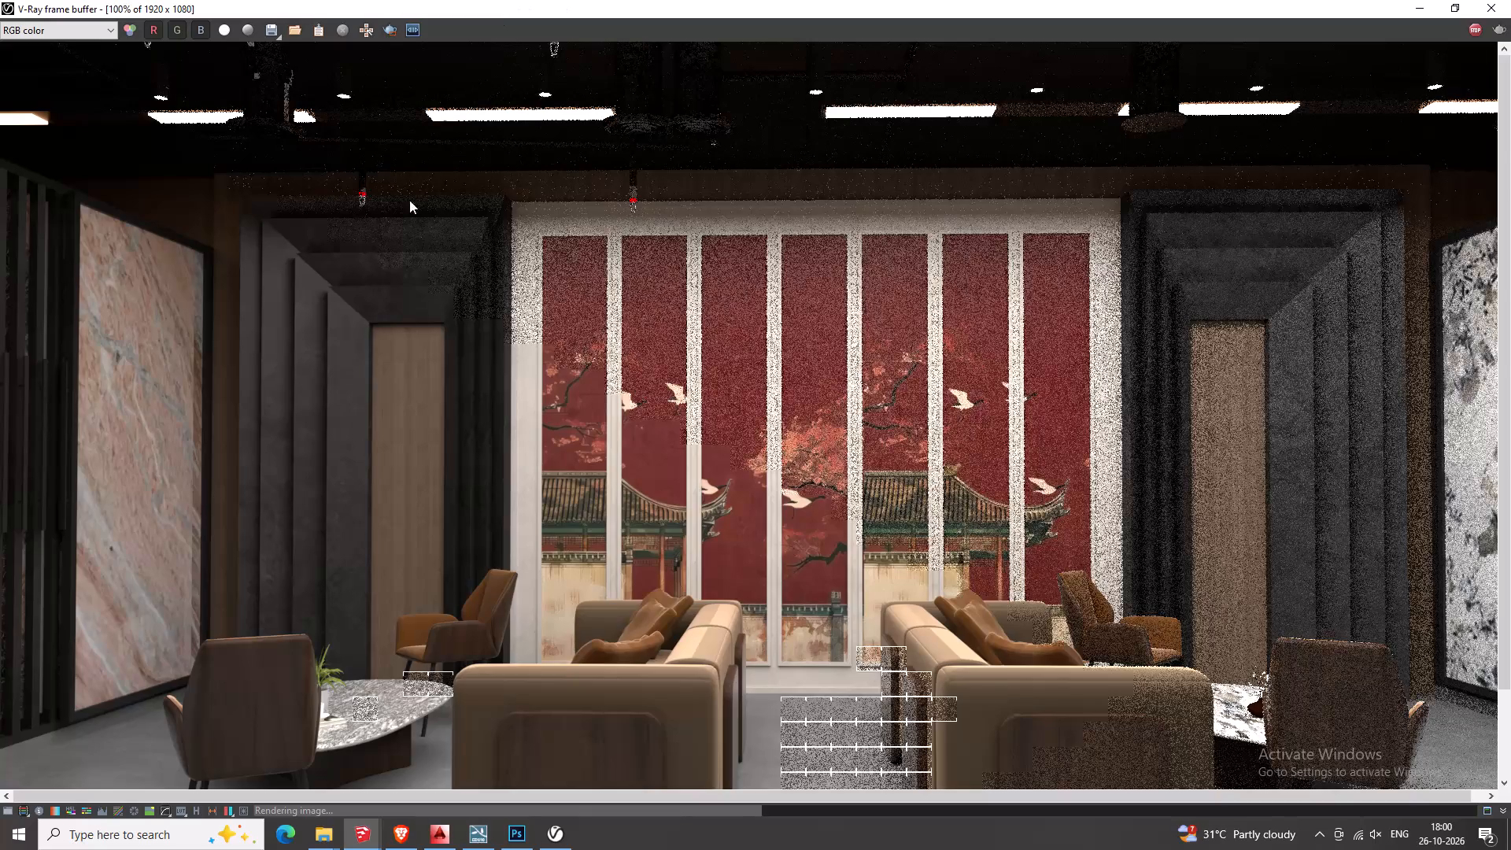
Examine the dark portal frame beside the pink marble panel at 200% in the Scene 6 render, including its stepped edges.
scroll(246, 273, "up", 1)
middle_click_drag(313, 349, 308, 230)
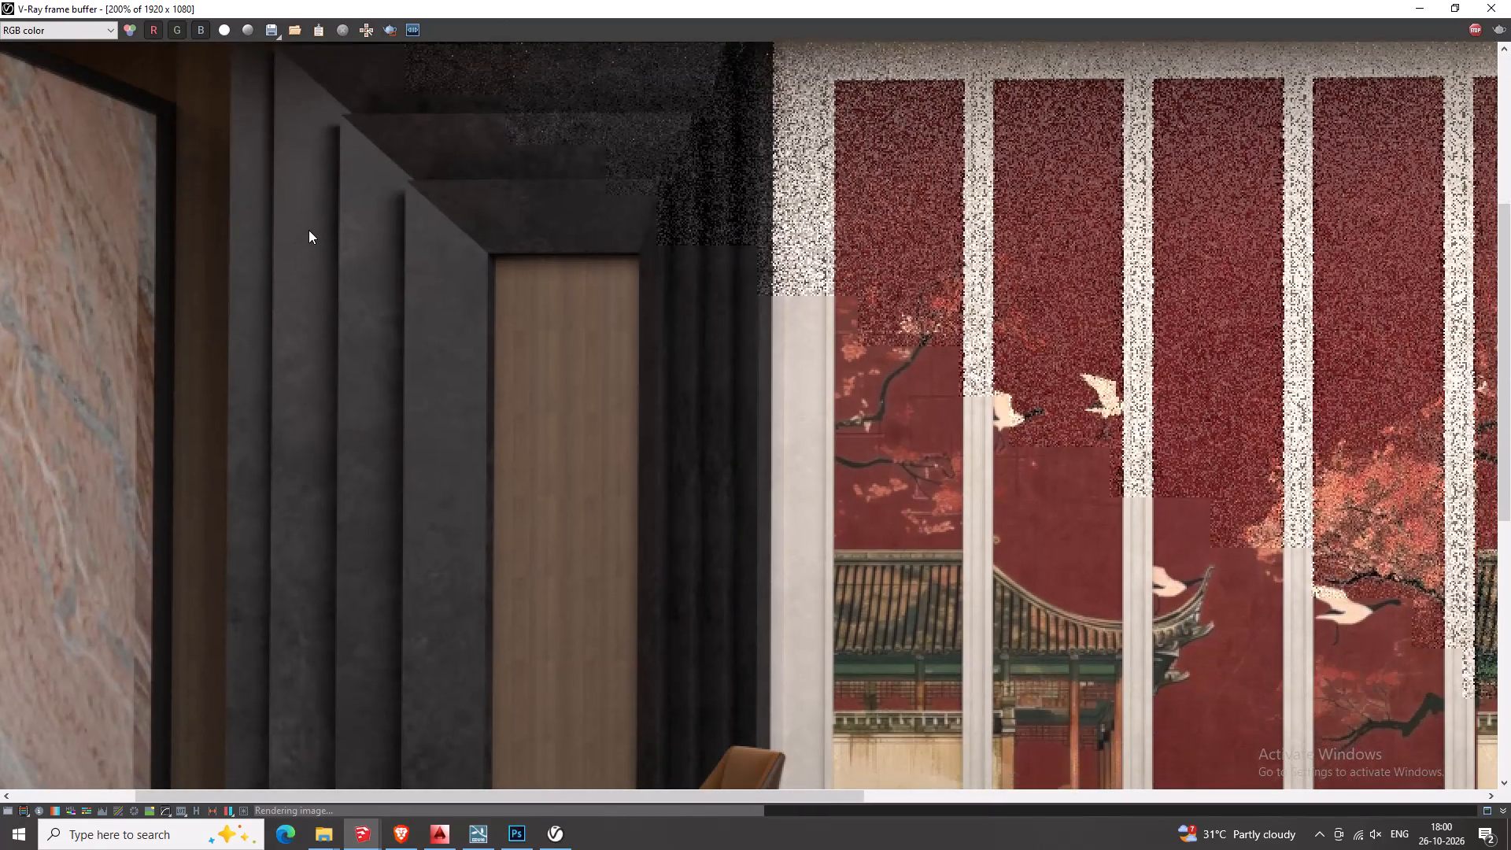
scroll(308, 230, "down", 1)
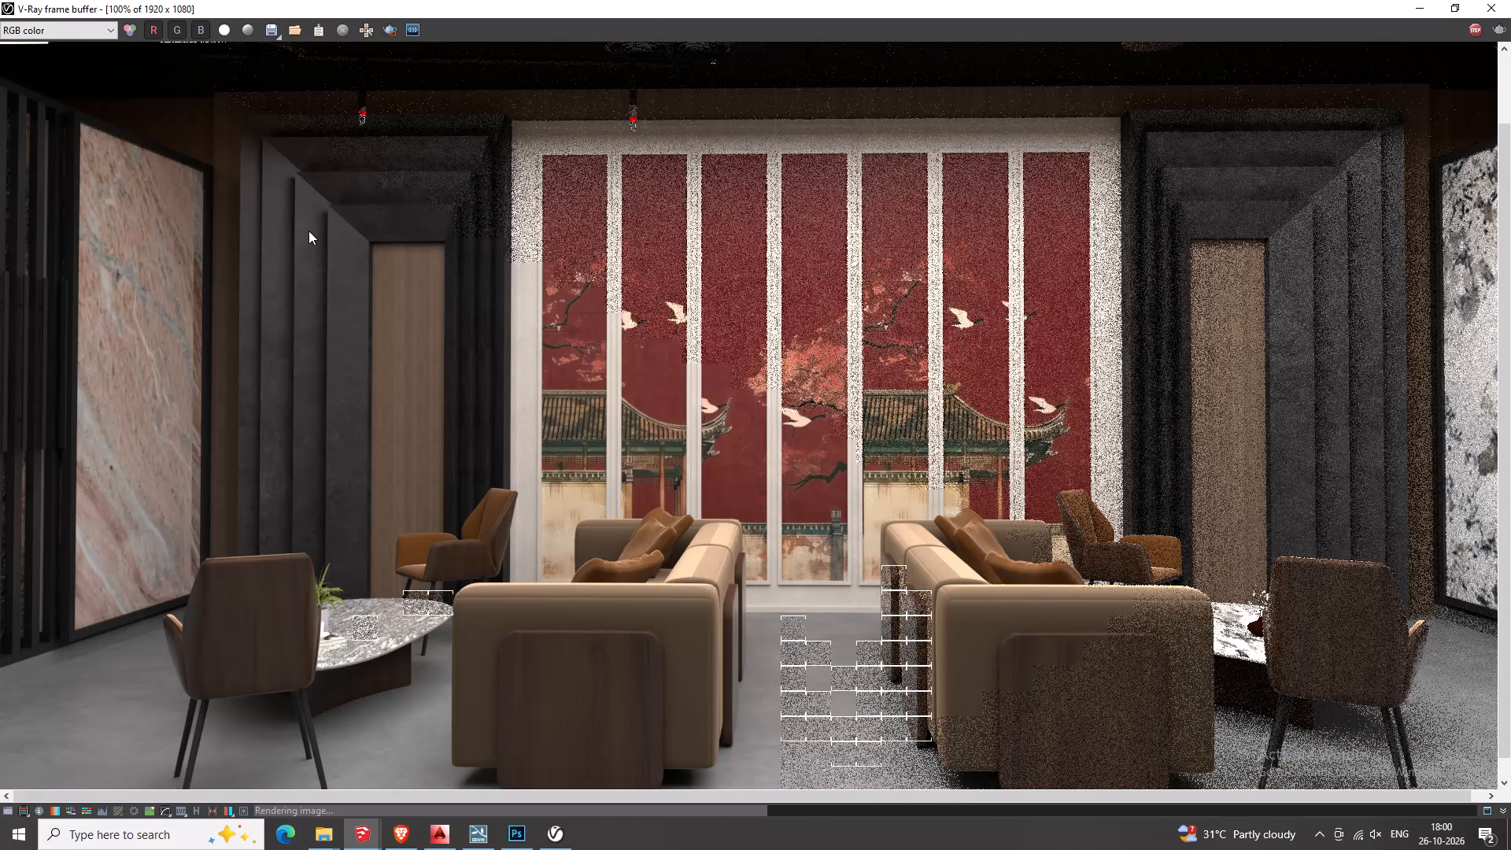
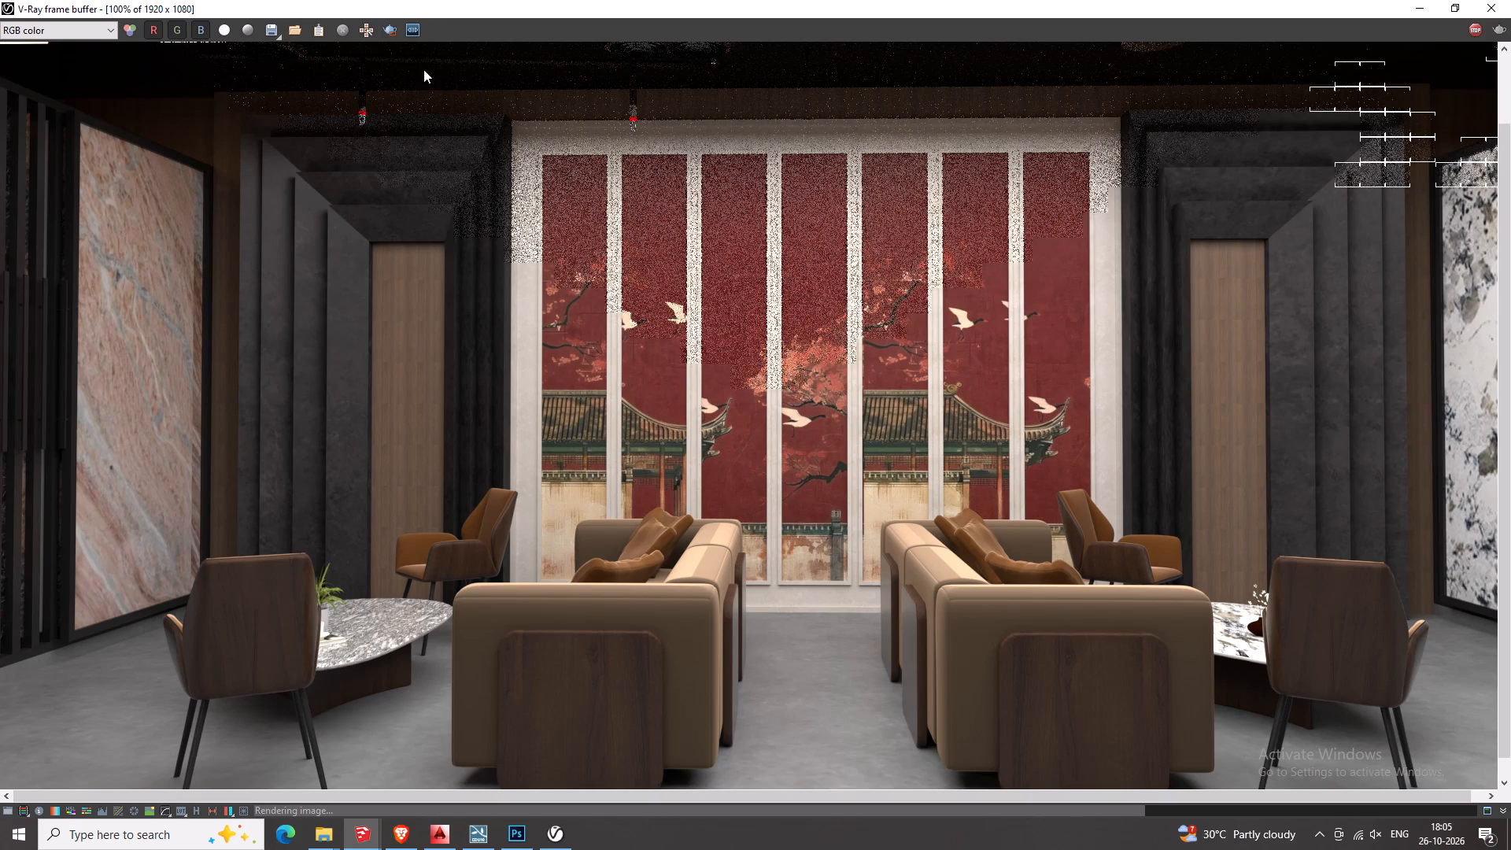
Save the Scene 6 render as a JPEG in the 22.10.2026 folder, replacing the existing 17.10.2026 SHOWROOM AREA image.
left_click(272, 31)
left_click(170, 759)
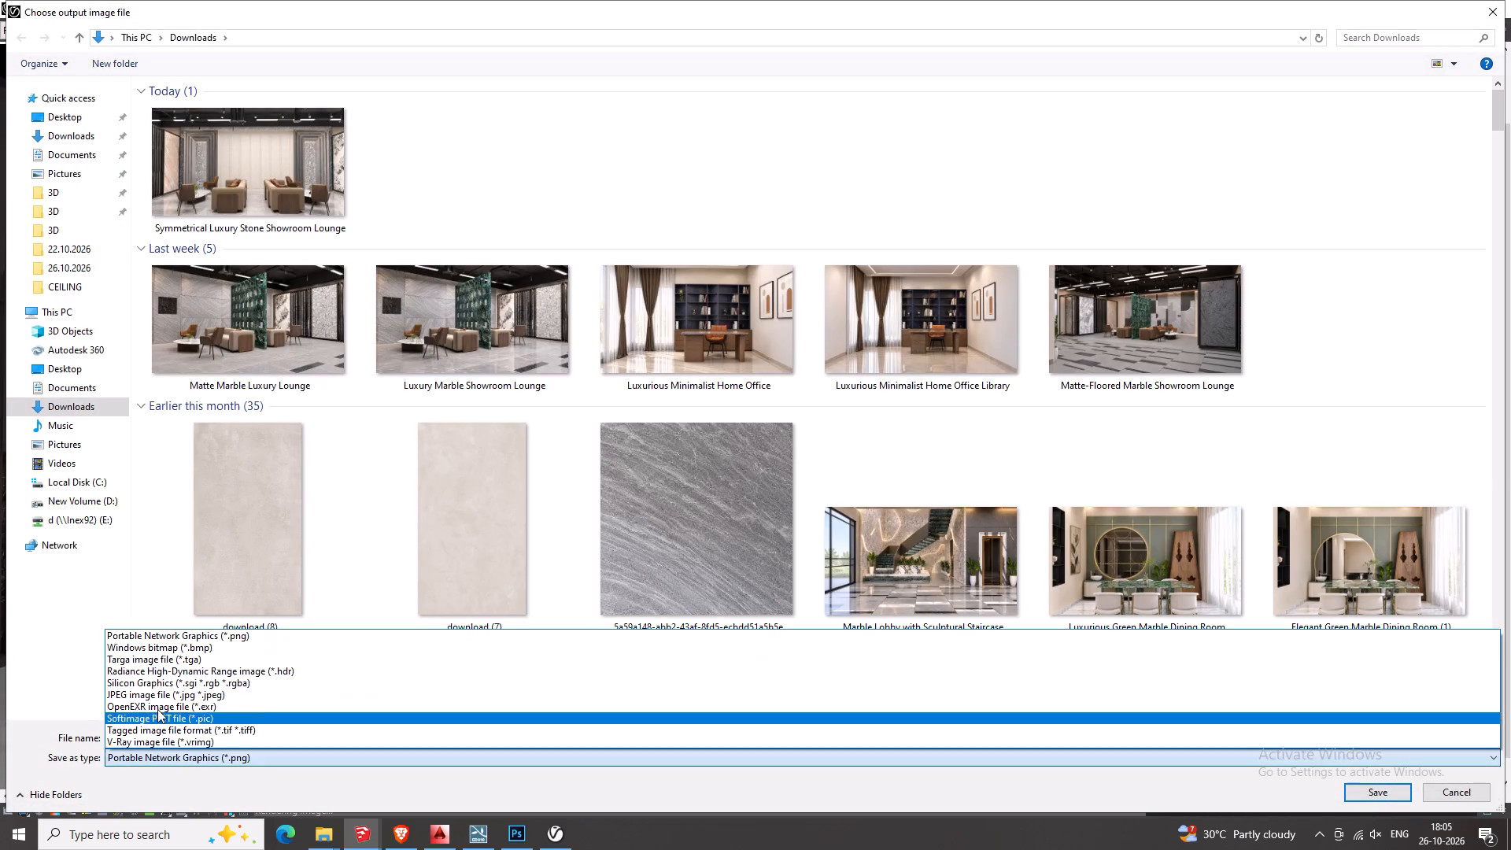
left_click(139, 691)
left_click(76, 249)
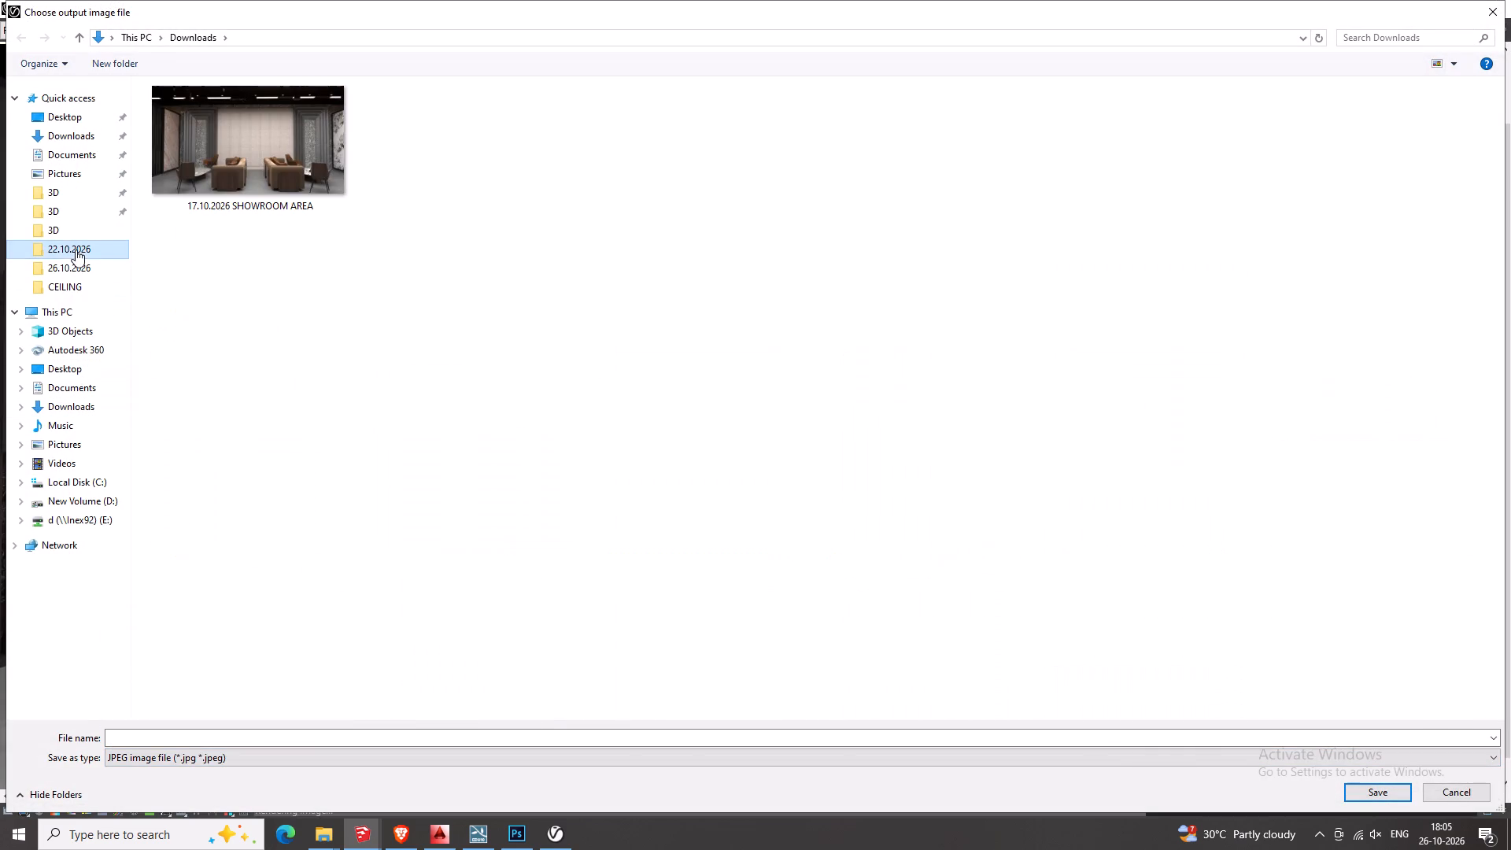
left_click(182, 196)
key("Return")
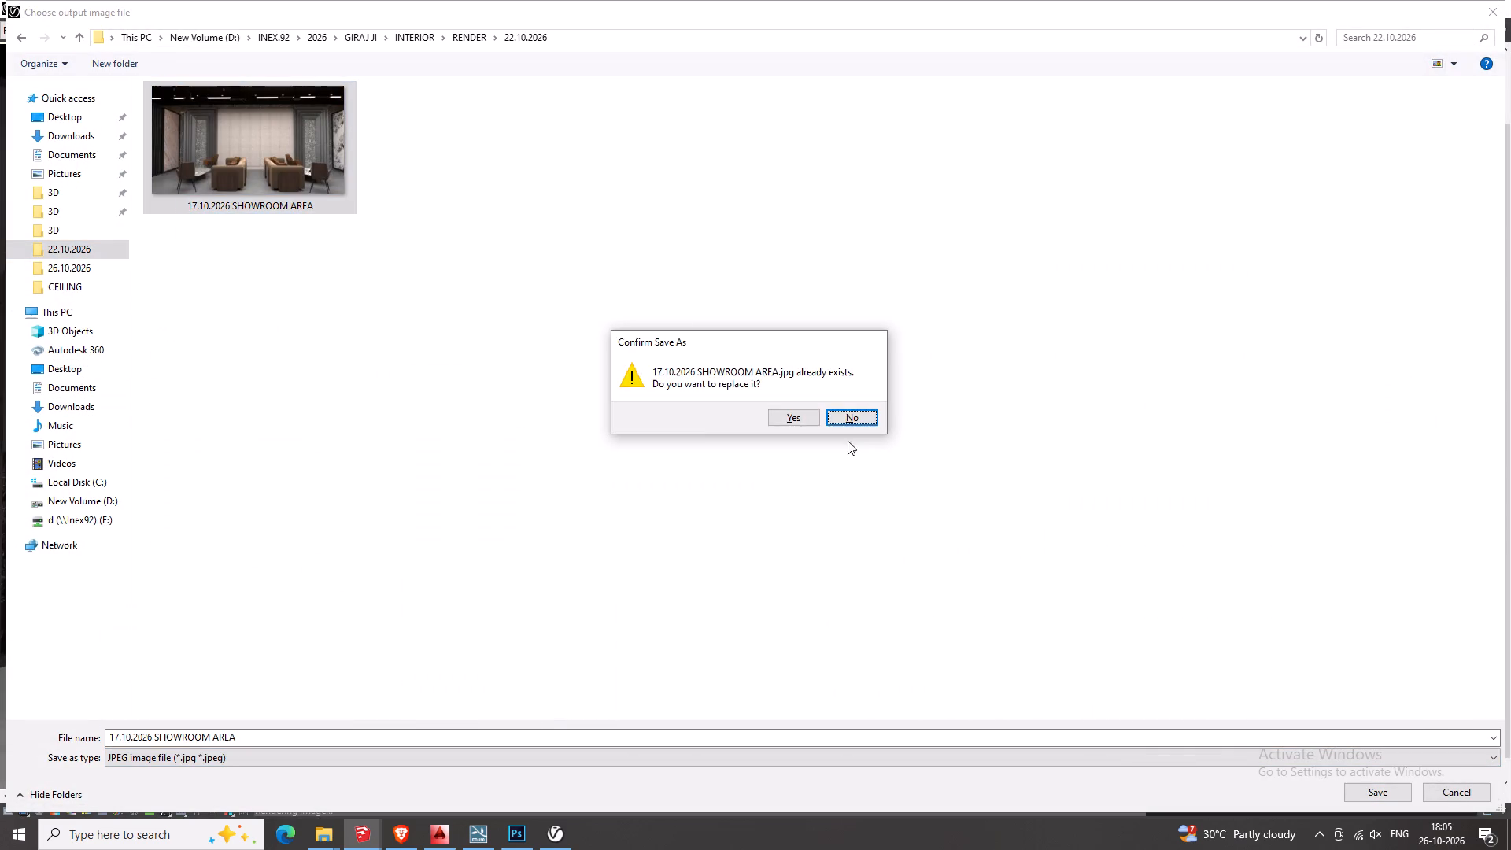
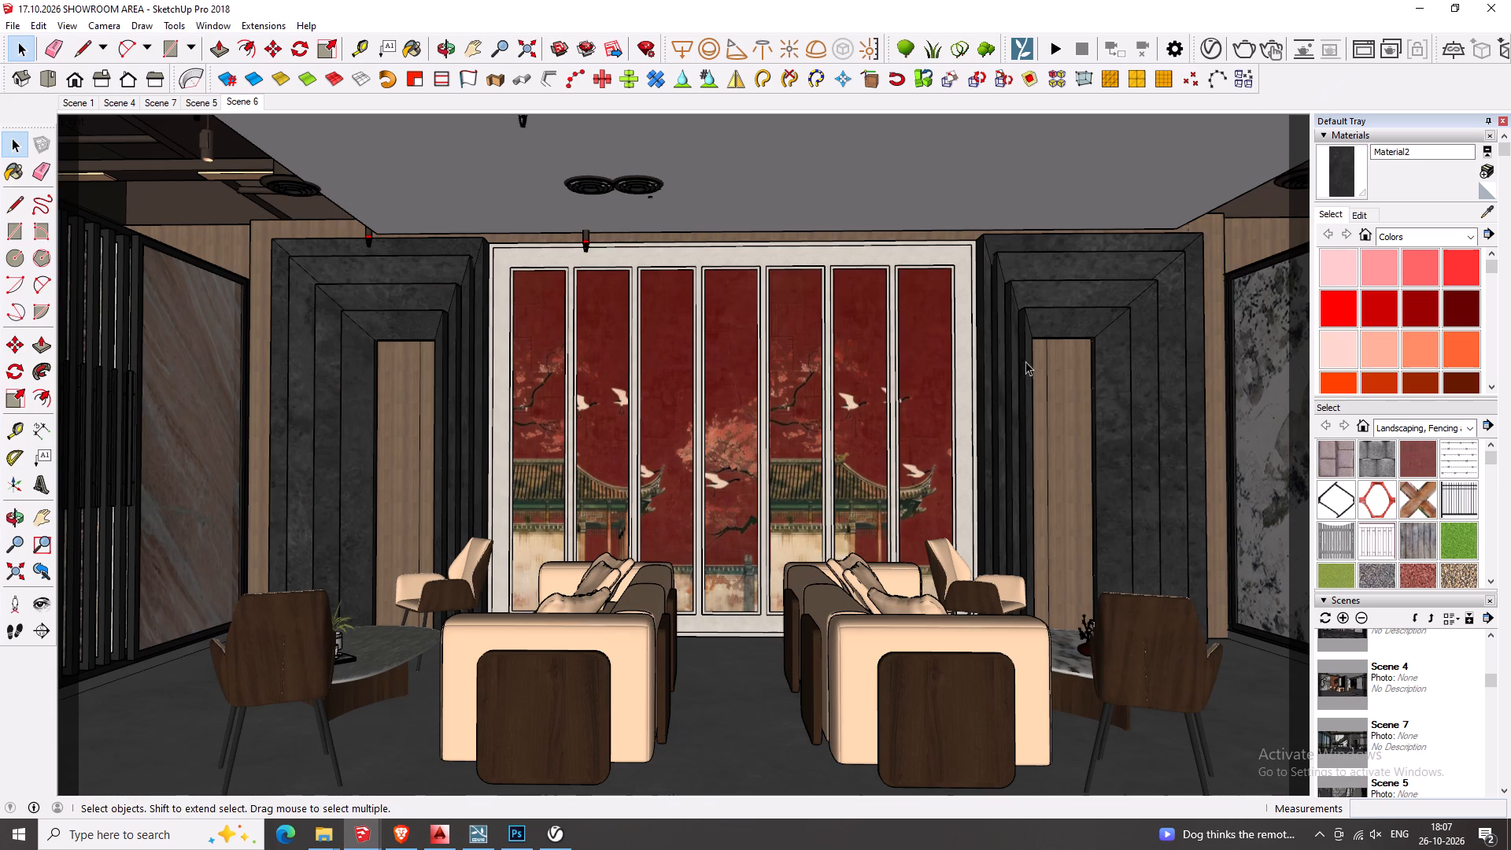
middle_click(954, 395)
left_click(1360, 46)
scroll(1009, 315, "down", 1)
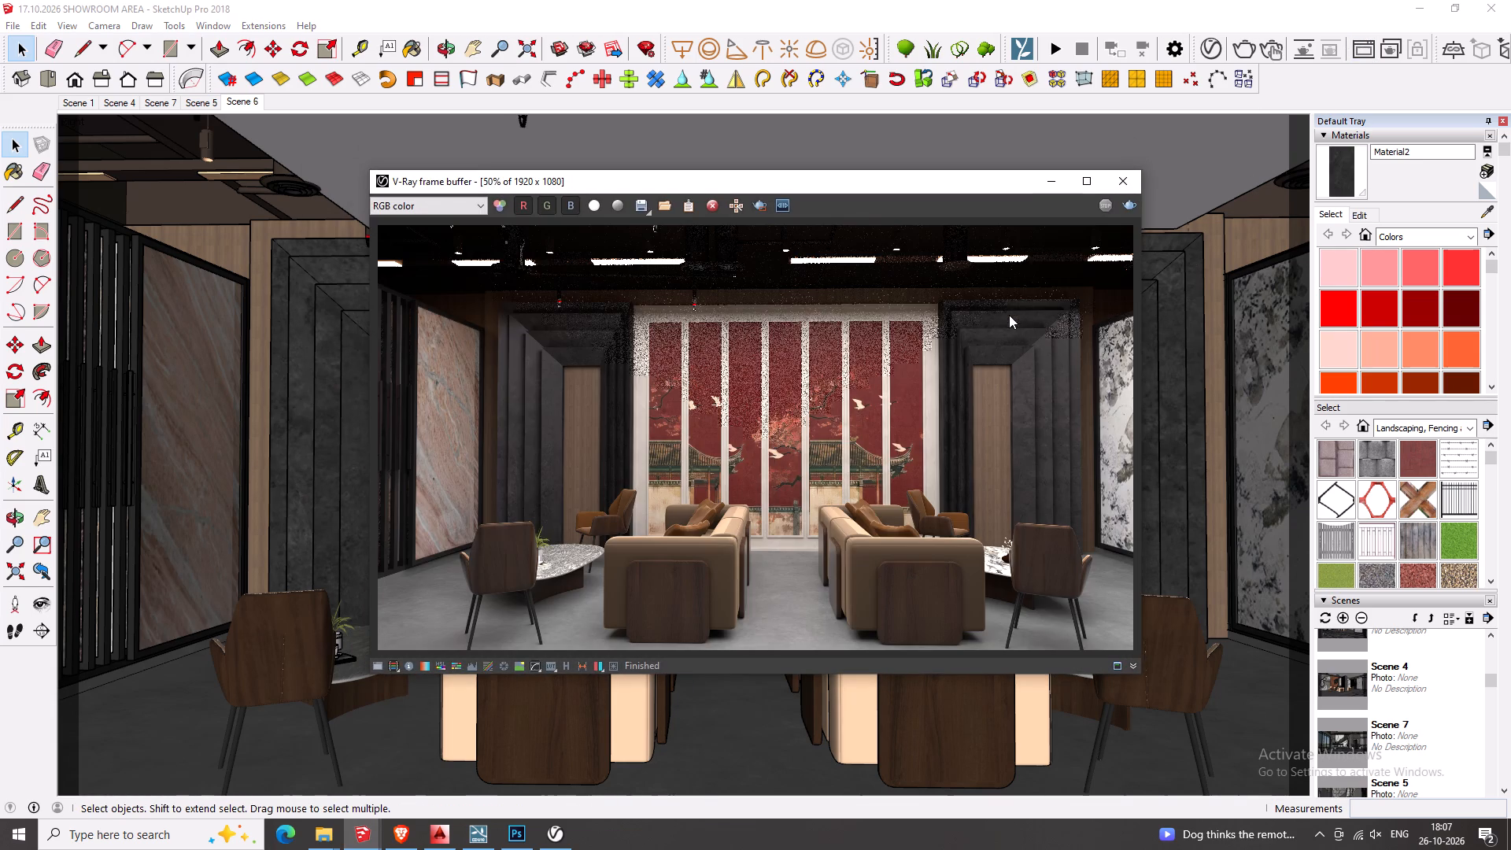
Limit V-Ray rendering to a full-width region covering the ceiling strip above the red artwork, and start the region render.
left_click(751, 204)
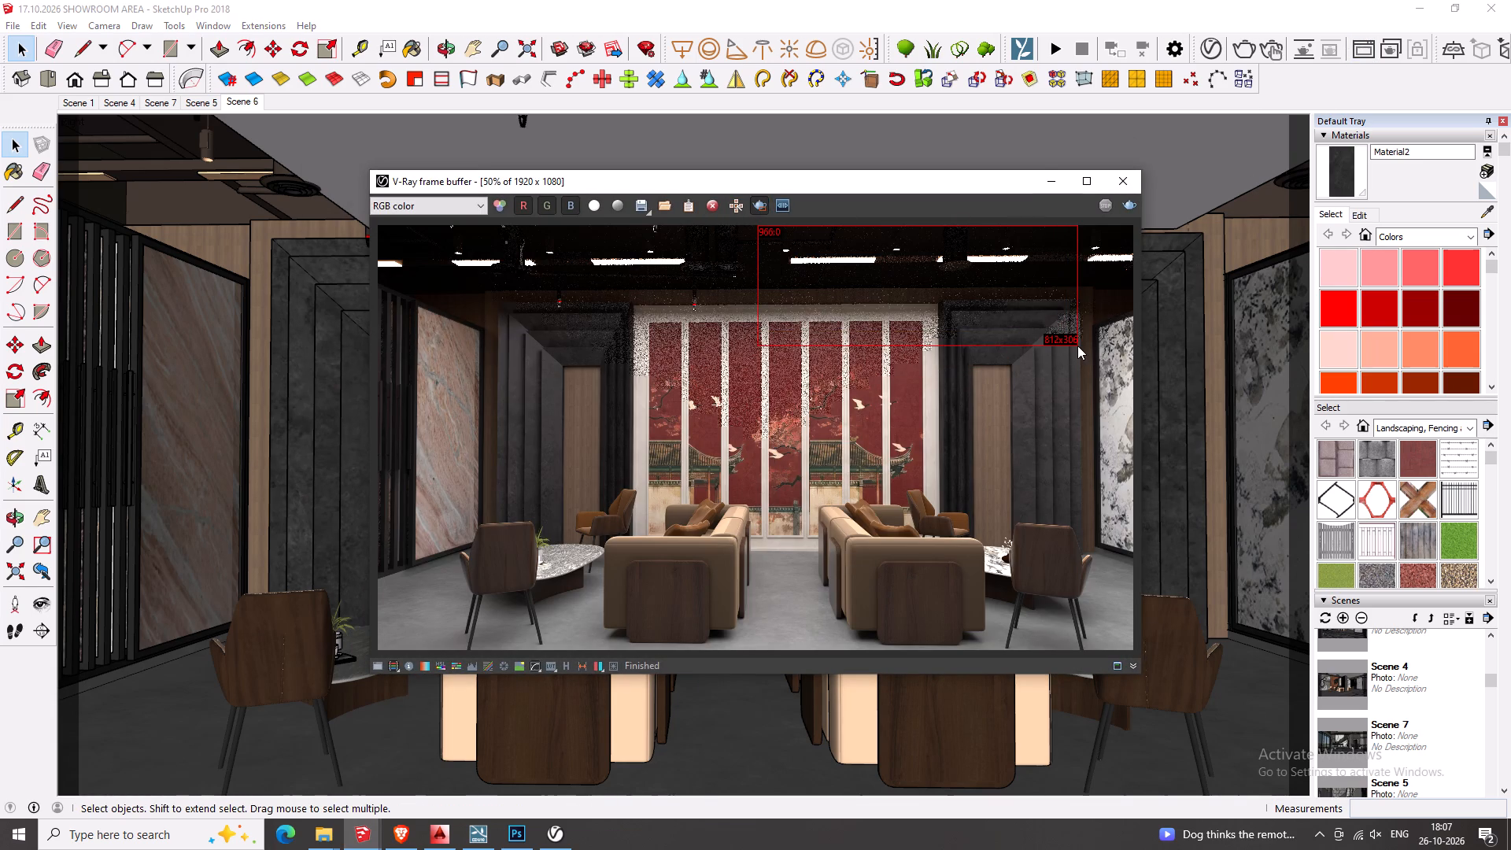
left_click(1137, 335)
left_click(1132, 224)
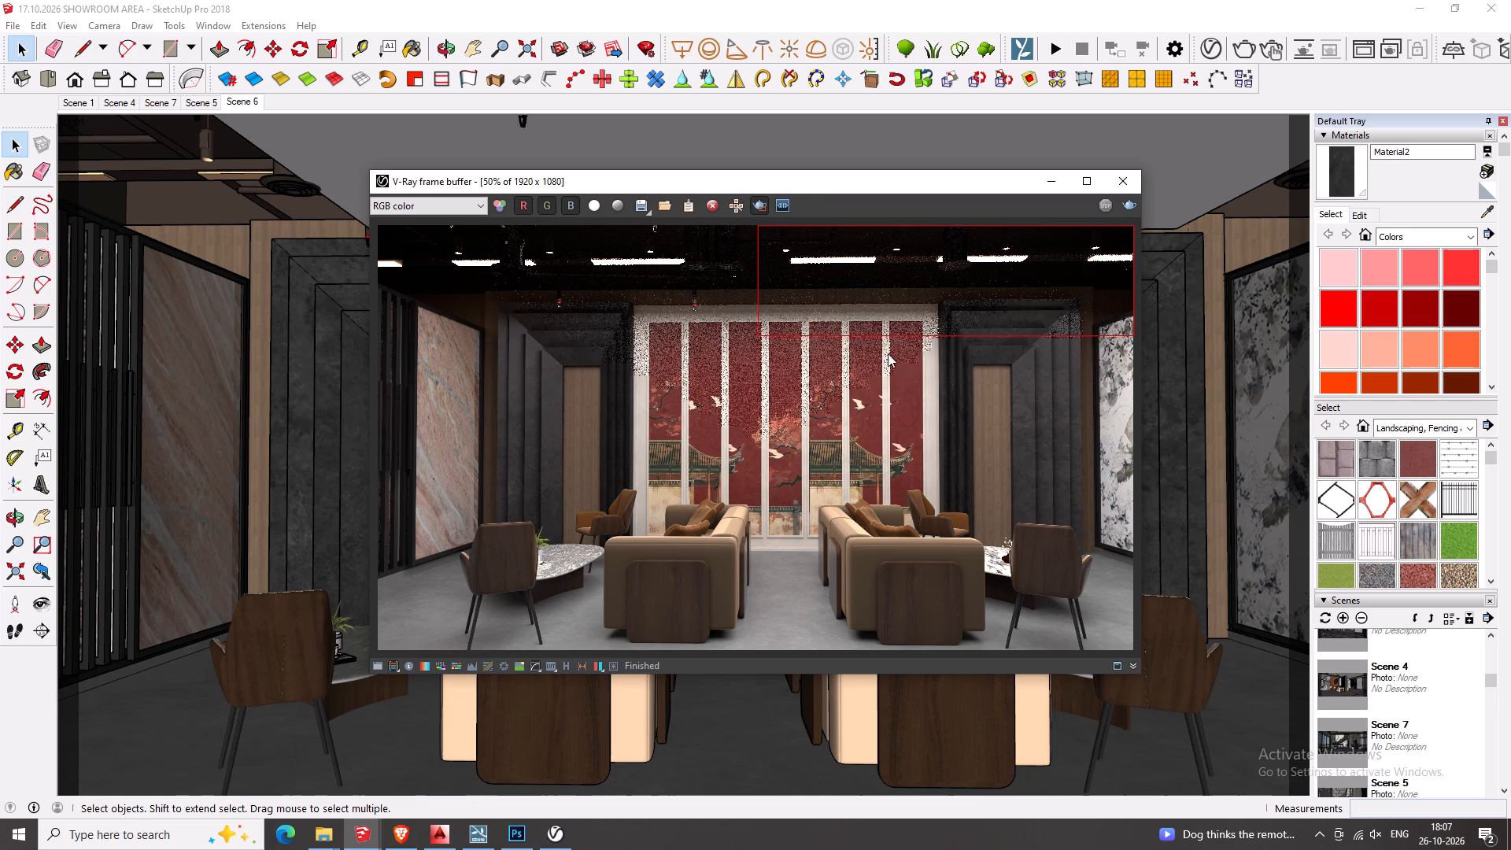
left_click(379, 224)
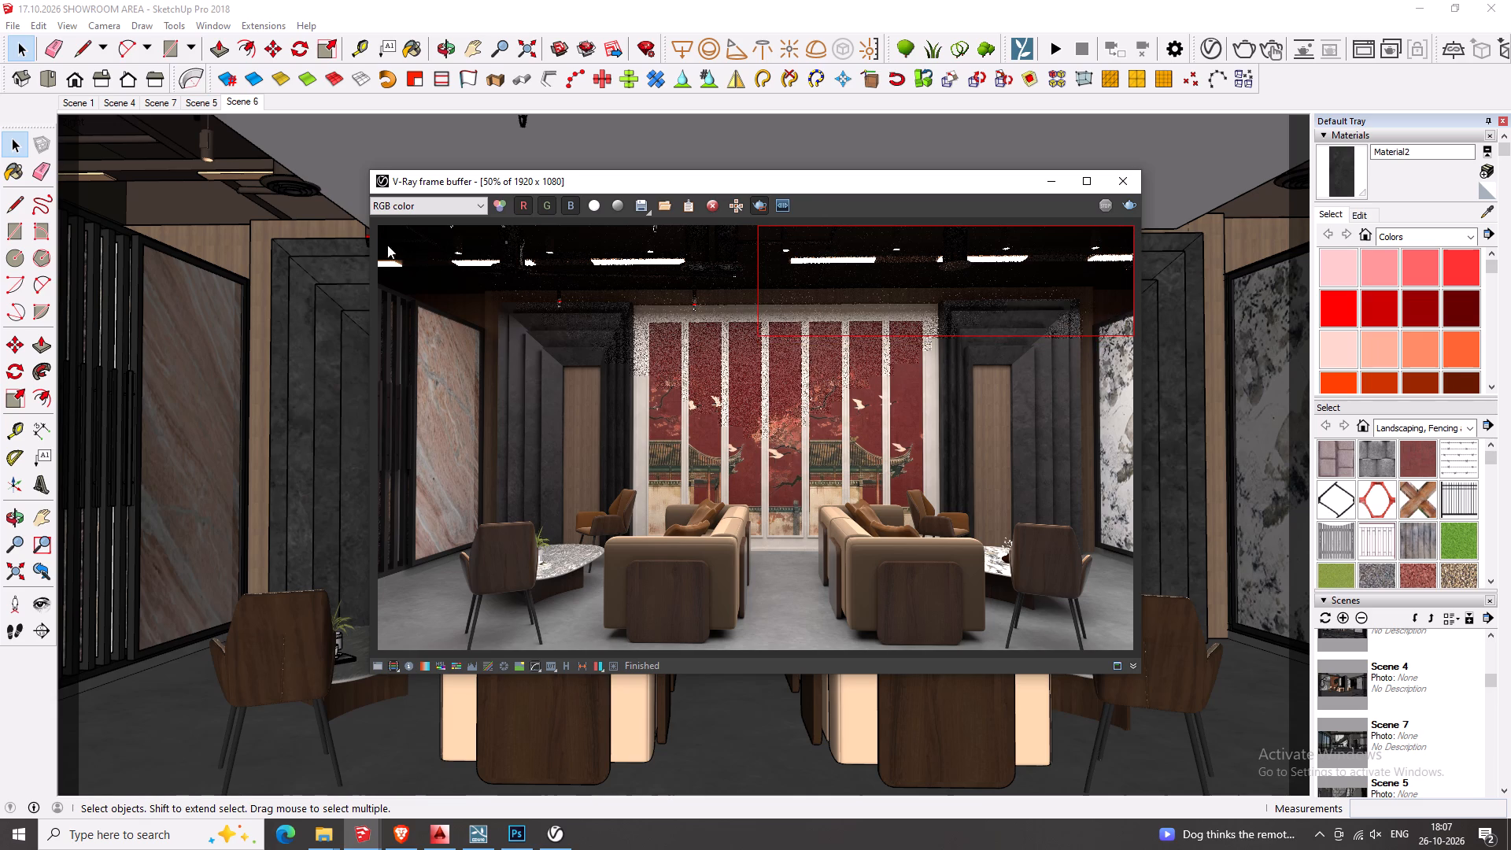
left_click(380, 235)
left_click(763, 206)
left_click(753, 205)
left_click(377, 224)
left_click_drag(379, 226, 1142, 415)
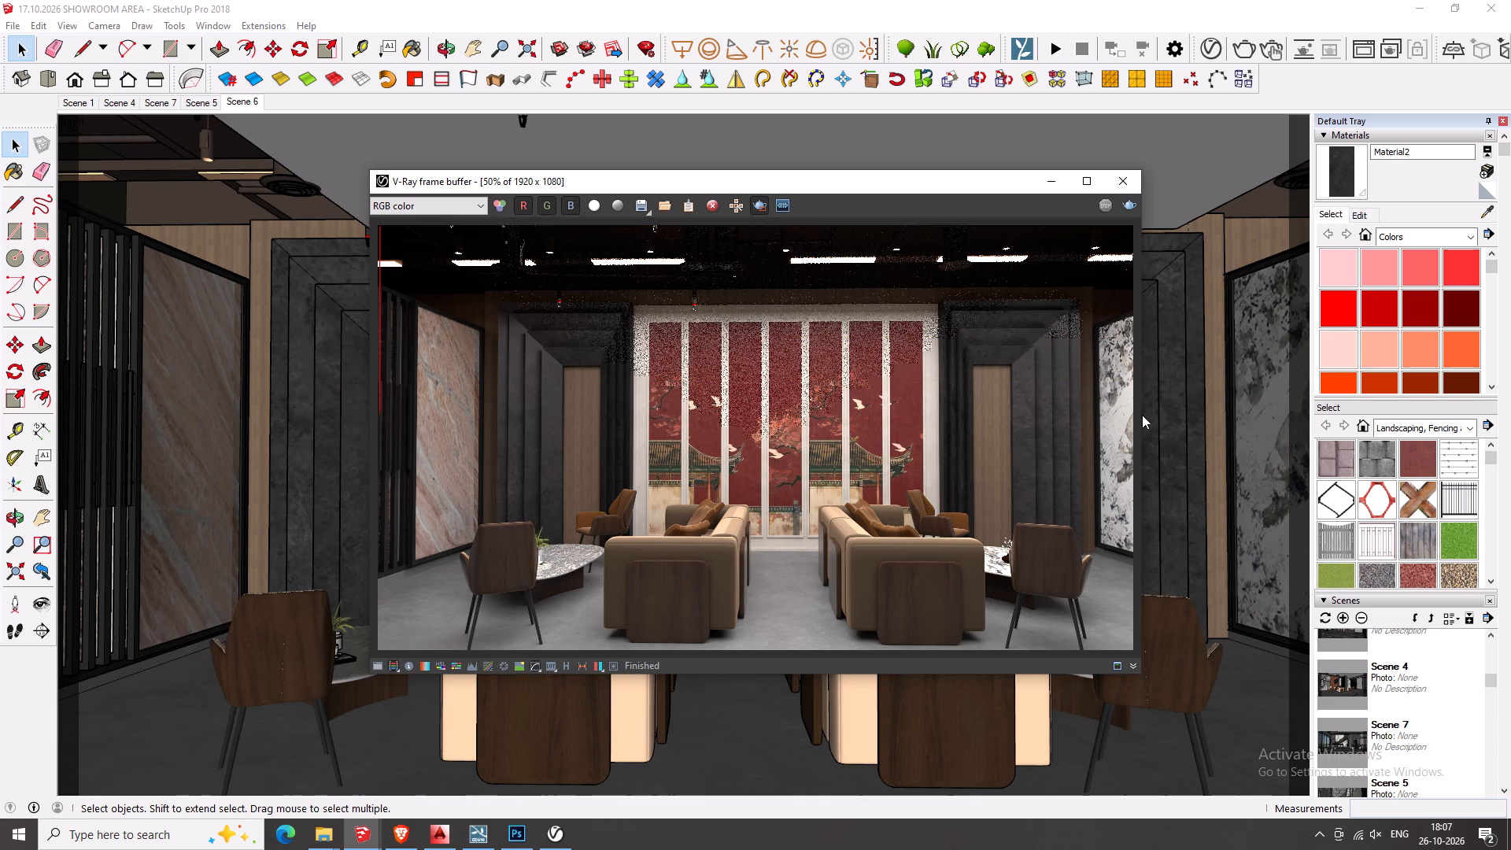
left_click_drag(1142, 415, 1172, 320)
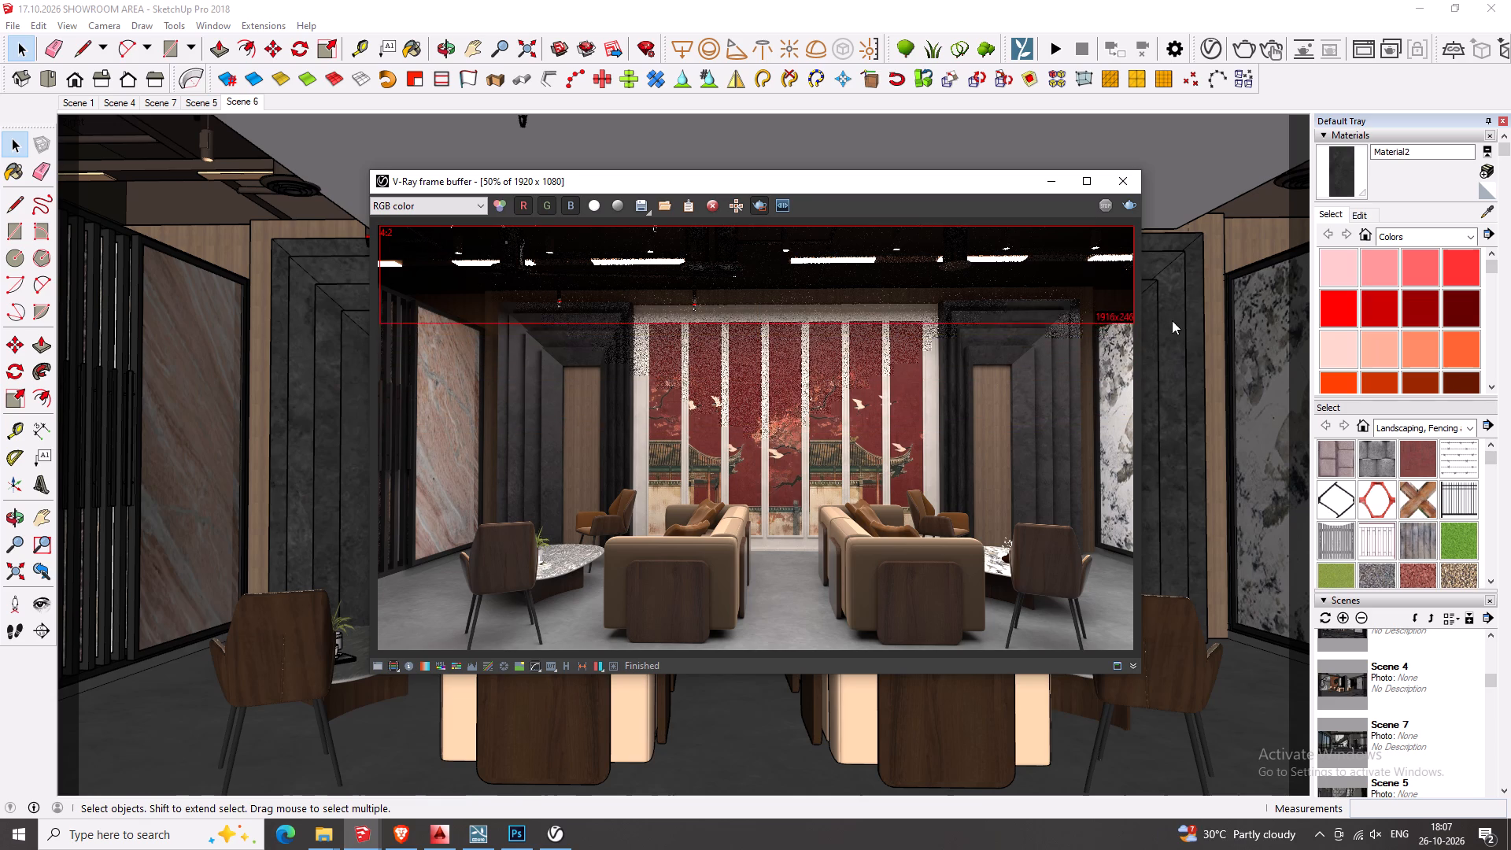
left_click_drag(1172, 320, 1171, 308)
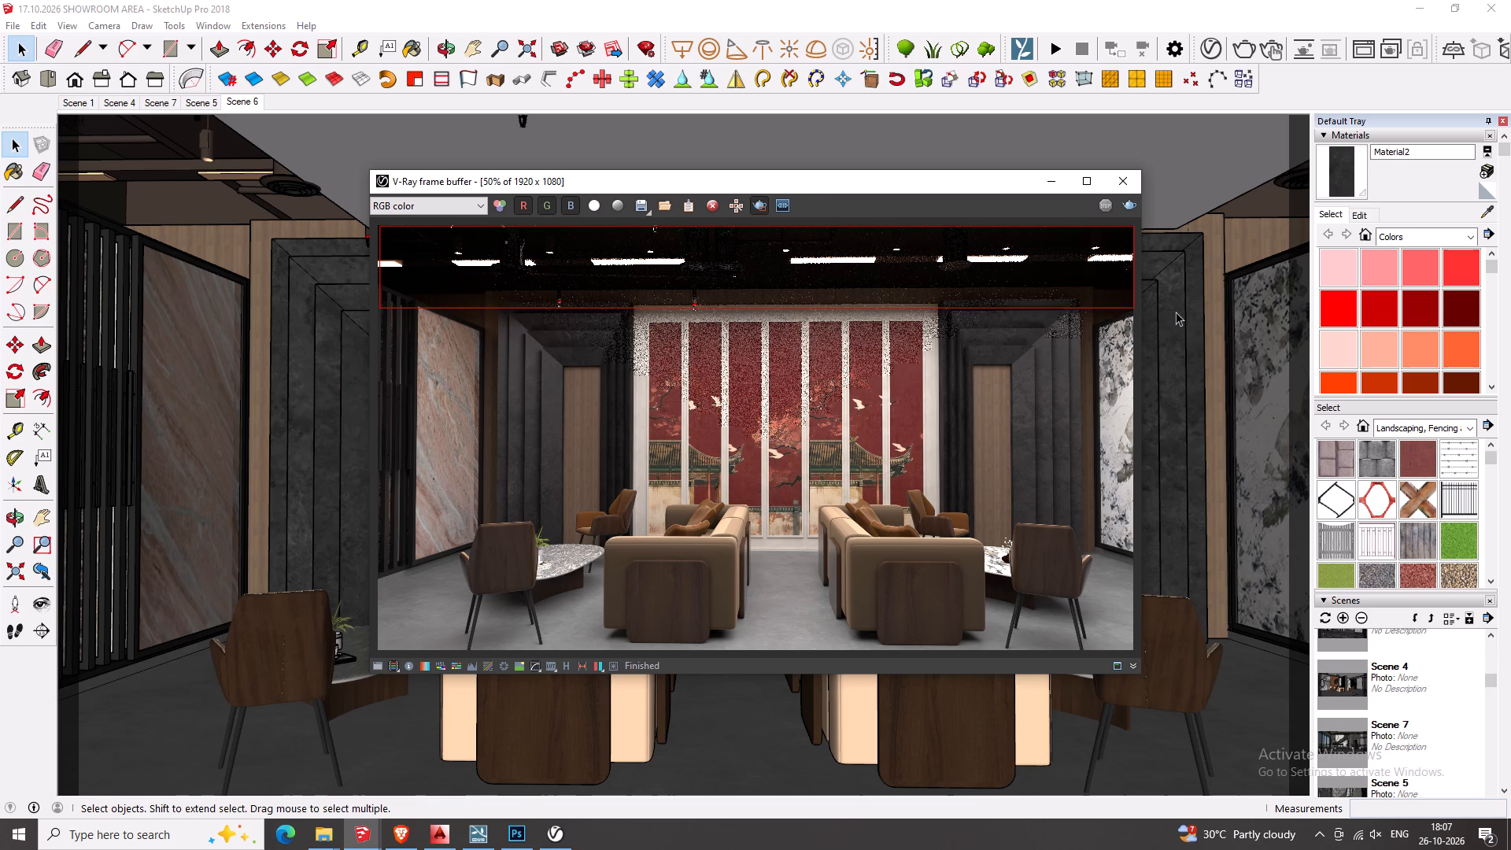
left_click(1129, 204)
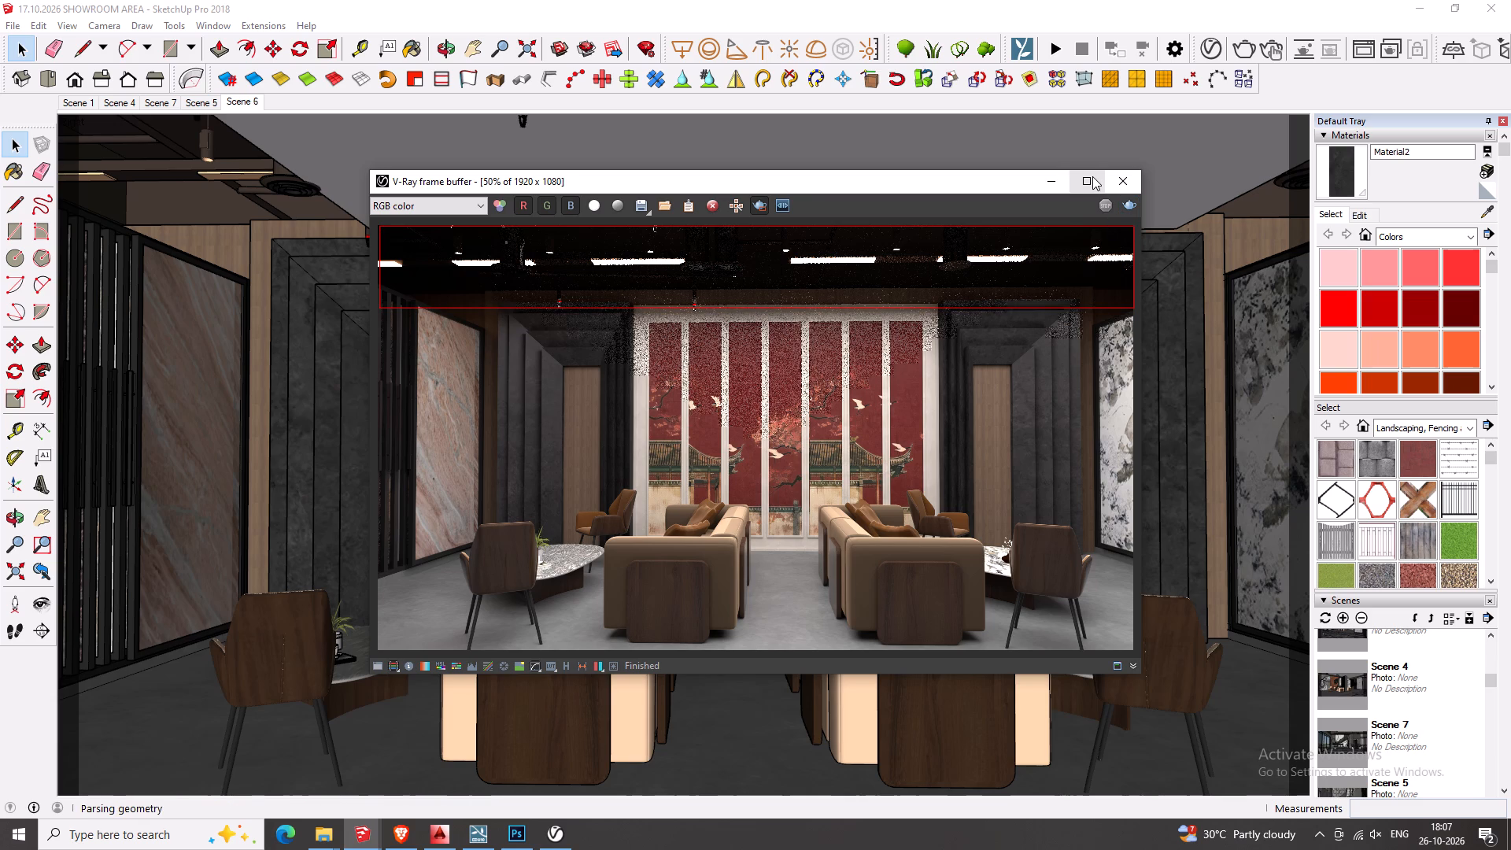
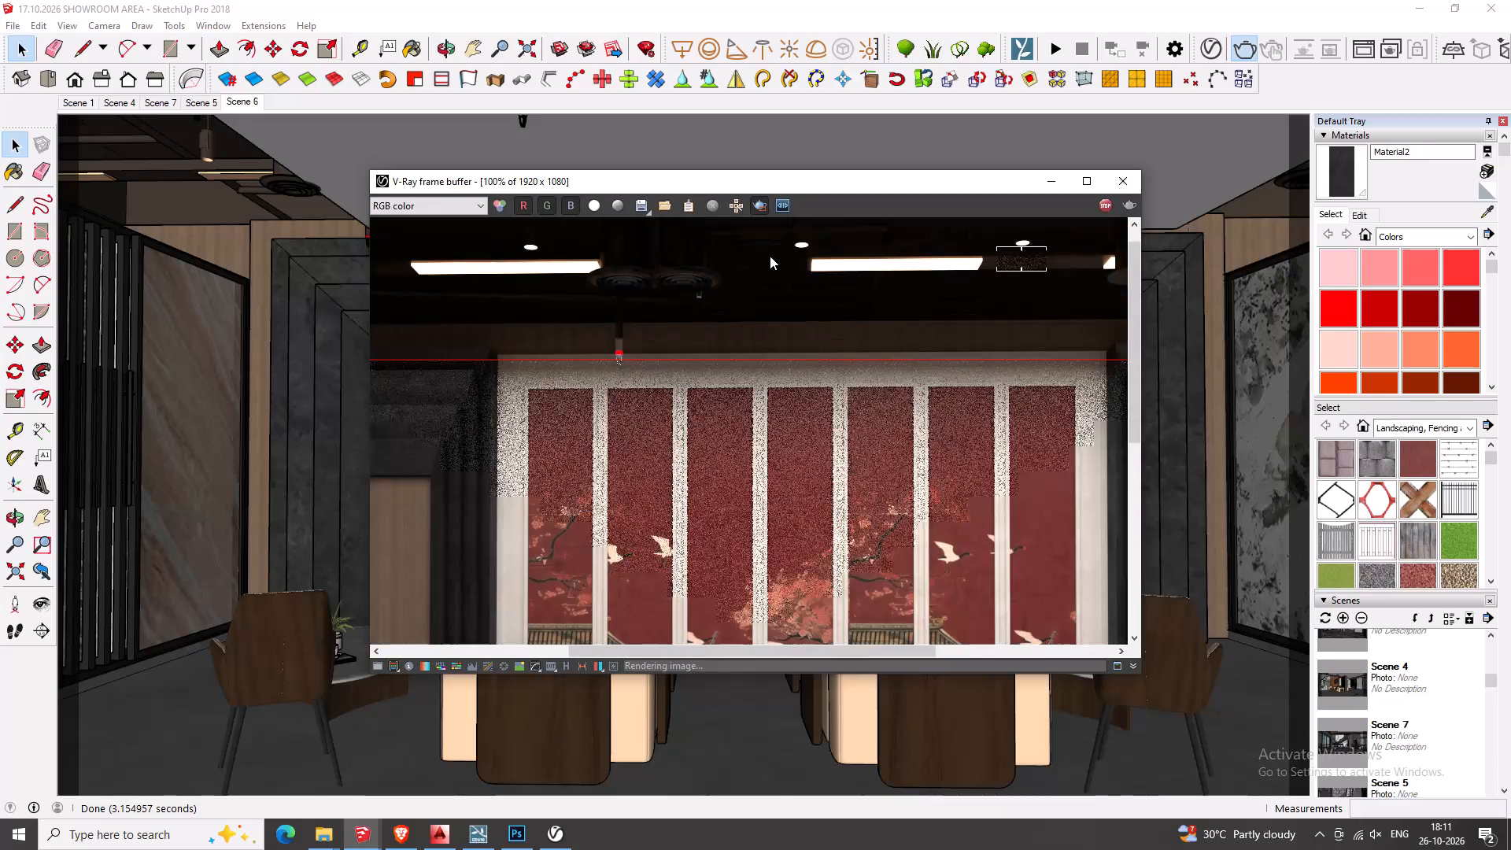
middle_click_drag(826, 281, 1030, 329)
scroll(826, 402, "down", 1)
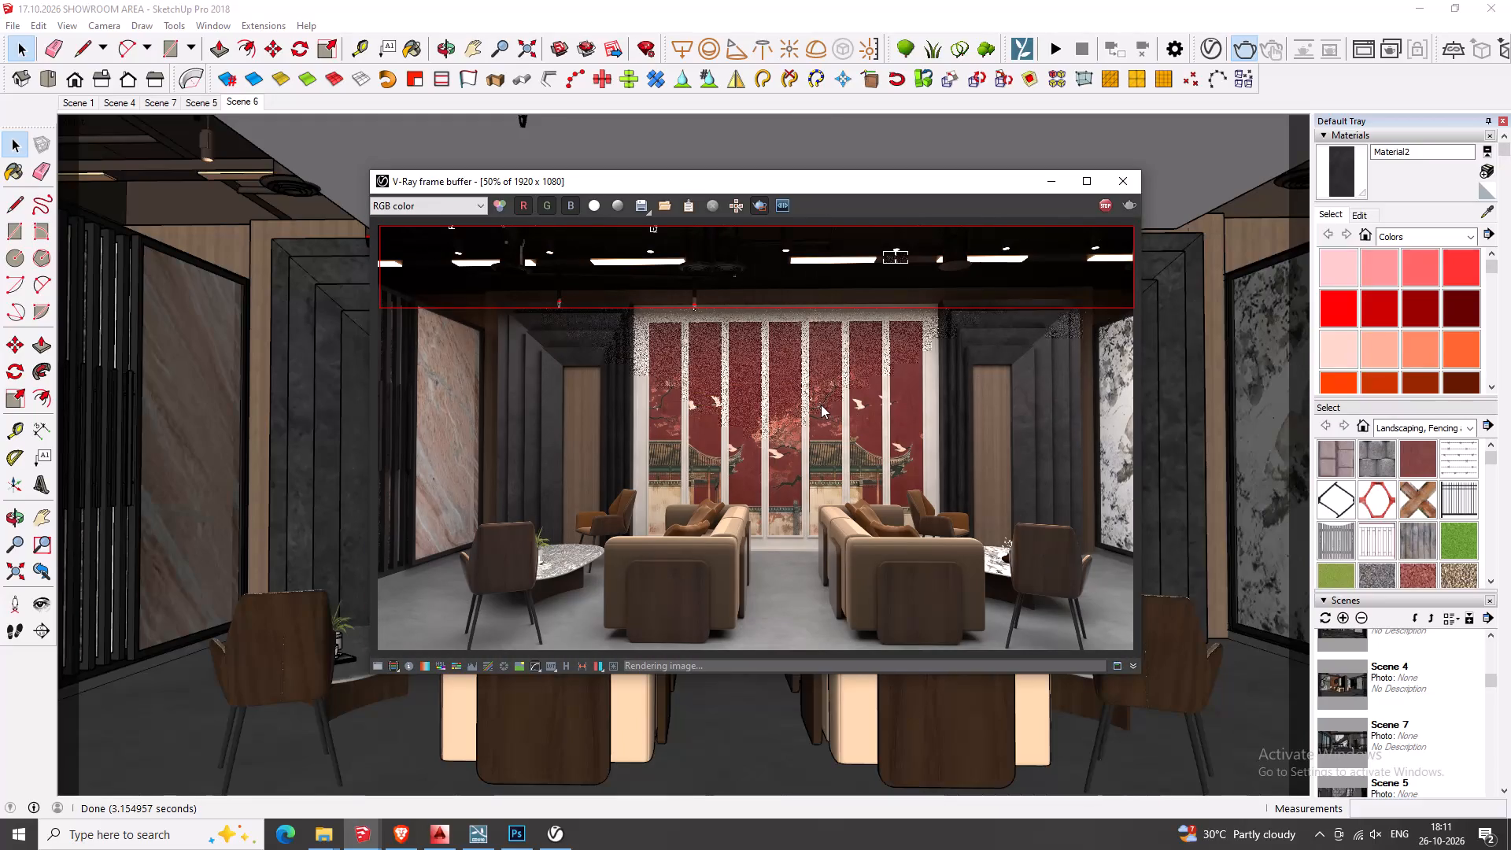
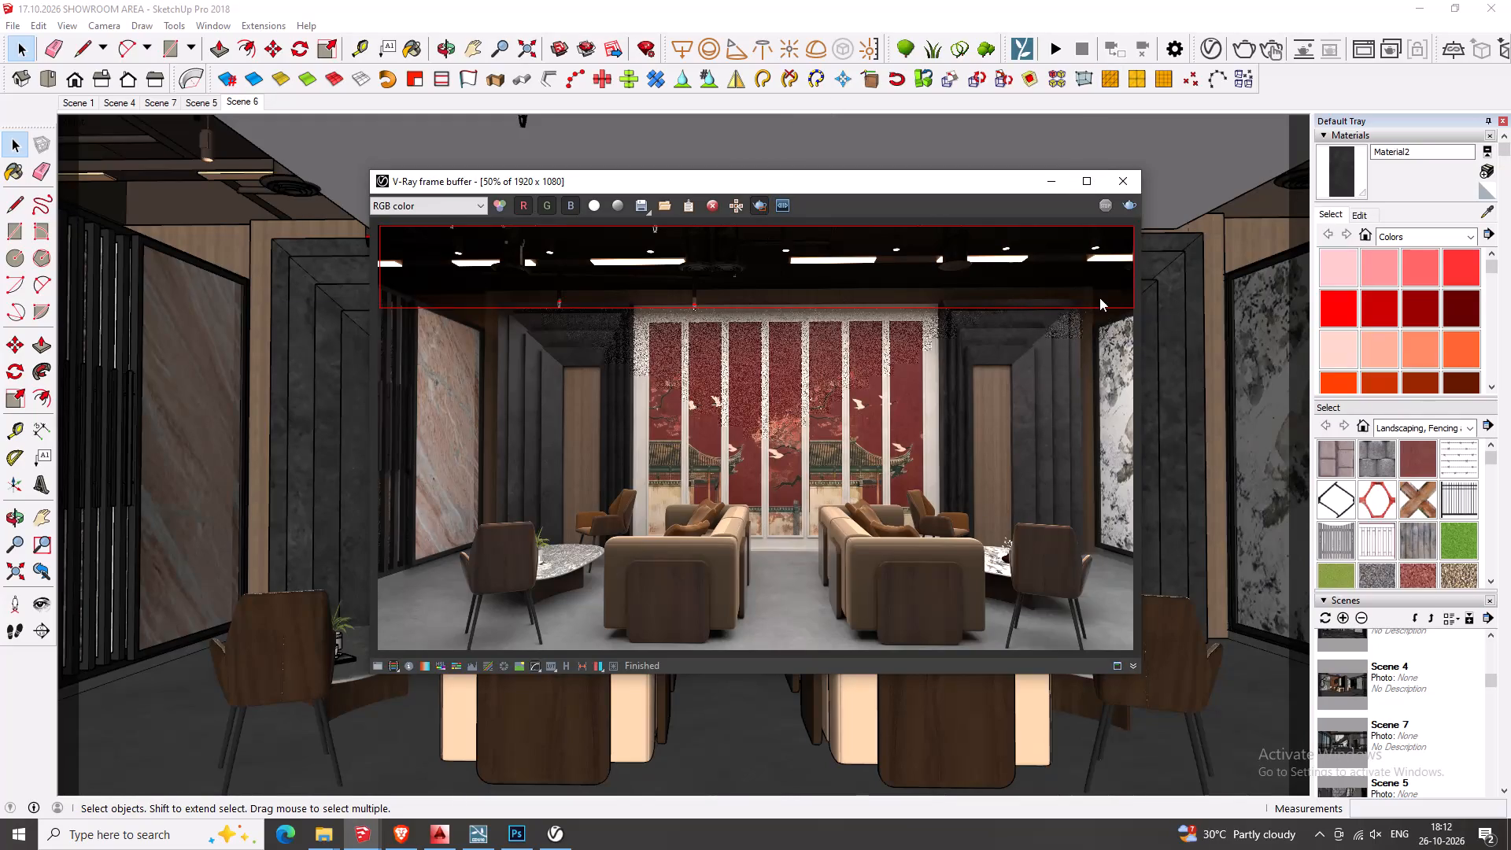
Re-render a region of about 420 × 190 px around the top of the dark door surround right of the red artwork.
left_click_drag(1101, 292, 933, 349)
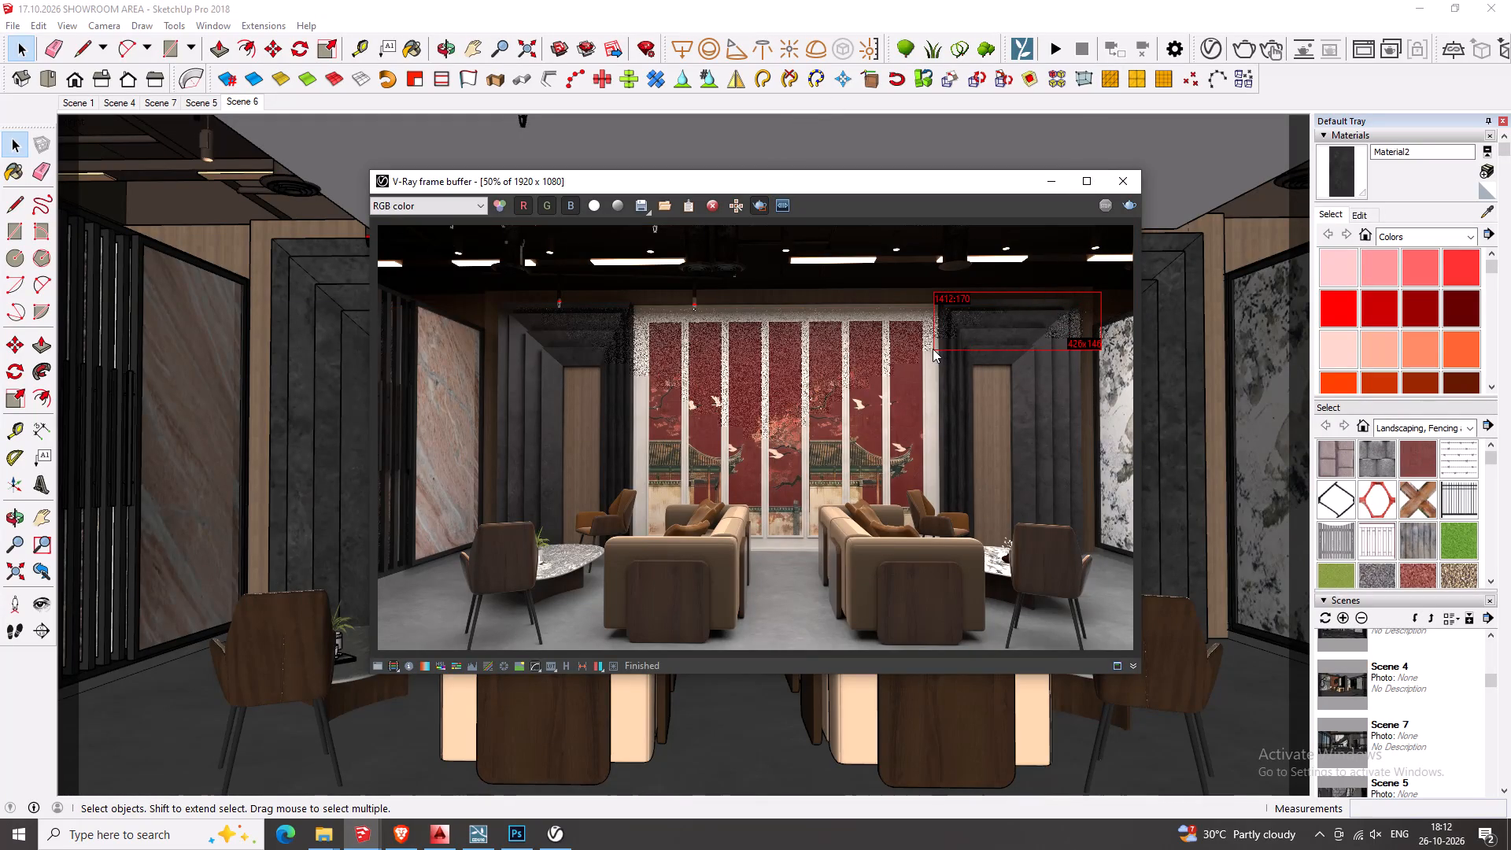
left_click_drag(933, 349, 602, 383)
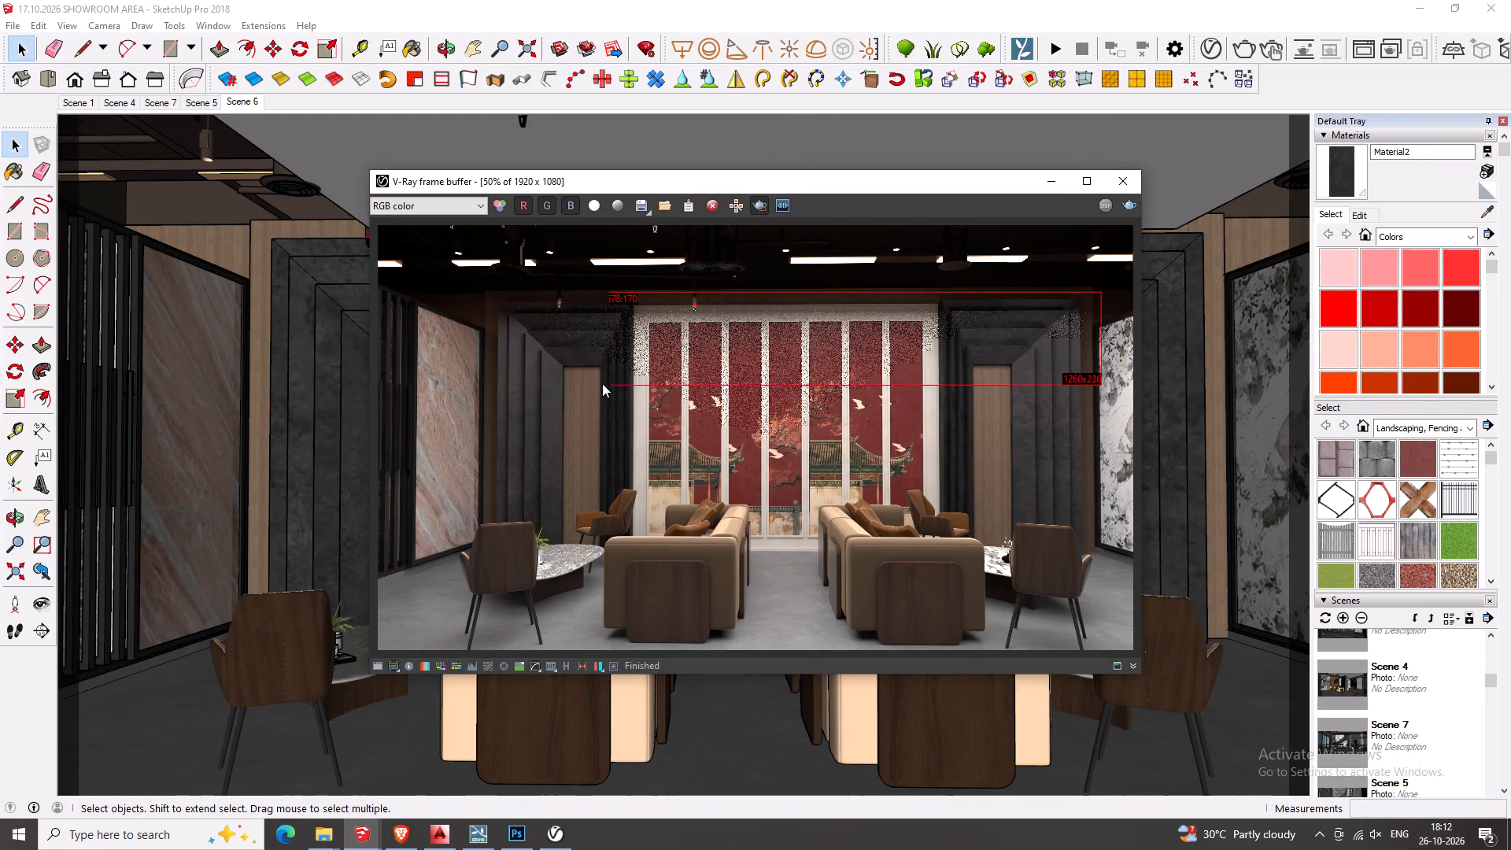
left_click_drag(602, 383, 644, 357)
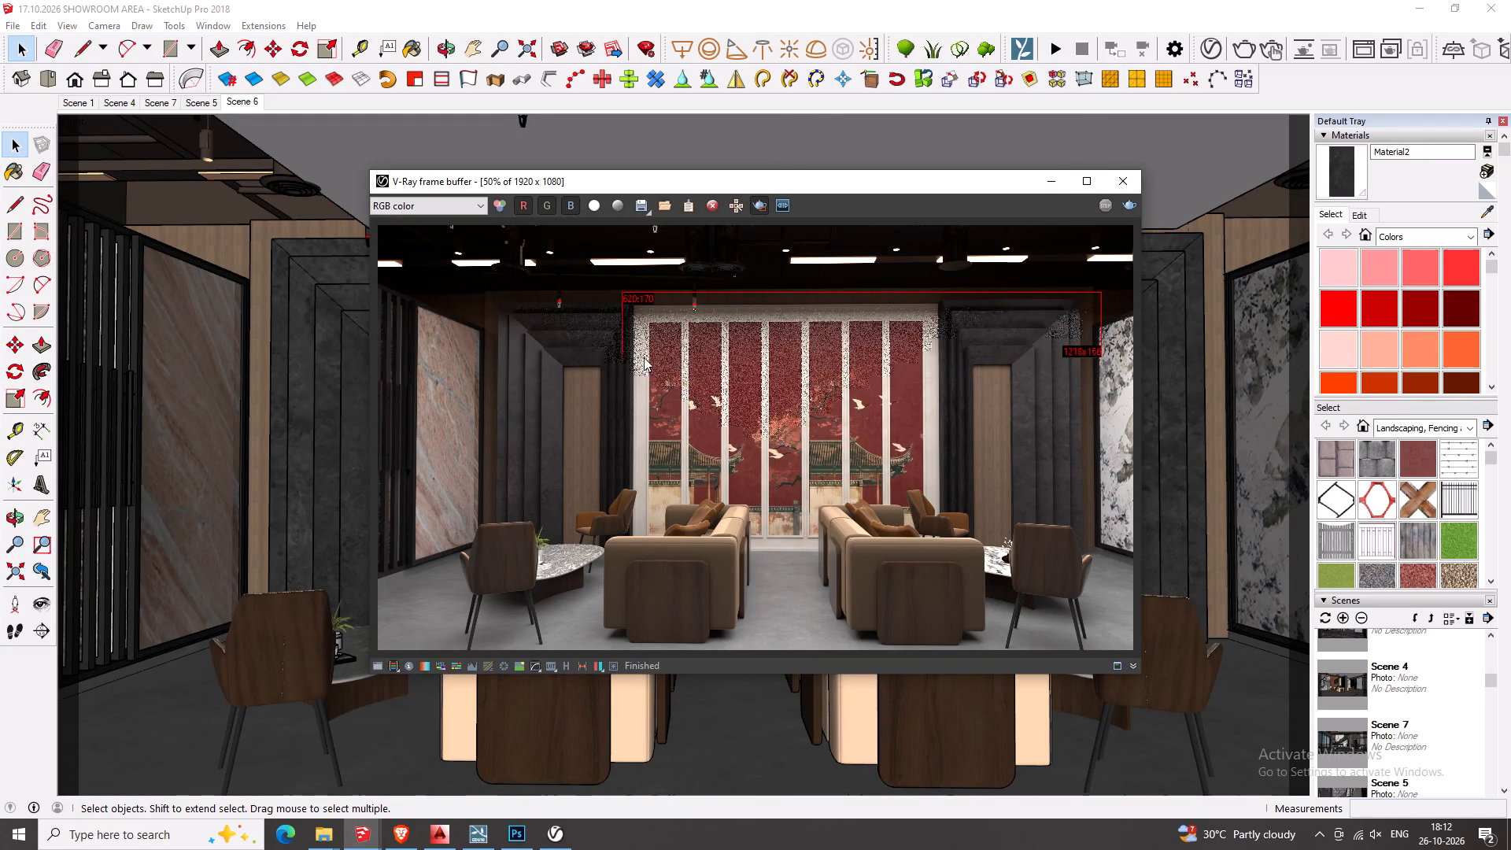
left_click_drag(644, 357, 937, 366)
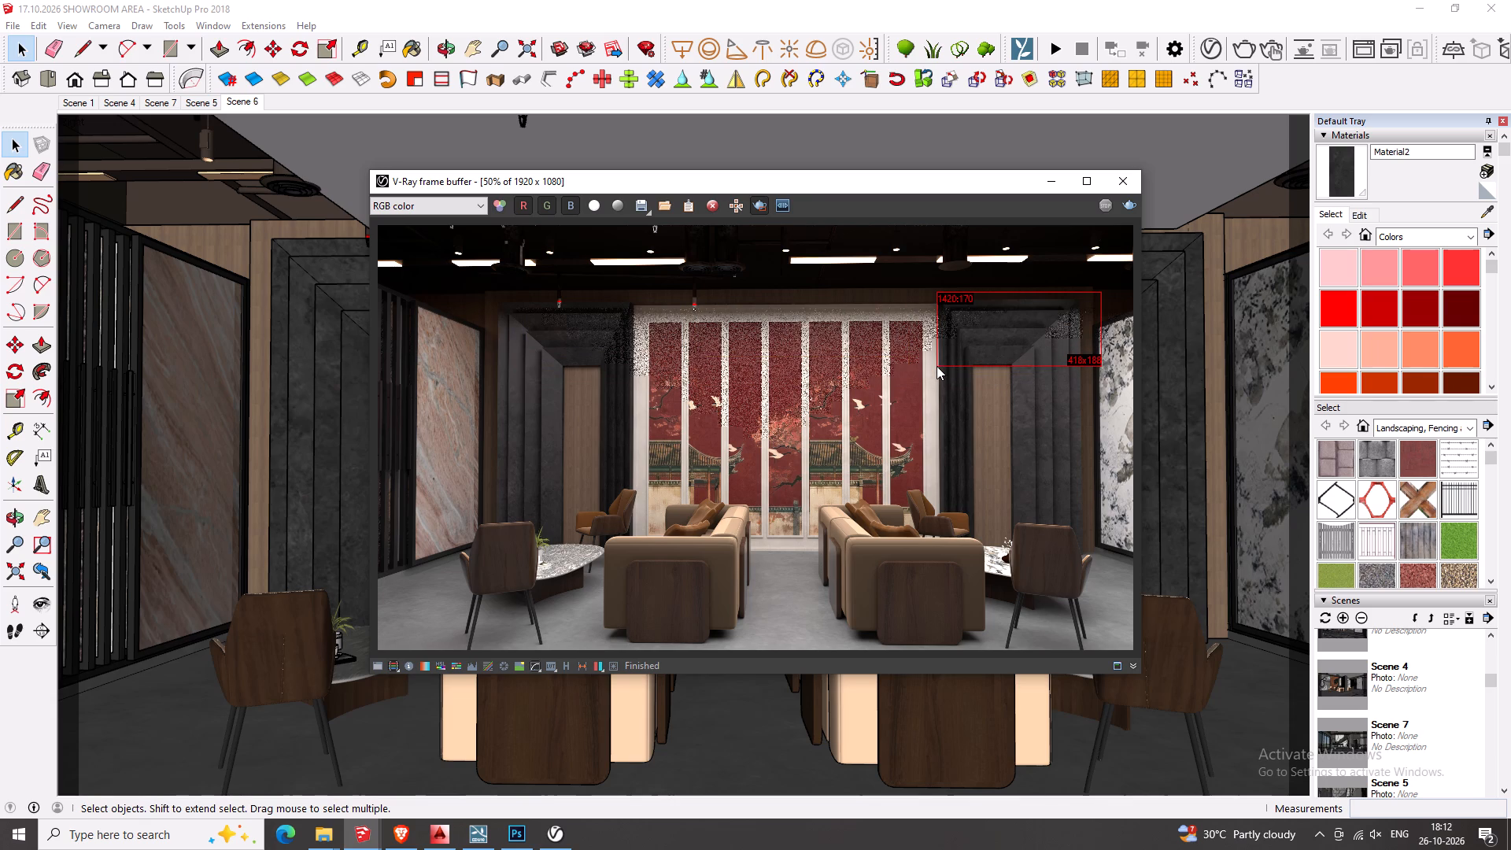
left_click_drag(937, 366, 934, 367)
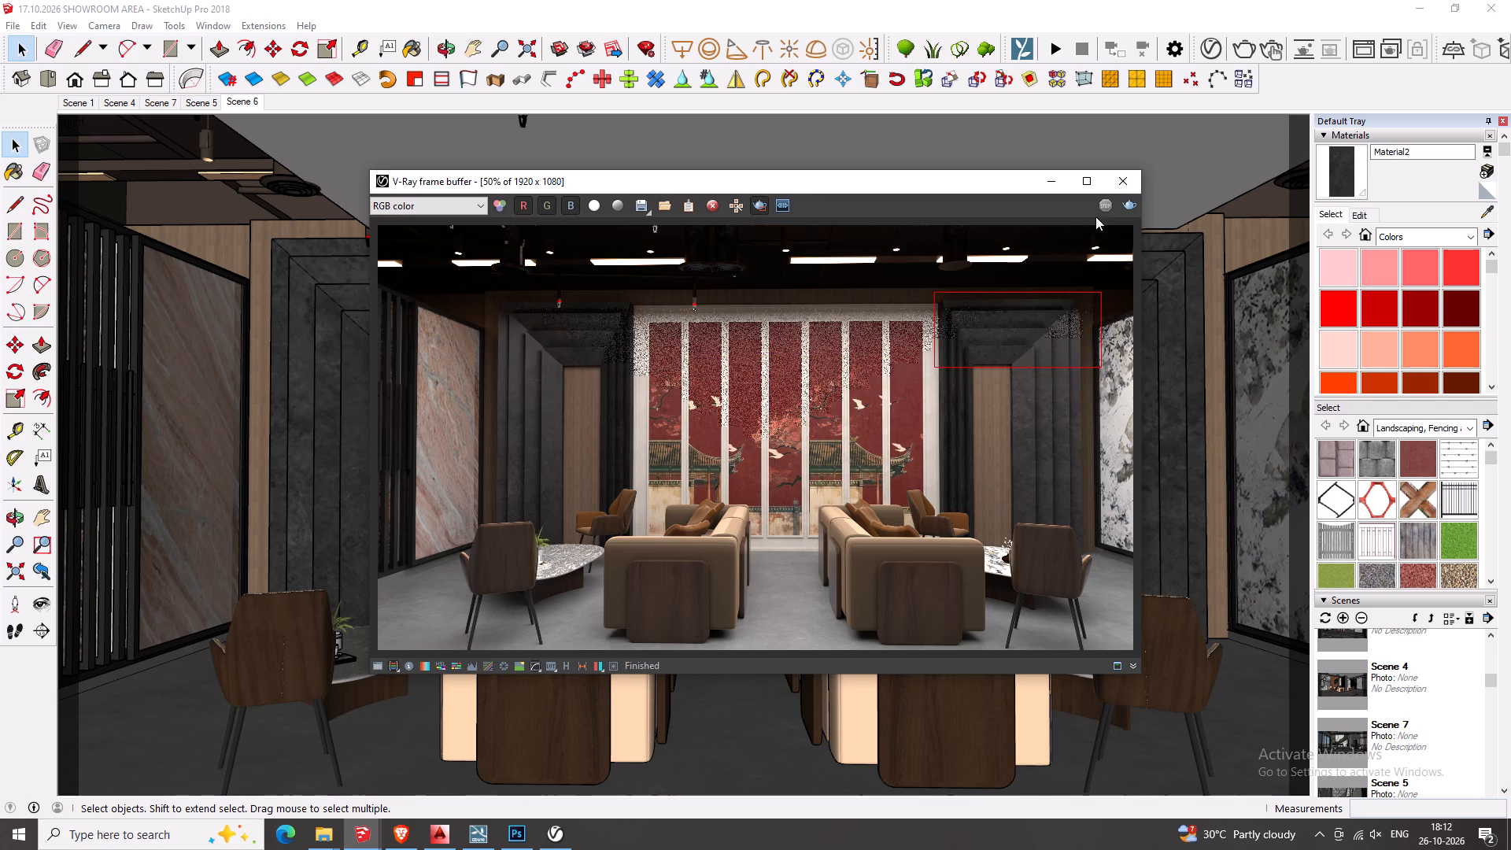
left_click(1121, 205)
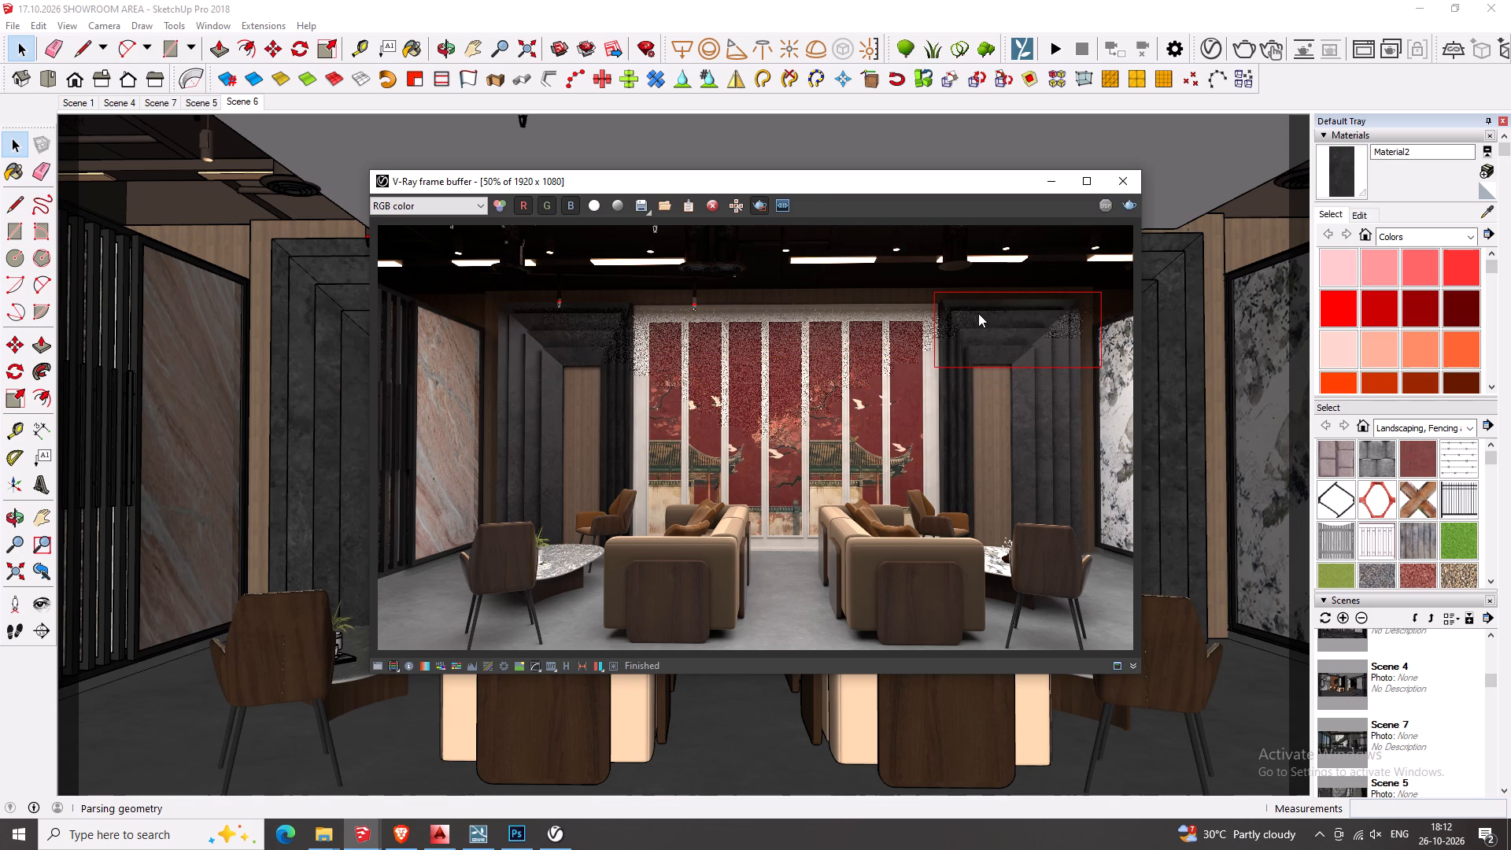
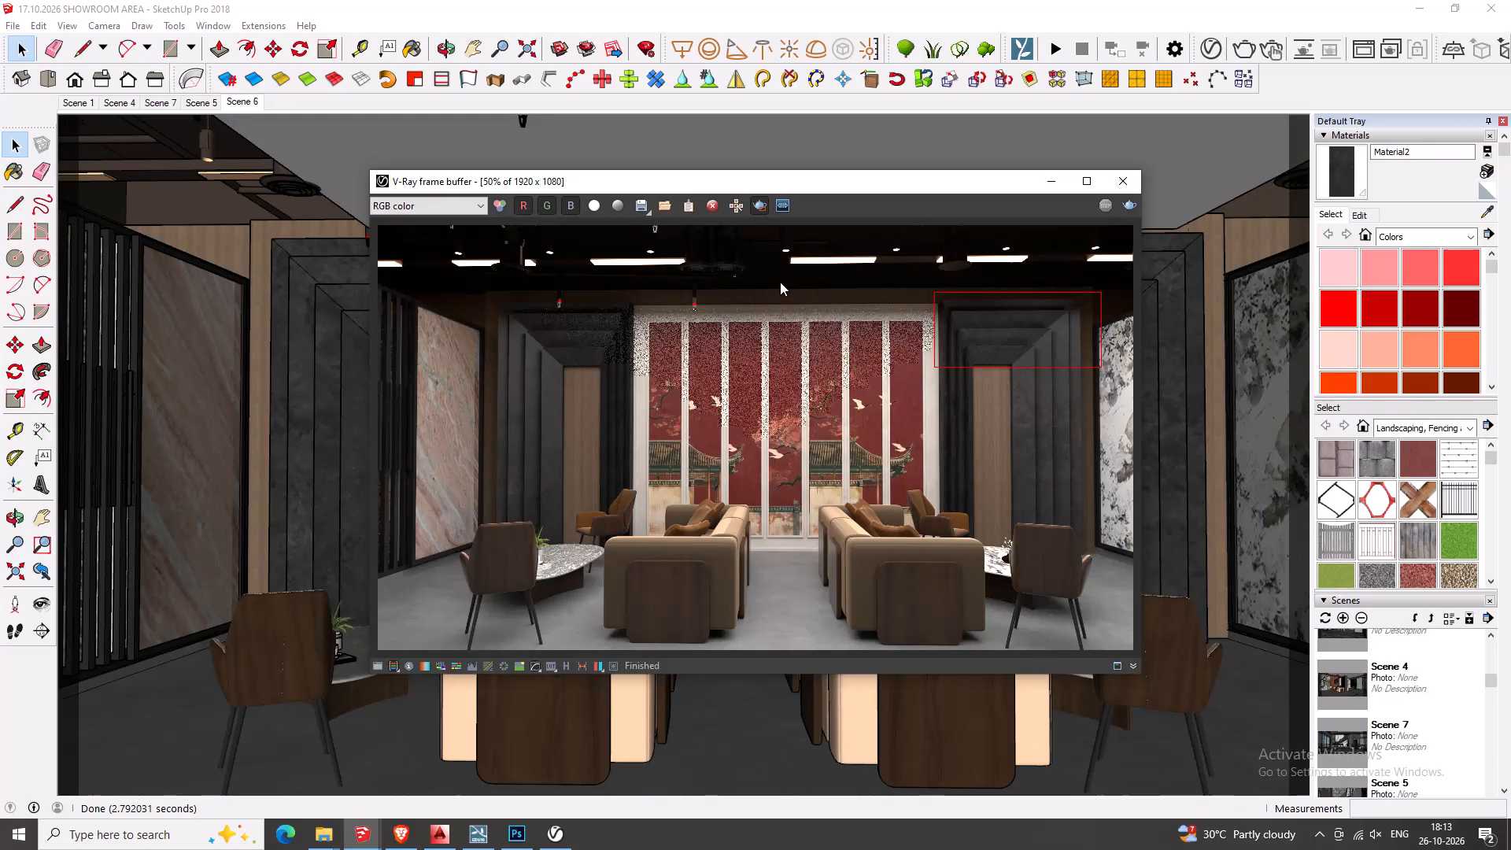
Re-render a region of about 790 × 390 px over the upper half of the red pagoda artwork, spanning its full width.
left_click_drag(940, 280, 881, 356)
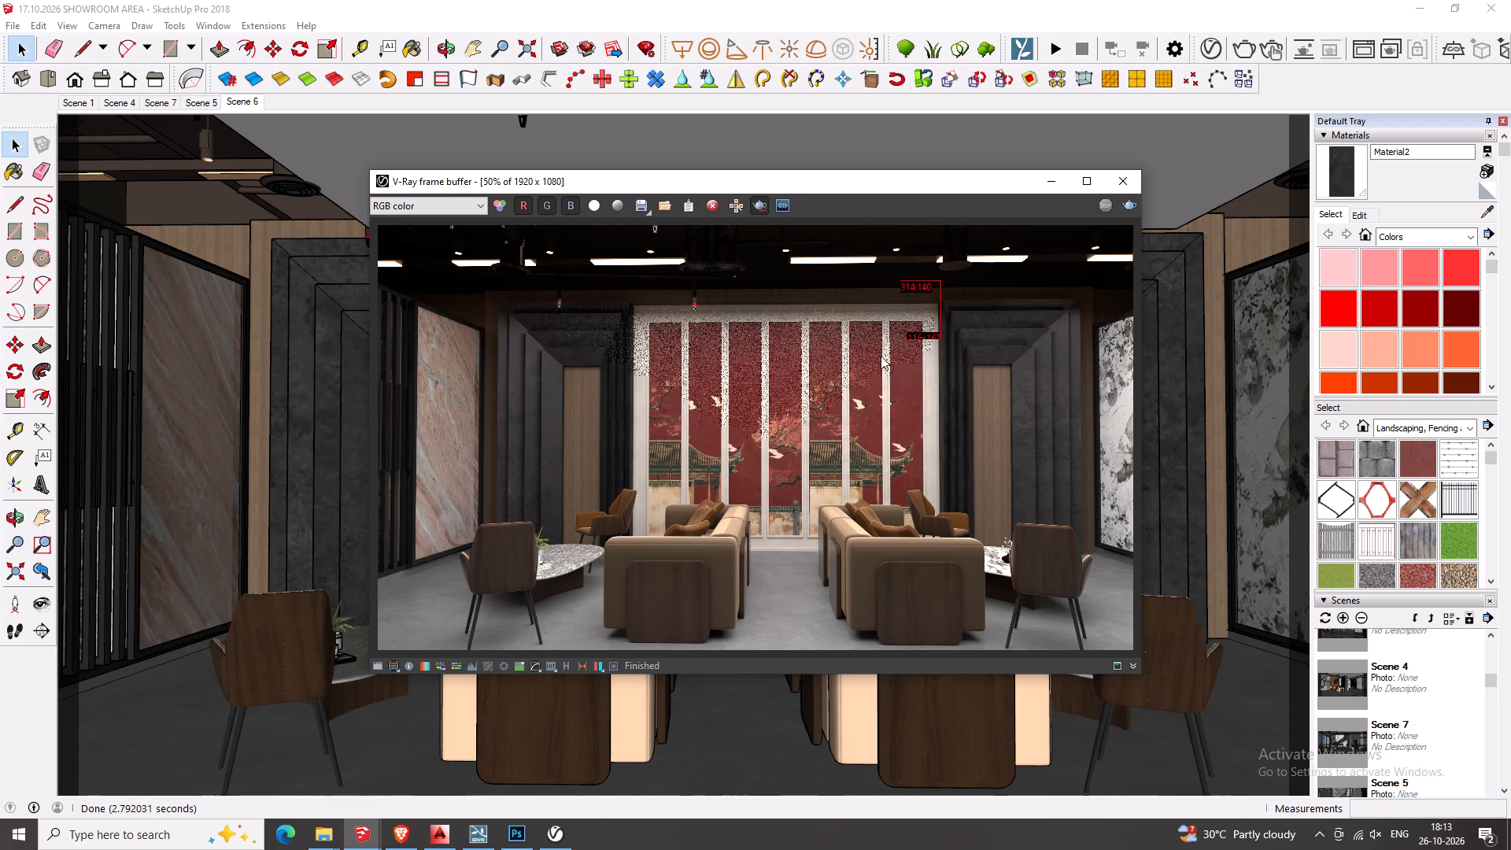
left_click_drag(881, 356, 630, 434)
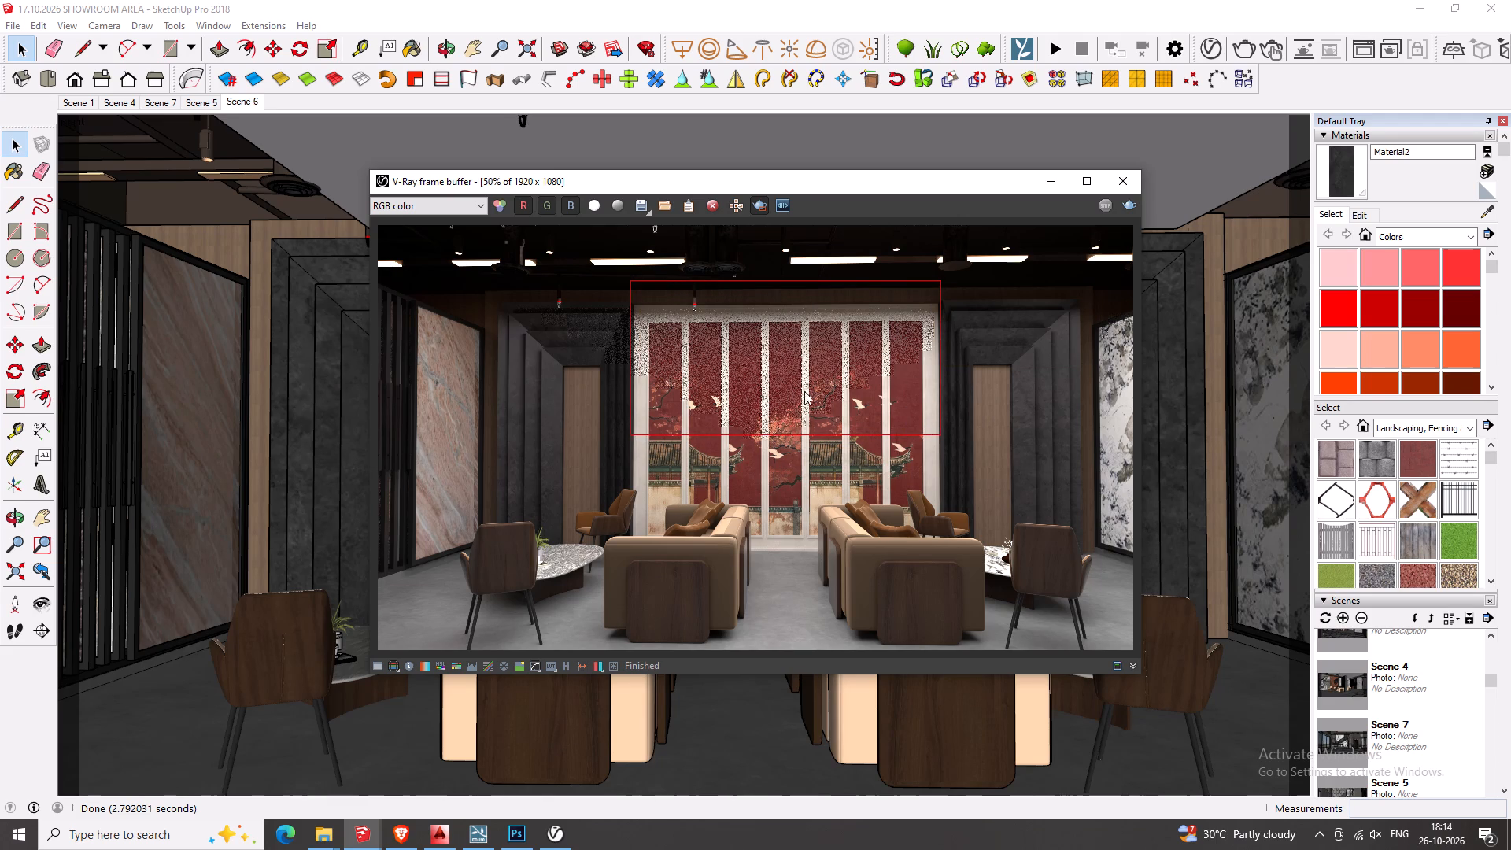
left_click(1133, 205)
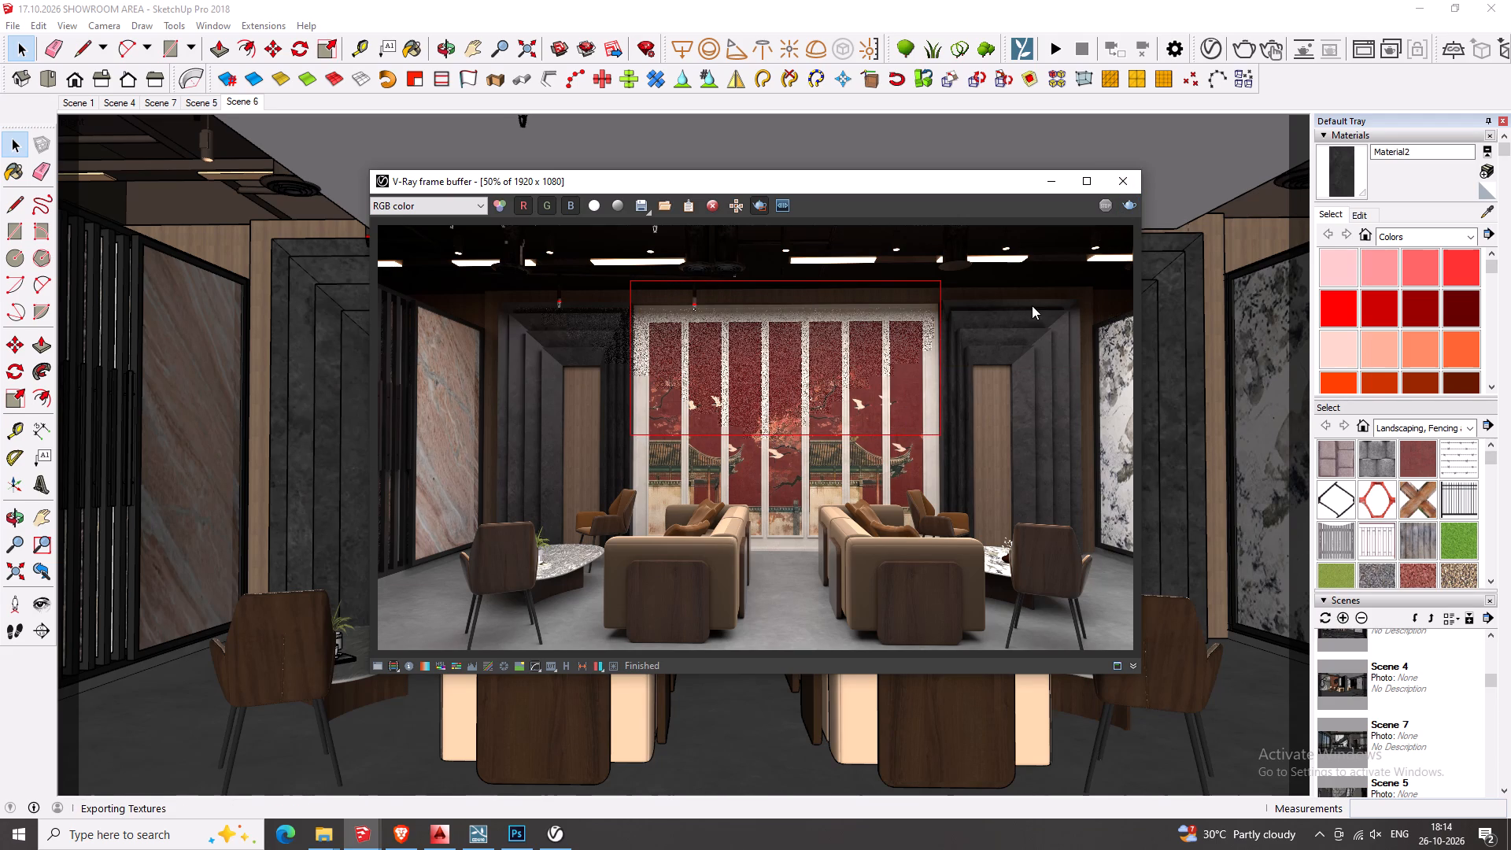
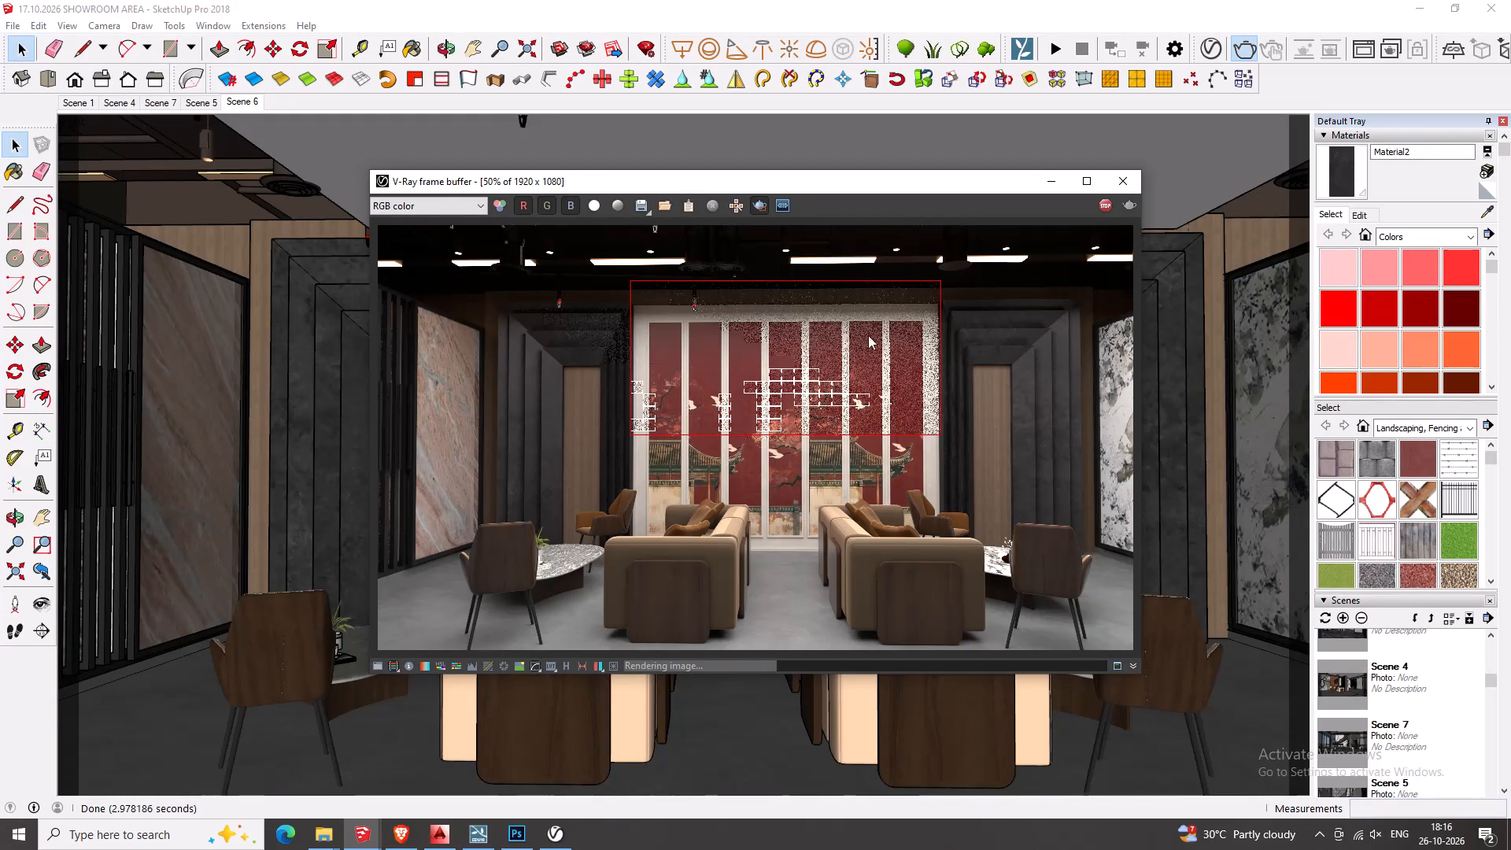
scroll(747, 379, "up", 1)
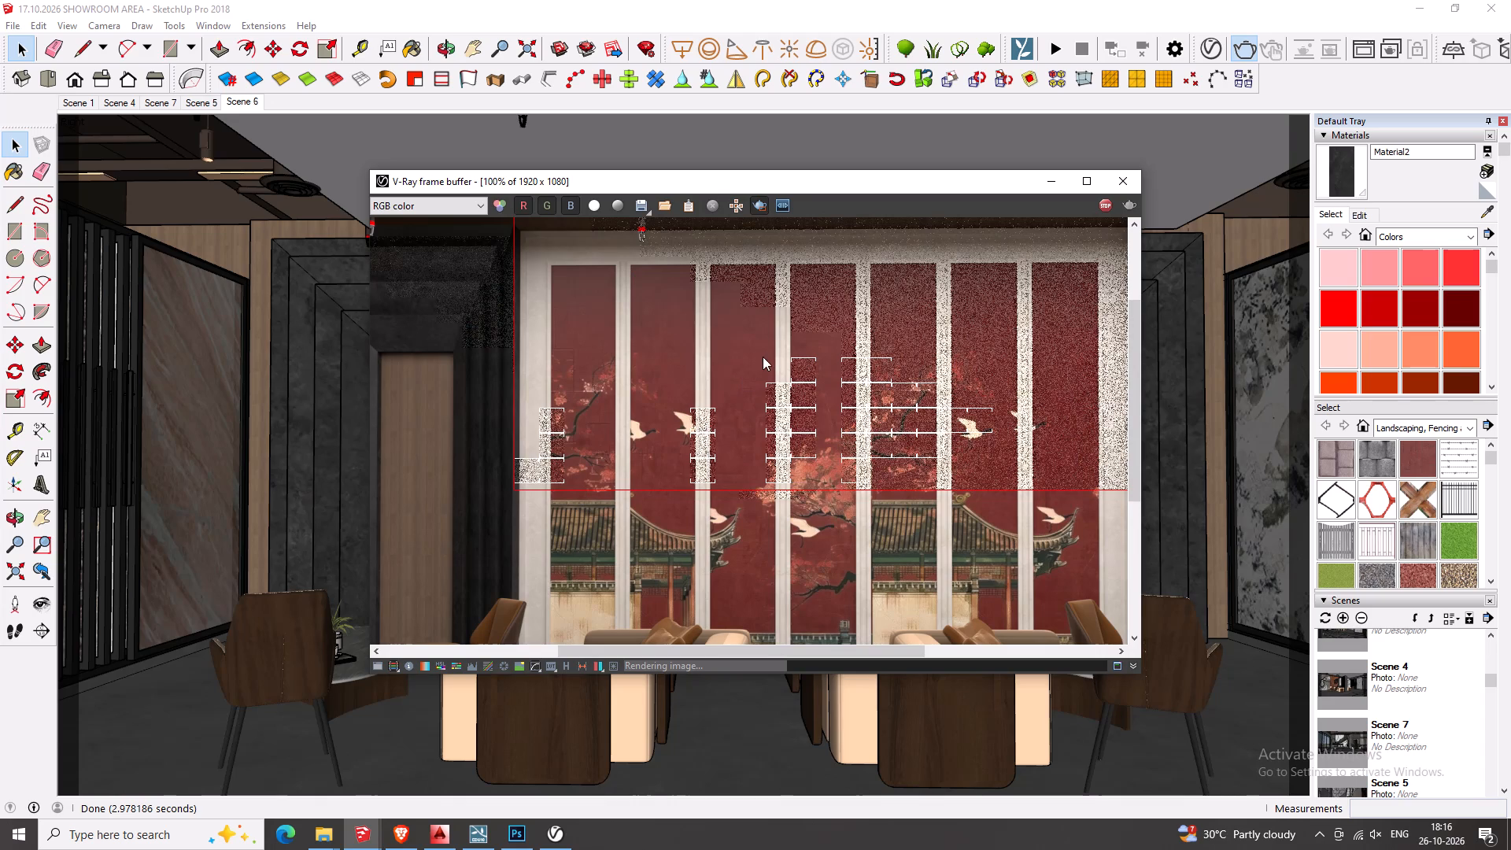
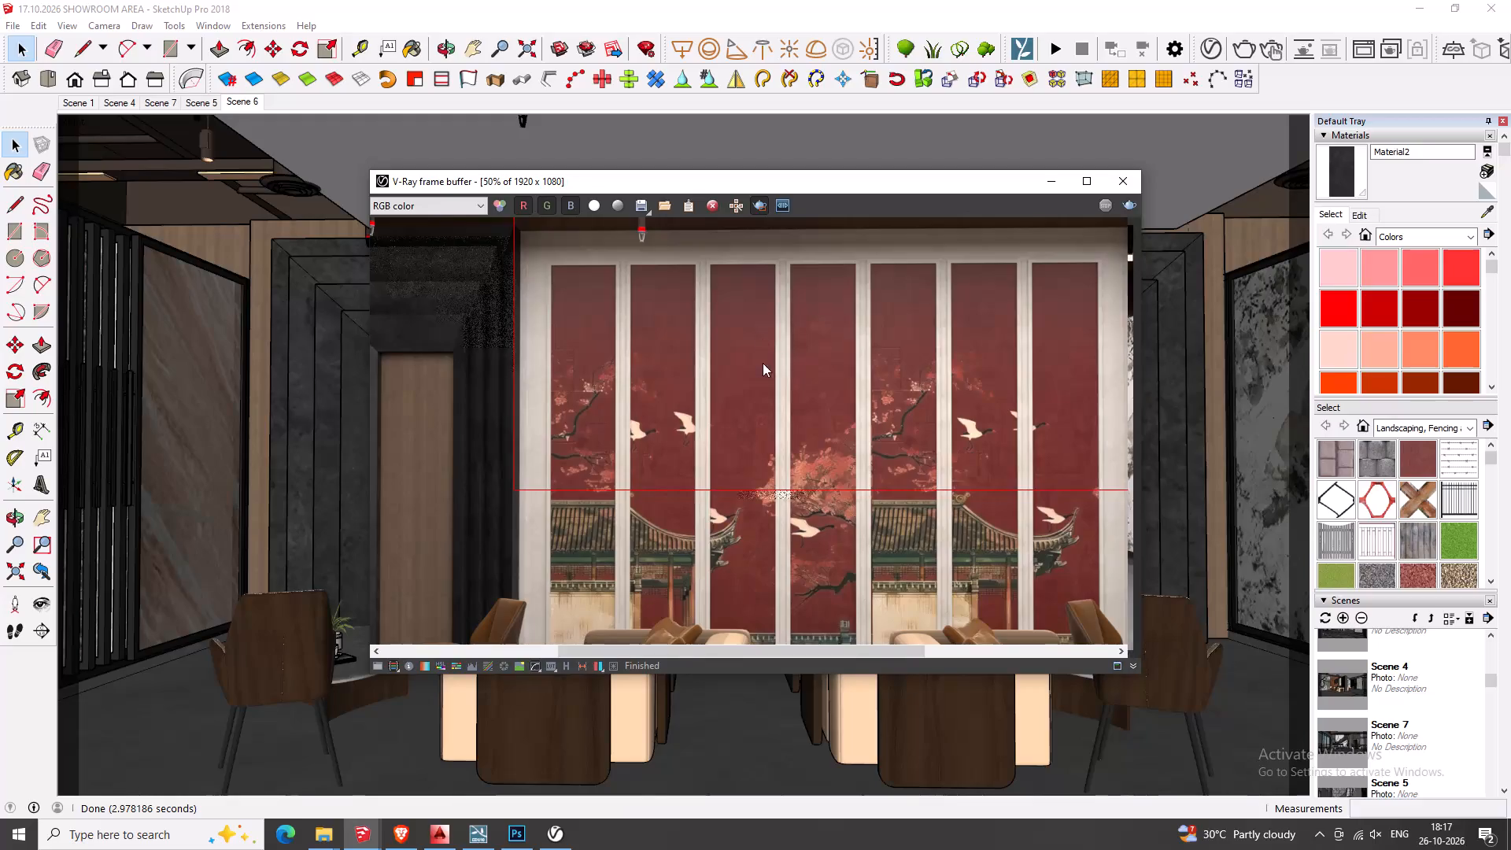
Re-render only a region around the upper part of the dark stepped door surround beside the red pagoda panels.
scroll(597, 325, "up", 1)
middle_click_drag(598, 323, 745, 383)
scroll(747, 382, "up", 1)
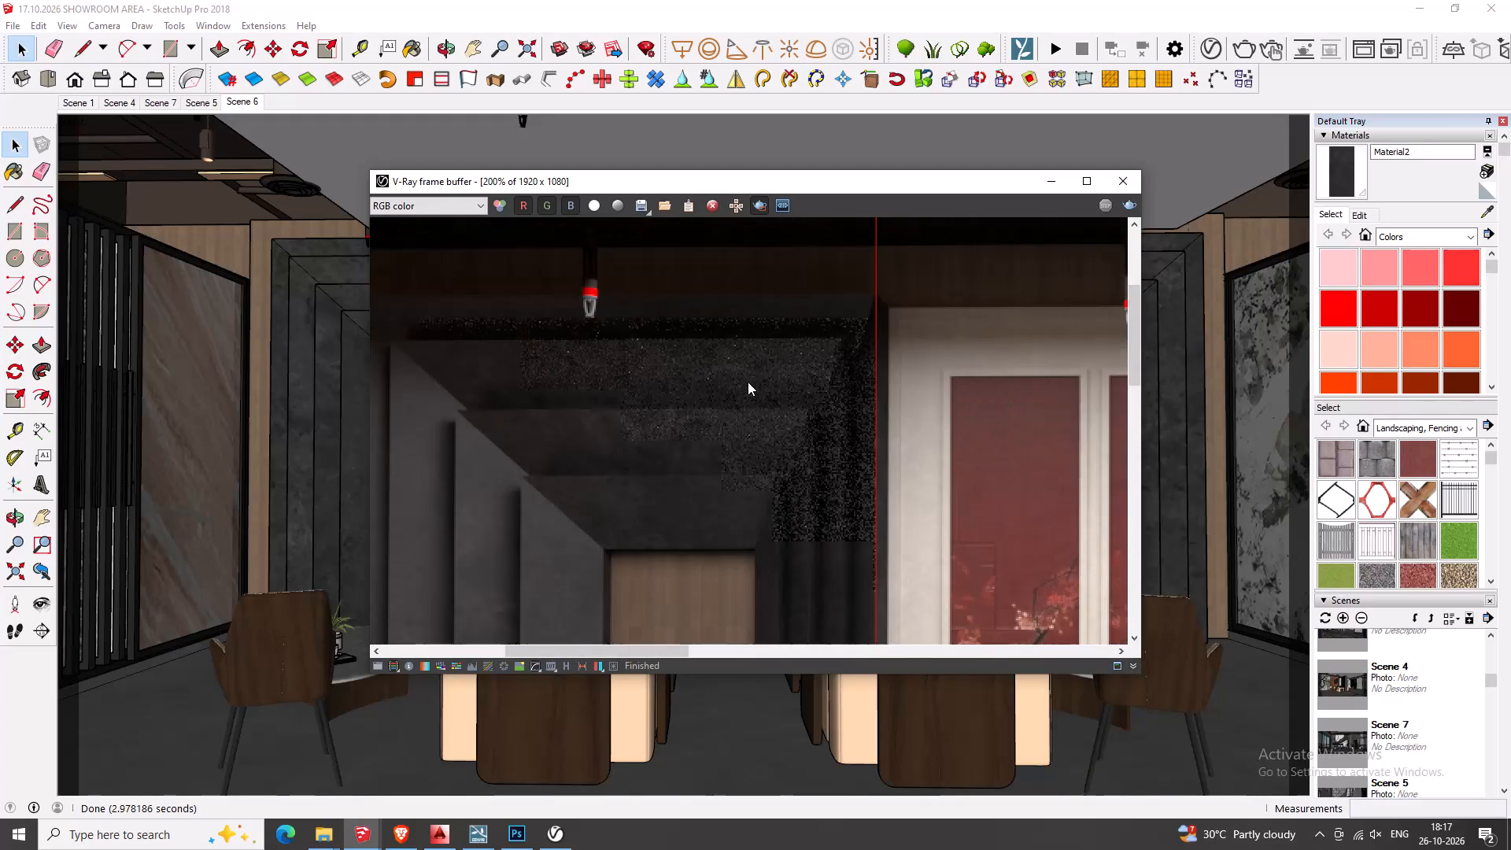
scroll(757, 359, "down", 1)
left_click(759, 202)
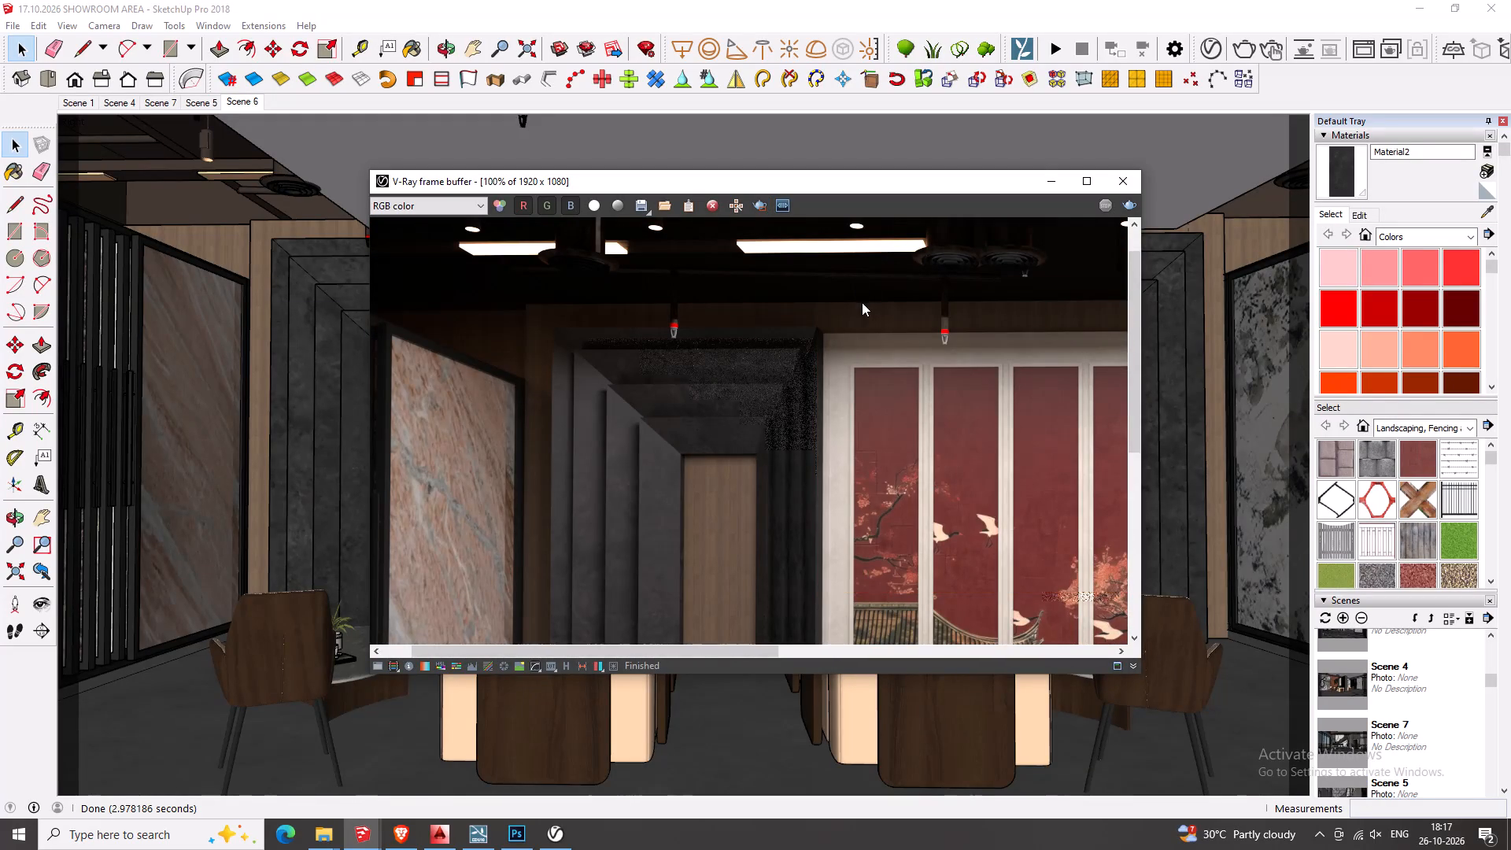
left_click_drag(862, 302, 649, 453)
left_click(754, 205)
left_click_drag(847, 292, 732, 419)
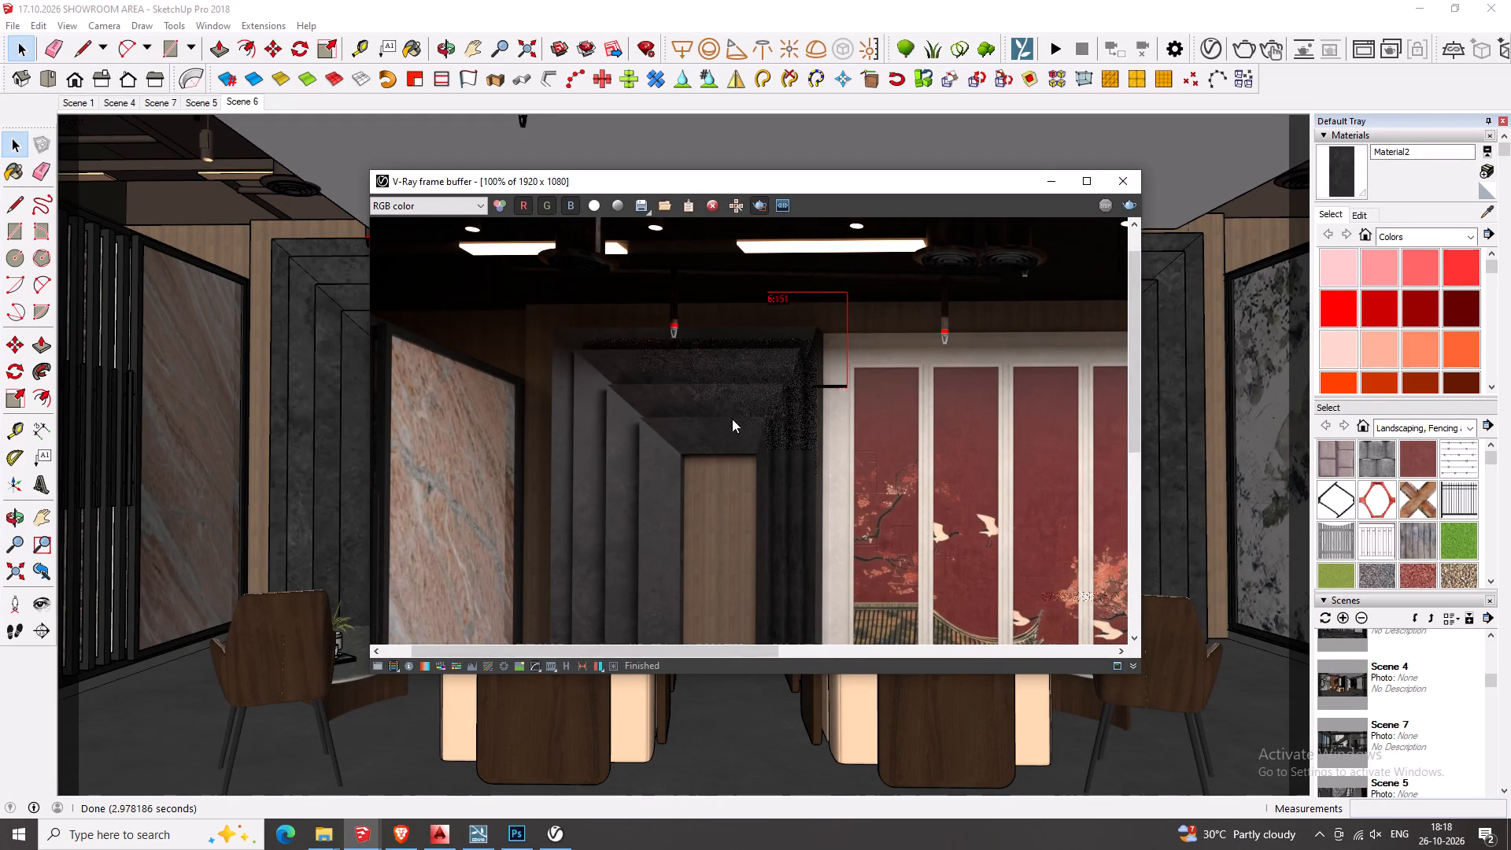
left_click_drag(732, 419, 555, 467)
left_click(1123, 203)
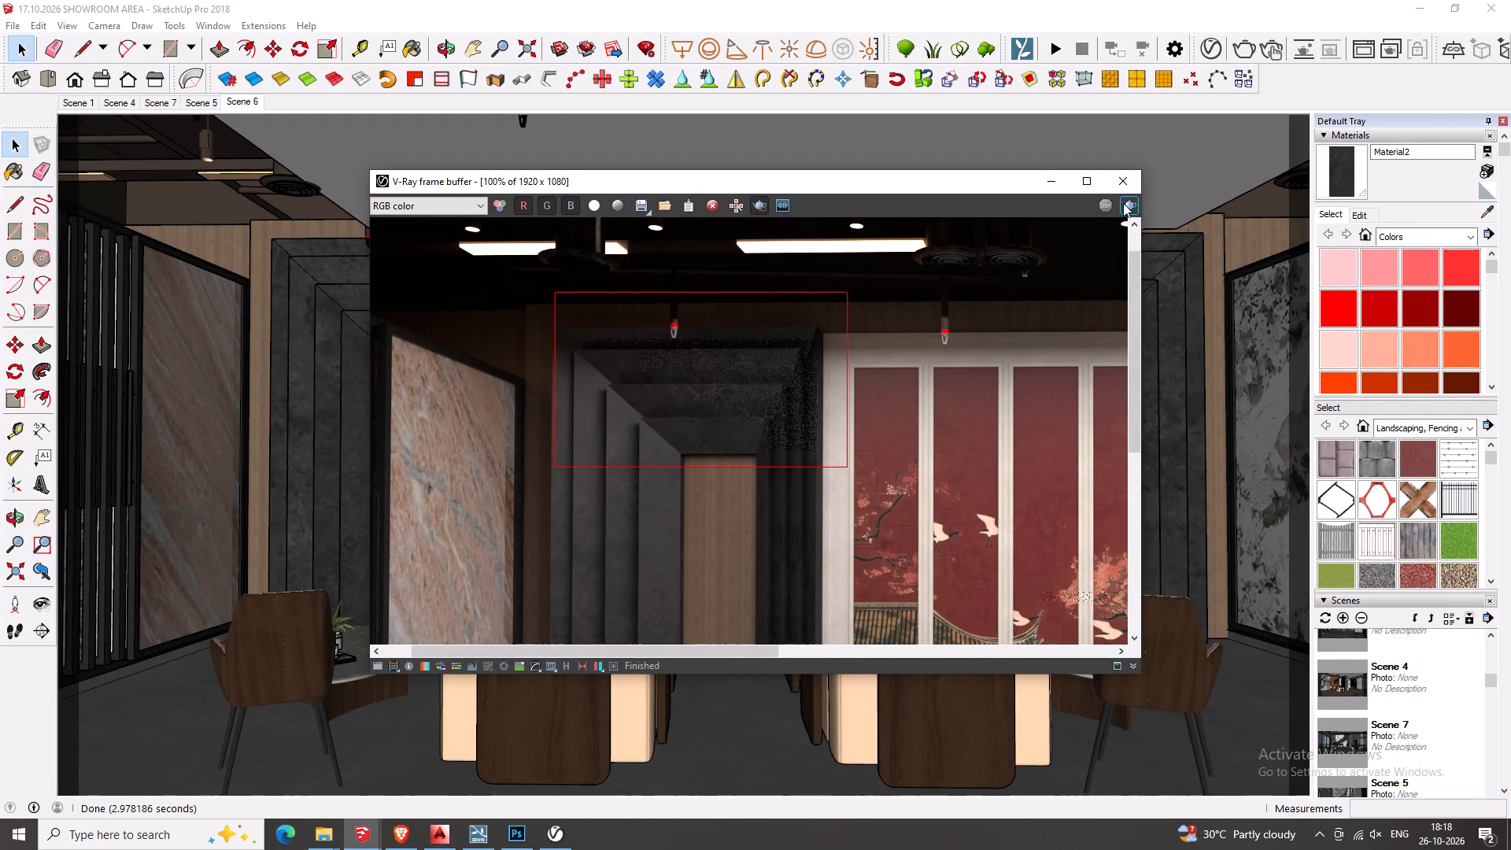
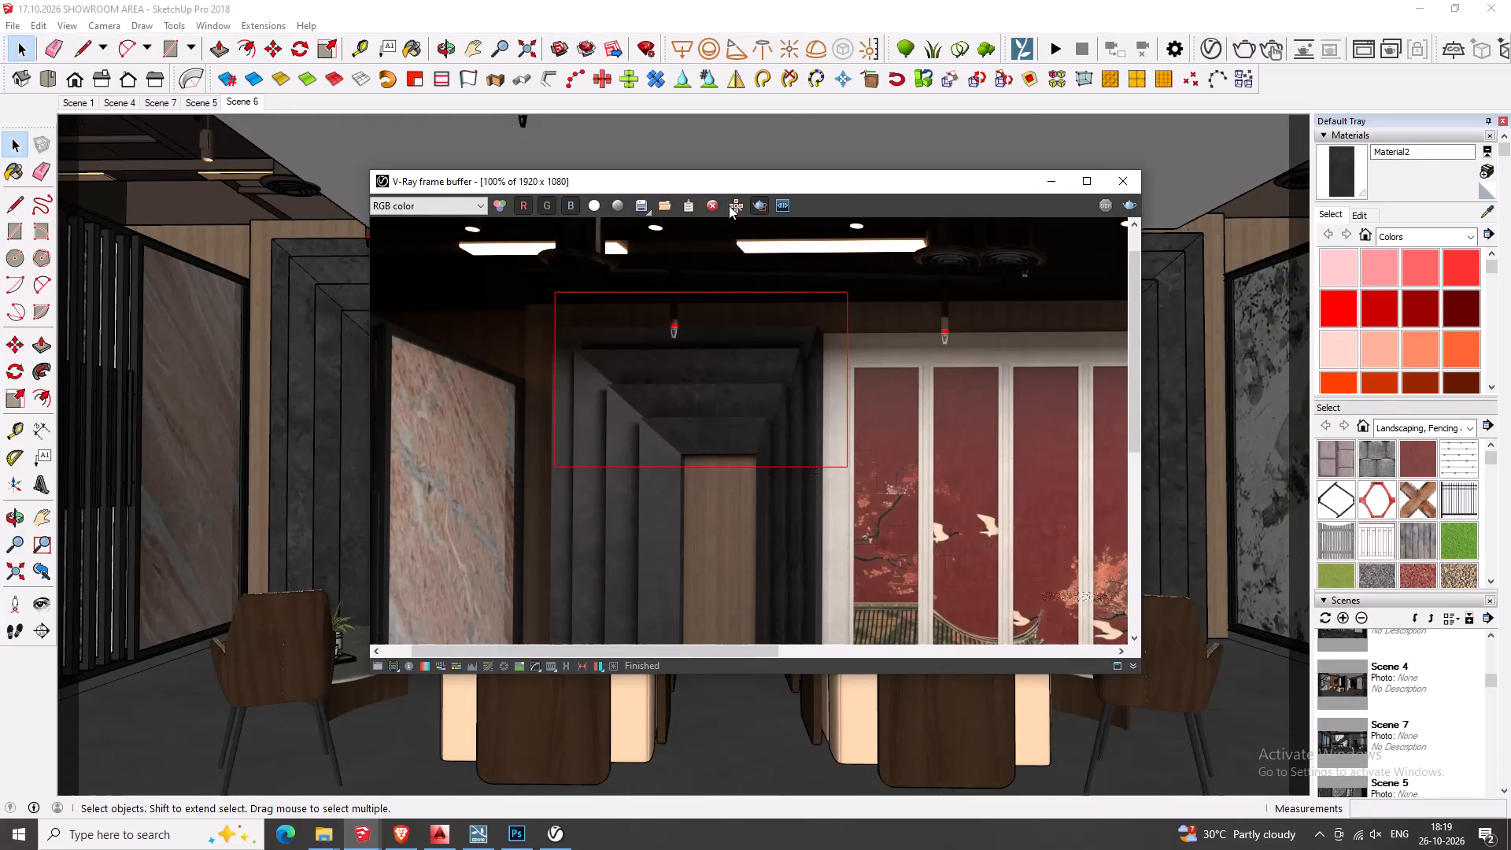
left_click(635, 212)
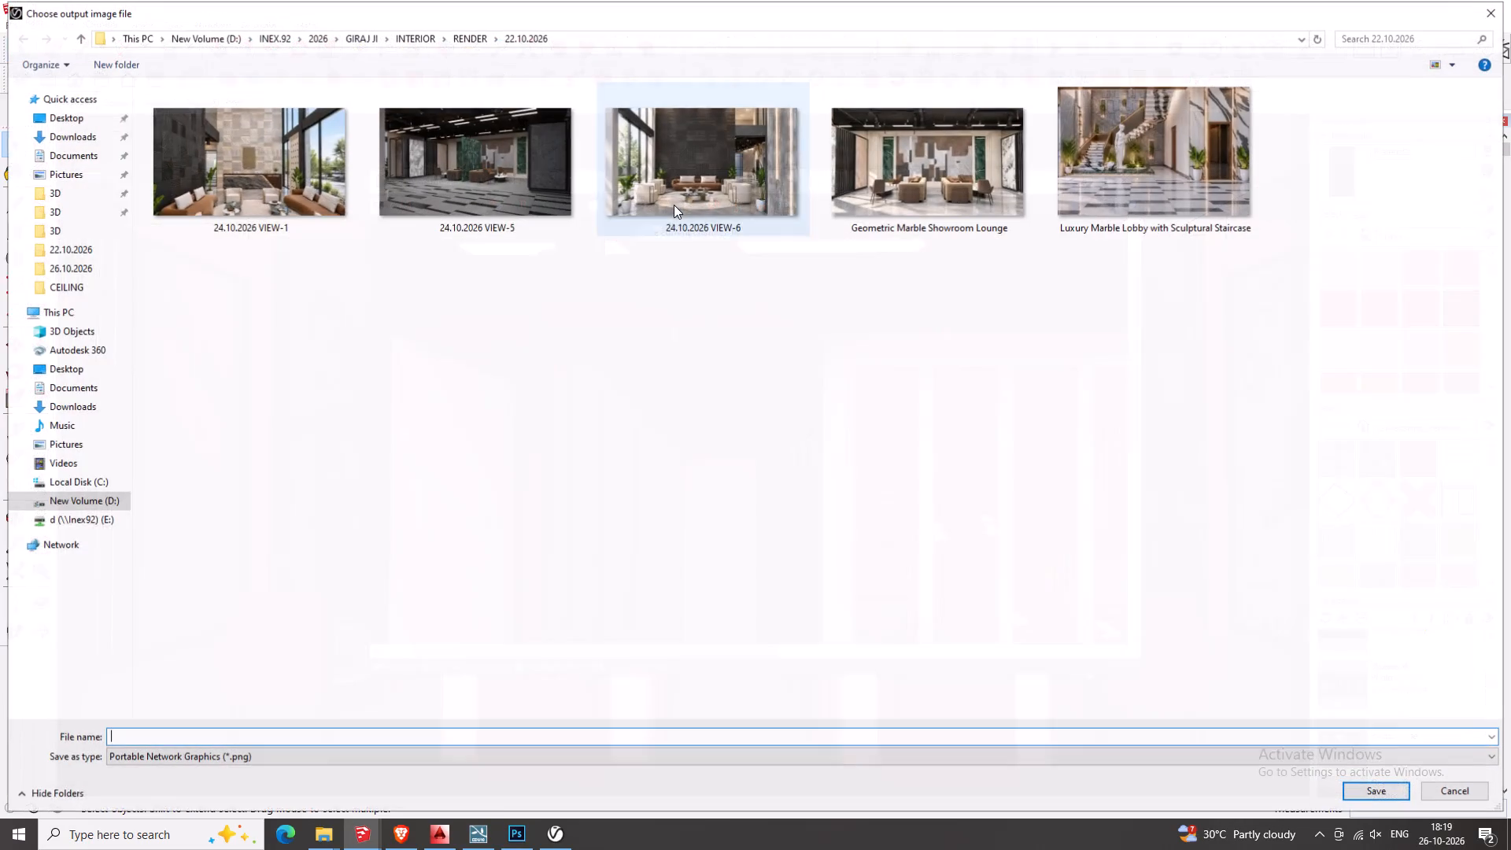
left_click(1424, 793)
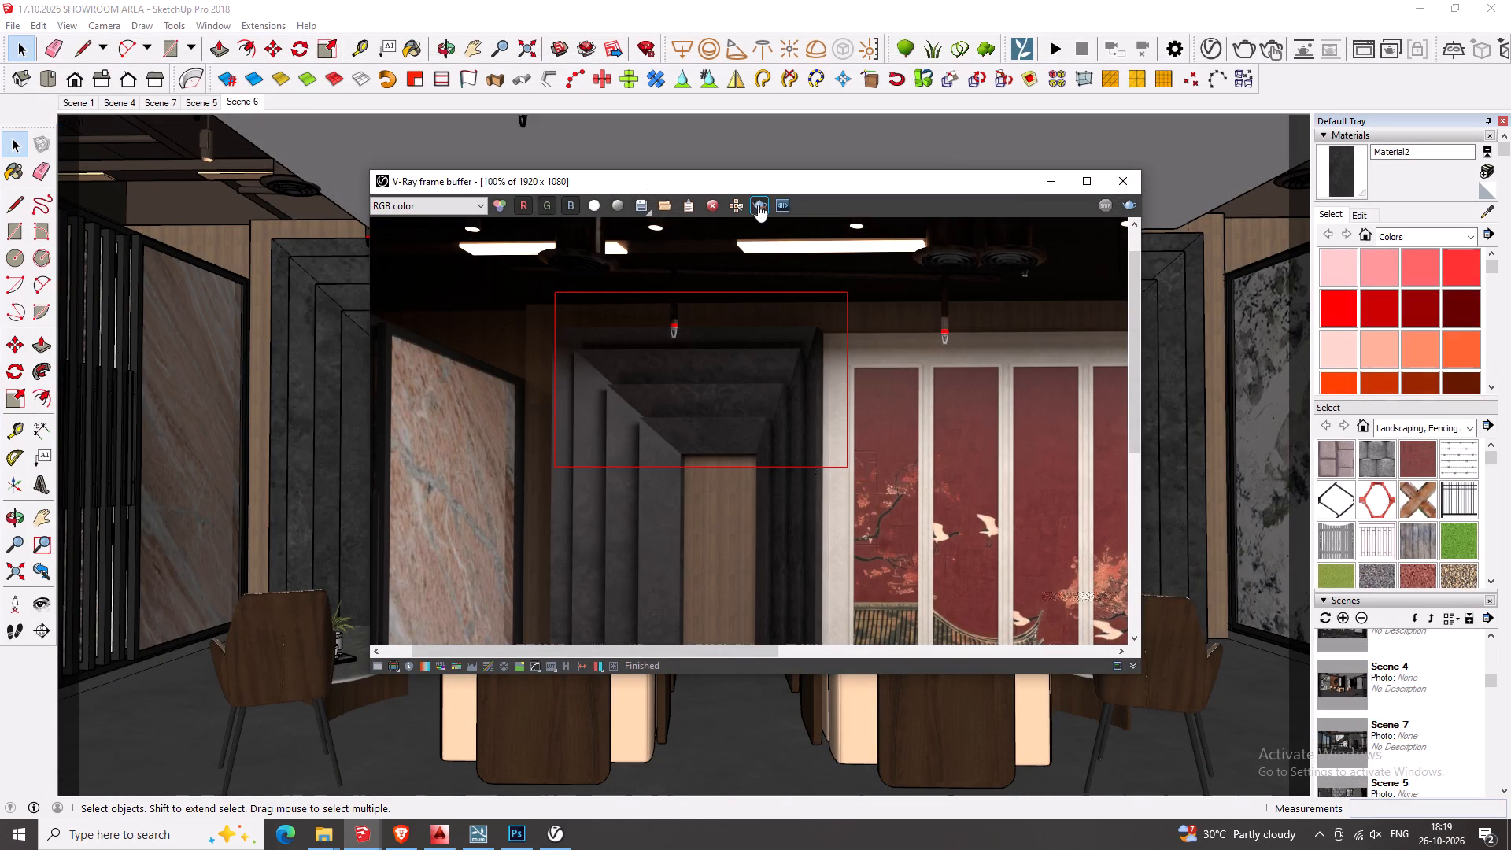
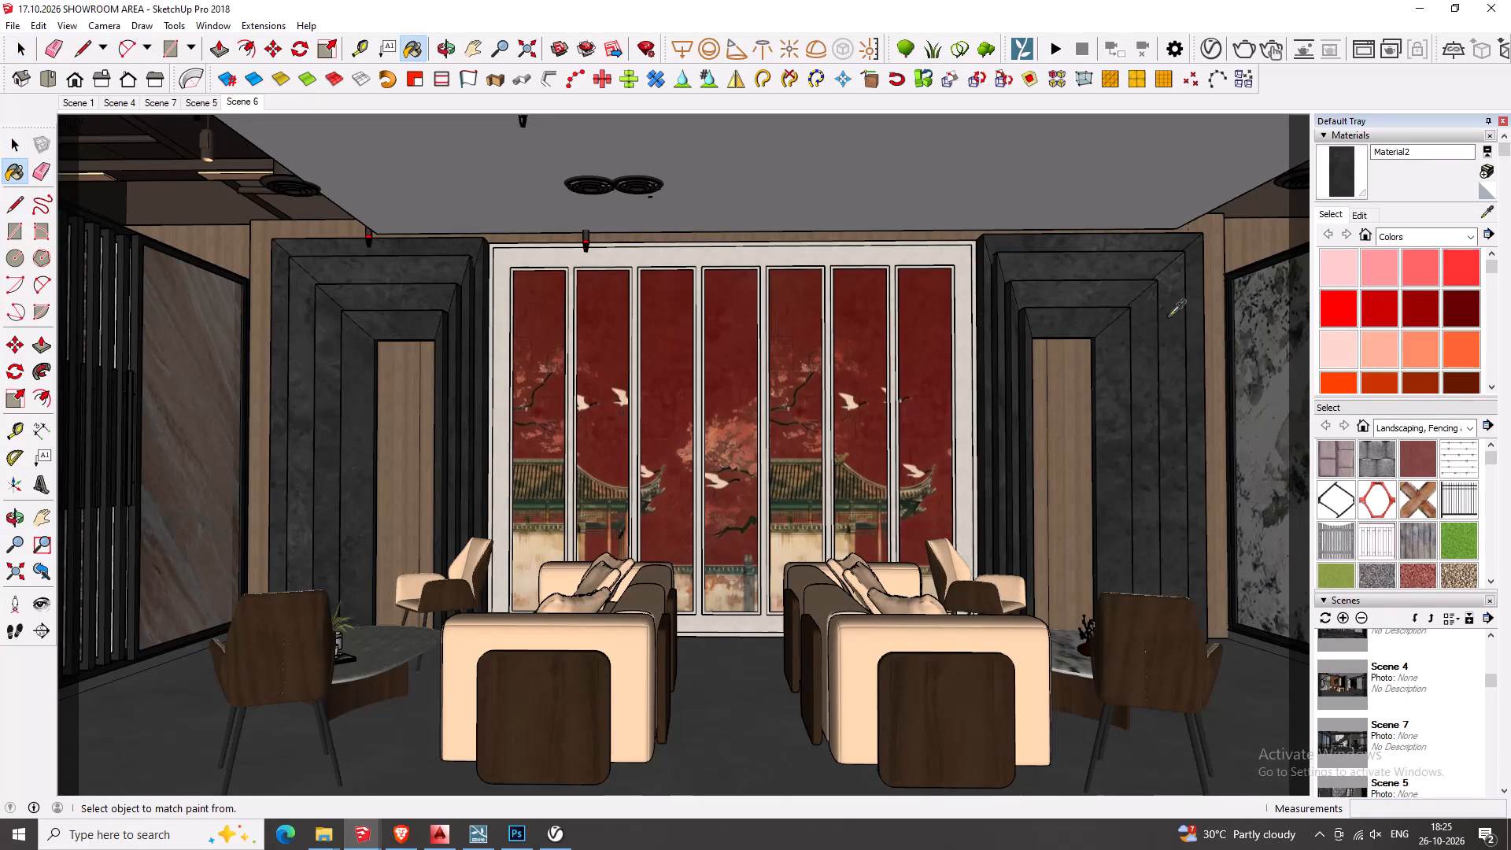
In SketchUp, sample the Dark Walnut#3 wood in the right-hand black doorway surround and reposition the texture on its panel face.
left_click(1068, 434, "alt")
key("space")
double_click(1068, 434)
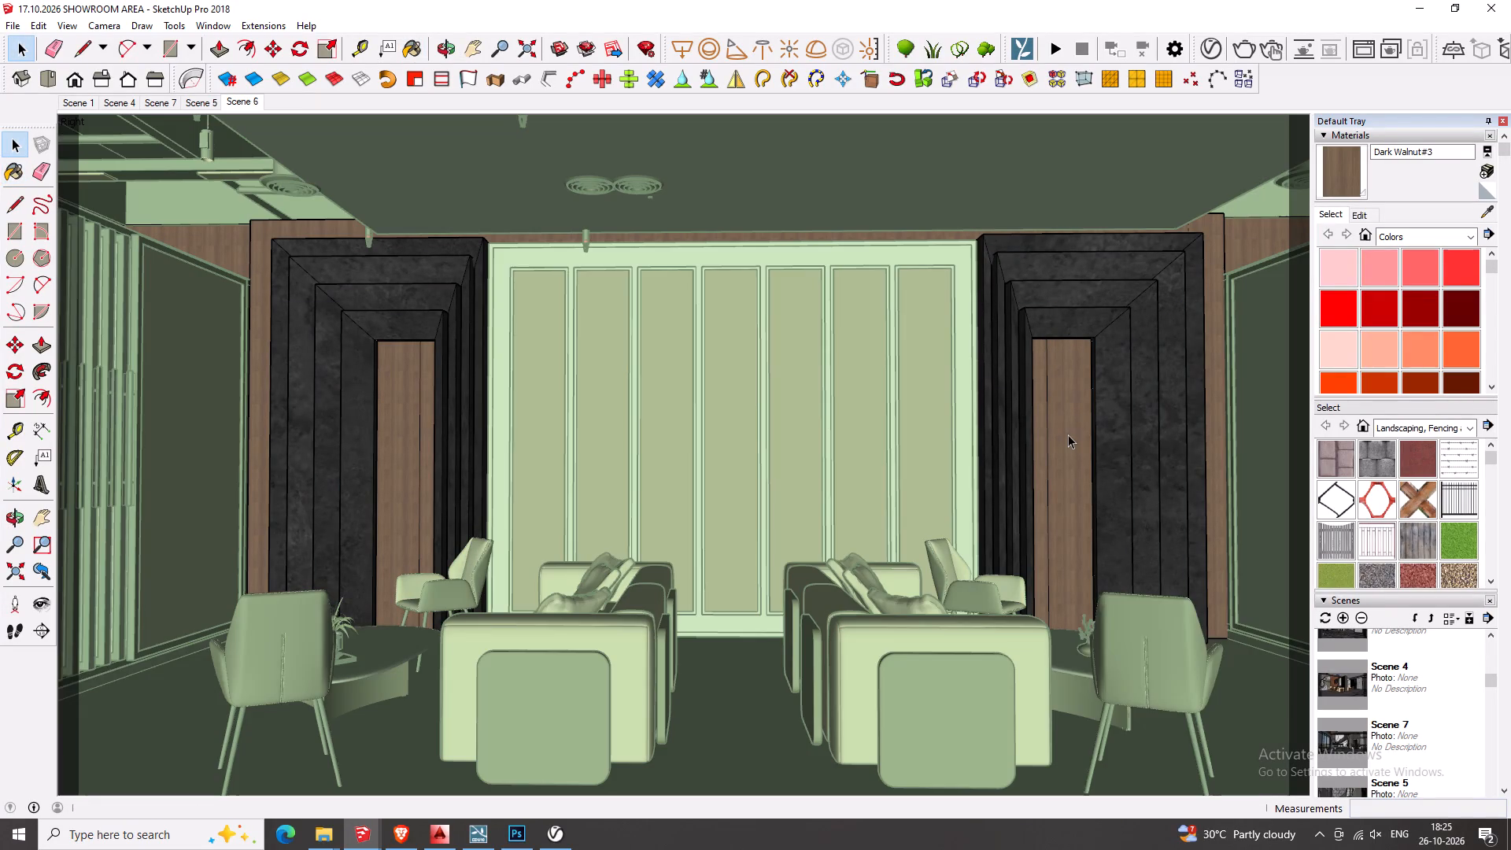
right_click(1068, 434)
left_click(1119, 637)
left_click(1268, 635)
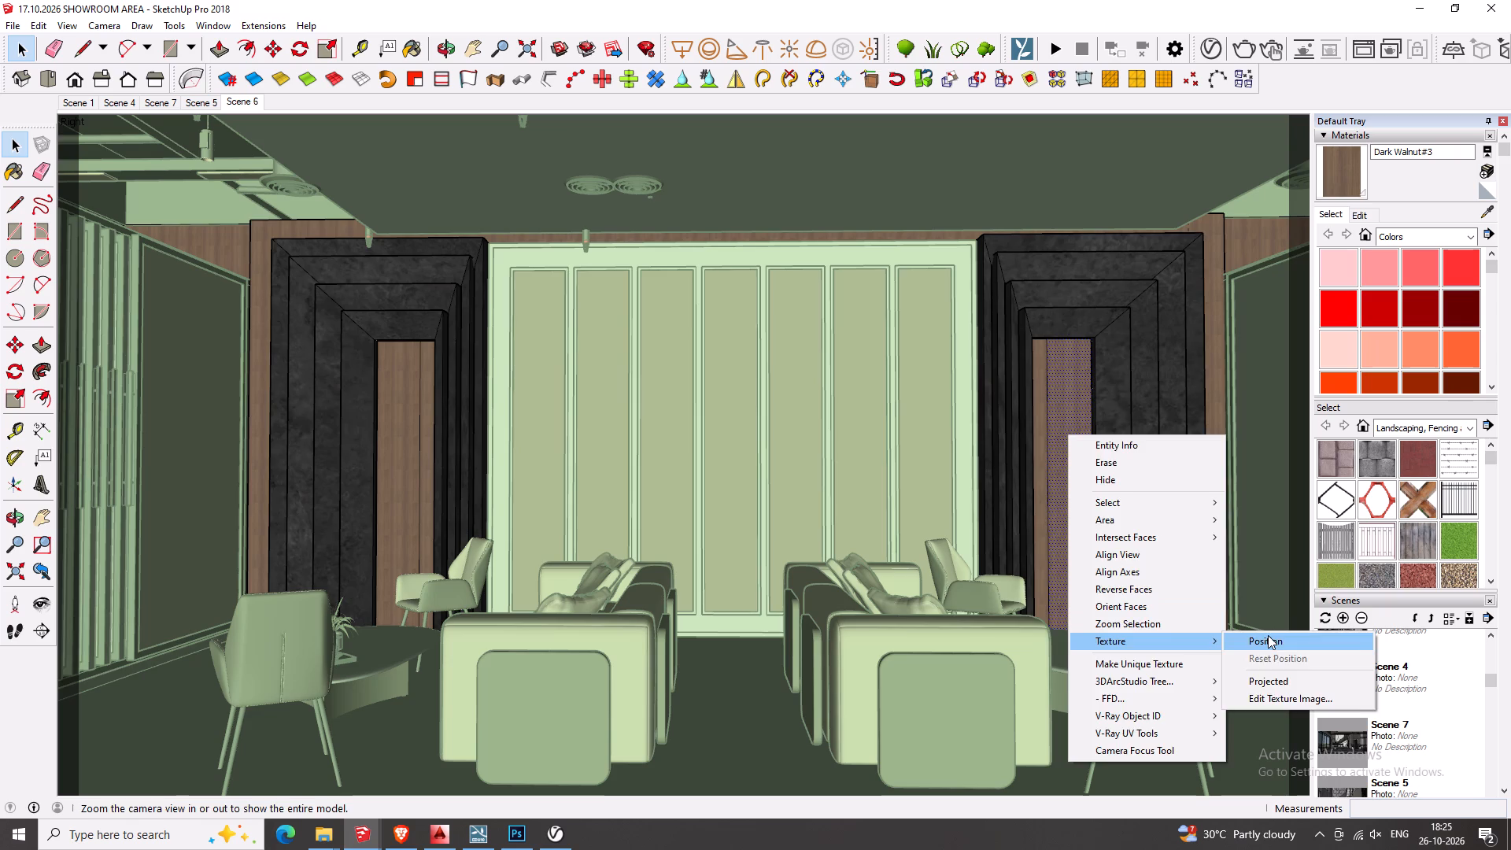
left_click_drag(1078, 451, 1160, 452)
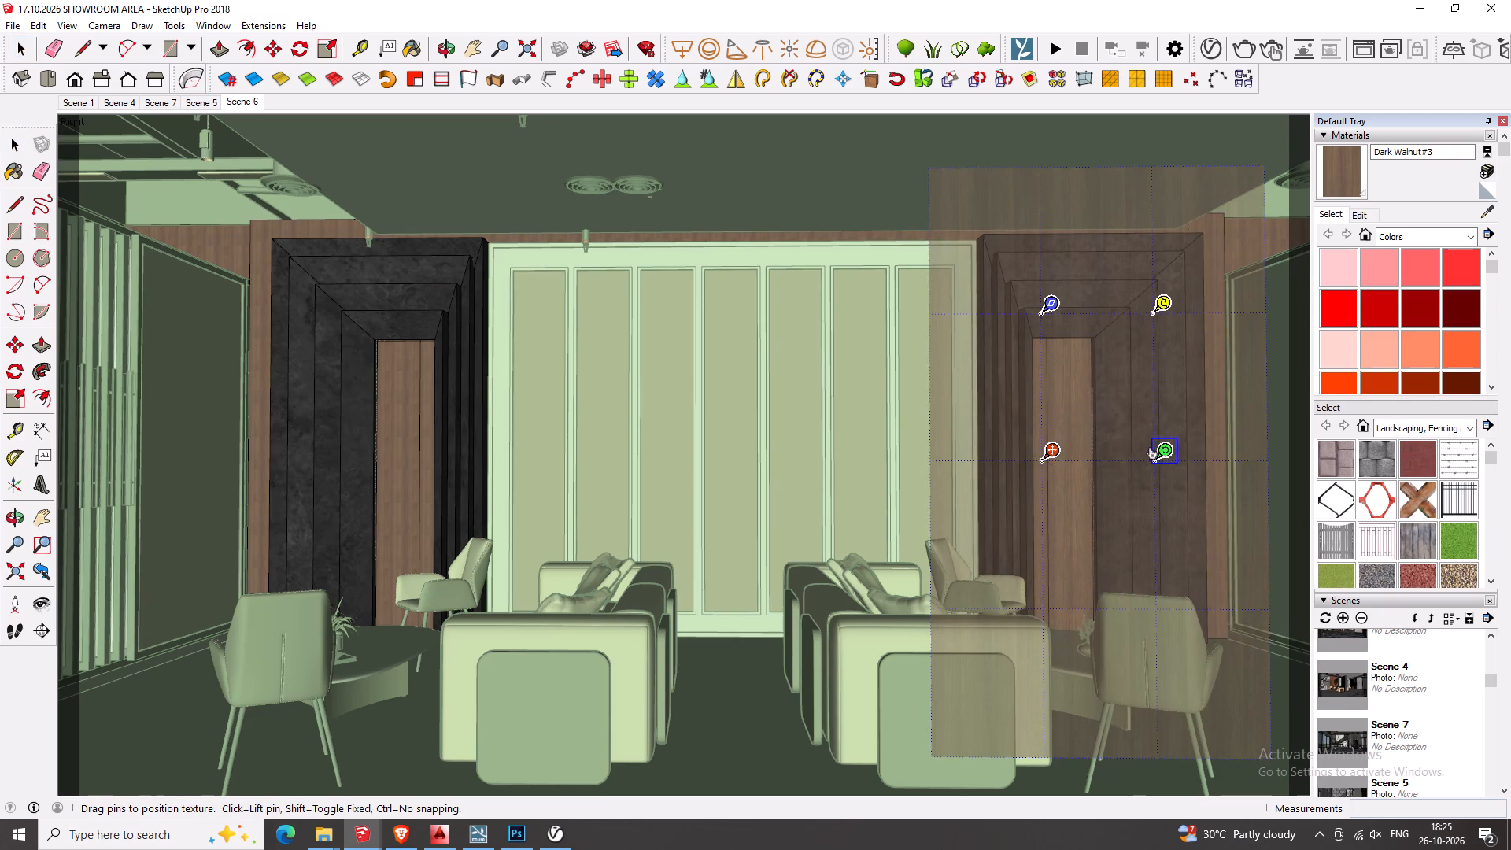
left_click_drag(1129, 453, 1114, 484)
key("space")
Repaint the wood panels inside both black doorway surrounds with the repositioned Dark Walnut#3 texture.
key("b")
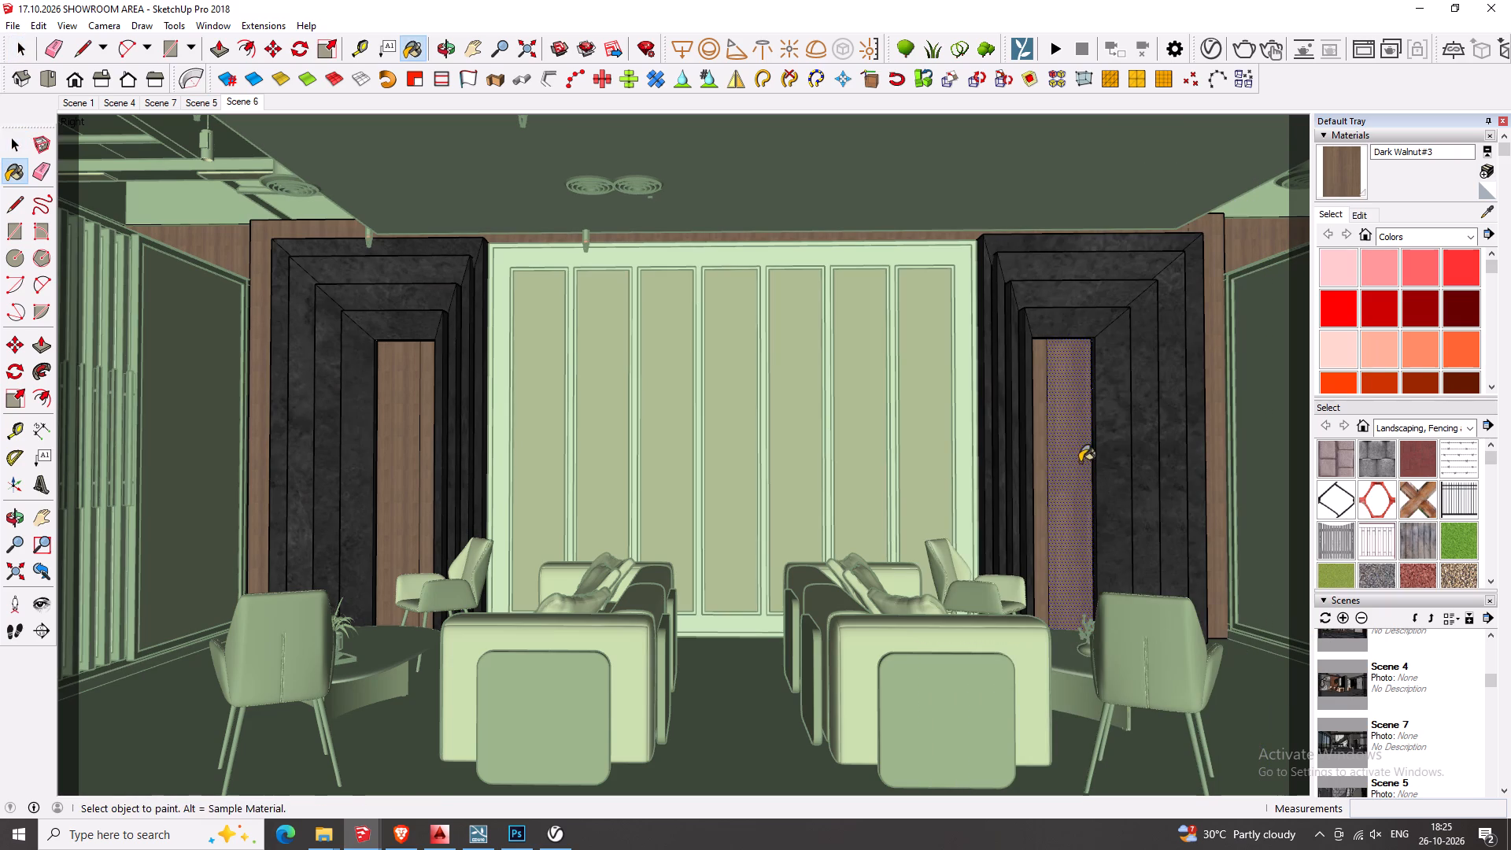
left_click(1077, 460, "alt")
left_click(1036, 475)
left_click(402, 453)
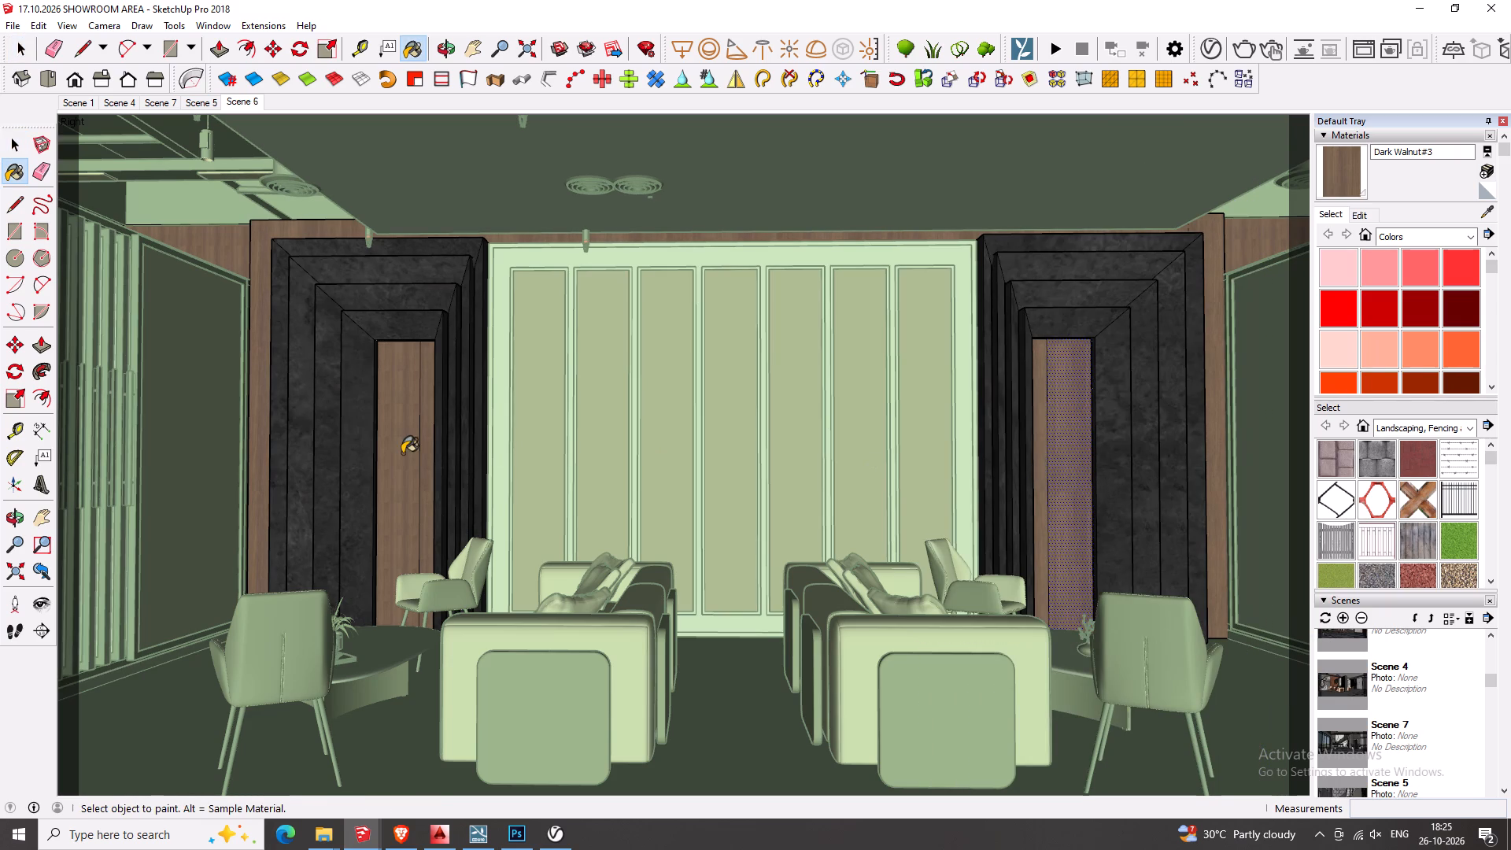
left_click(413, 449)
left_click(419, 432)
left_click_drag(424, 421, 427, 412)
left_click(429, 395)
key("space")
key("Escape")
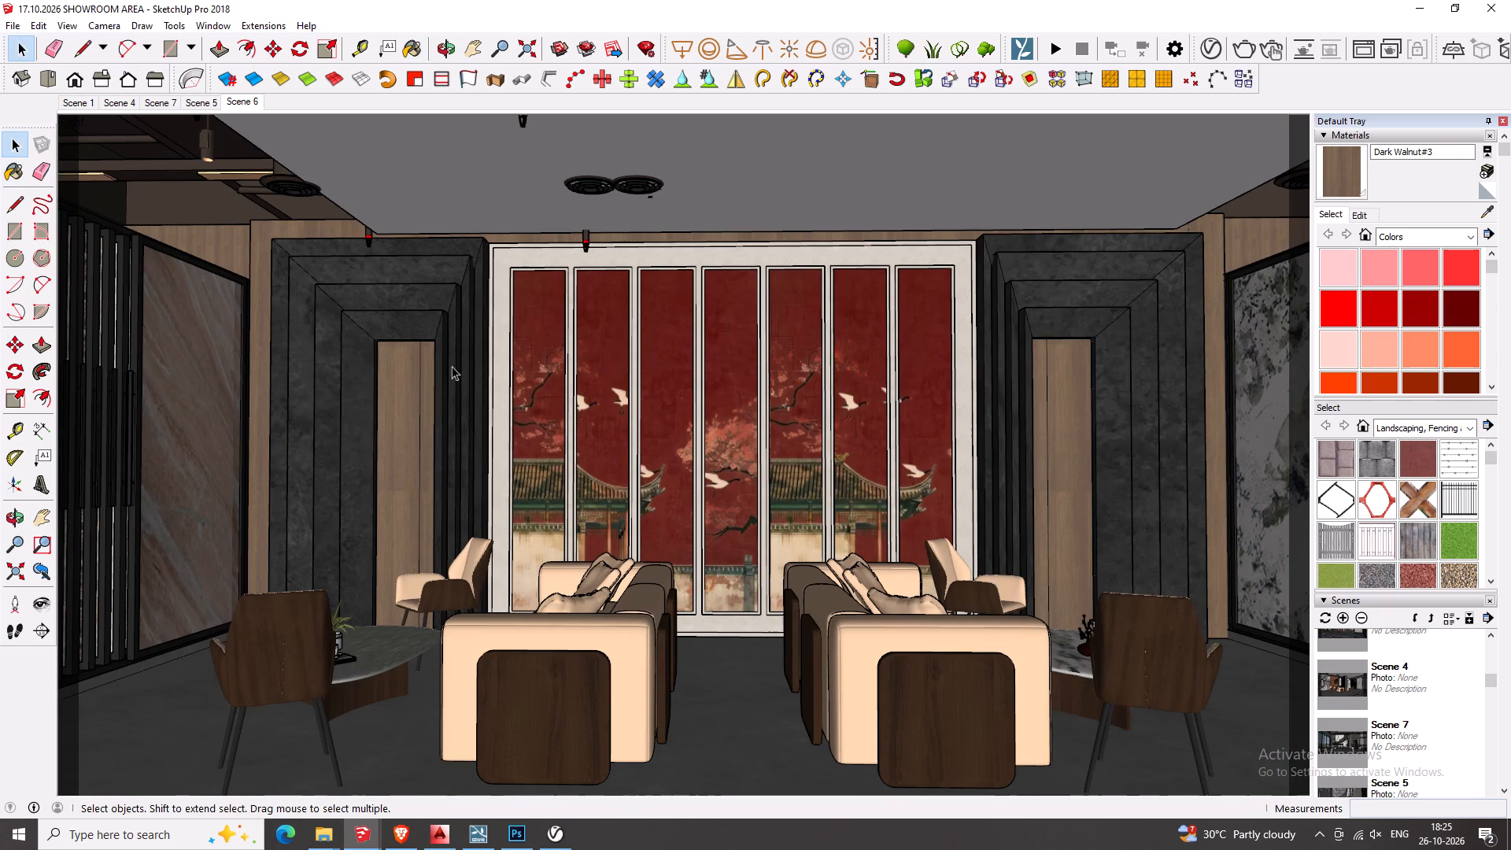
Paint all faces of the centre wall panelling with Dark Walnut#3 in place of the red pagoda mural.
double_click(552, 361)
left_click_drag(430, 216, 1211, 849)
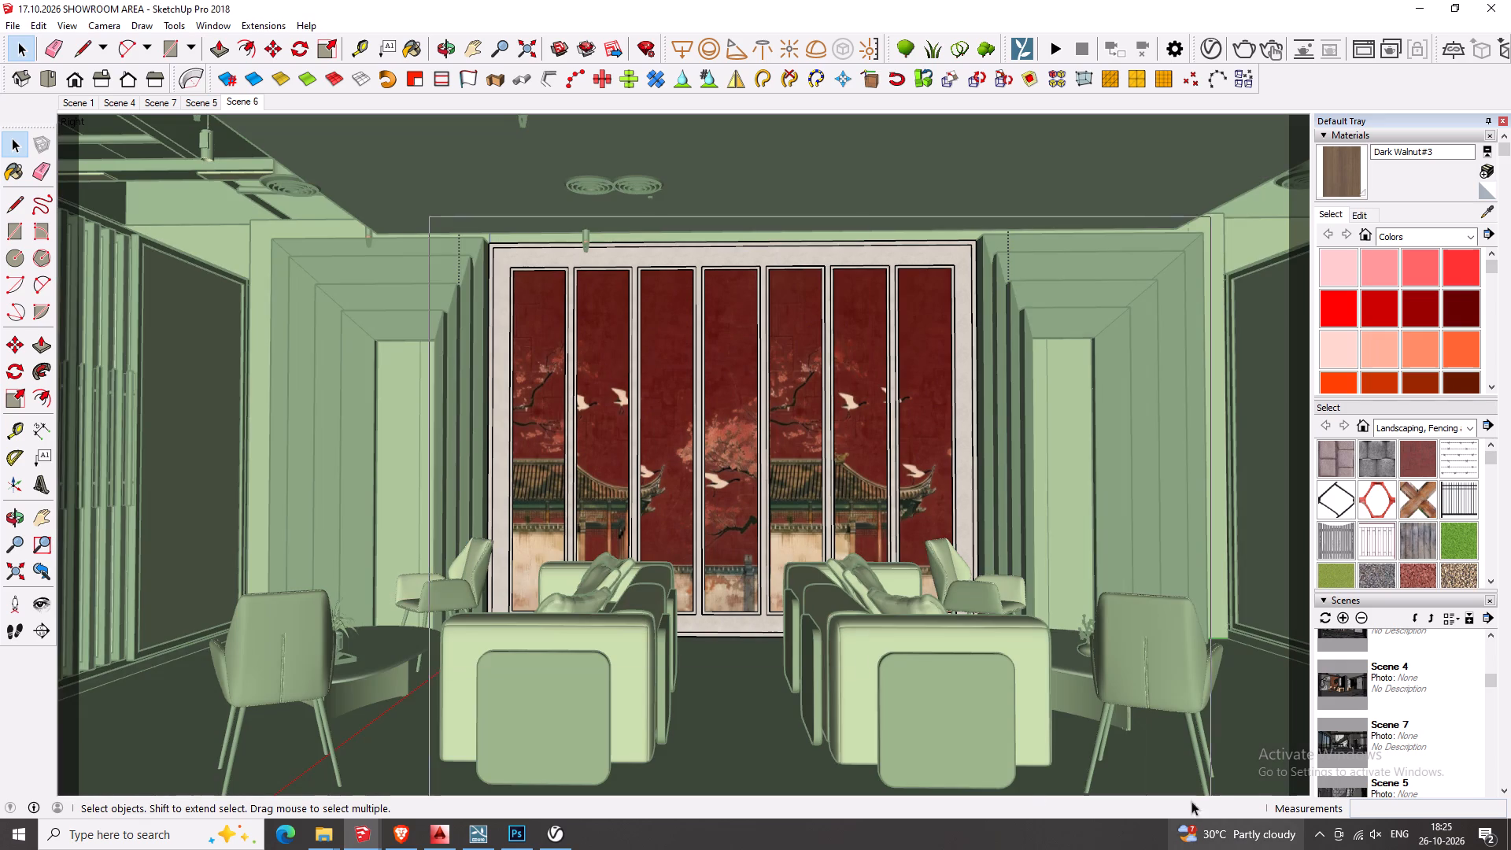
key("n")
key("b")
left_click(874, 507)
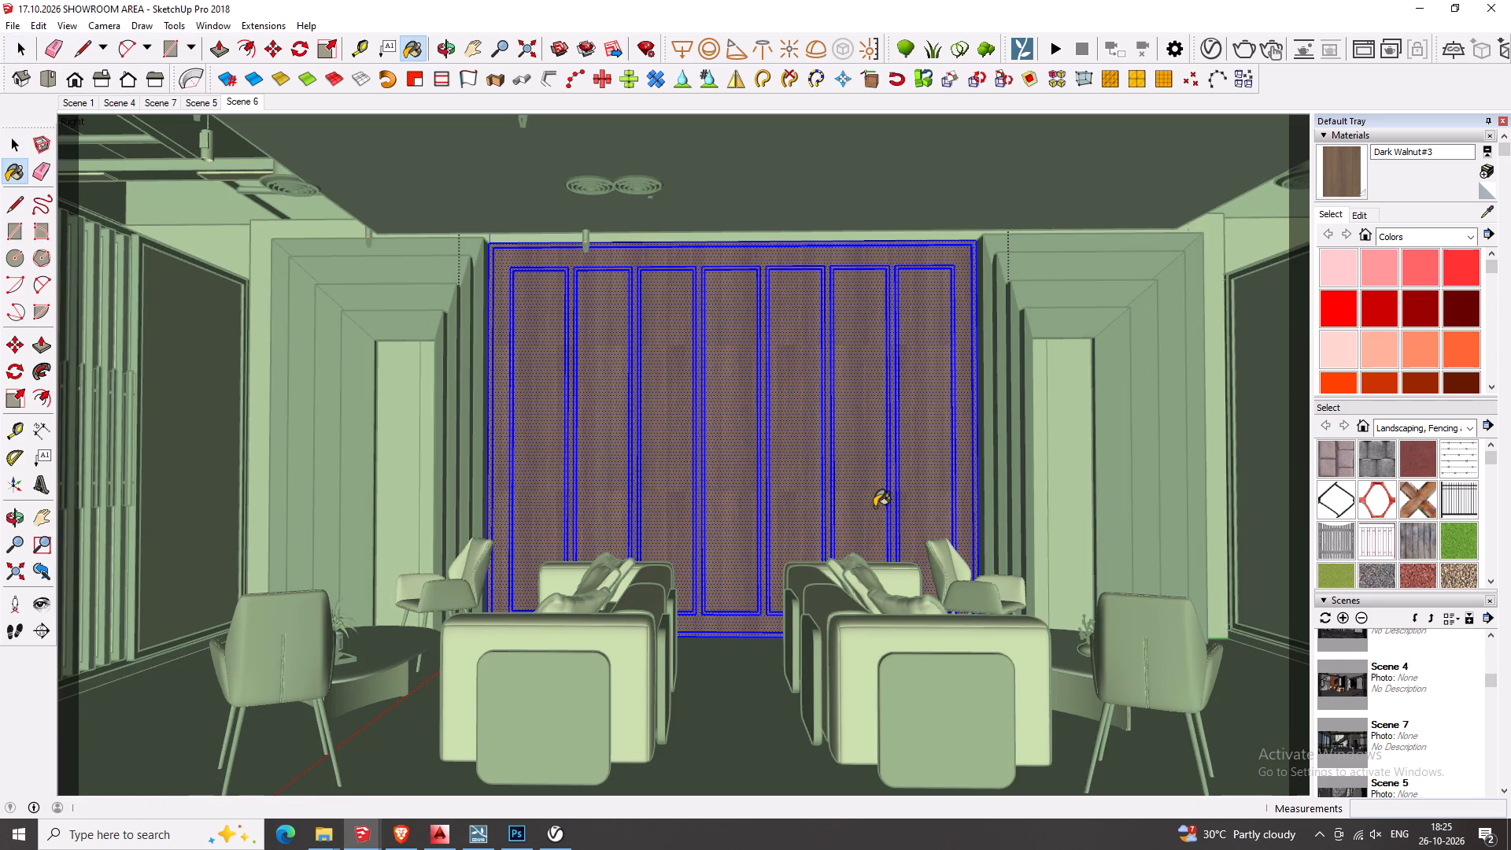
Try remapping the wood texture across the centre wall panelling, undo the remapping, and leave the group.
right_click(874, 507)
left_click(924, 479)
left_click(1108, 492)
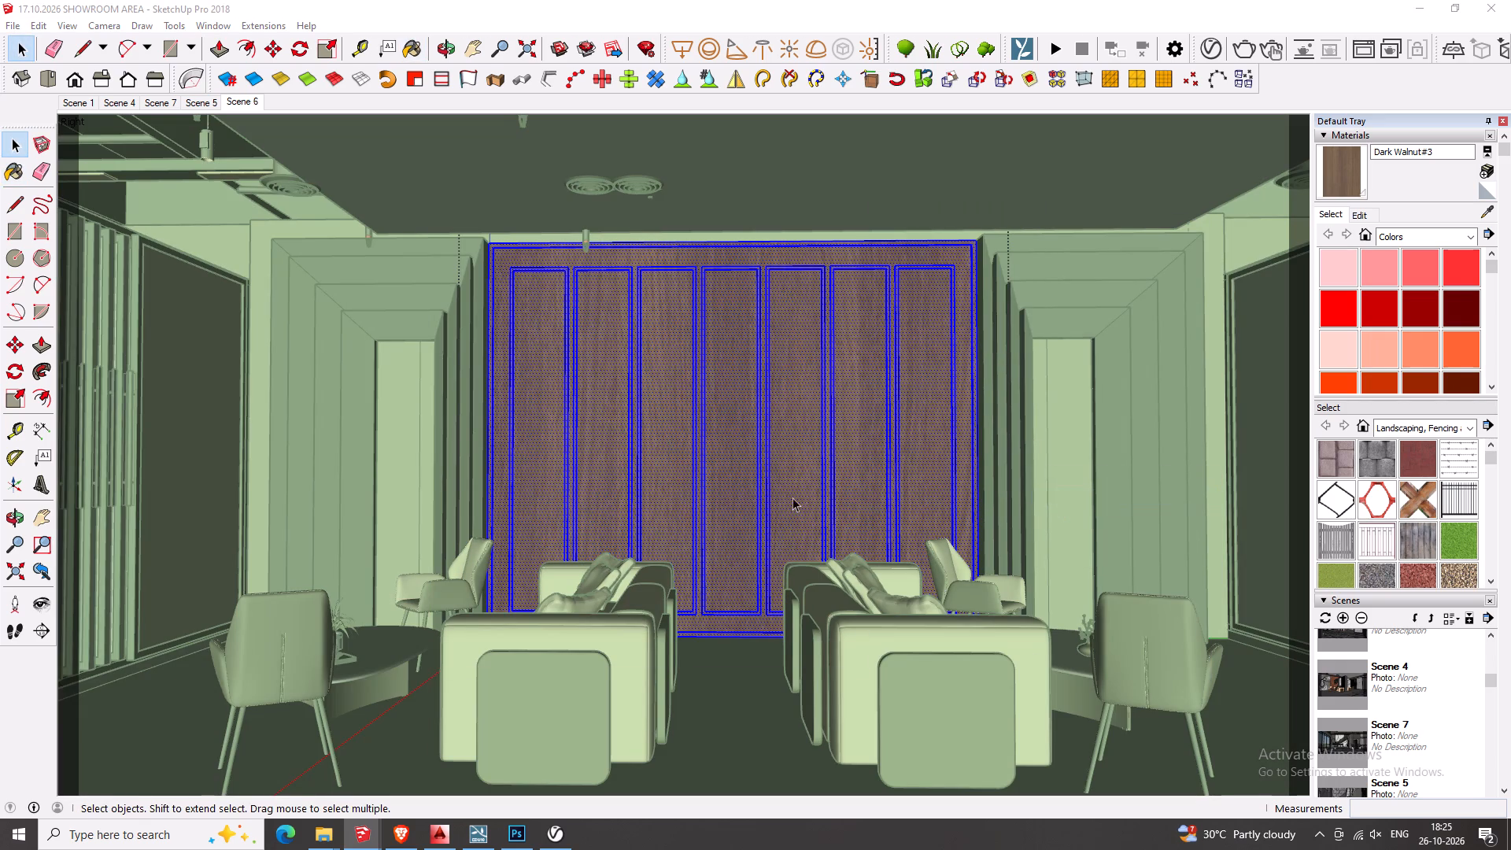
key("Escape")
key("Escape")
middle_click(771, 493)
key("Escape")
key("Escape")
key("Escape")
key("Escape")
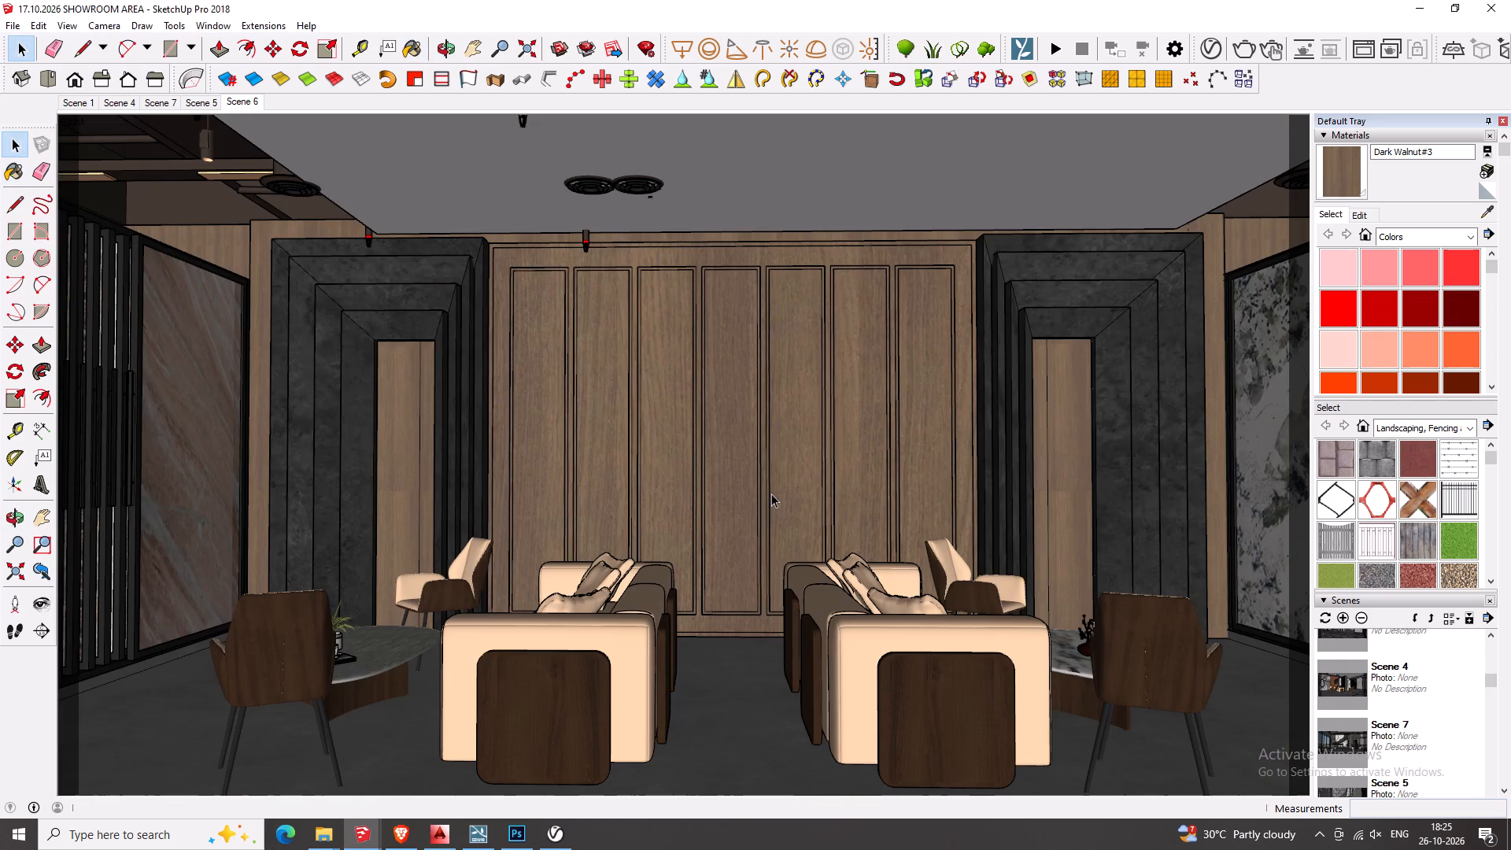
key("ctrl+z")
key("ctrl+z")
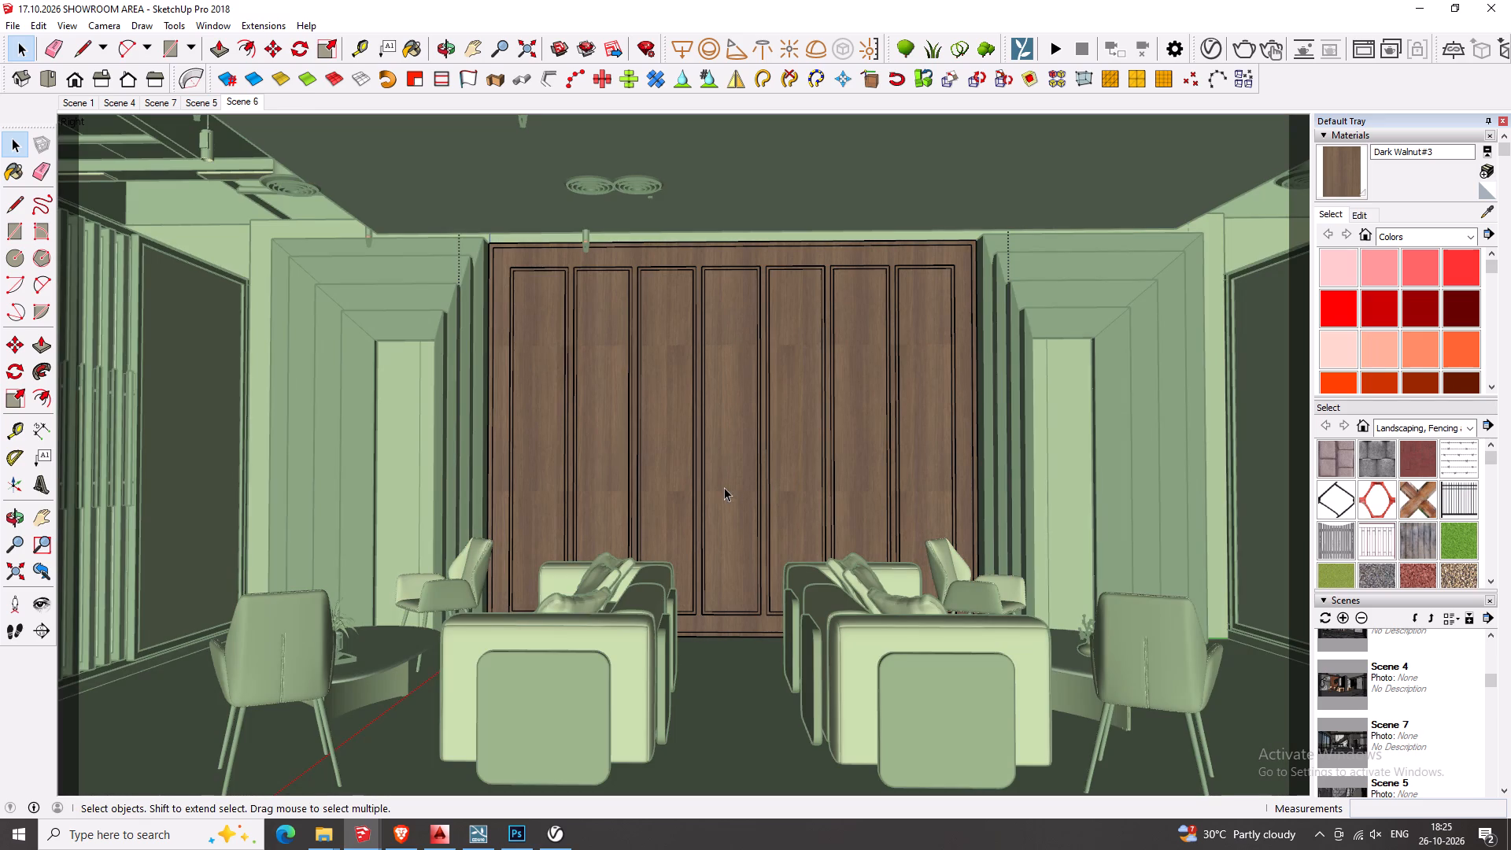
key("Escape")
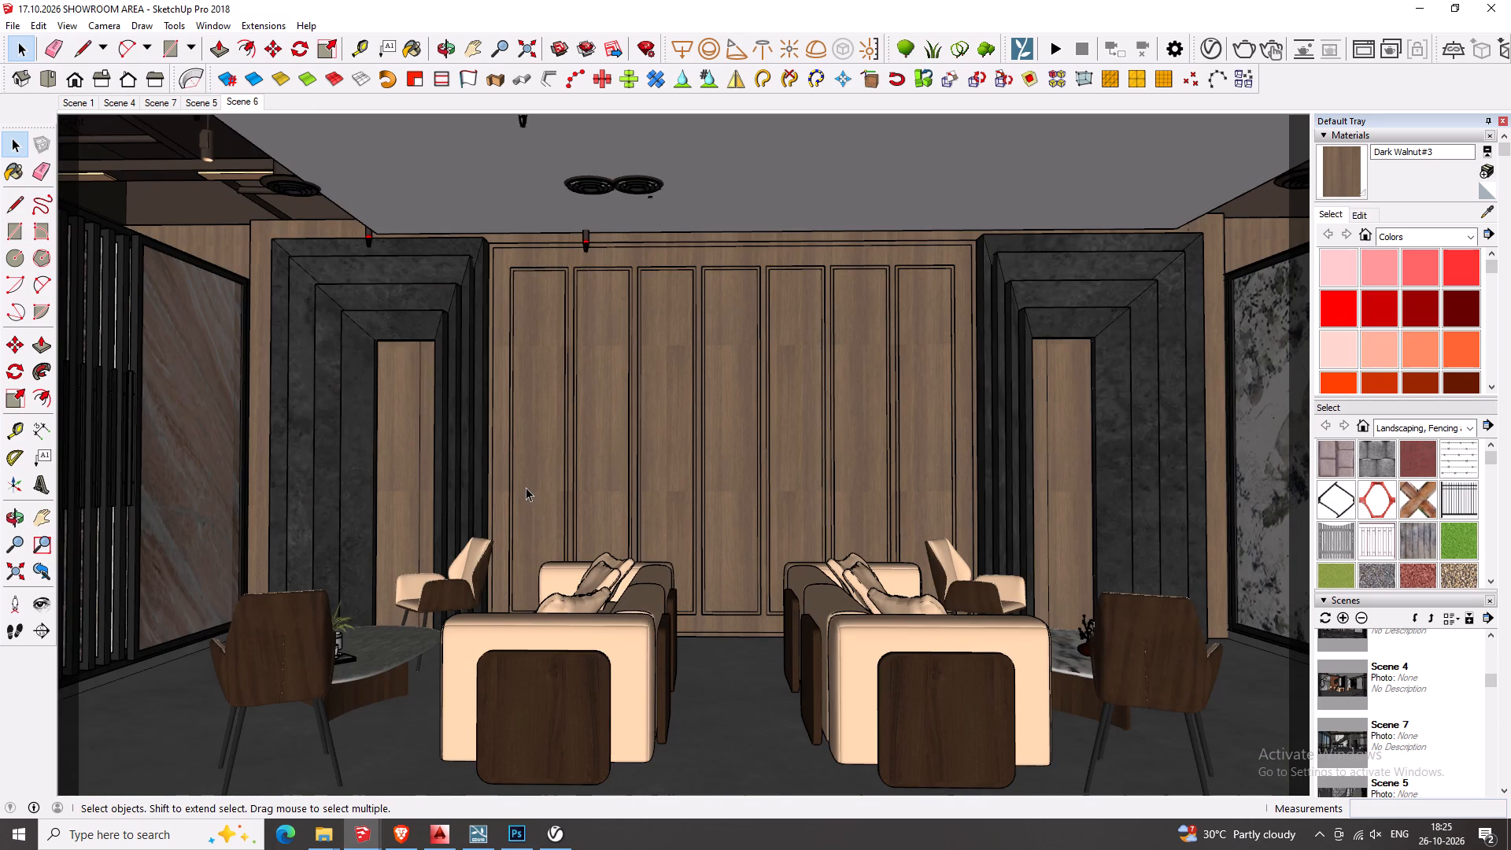
Enlarge the walnut texture to about 2.3 times its size on the right-hand doorway panel and shift it downward.
double_click(1076, 482)
right_click(1076, 482)
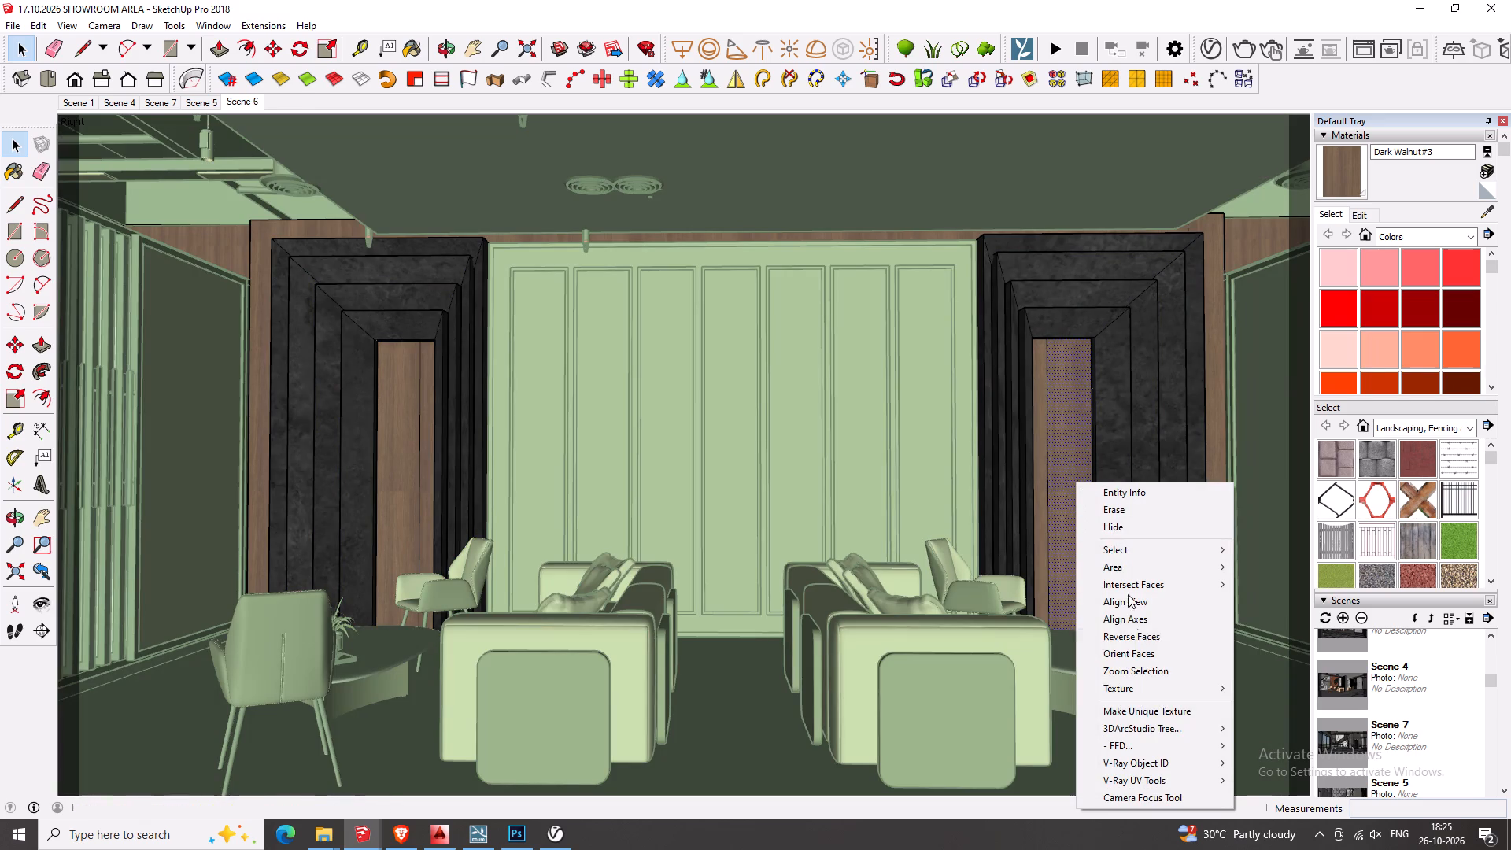
left_click(1166, 696)
left_click(1281, 696)
left_click_drag(1150, 491, 1179, 493)
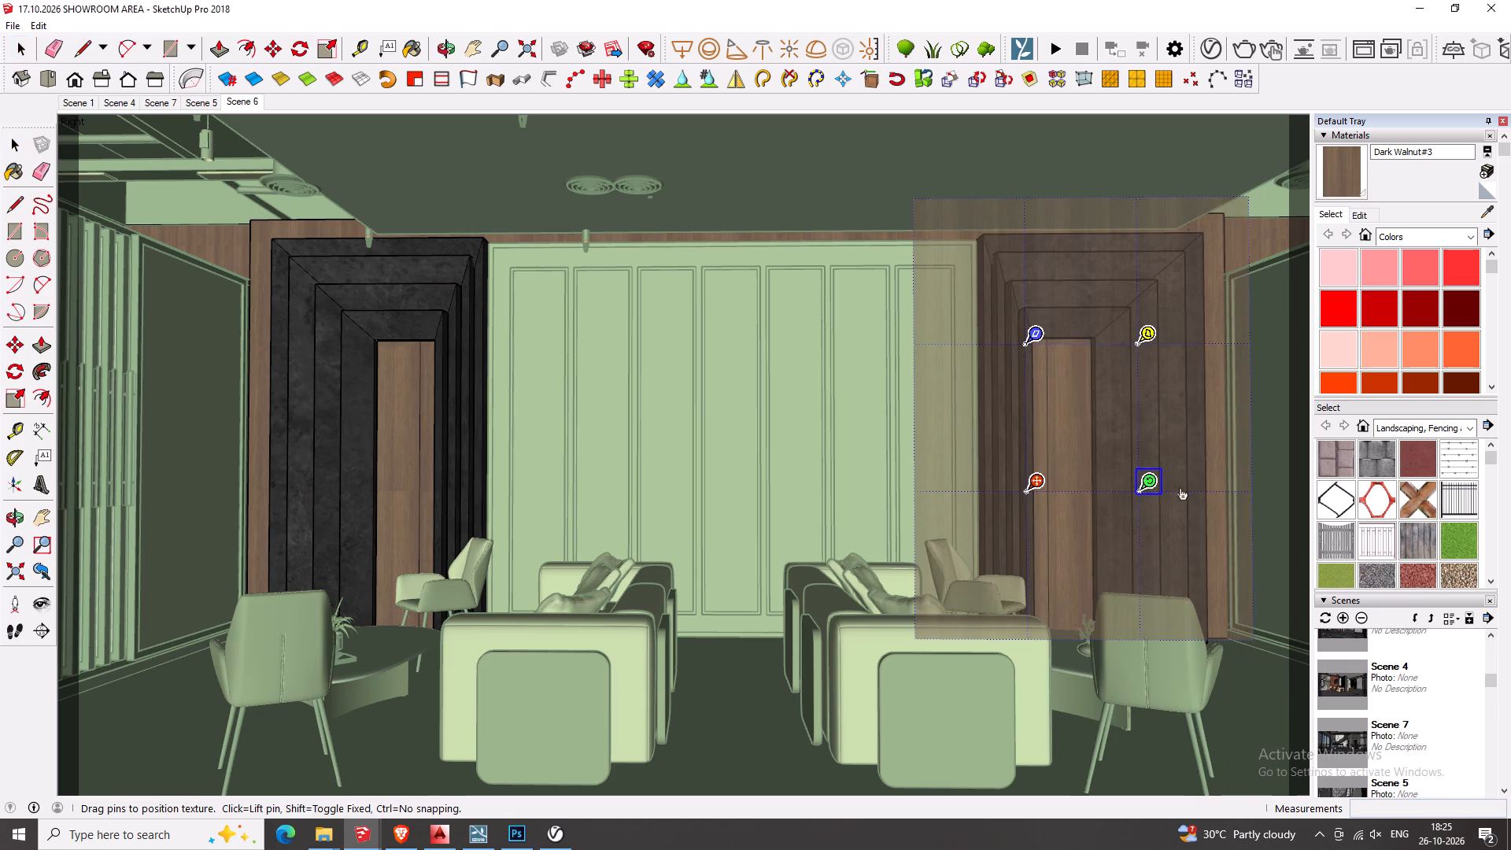
left_click_drag(1179, 493, 1199, 493)
left_click_drag(1200, 493, 1289, 491)
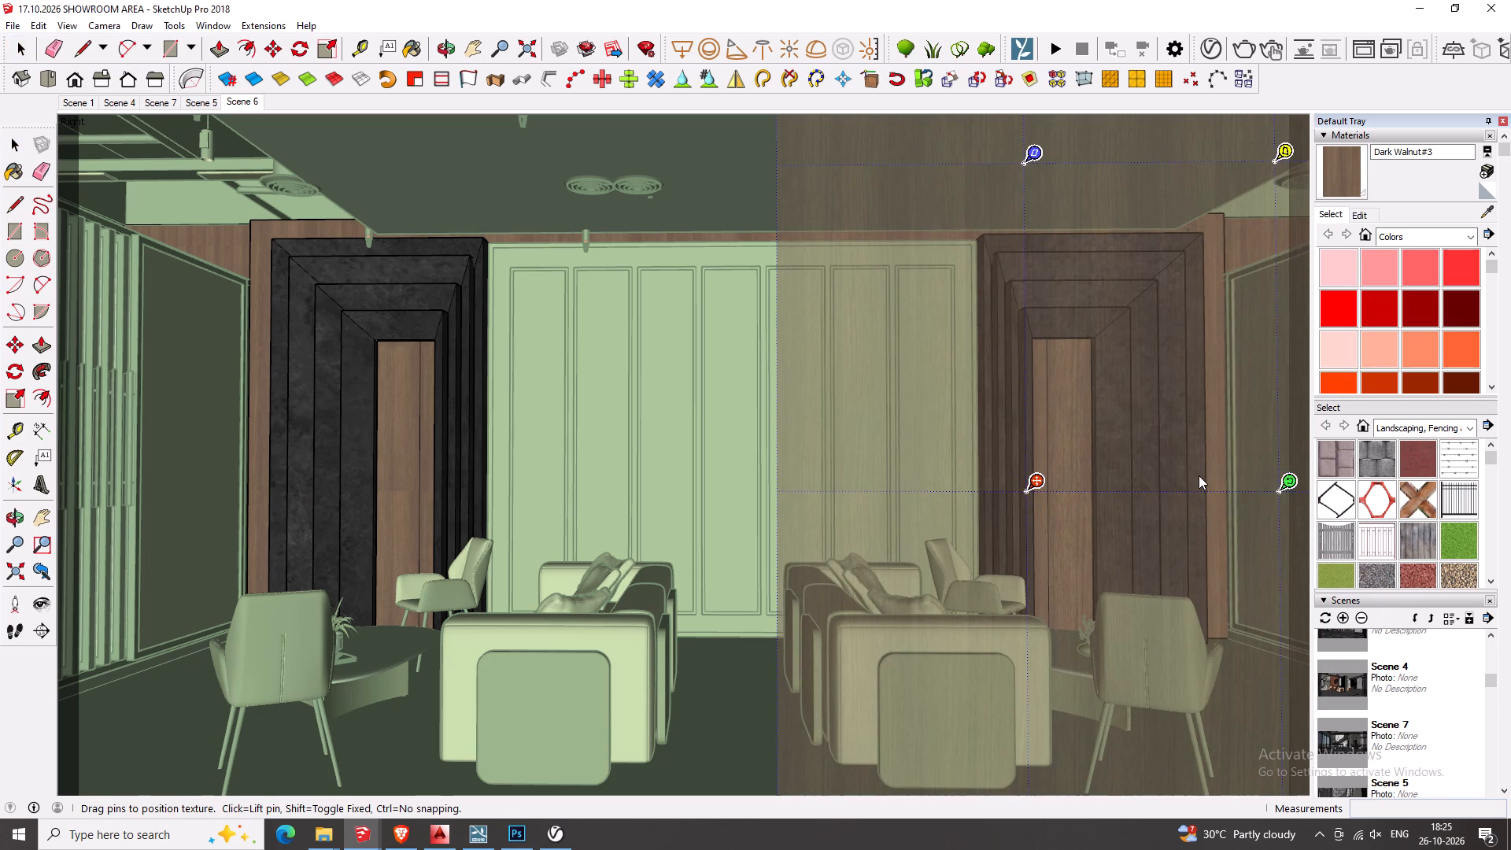
left_click_drag(1188, 466, 1086, 597)
key("space")
Sample the enlarged walnut texture and repaint the remaining wood panel faces in both black doorway surrounds.
key("b")
left_click(1073, 571, "alt")
left_click(1034, 560)
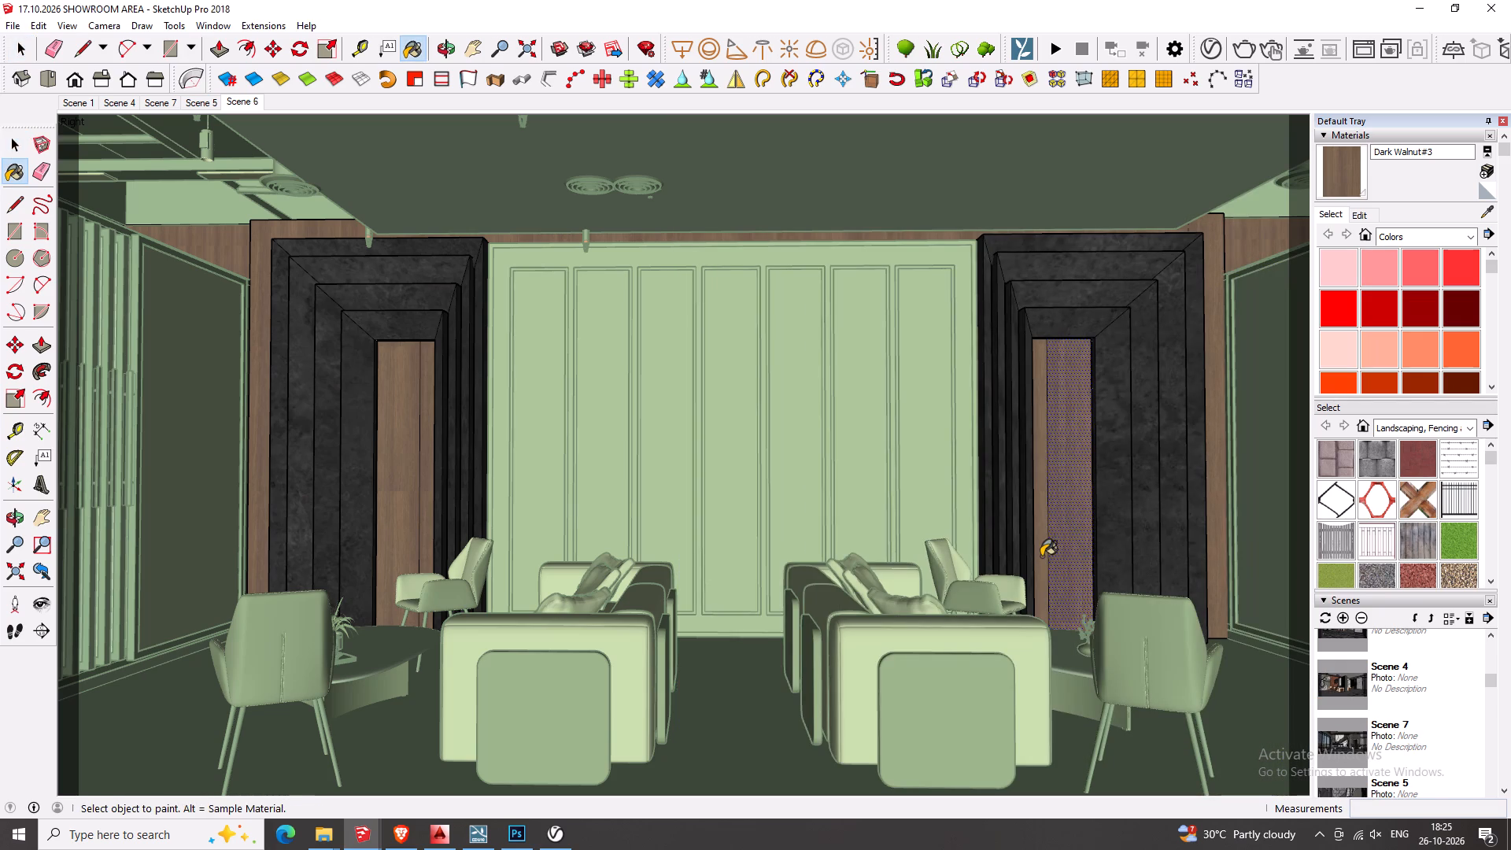
left_click(1041, 556)
left_click(416, 502)
left_click_drag(418, 500, 425, 493)
triple_click(425, 492)
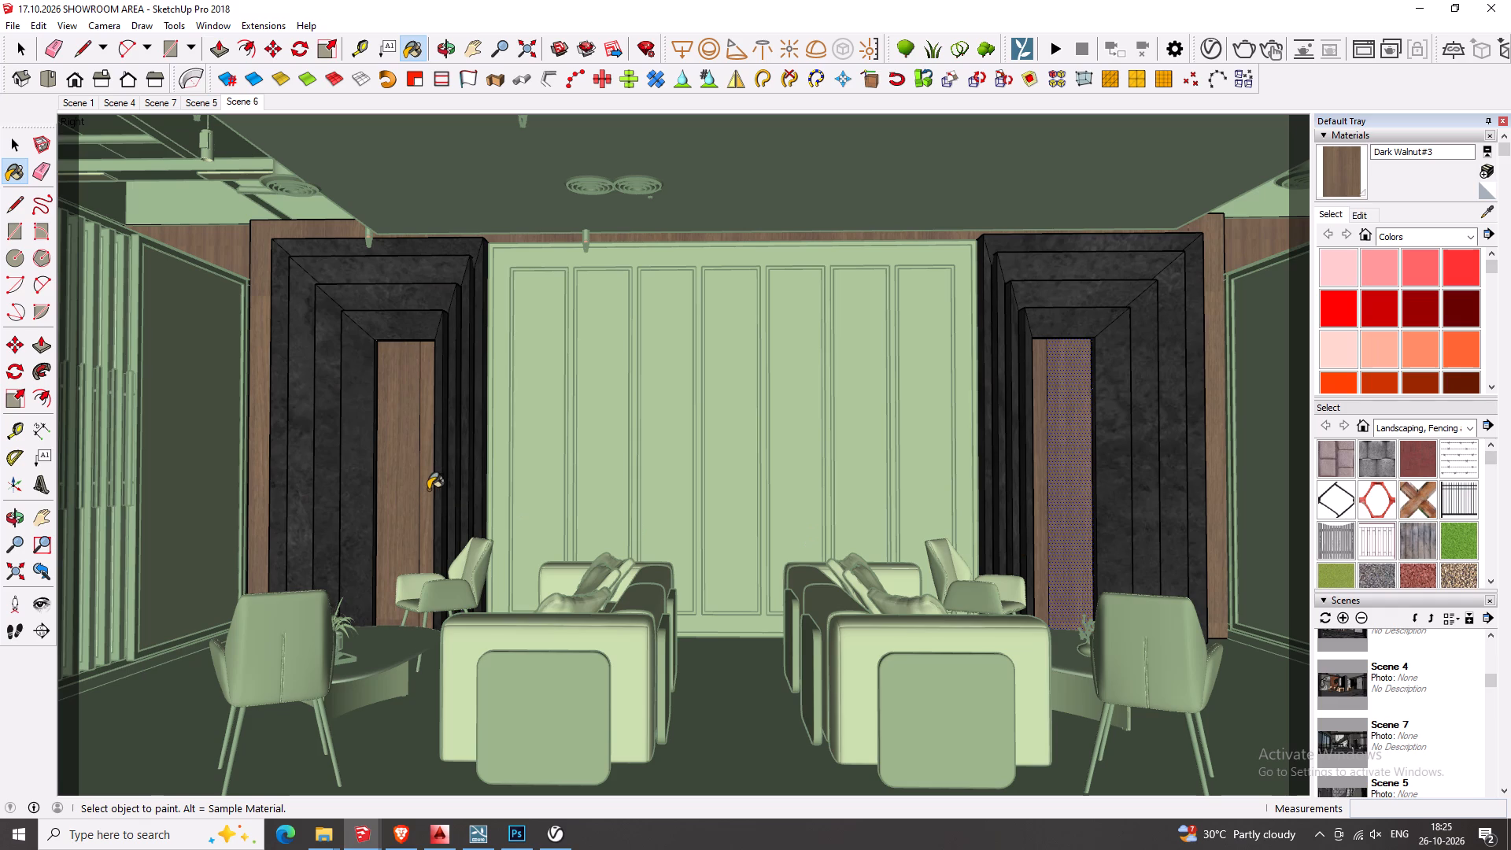
left_click(427, 489)
key("space")
key("Escape")
Apply the enlarged Dark Walnut#3 texture to all faces of the centre wall panelling.
triple_click(506, 468)
double_click(506, 468)
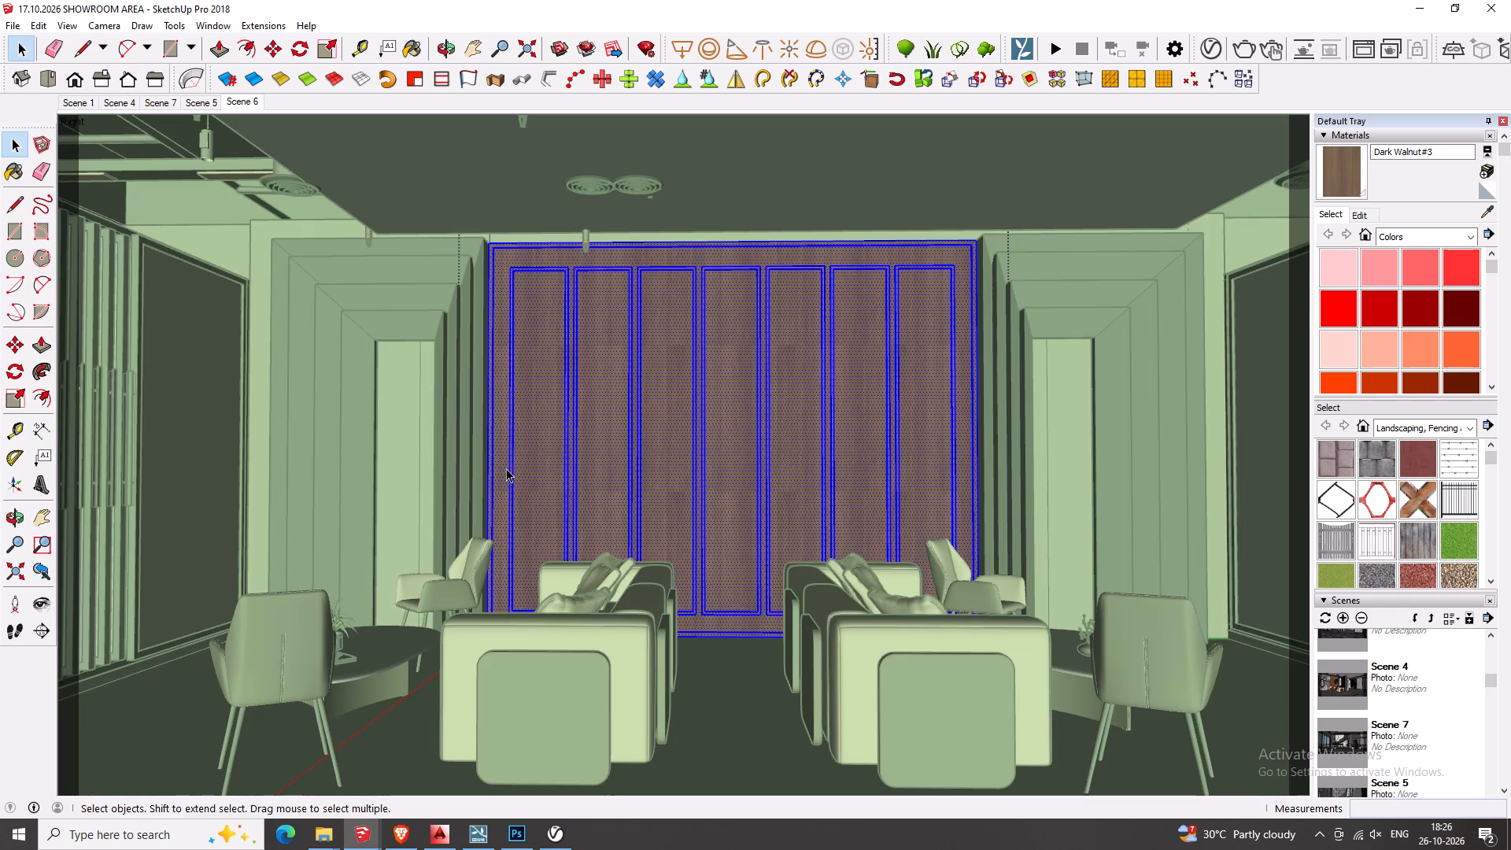
key("b")
triple_click(526, 456)
left_click(526, 456)
key("space")
key("Escape")
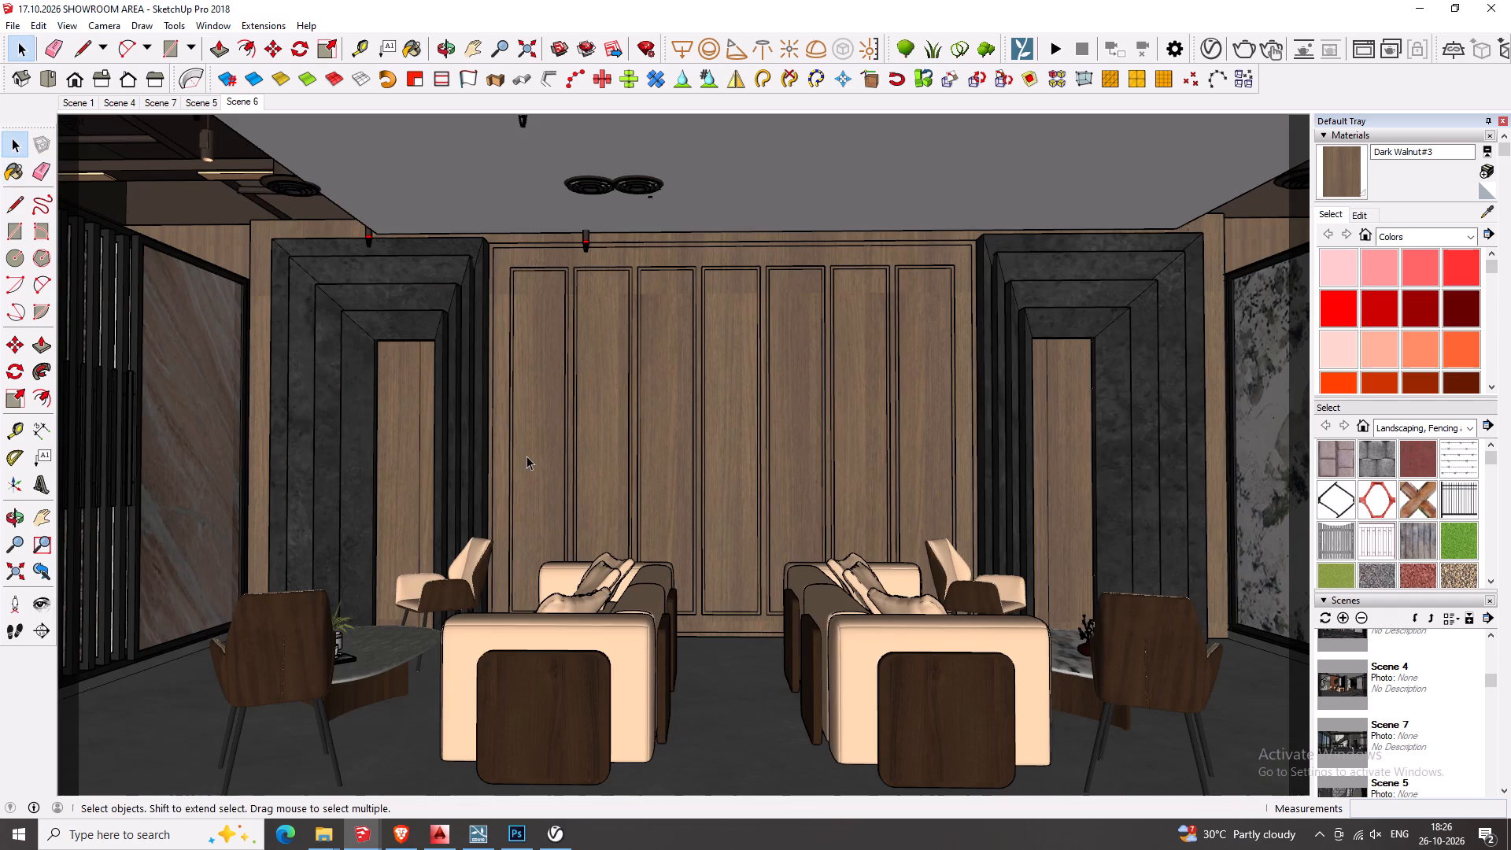
Apply the enlarged walnut texture to the upper wall strips beyond both black doorway surrounds.
left_click(191, 212)
double_click(201, 231)
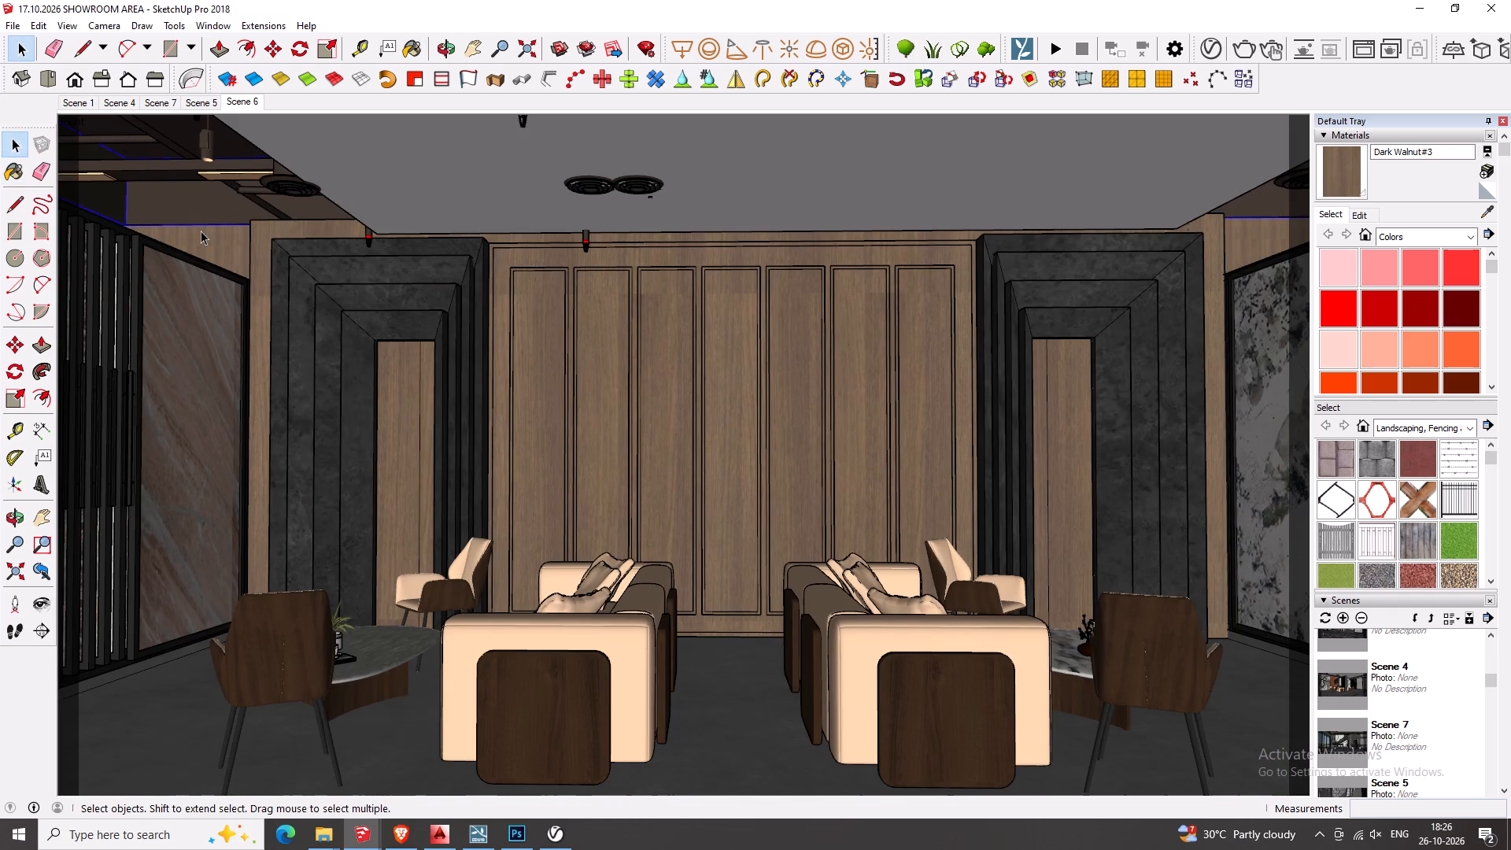
key("b")
left_click(205, 245)
left_click(1265, 252)
key("space")
key("Escape")
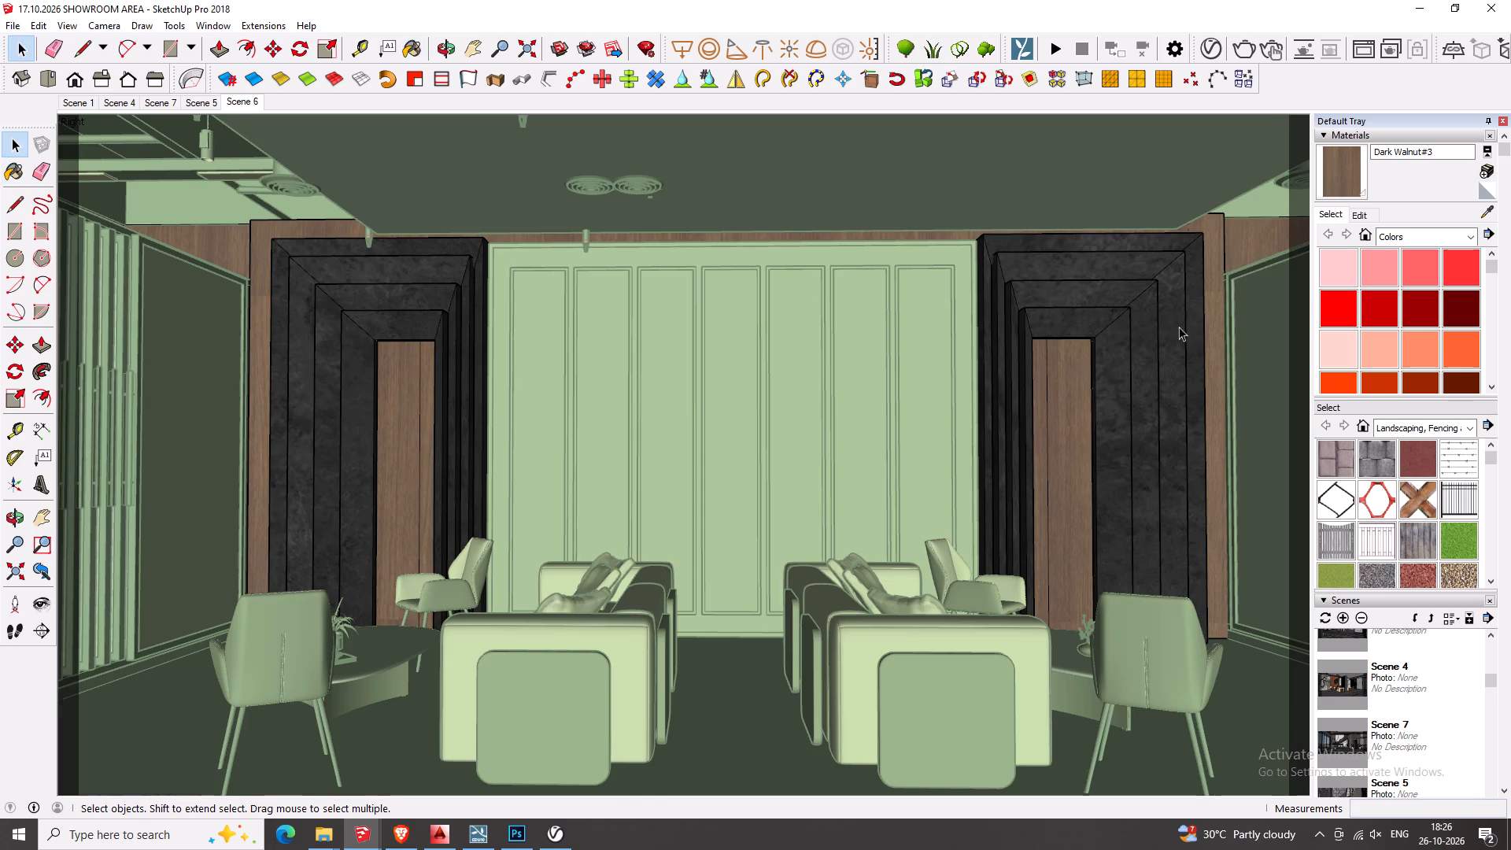
Draw a 12 by 12 inch square in the upper part of the leftmost centre-wall panel and make it a group.
left_click(538, 434)
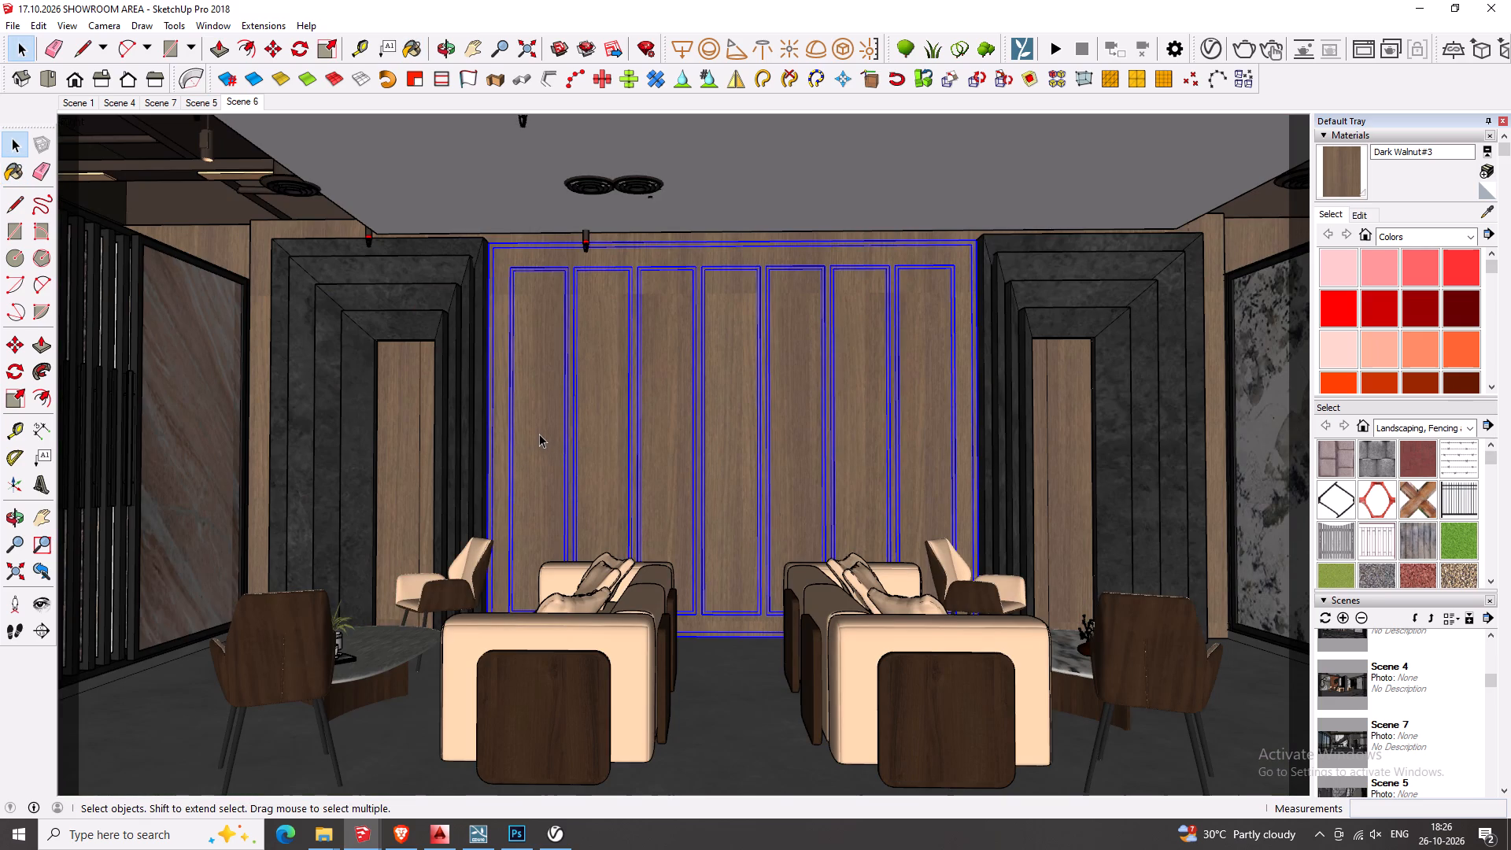
key("r")
scroll(524, 330, "up", 7)
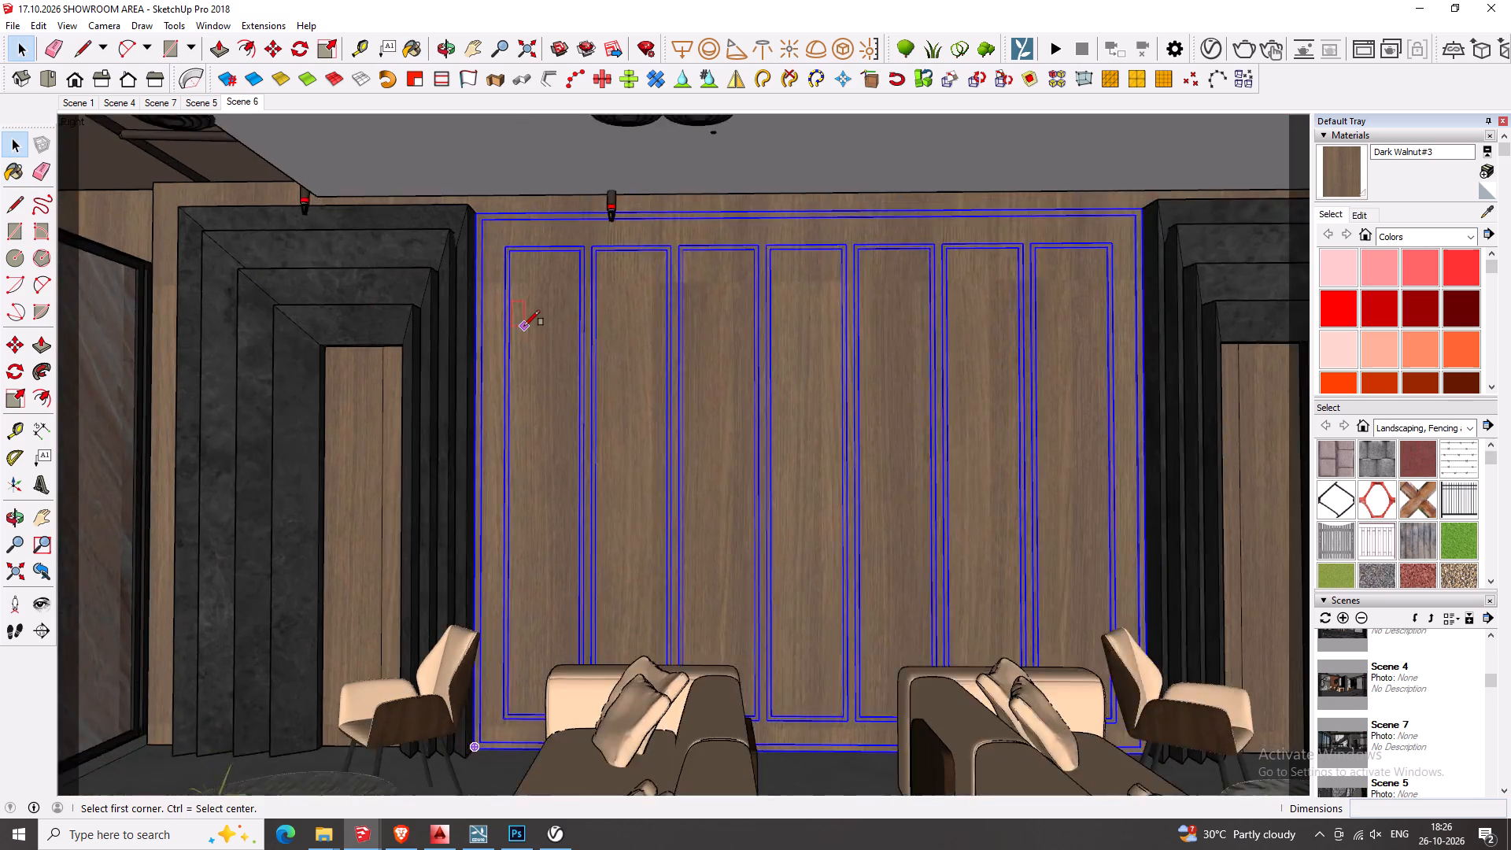
scroll(524, 326, "up", 3)
left_click(522, 305)
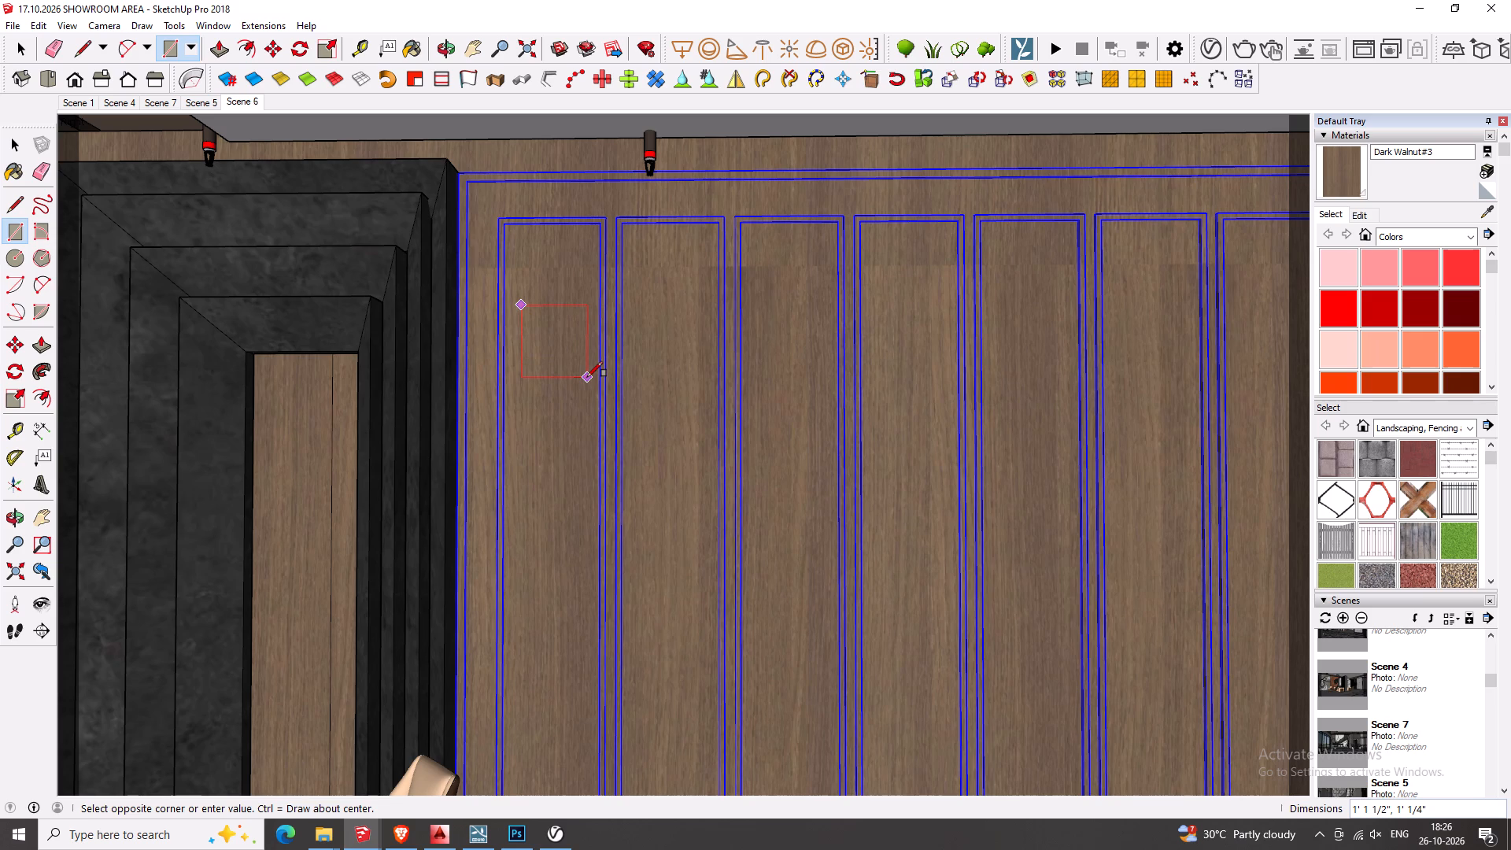
type("12")
type(",12")
key("Return")
key("space")
double_click(567, 353)
right_click(567, 353)
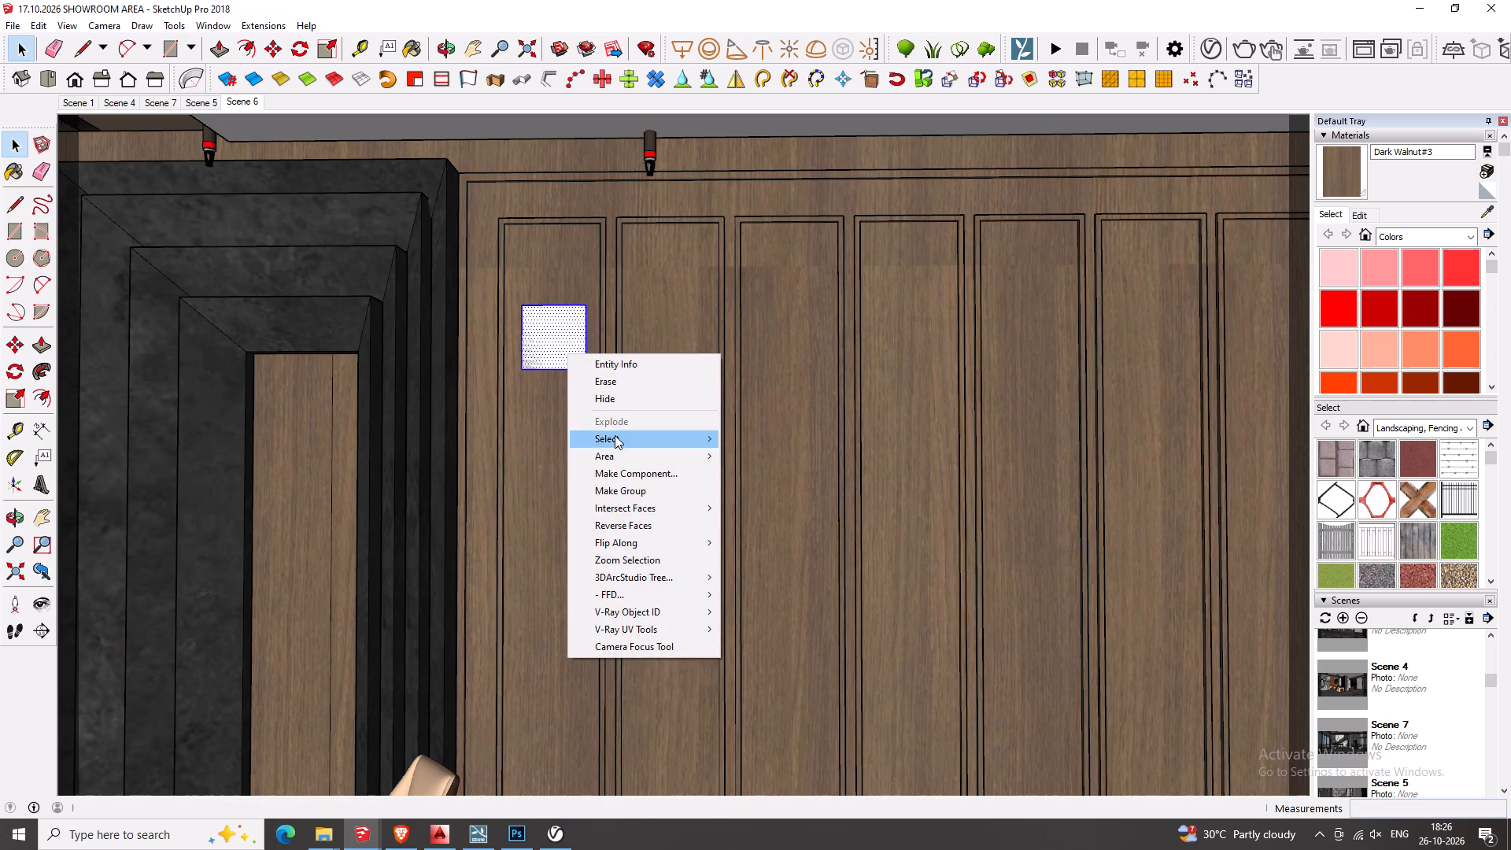
left_click(630, 498)
Extrude the grouped square by 0.75 inch with Push/Pull.
scroll(549, 338, "up", 4)
middle_click_drag(549, 338, 527, 459)
double_click(545, 349)
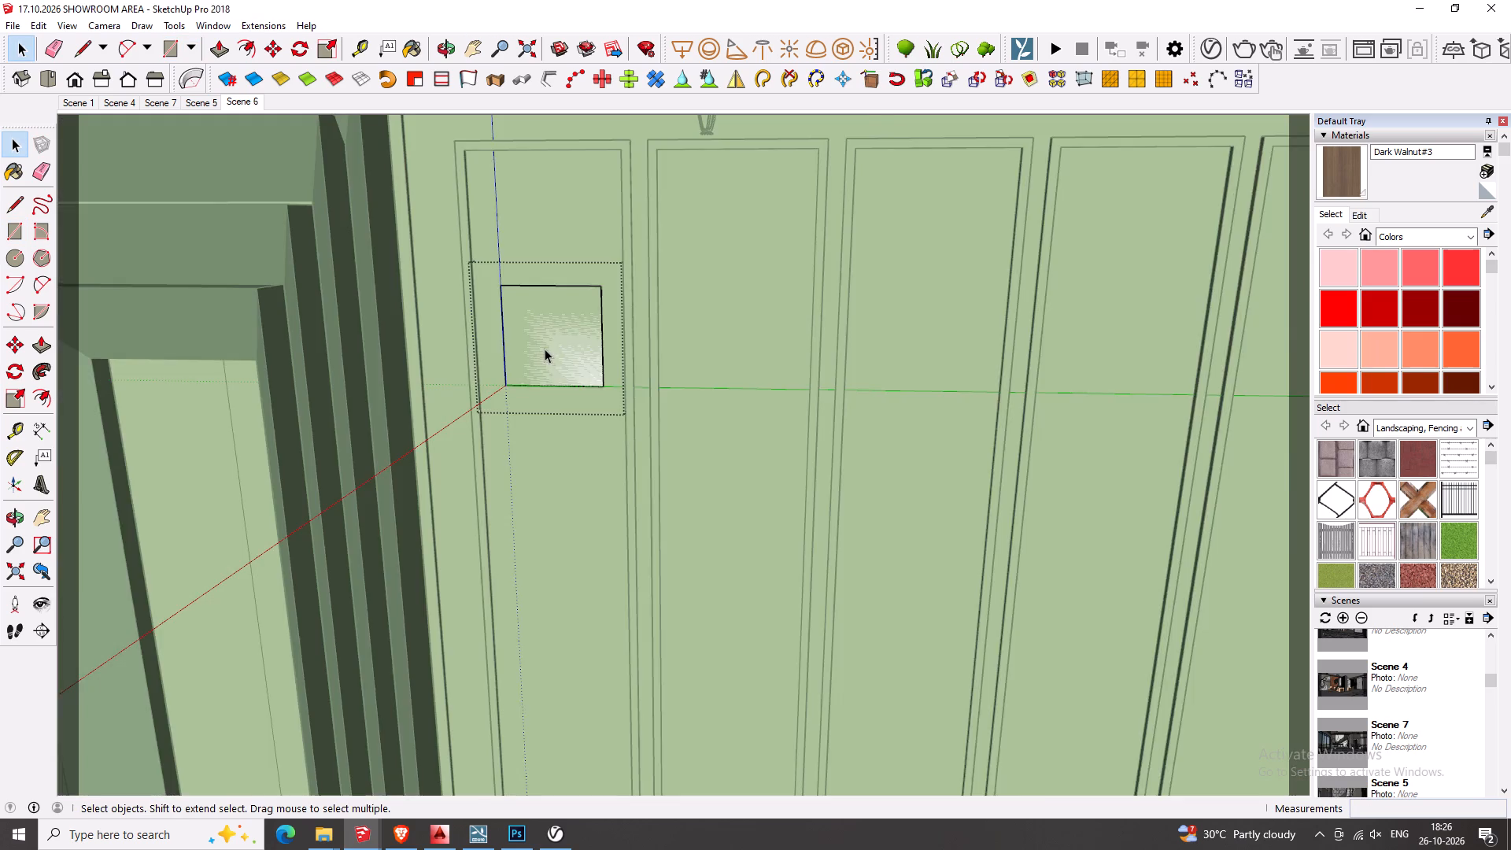
scroll(545, 349, "up", 2)
key("p")
left_click(555, 353)
type(".75")
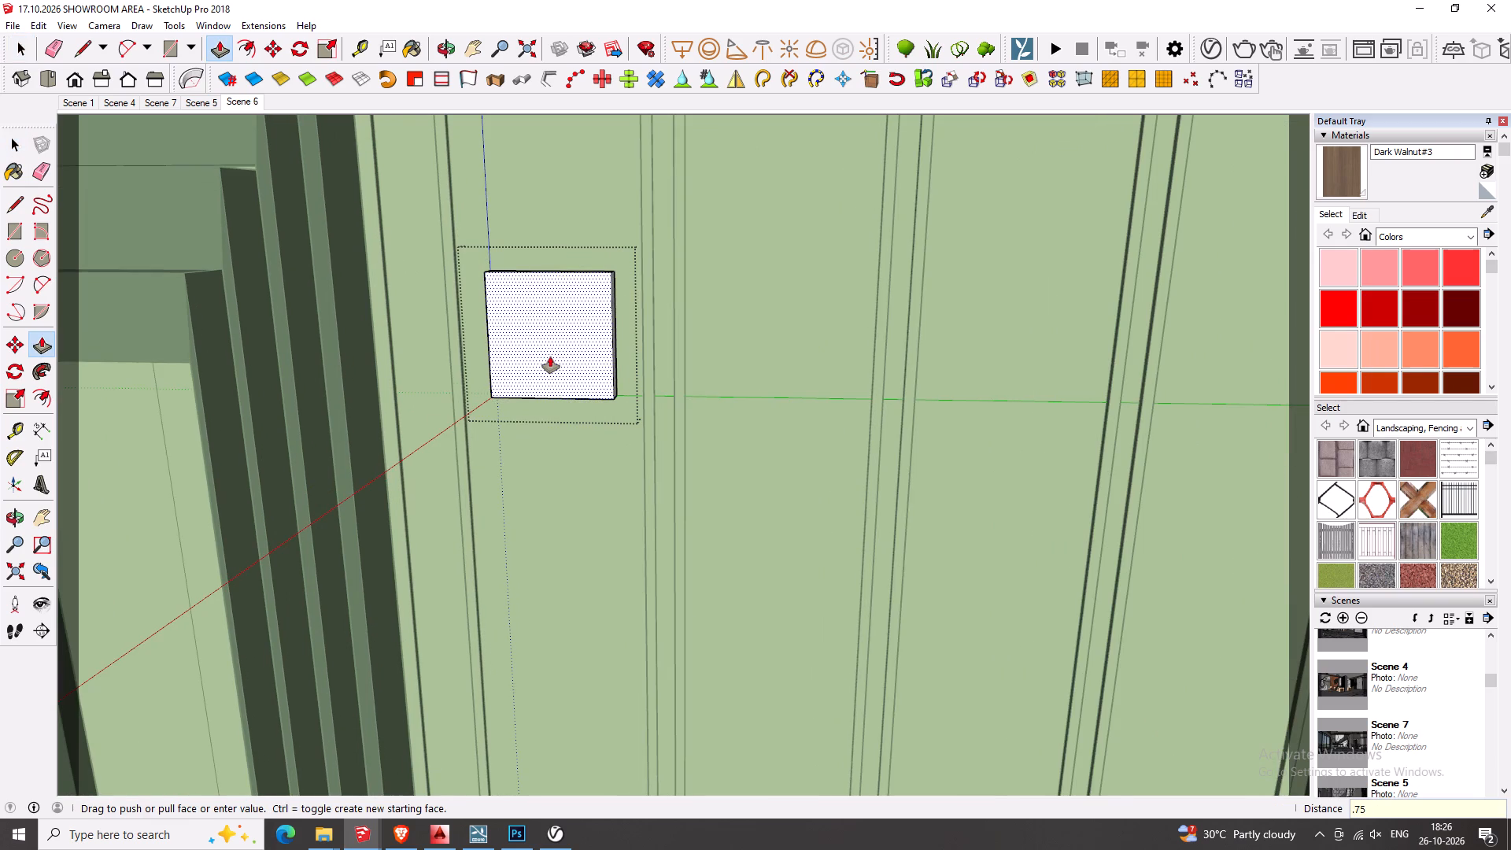
key("Return")
middle_click_drag(582, 454, 661, 368)
scroll(661, 375, "down", 5)
key("space")
key("Escape")
Measure the side gaps between the white square block and the edges of its wall panel.
scroll(657, 378, "up", 1)
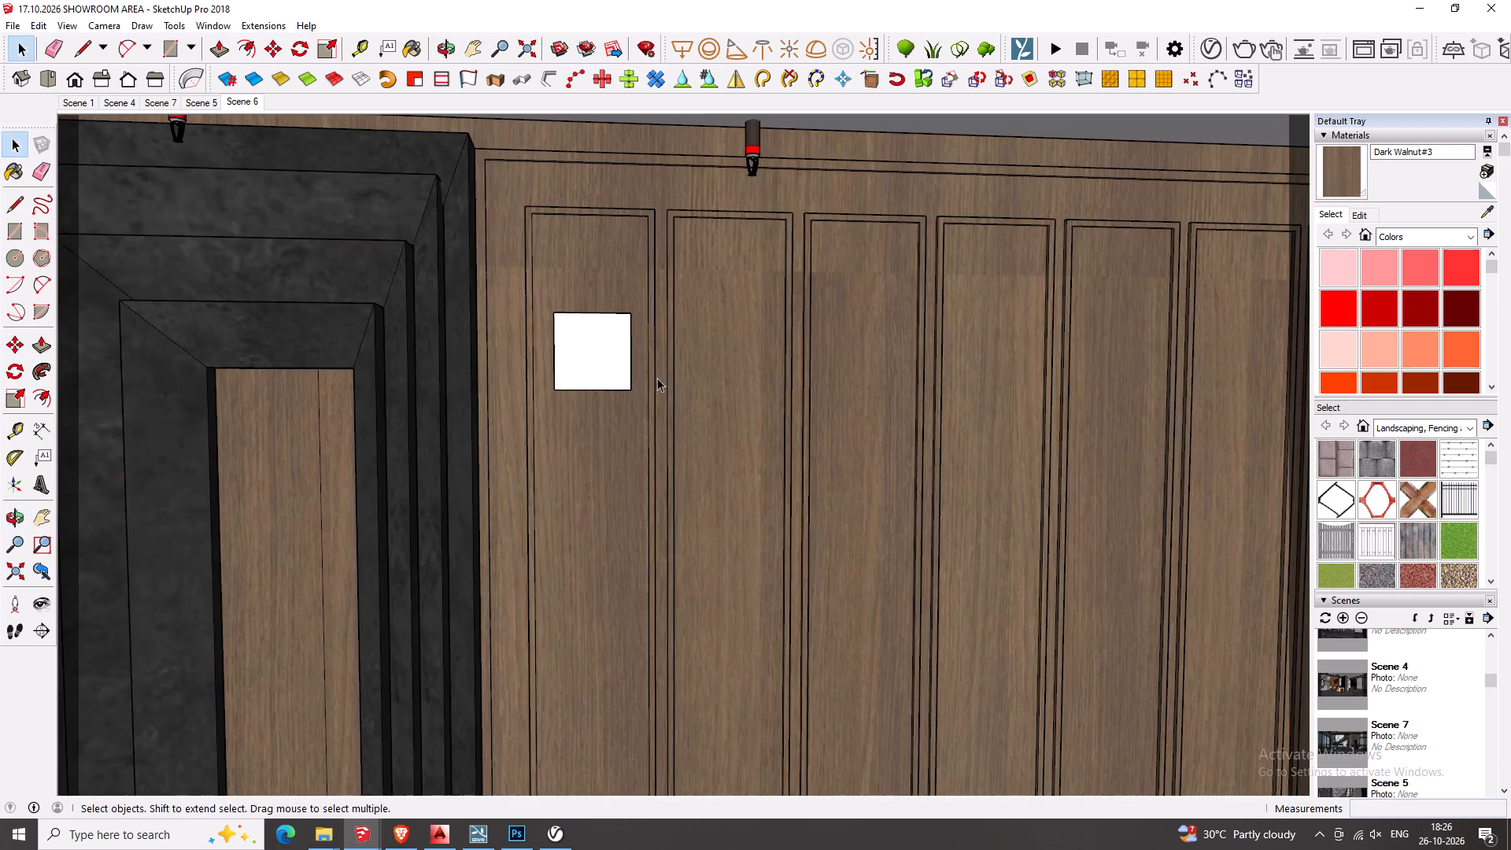
scroll(657, 378, "up", 1)
middle_click_drag(655, 378, 621, 377)
scroll(575, 357, "up", 8)
key("y")
key("t")
left_click(653, 340)
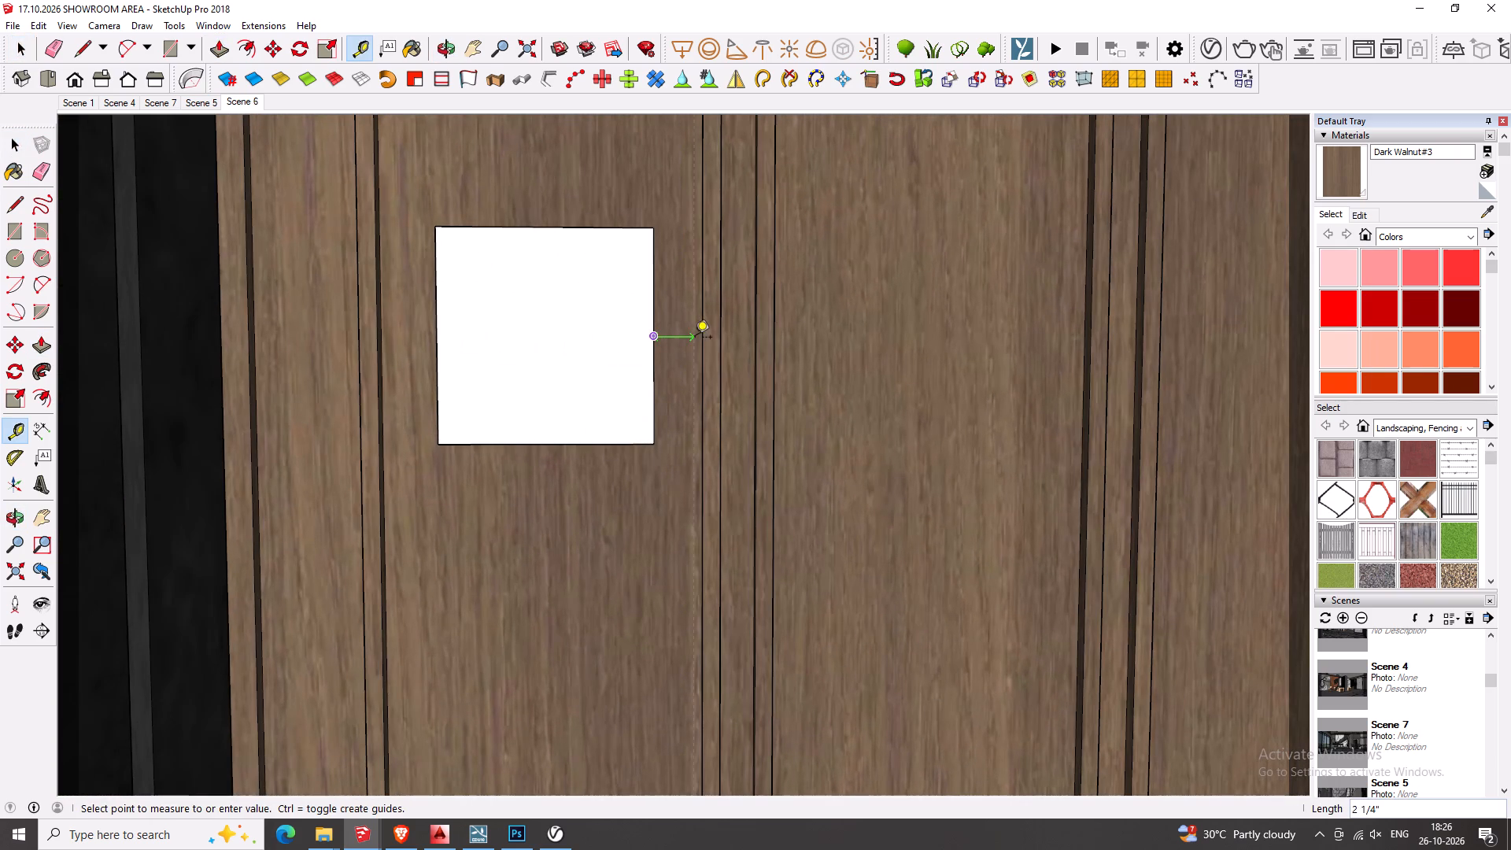
key("Escape")
left_click(441, 338)
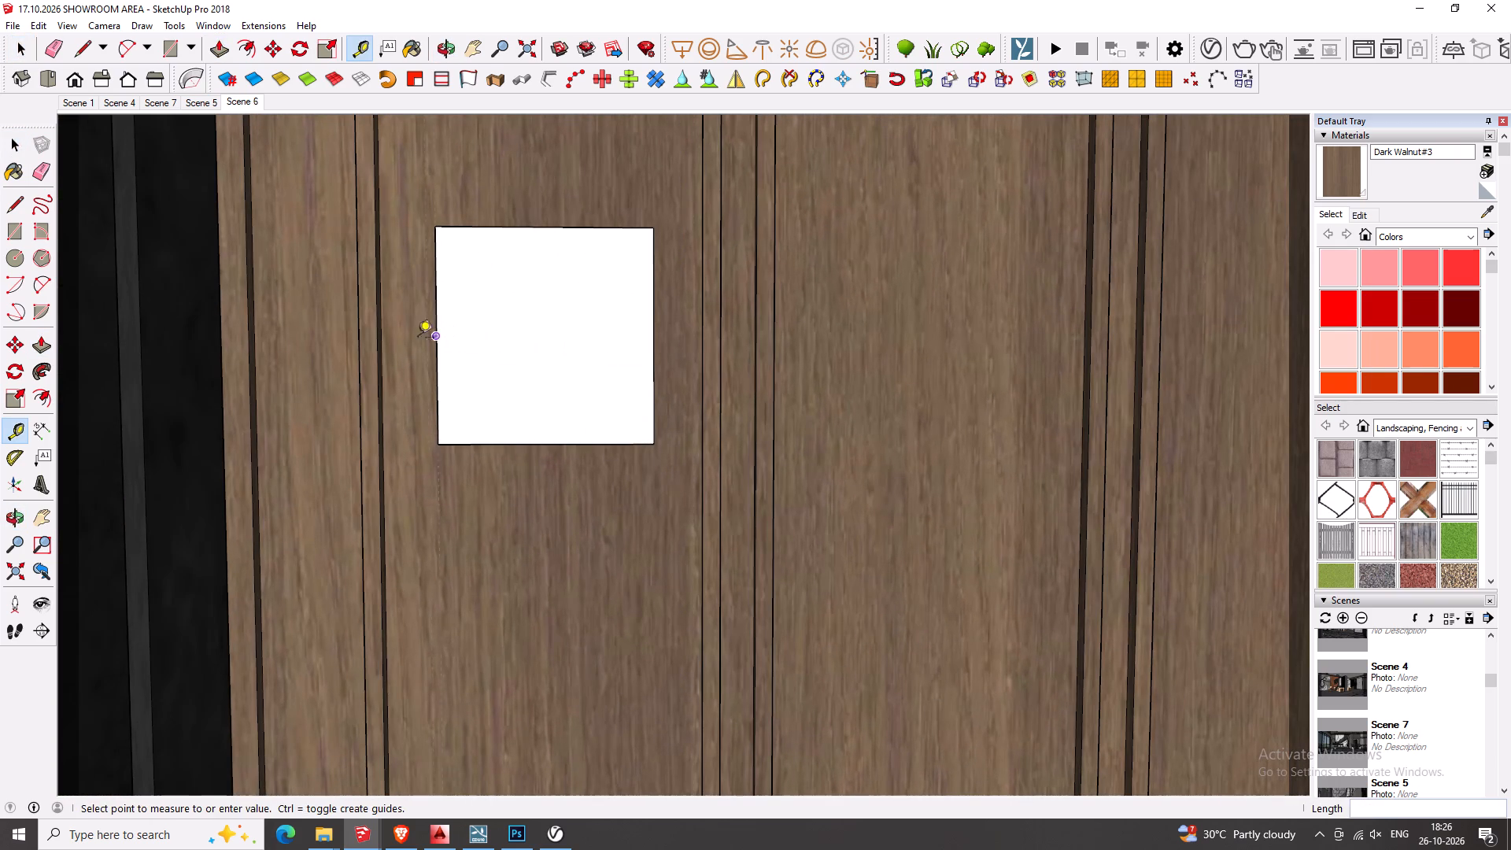
key("space")
Move the square block 0.25 inch to the left along the green axis within its wall panel.
left_click(492, 369)
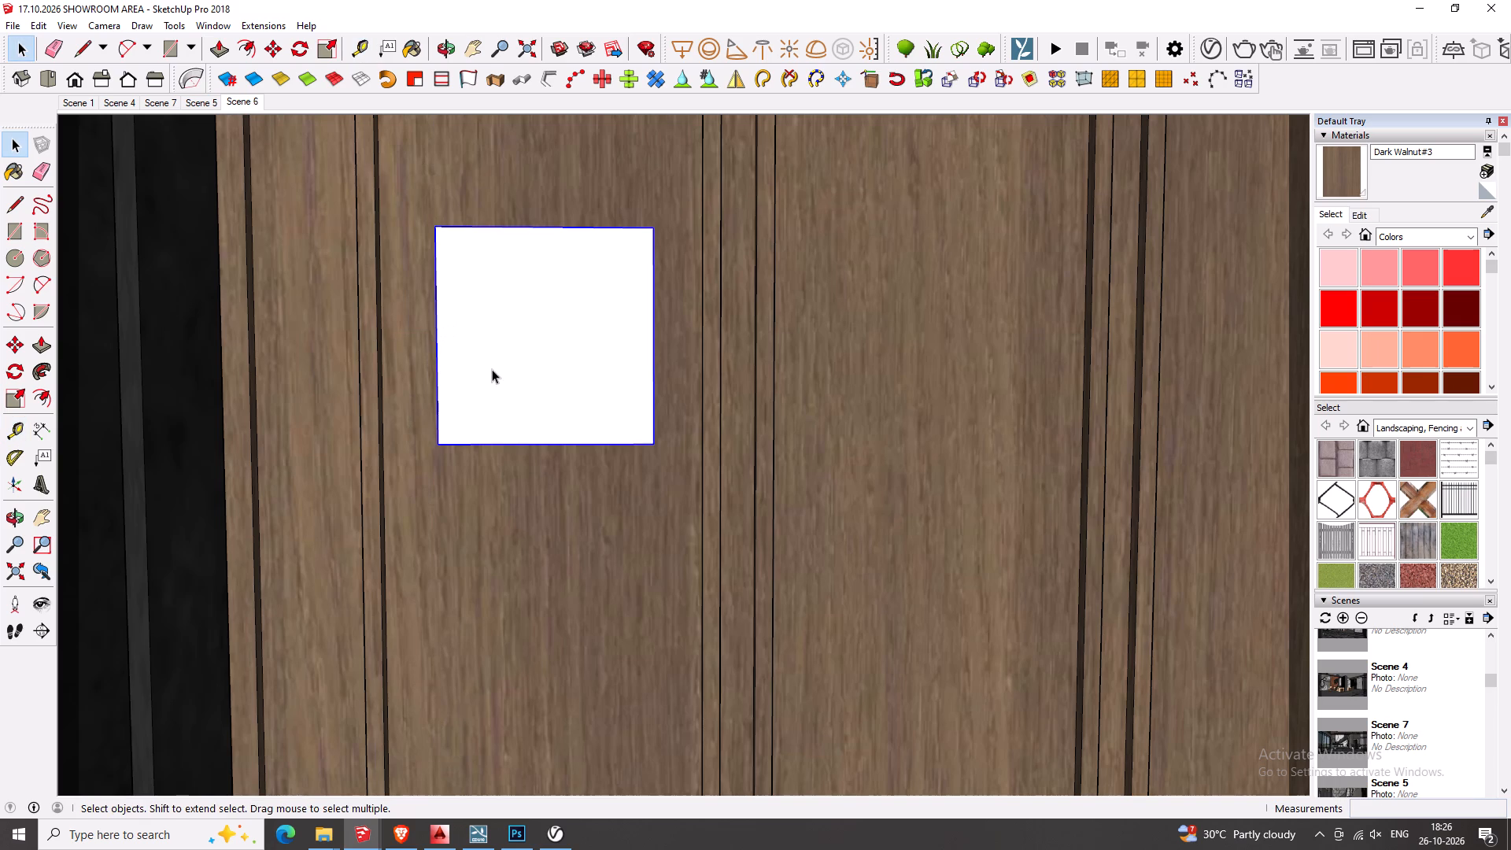
key("m")
left_click(520, 378)
key("period")
type("25")
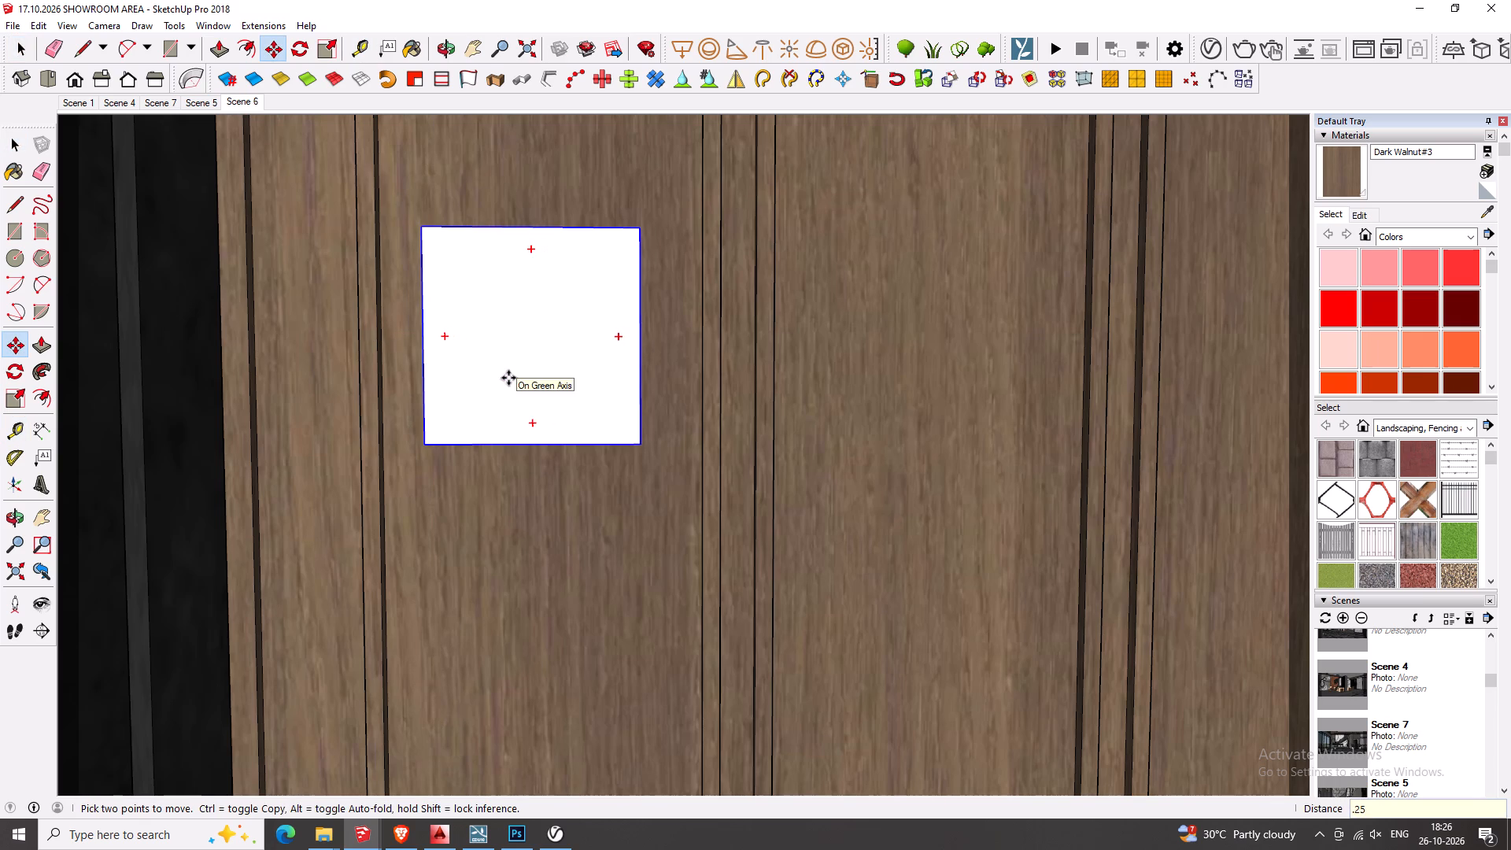
key("Return")
Copy the square block 15 inches straight down within the same wall panel.
scroll(528, 382, "down", 6)
key("space")
scroll(582, 322, "down", 6)
key("n")
key("m")
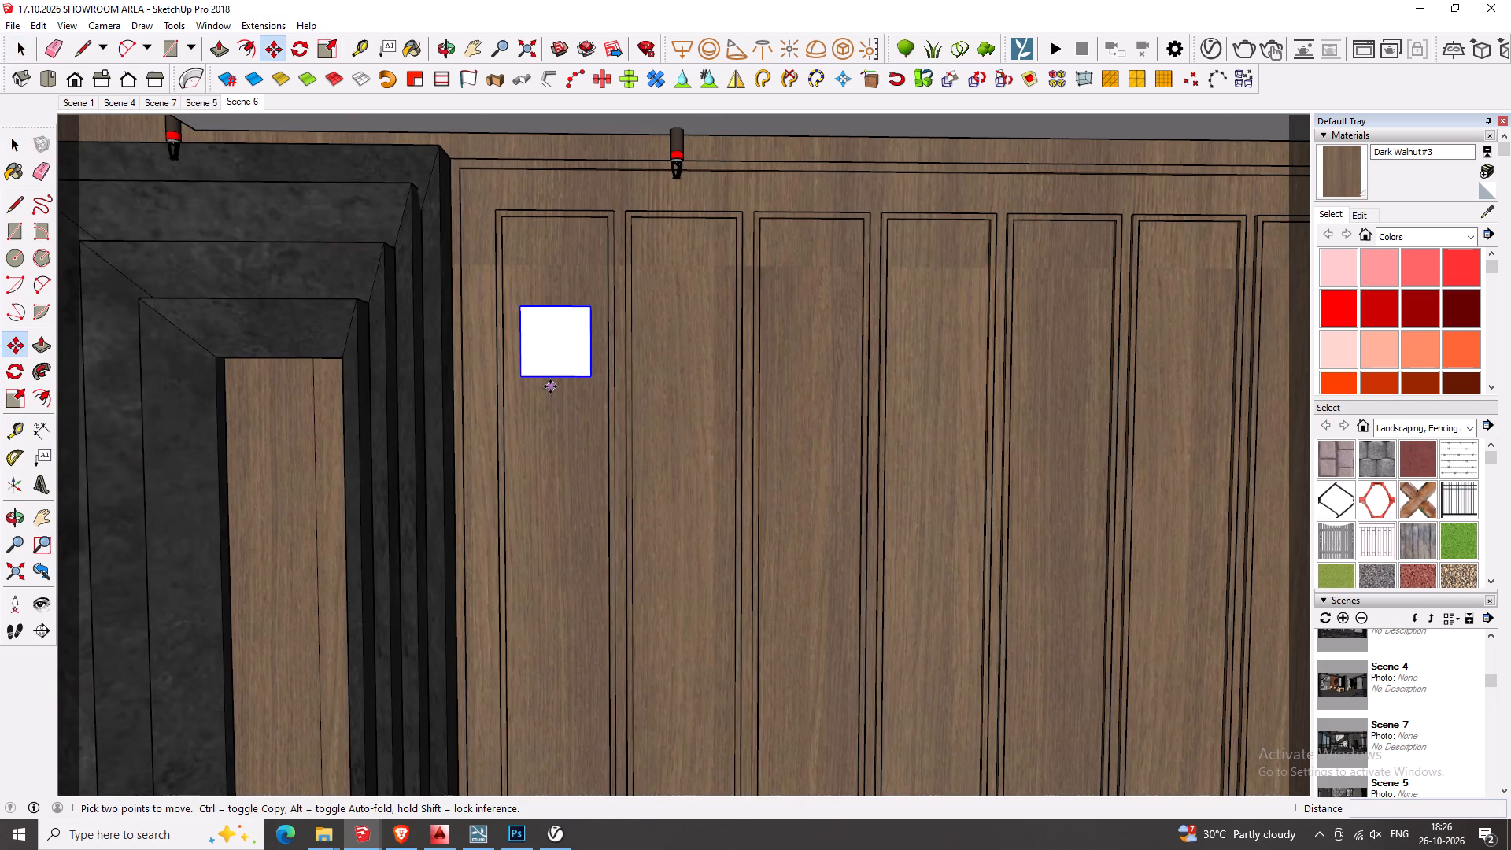
left_click(550, 386, "ctrl")
scroll(553, 386, "down", 4)
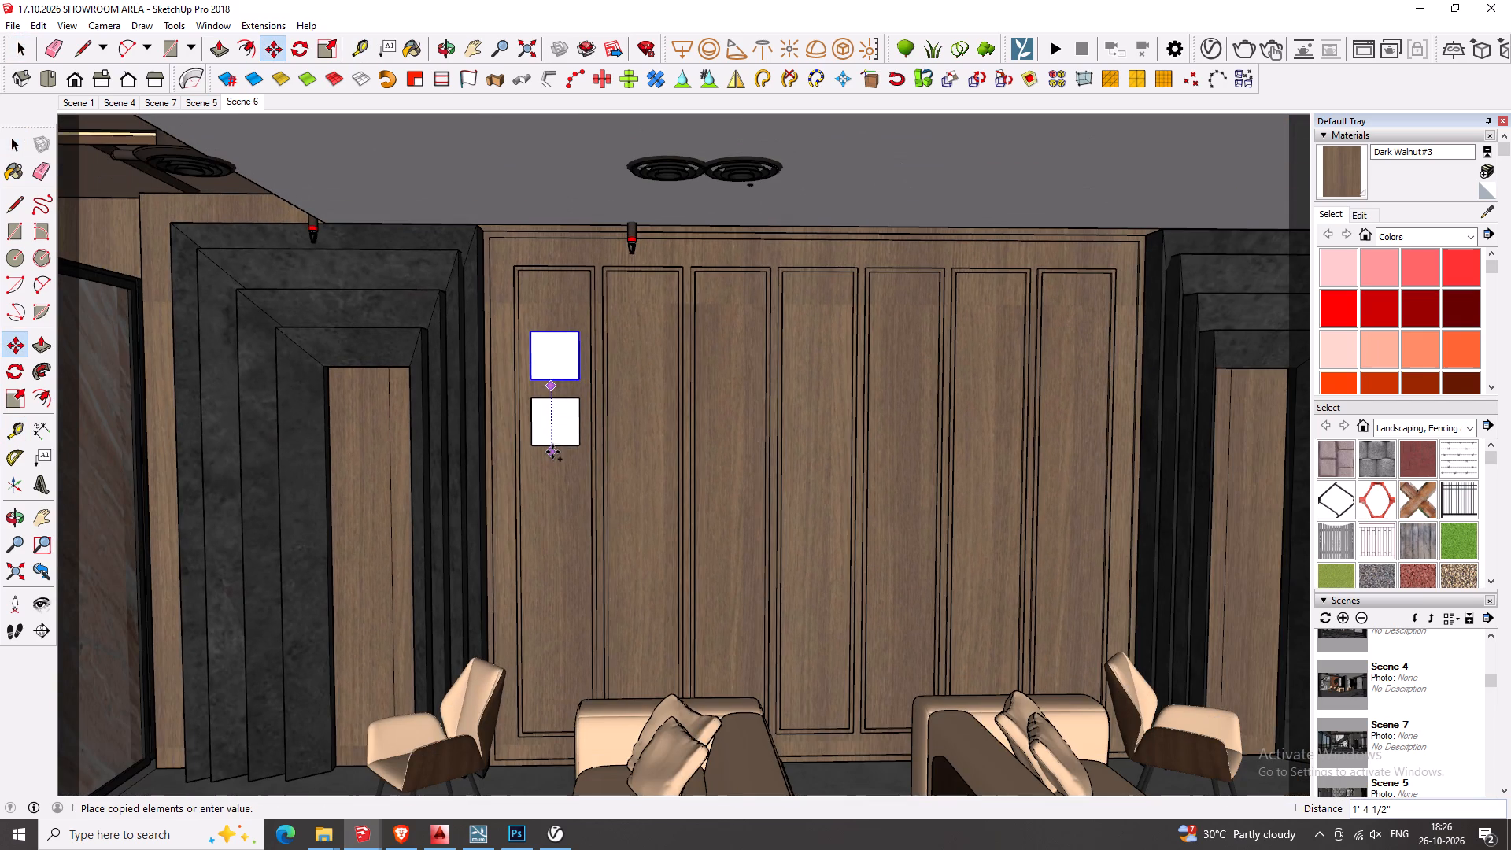
type("15")
key("Return")
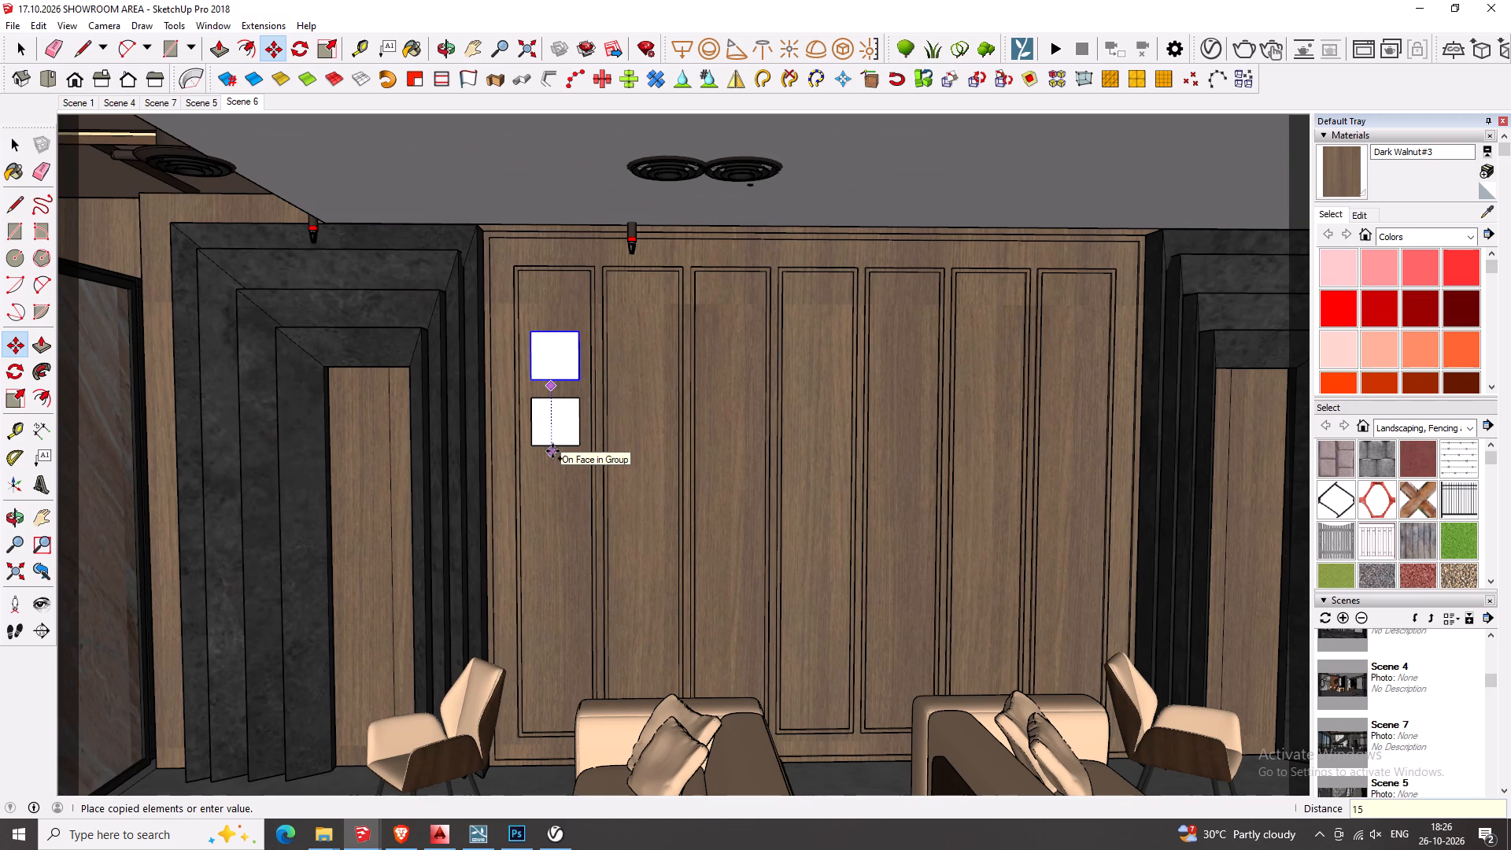
Array the copied square block four times (x4) down the first wall panel.
type("x4")
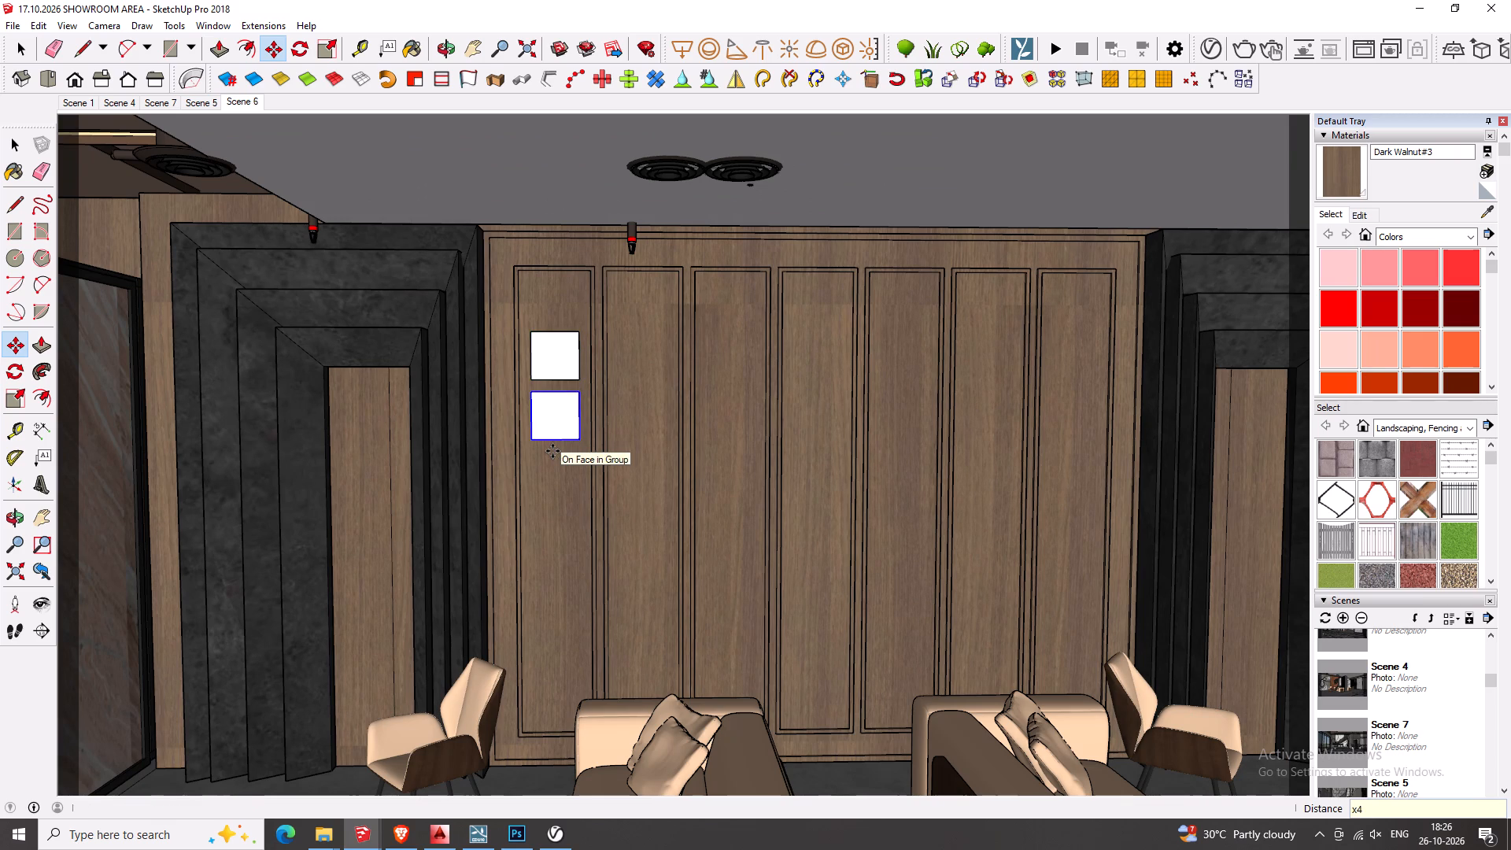
key("Return")
key("space")
middle_click_drag(549, 551, 530, 547)
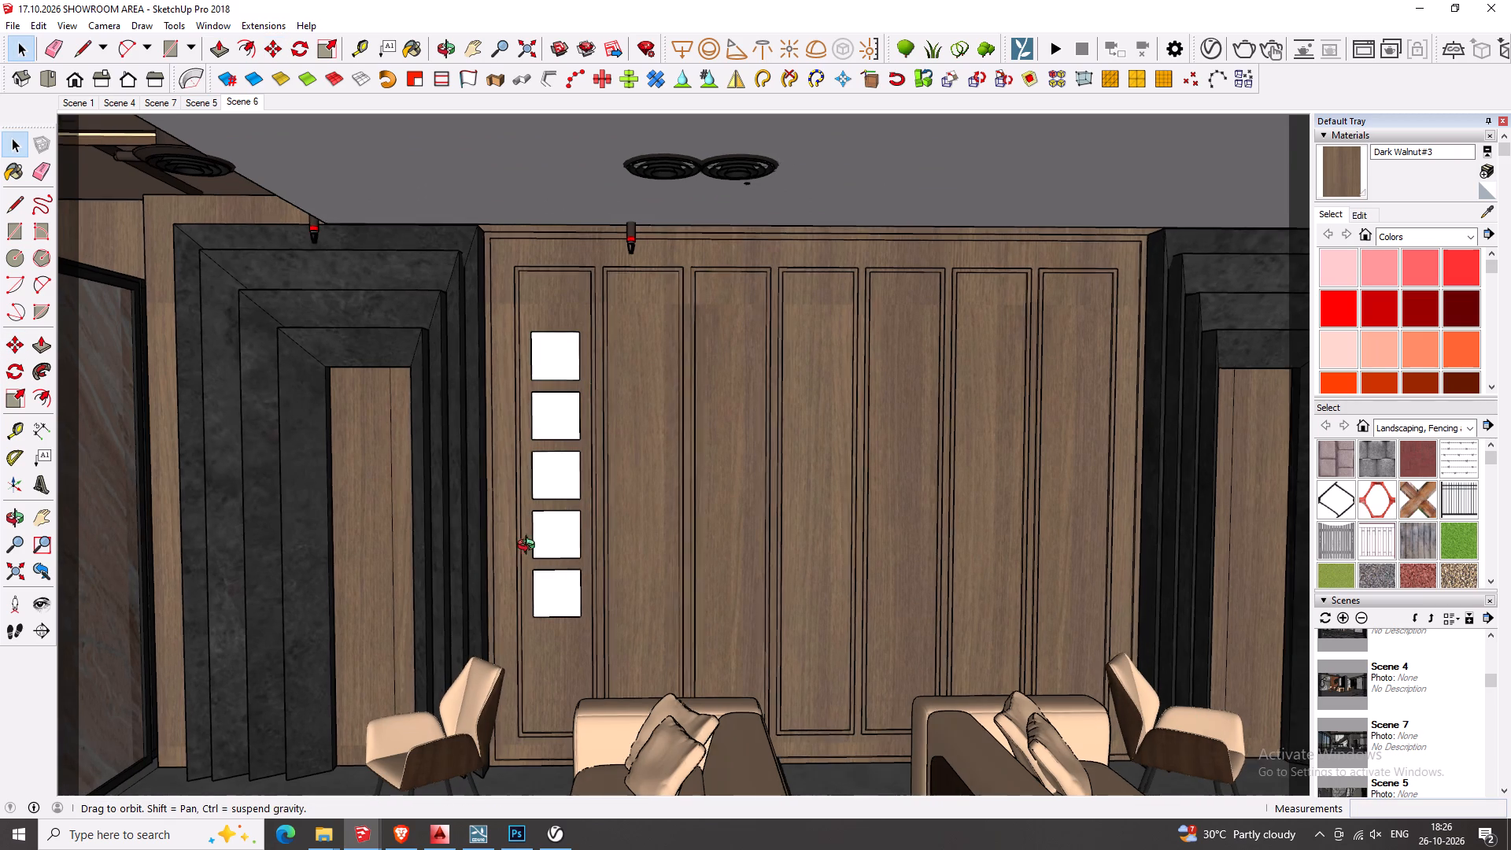
middle_click_drag(530, 547, 565, 559)
Copy the top square block from the first wall panel to the matching position in the second panel.
left_click(563, 361)
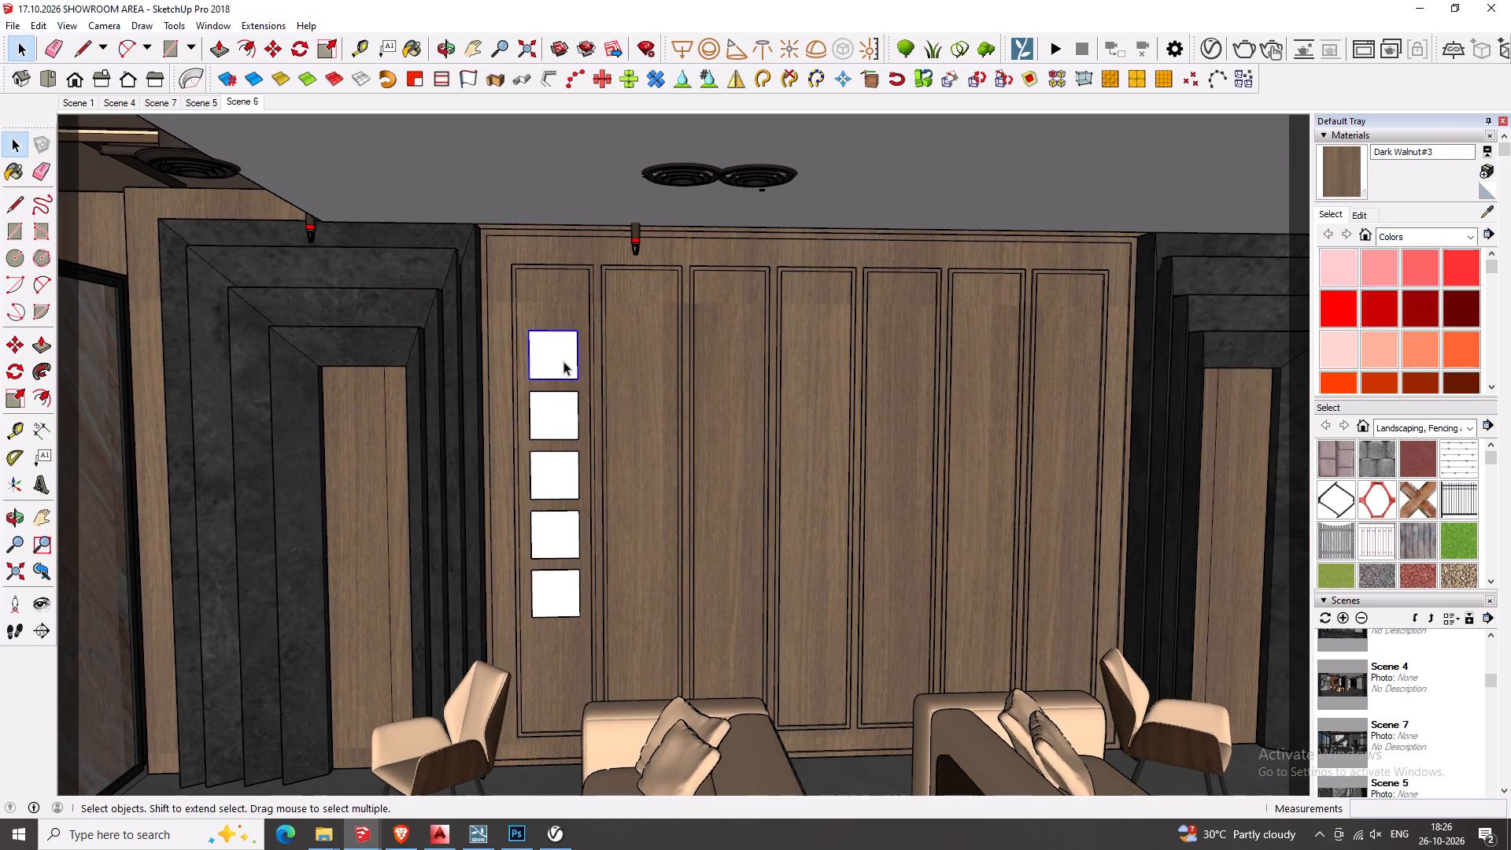
key("m")
left_click(522, 267)
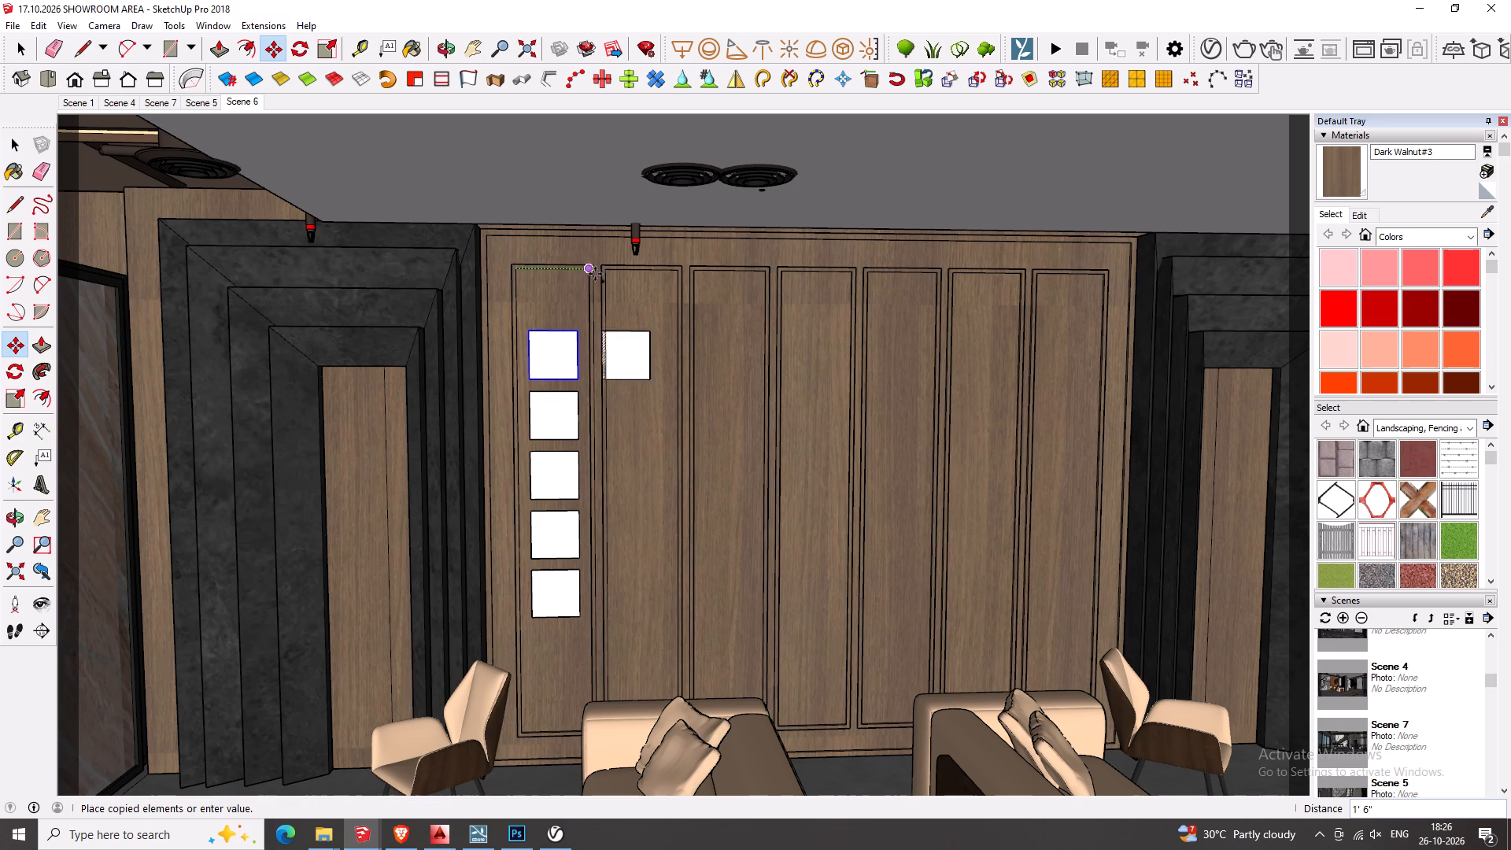
left_click(608, 274)
key("space")
Stretch the second panel's block 5 feet downward, using a guide line at the bottom edge of the lowest square.
double_click(648, 371)
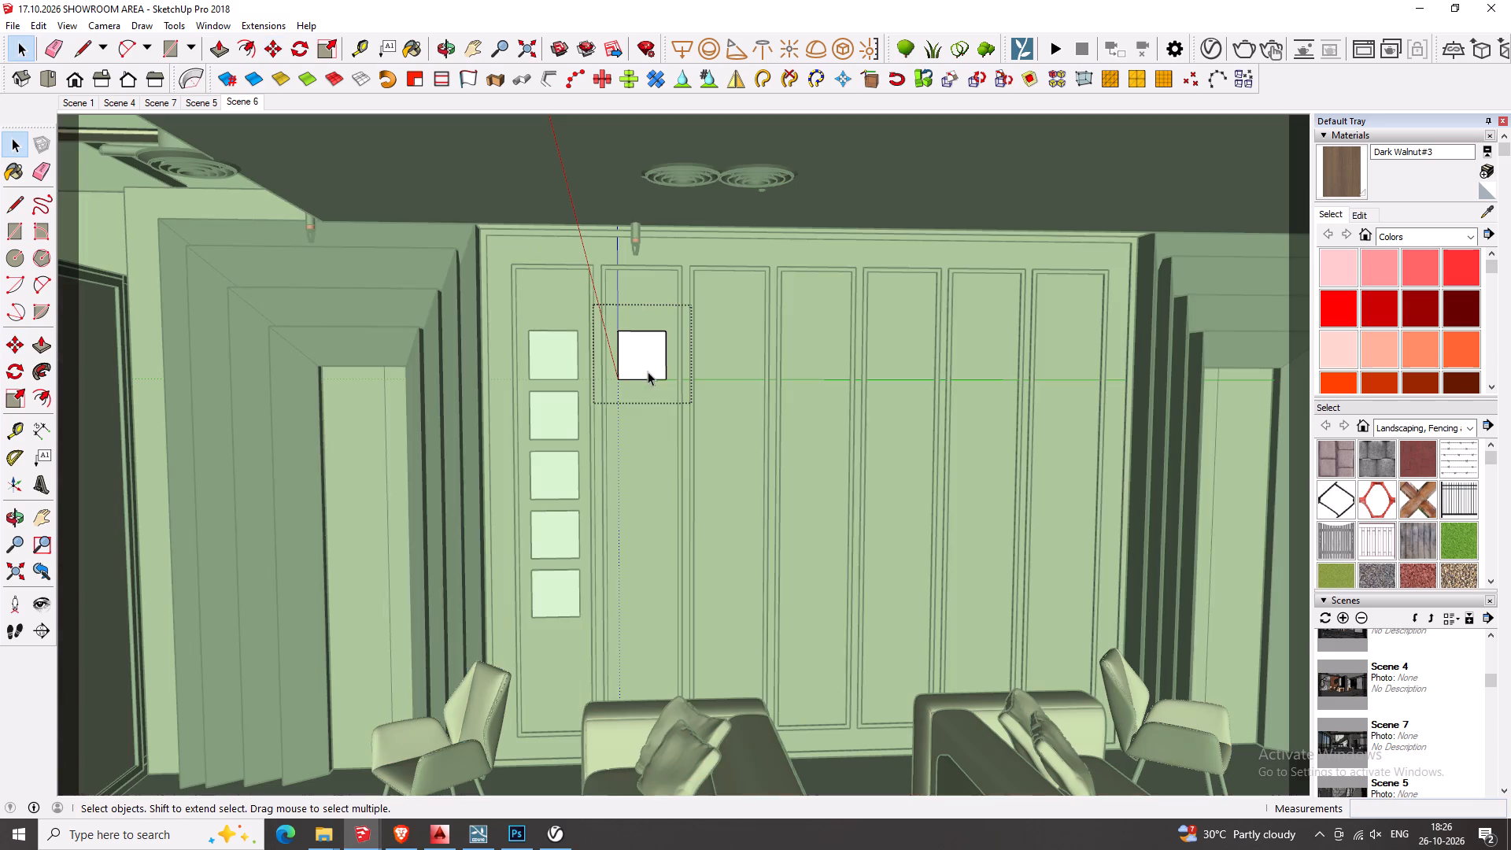
left_click_drag(608, 368, 774, 466)
key("m")
left_click_drag(631, 412, 631, 423)
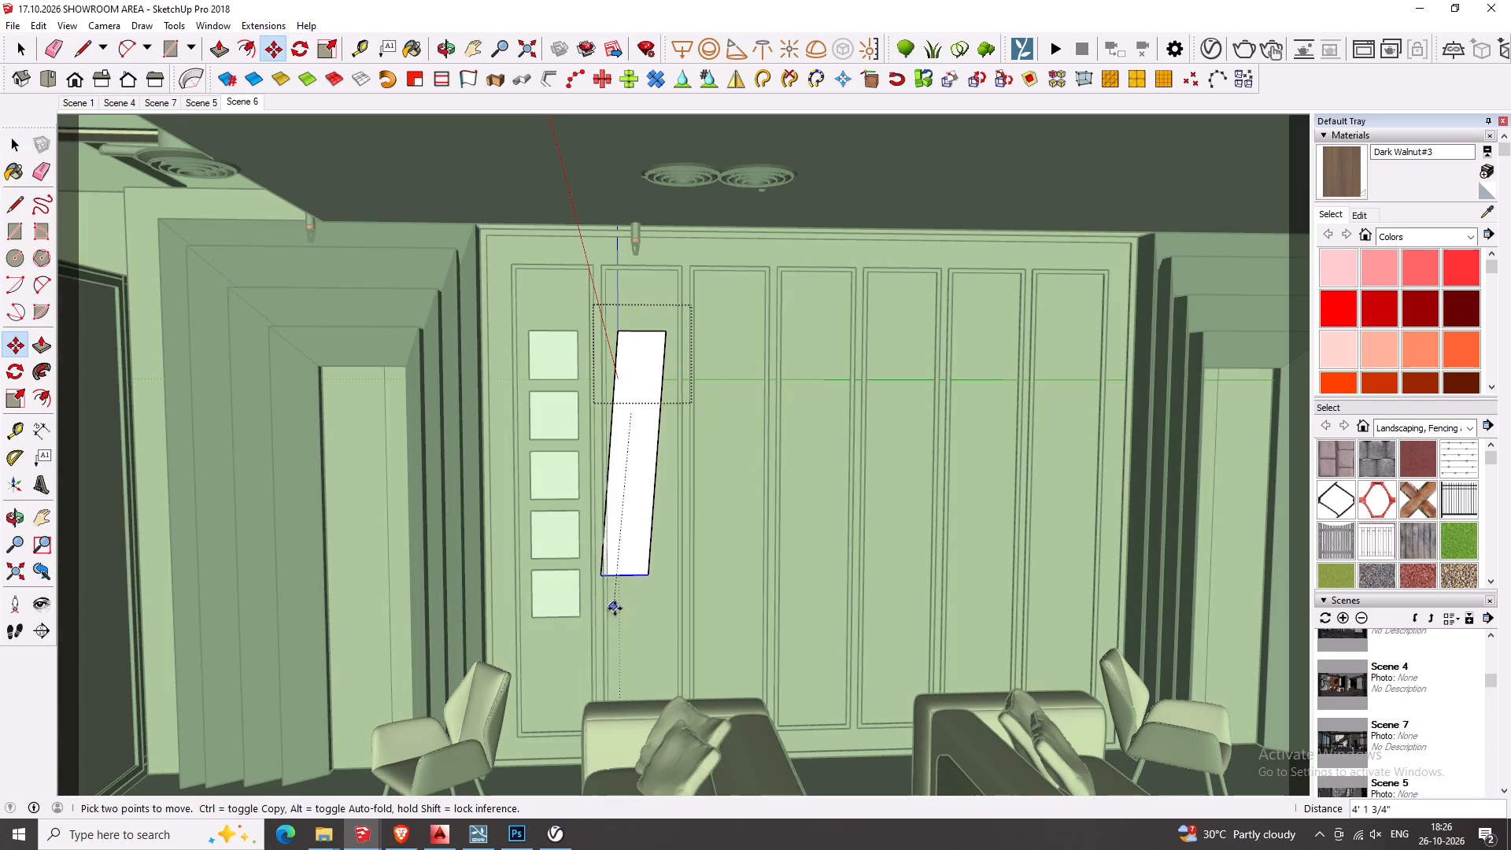
key("t")
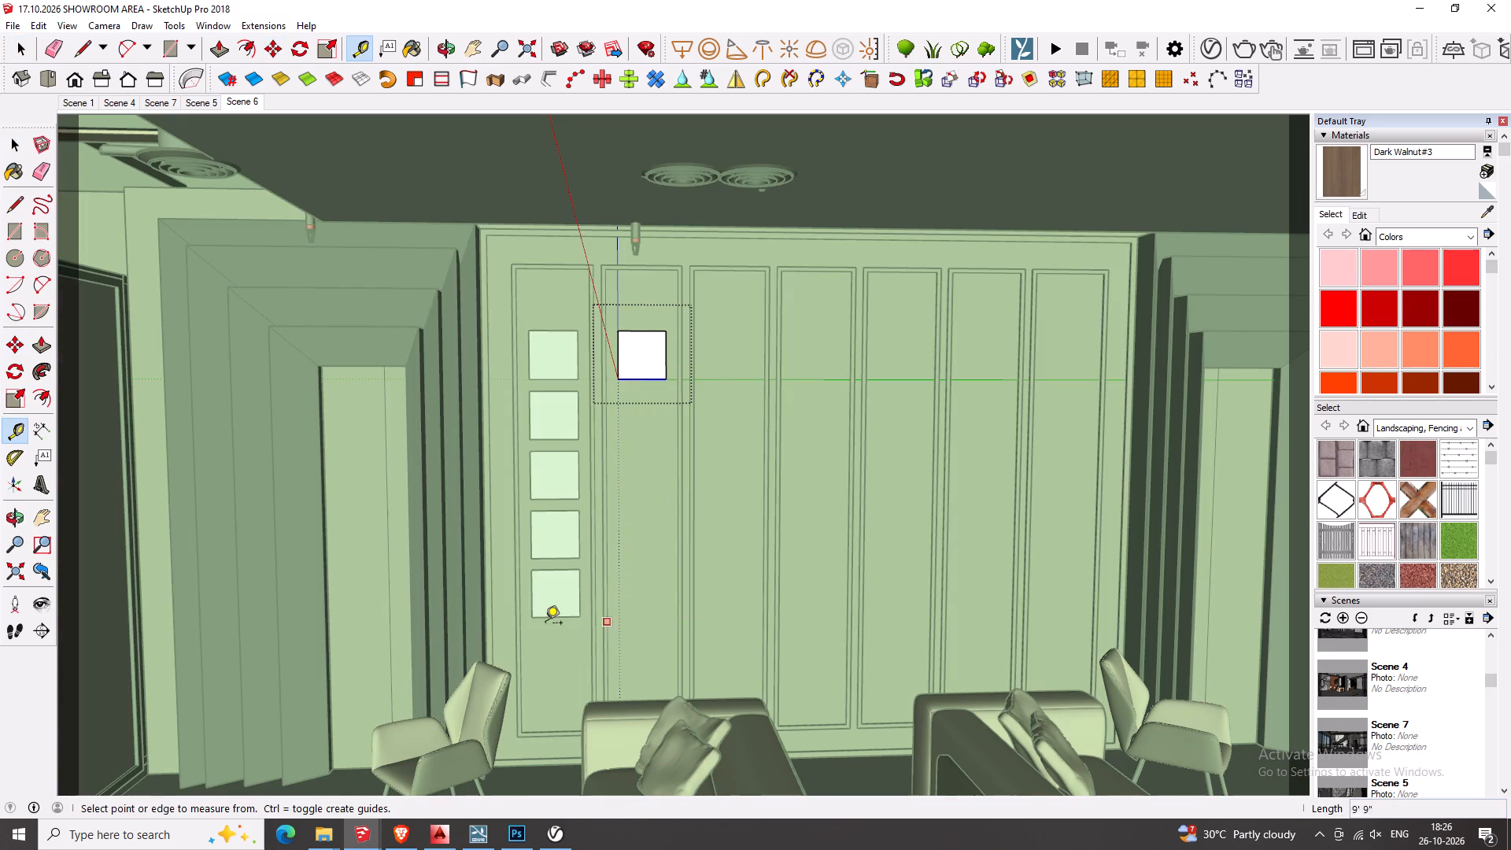
double_click(549, 617)
key("space")
key("n")
key("m")
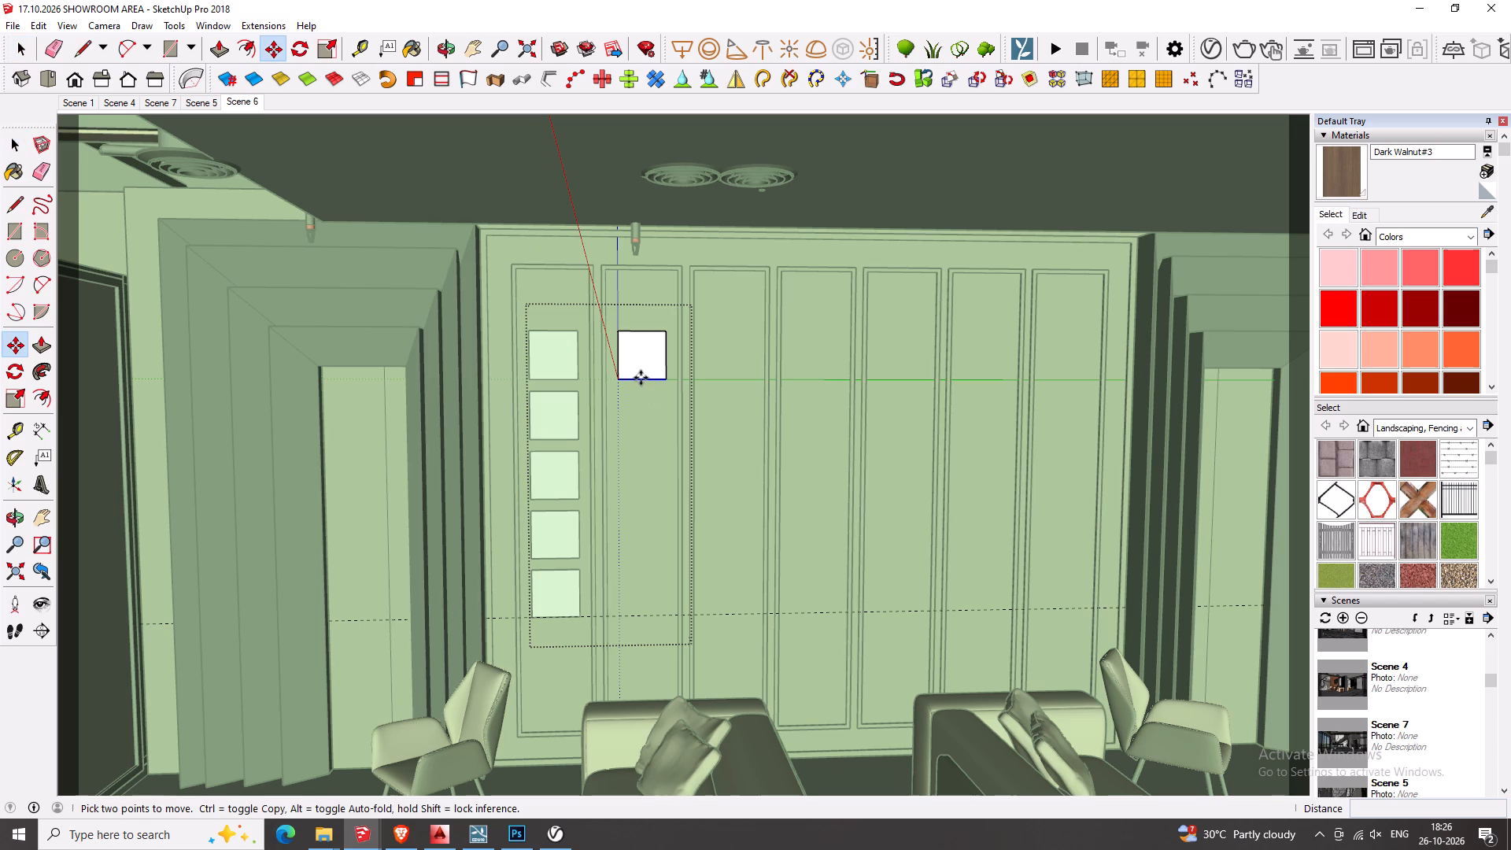
left_click(641, 378)
left_click(643, 615)
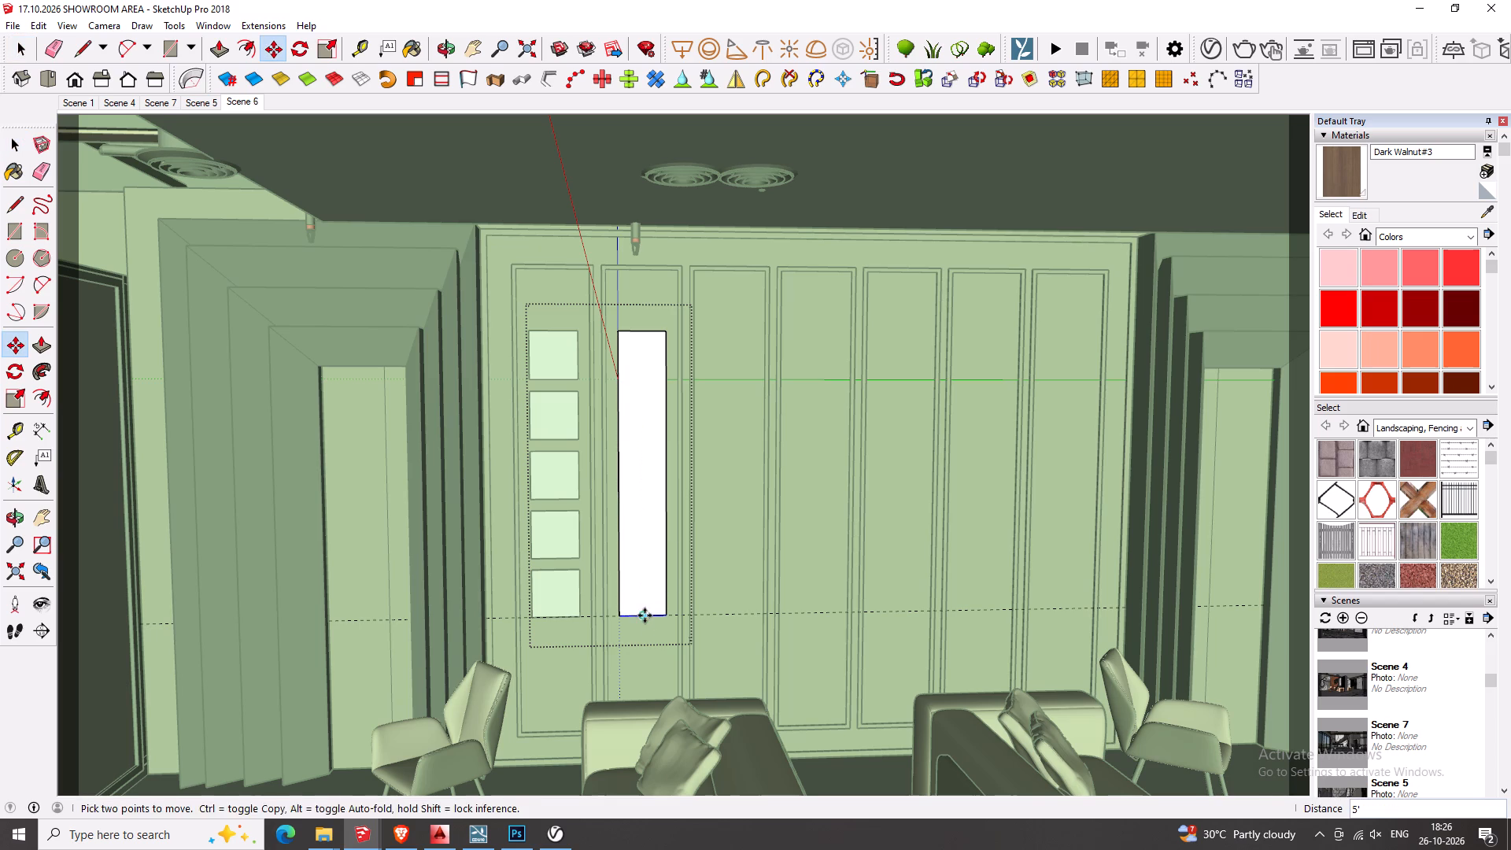
key("space")
key("Escape")
Erase the horizontal guide line across the wall and exit the block's group.
key("e")
left_click_drag(729, 617, 732, 593)
key("space")
double_click(726, 612)
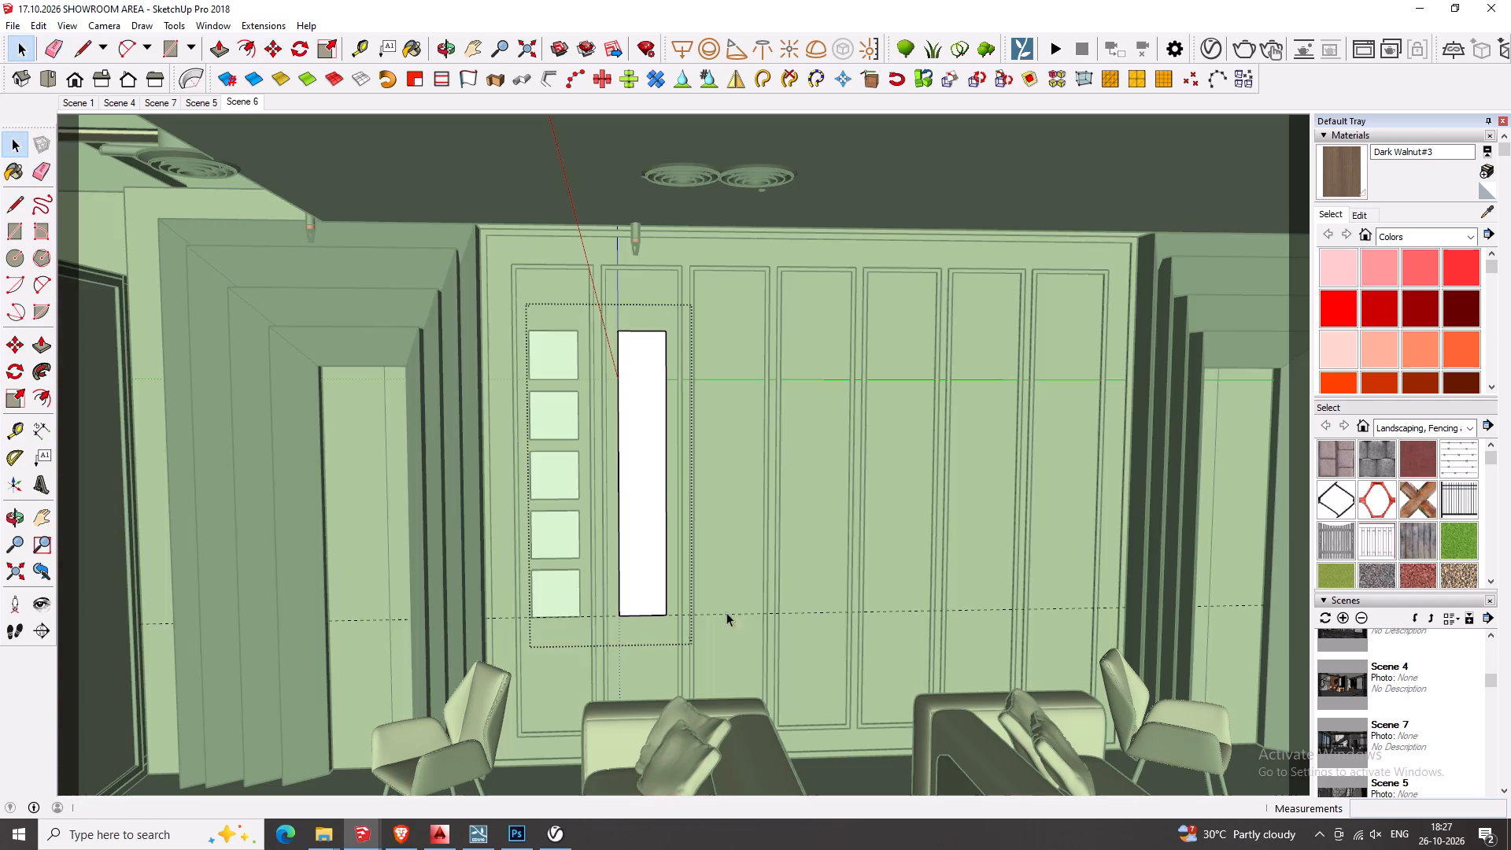
key("e")
left_click_drag(722, 621, 727, 601)
key("space")
key("Escape")
Copy the five squares and the tall block 3' 8" along the wall as a x2 array over the next four panels.
left_click(634, 534)
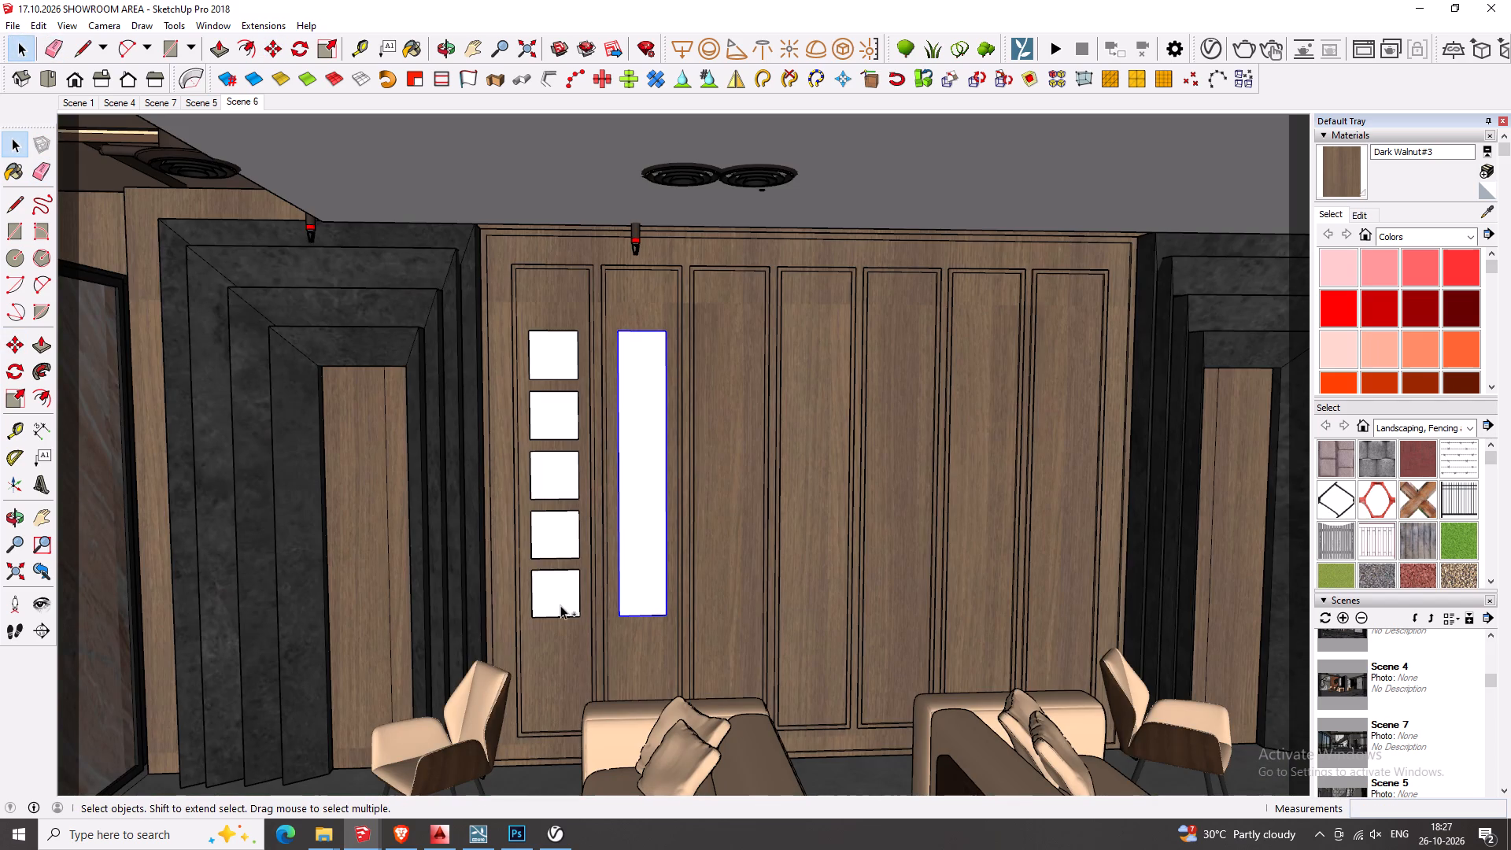
left_click(560, 605, "ctrl")
left_click(563, 541, "ctrl")
left_click(561, 469, "ctrl")
left_click(560, 416, "ctrl")
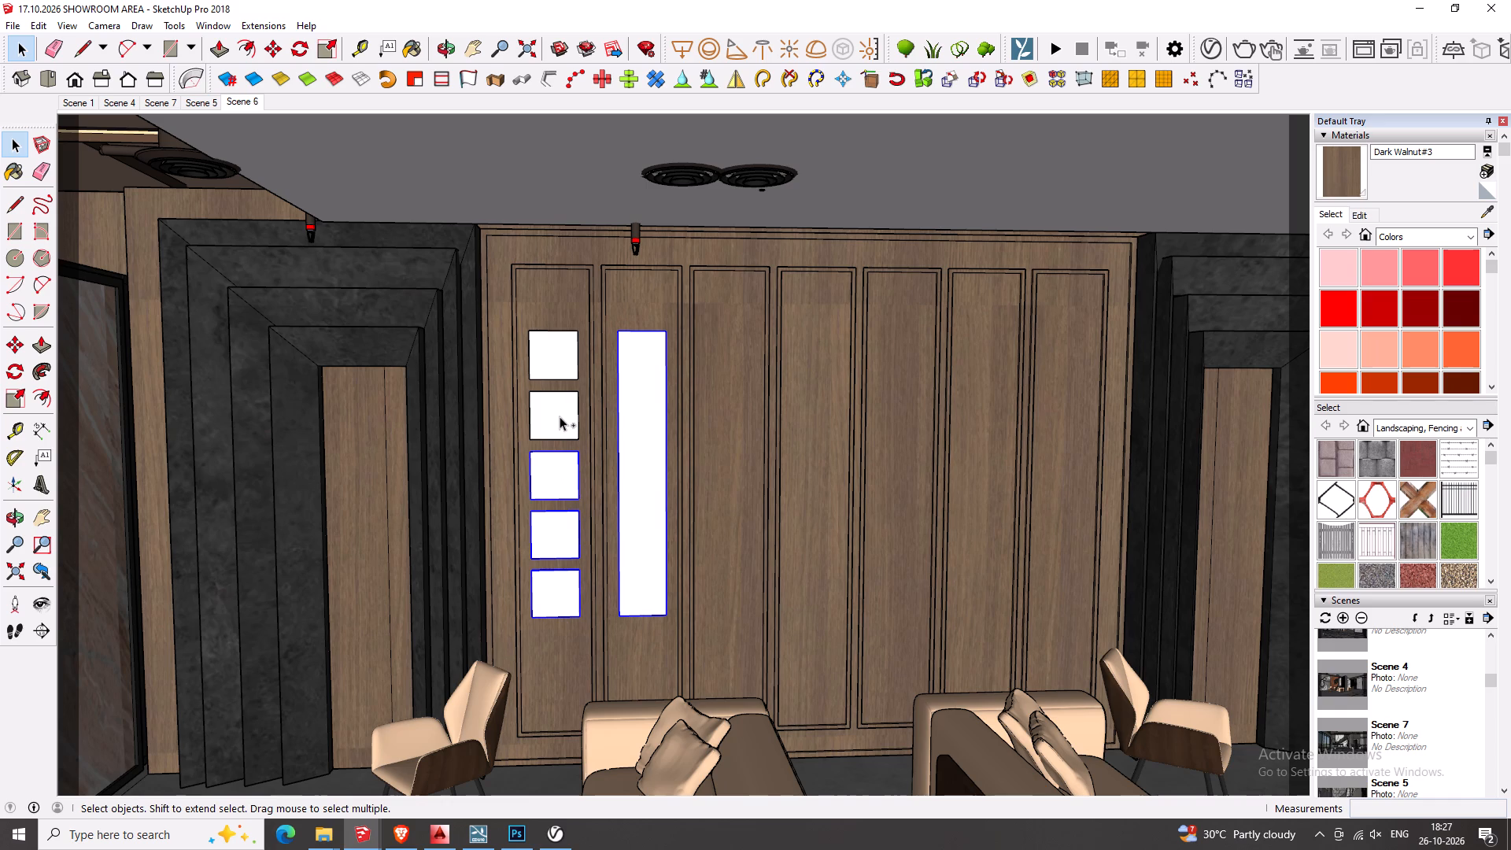
left_click(560, 353, "ctrl")
key("m")
left_click(519, 270, "ctrl")
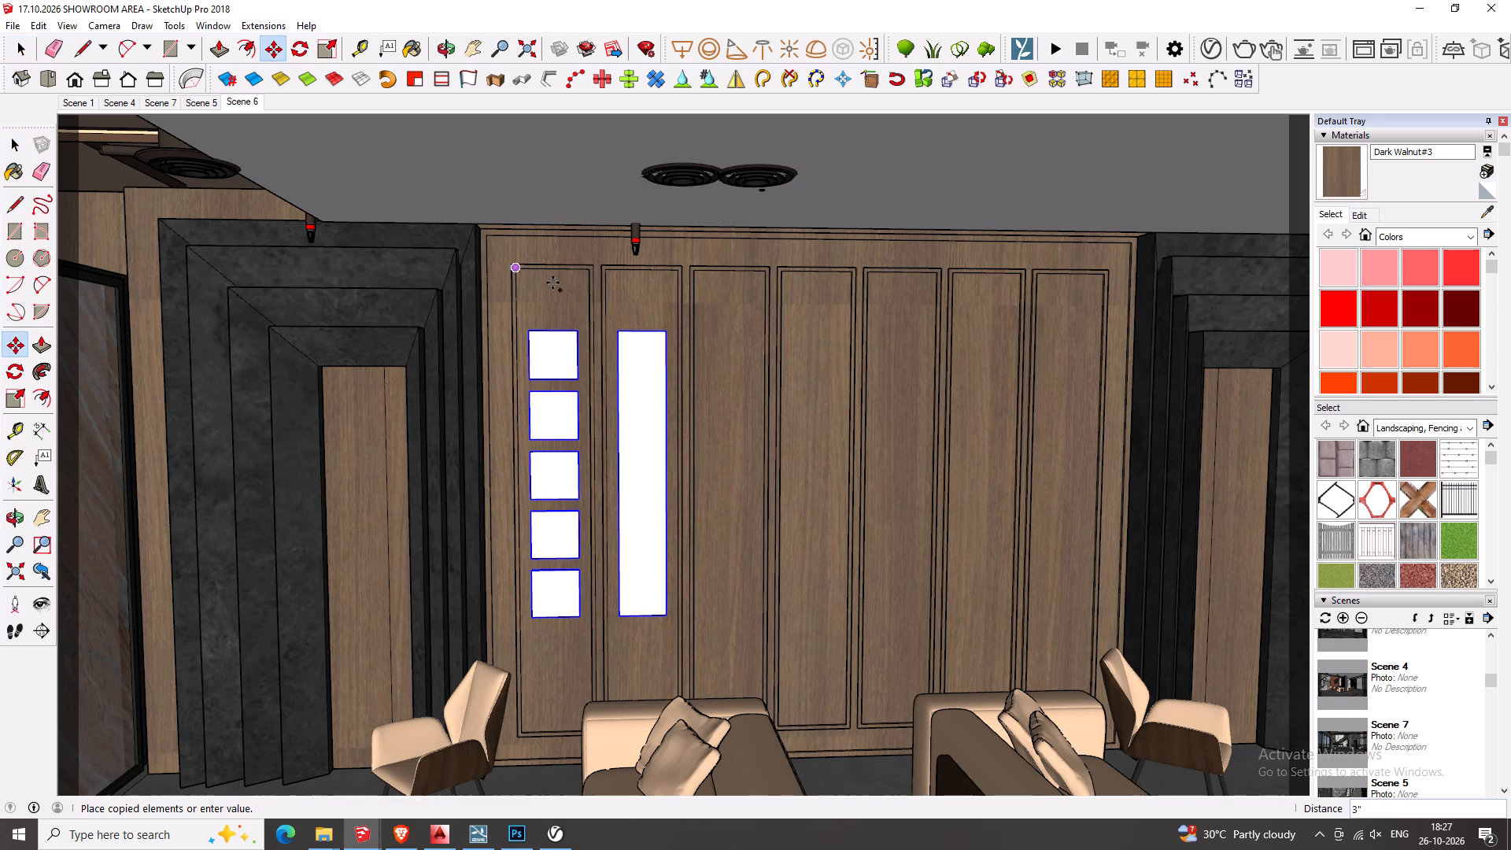
left_click(698, 275)
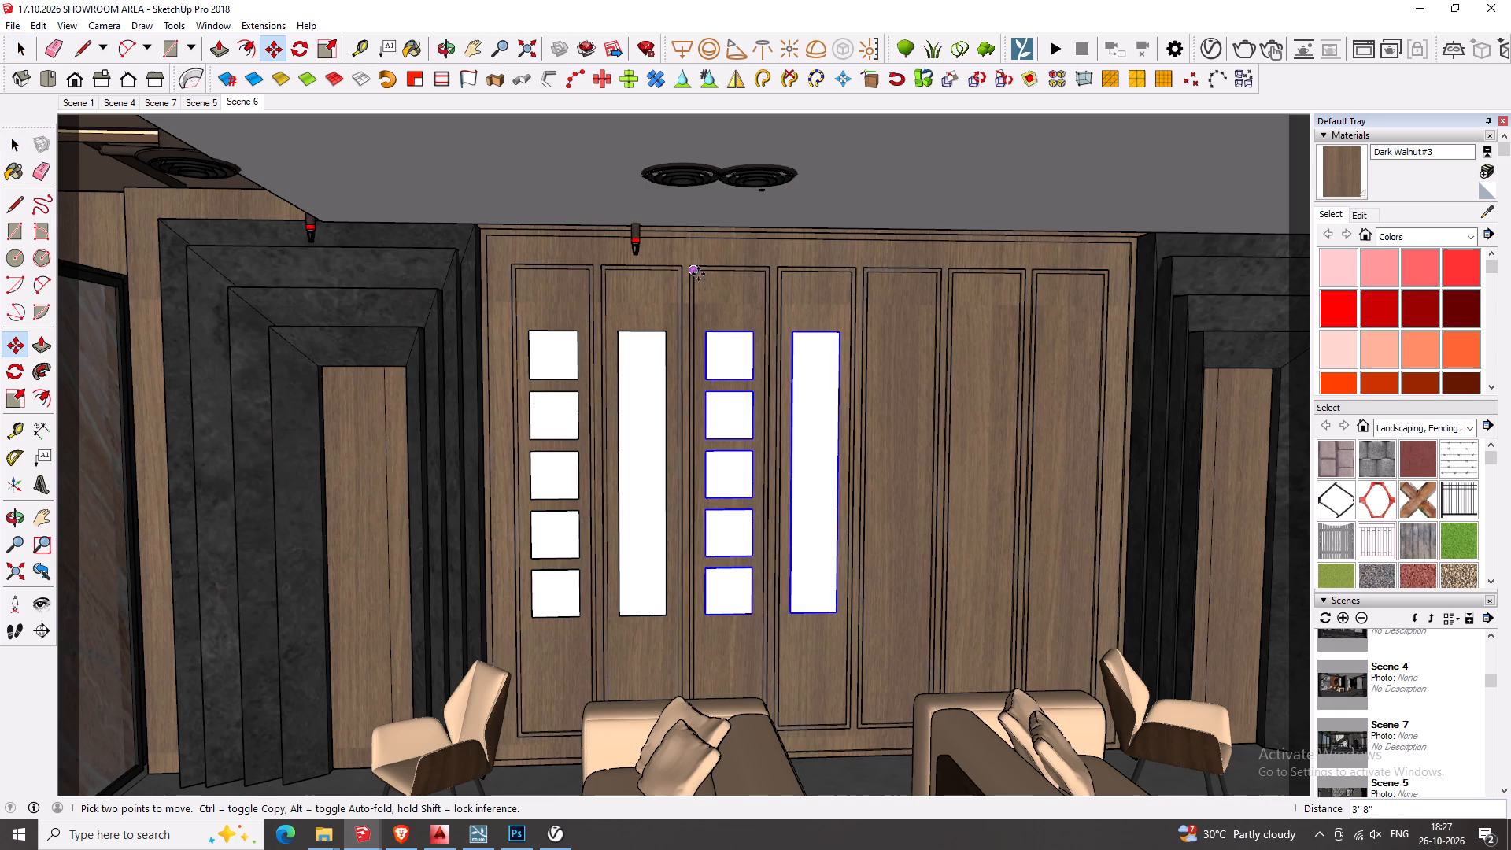
type("x2")
key("Return")
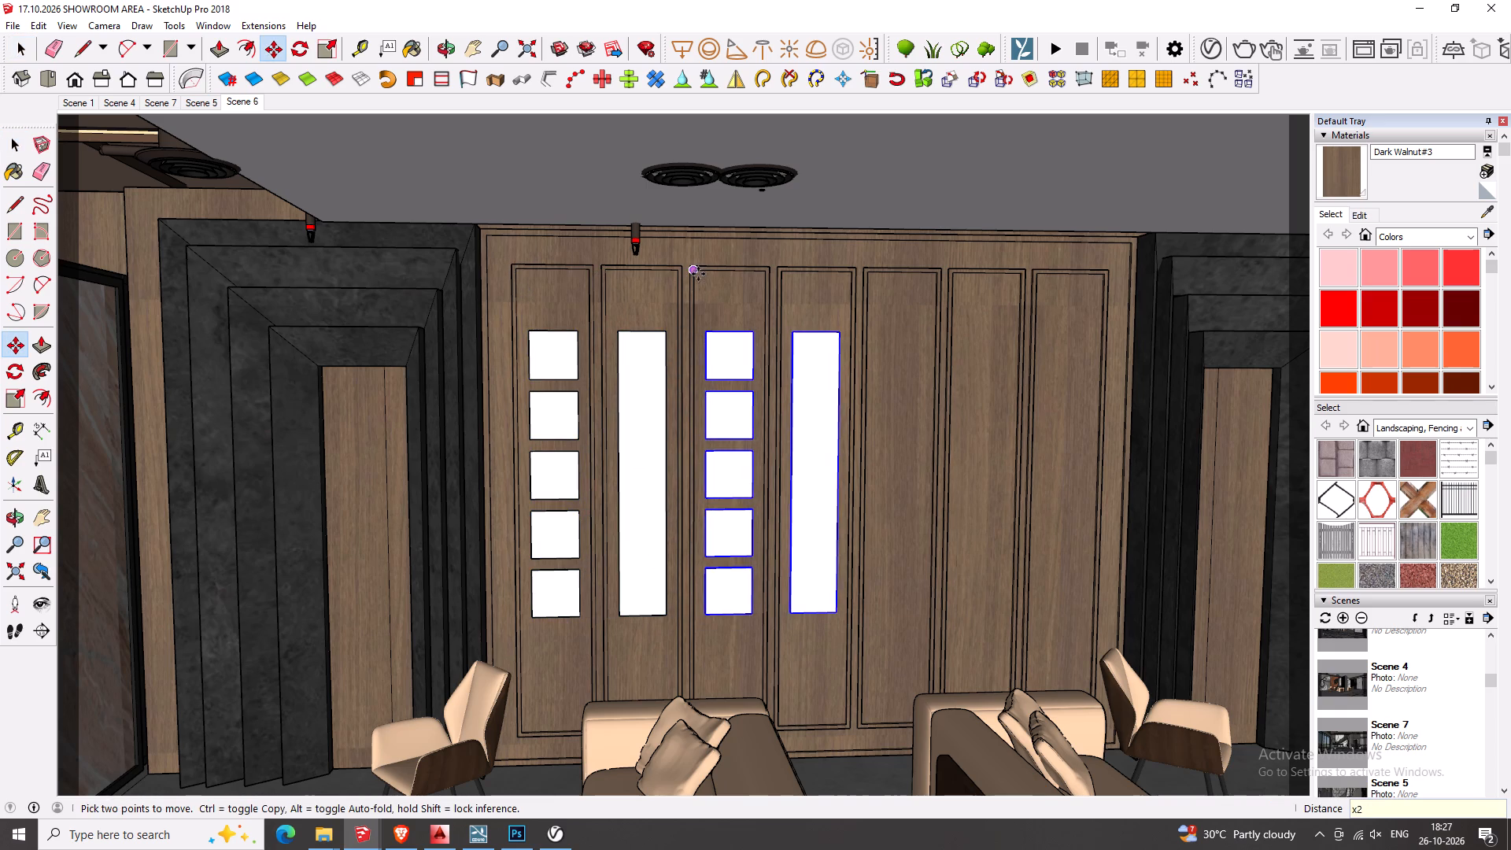
key("space")
Copy the fifth panel's column of five square blocks into the seventh wall panel.
left_click(973, 352)
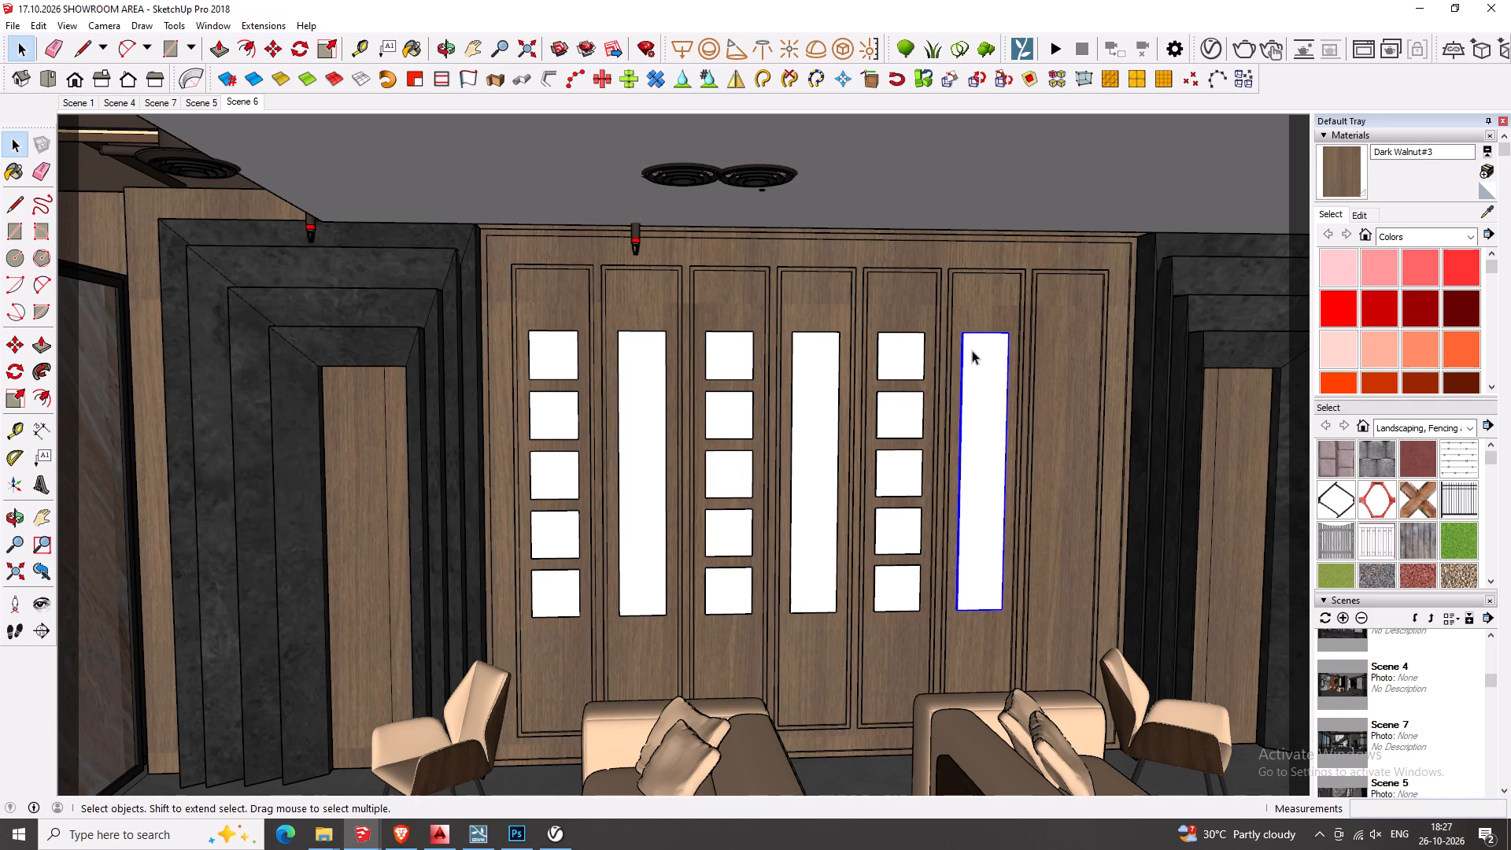
left_click(921, 347)
left_click(907, 412, "ctrl")
left_click(900, 463, "ctrl")
left_click(893, 530, "ctrl")
left_click(898, 586, "ctrl")
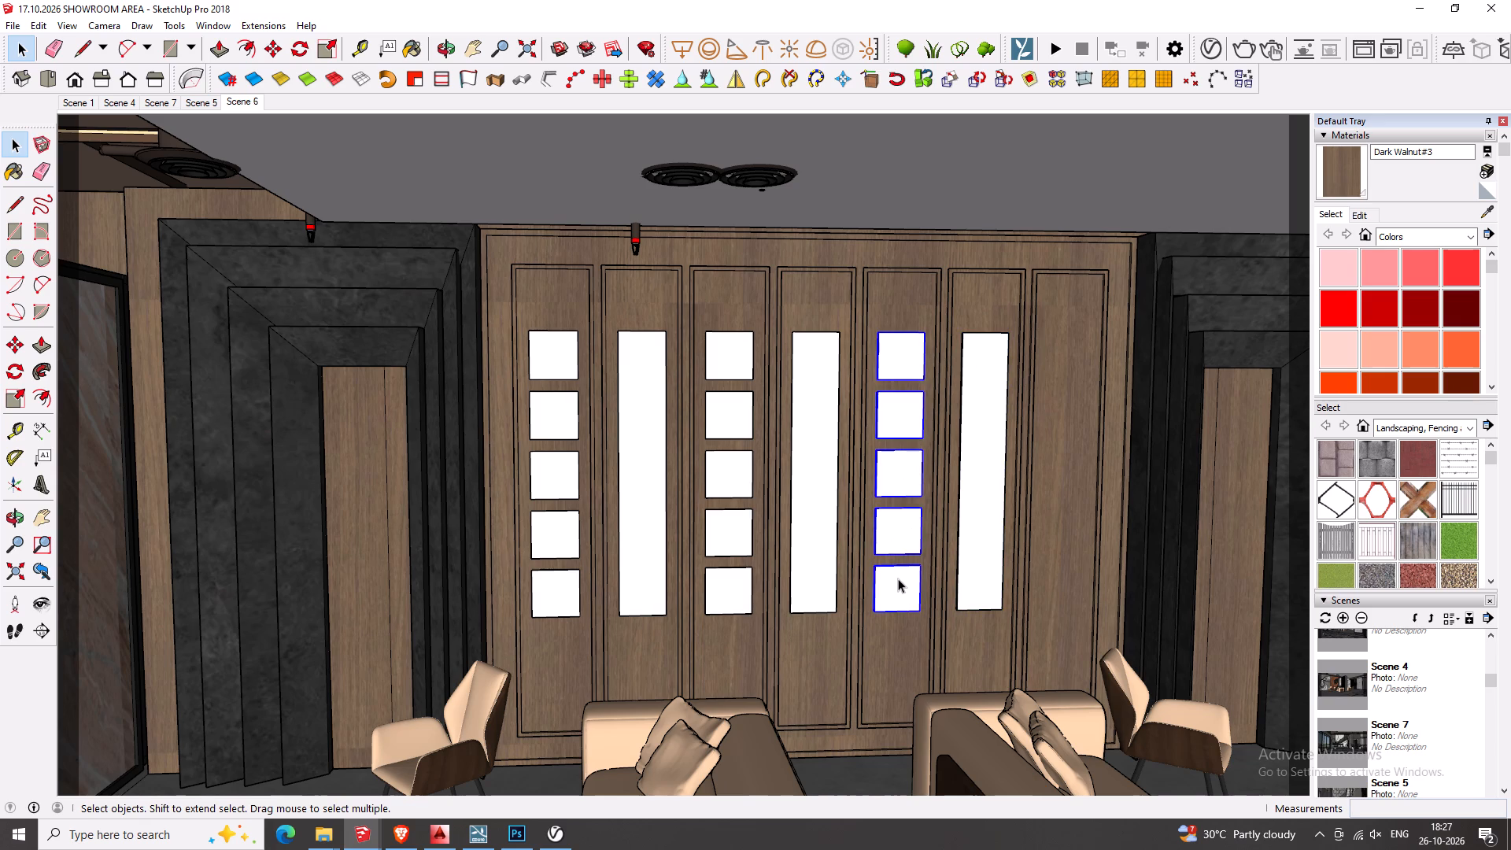
key("m")
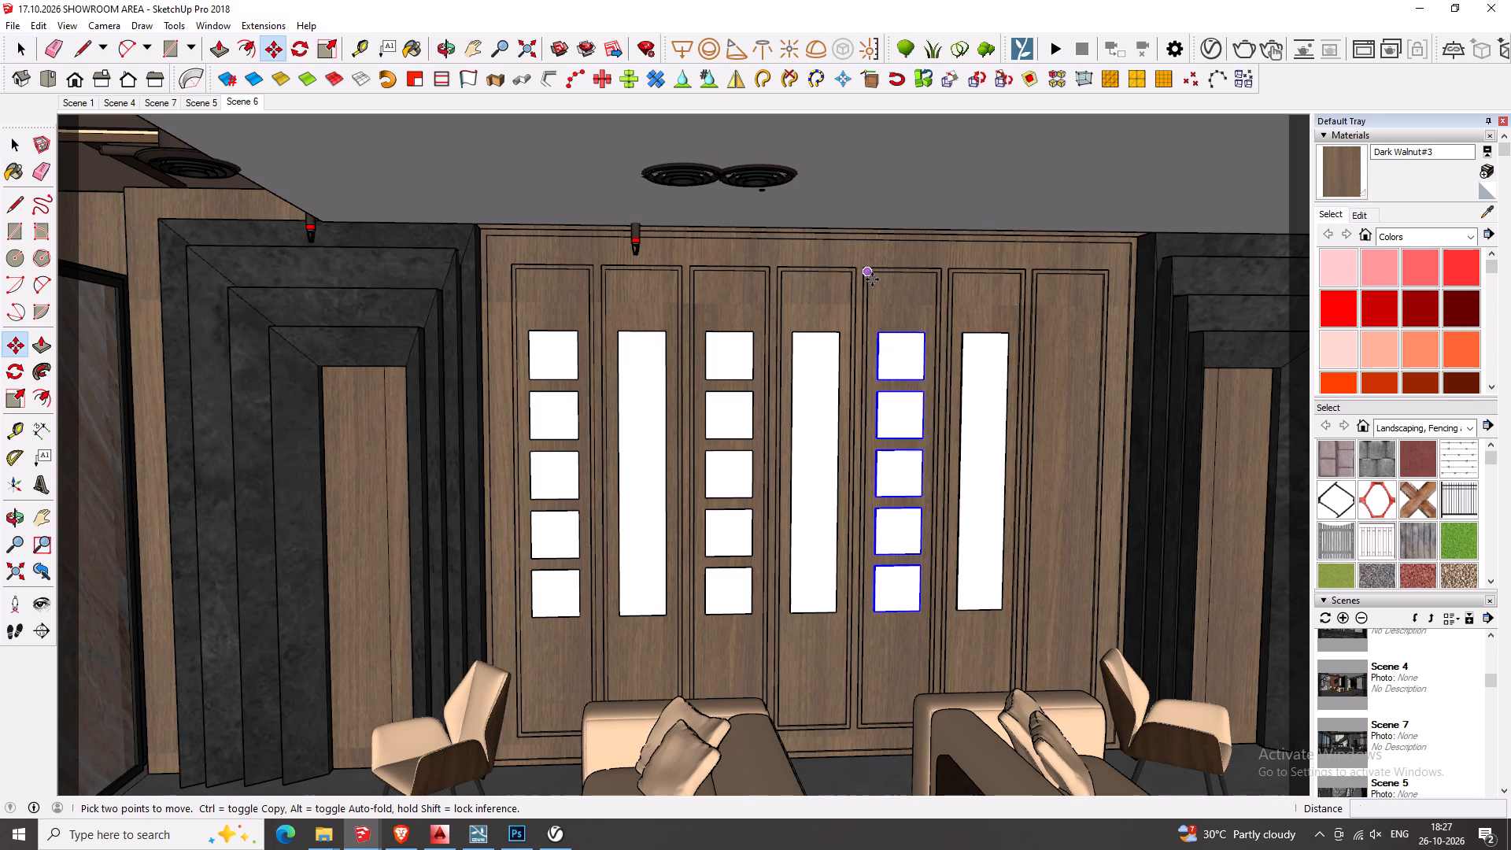
left_click(872, 279)
left_click(1042, 274)
key("space")
key("Escape")
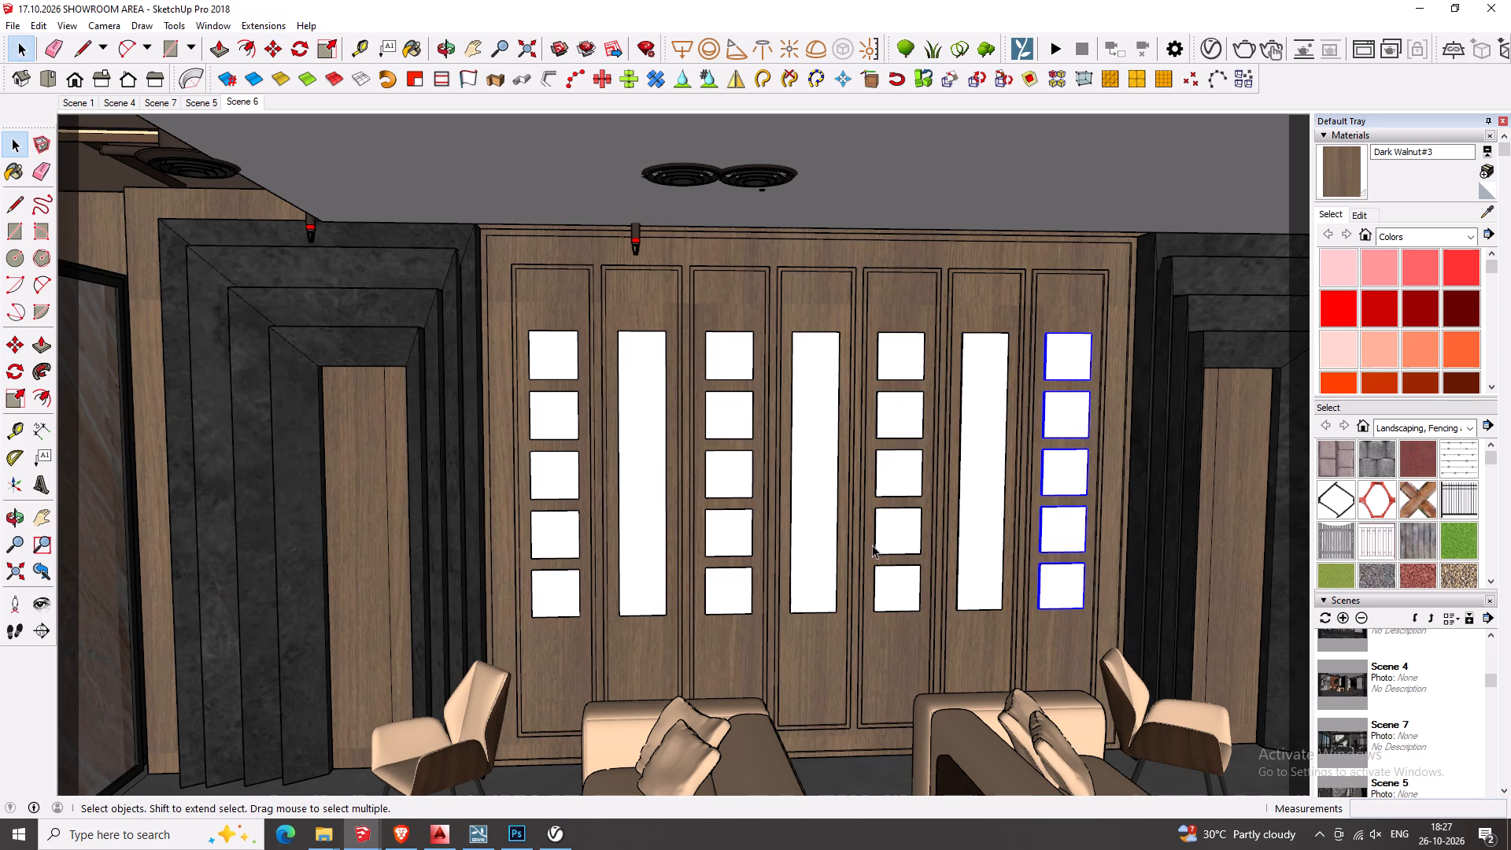
Paint the tall block in the middle wall panel with Marble#3, sampled from the grey-white marble slab on the side wall.
key("h")
left_click_drag(793, 530, 657, 475)
middle_click_drag(651, 471, 649, 441)
scroll(645, 456, "down", 4)
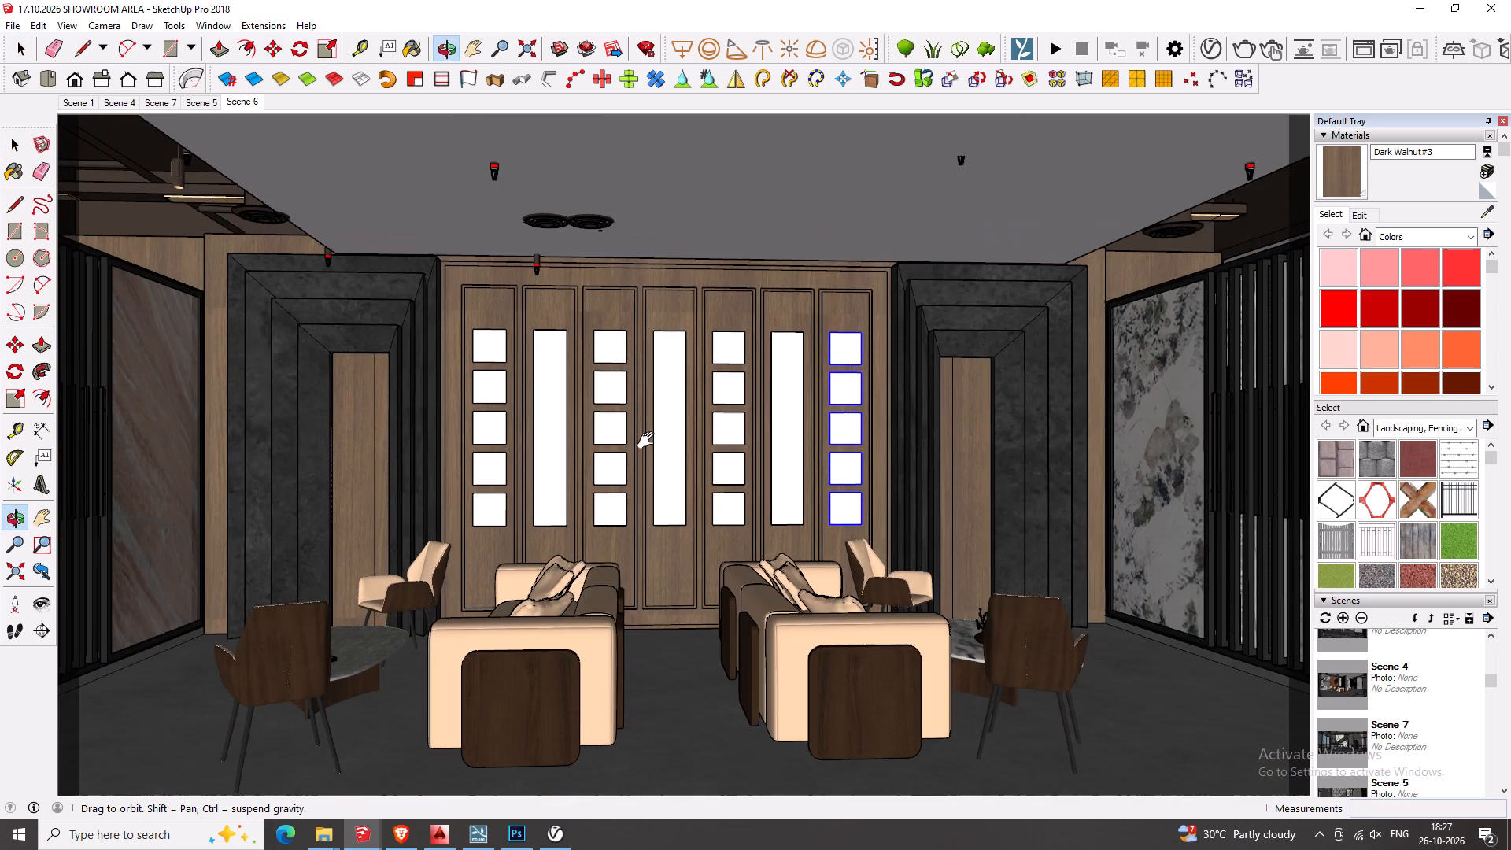
middle_click_drag(649, 441, 658, 480)
scroll(656, 562, "up", 2)
scroll(652, 562, "down", 2)
middle_click(651, 562)
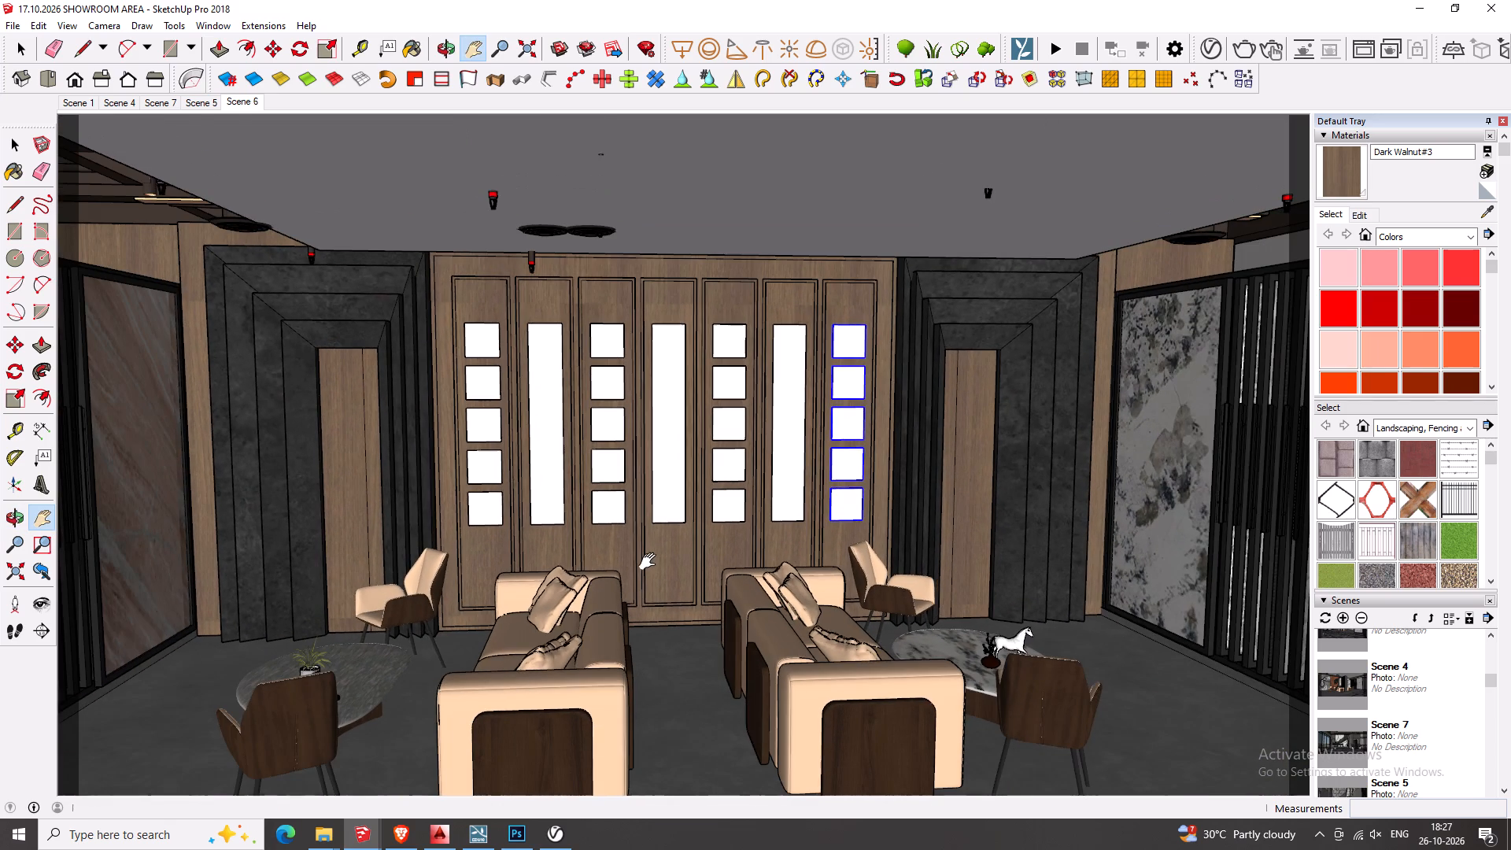
key("space")
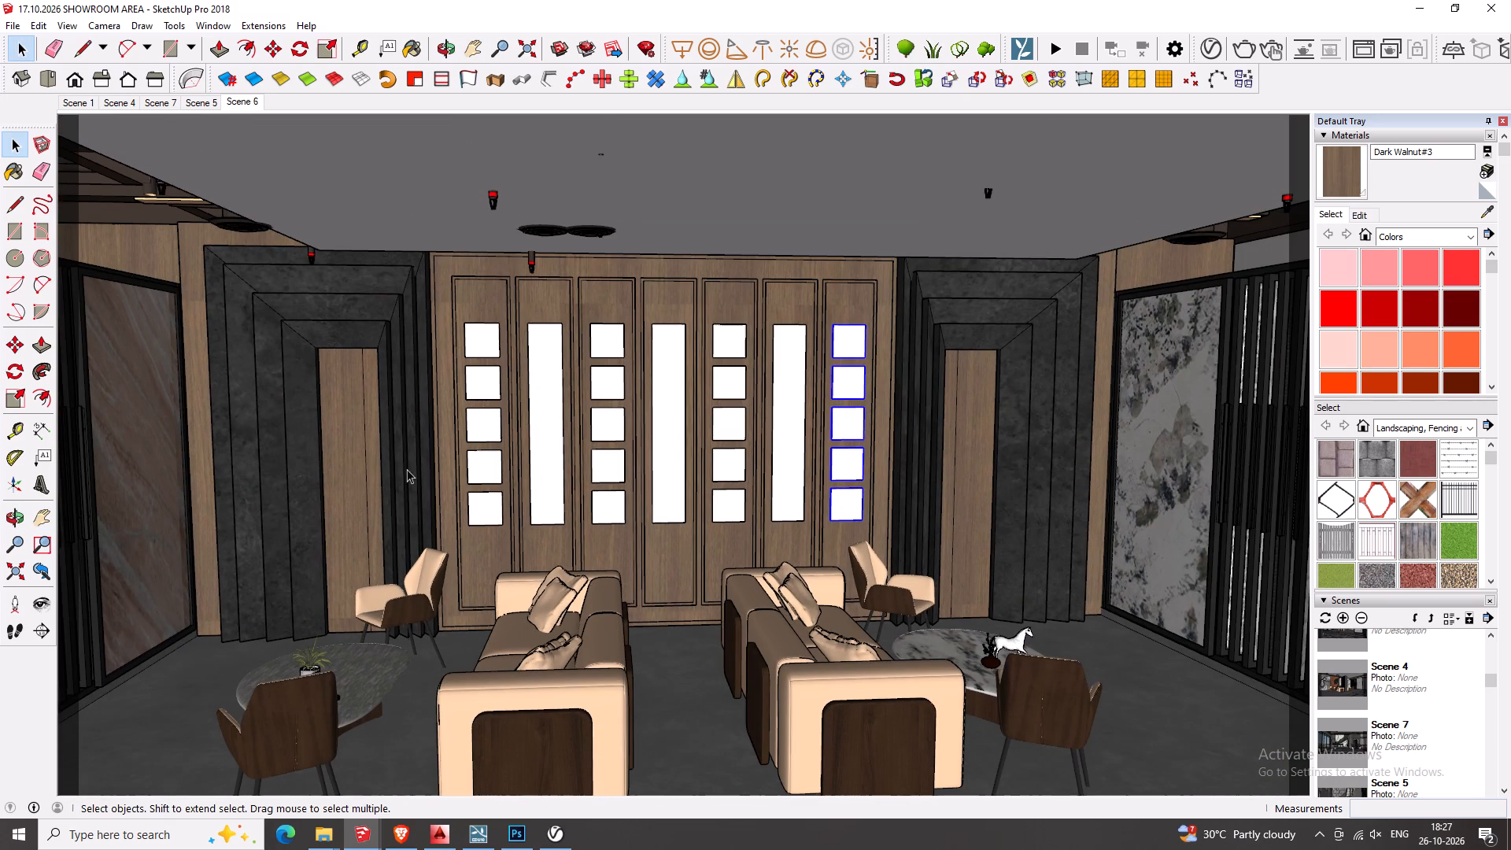
key("b")
left_click(1150, 519, "alt")
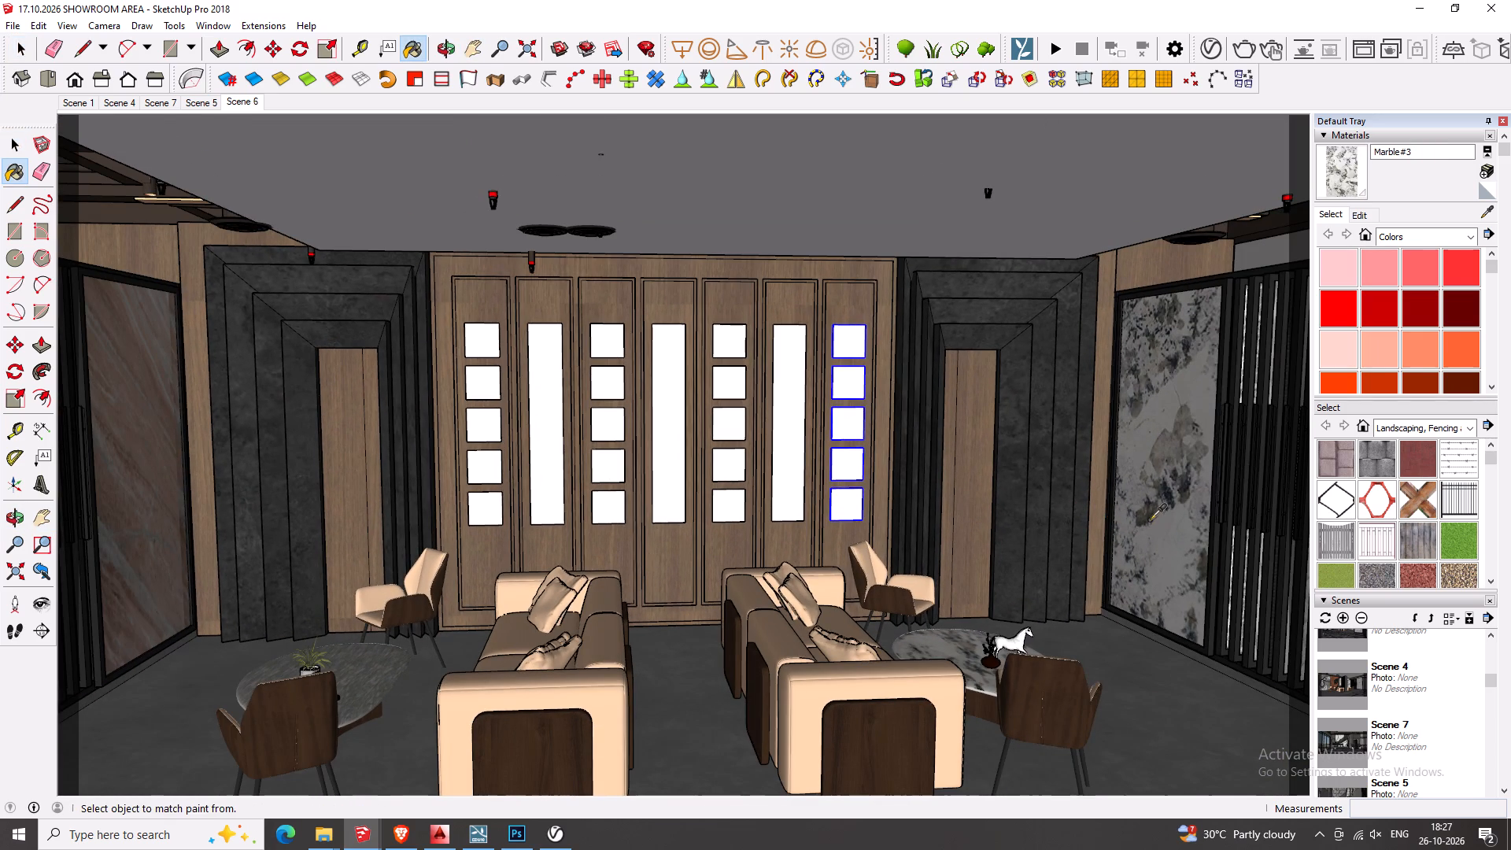
key("space")
left_click(652, 489)
triple_click(665, 483)
double_click(665, 483)
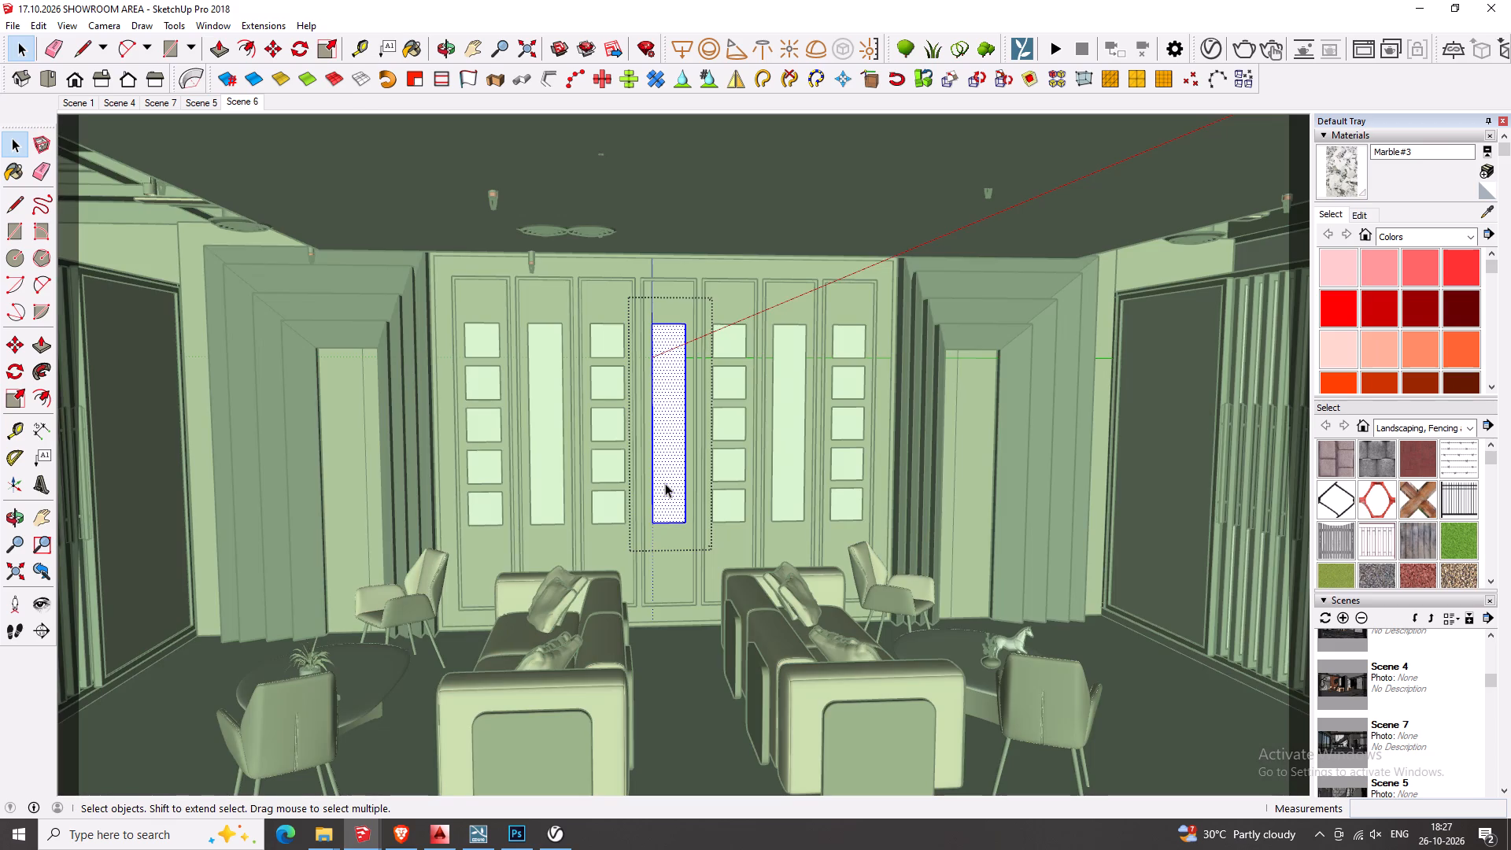
key("b")
triple_click(665, 483)
double_click(665, 483)
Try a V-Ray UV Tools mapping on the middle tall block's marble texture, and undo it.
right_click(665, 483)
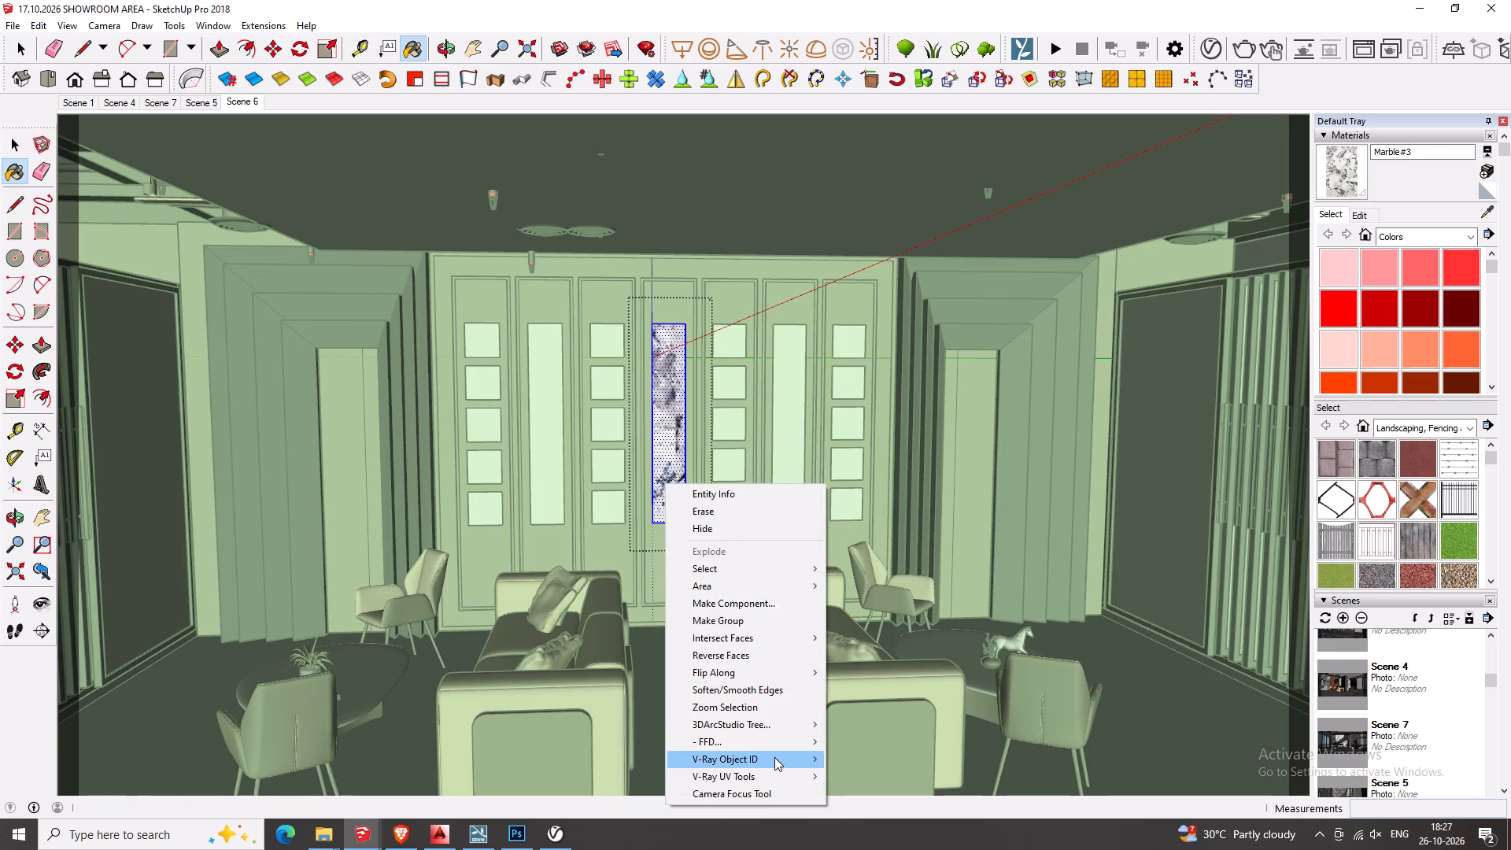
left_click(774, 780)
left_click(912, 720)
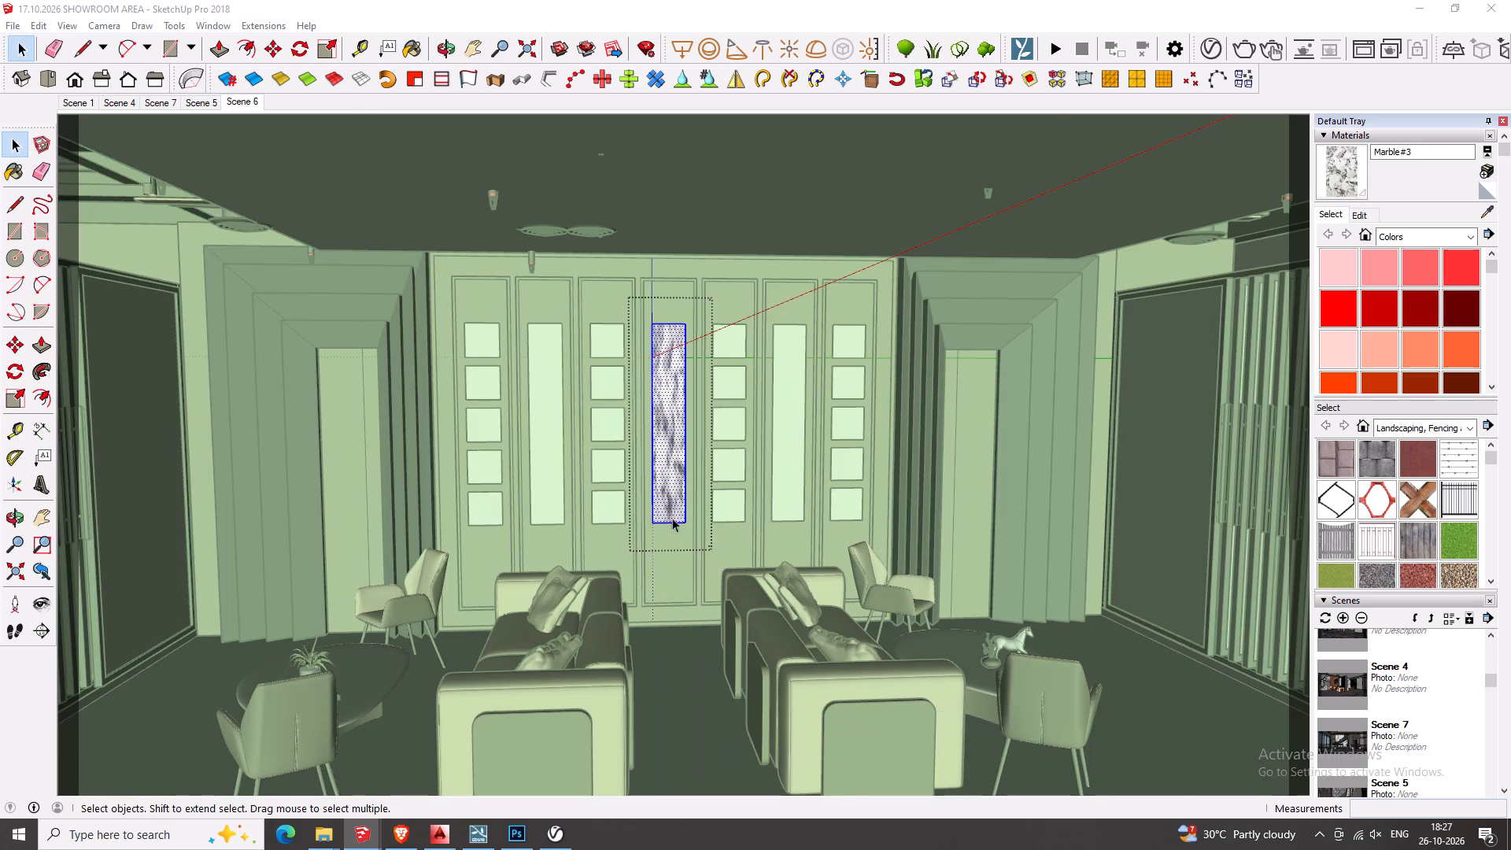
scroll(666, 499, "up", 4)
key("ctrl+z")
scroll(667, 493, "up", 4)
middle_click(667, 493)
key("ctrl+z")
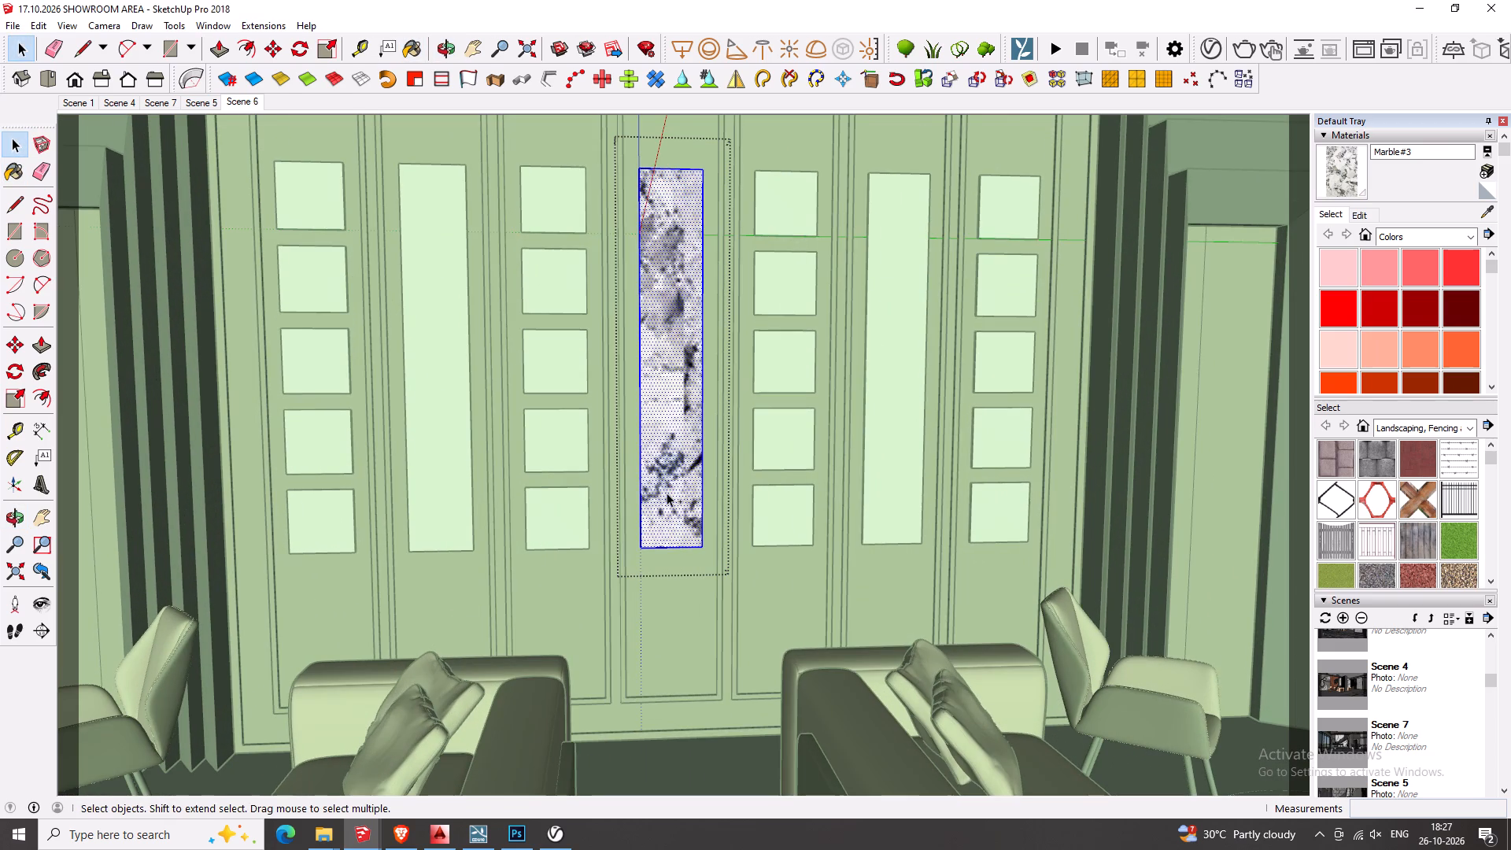
Reset the Marble#3 texture position on the middle tall block's front face, and enlarge and shift it with the texture pins.
scroll(667, 493, "down", 5, "ctrl")
right_click(667, 490)
left_click(680, 434)
right_click(680, 434)
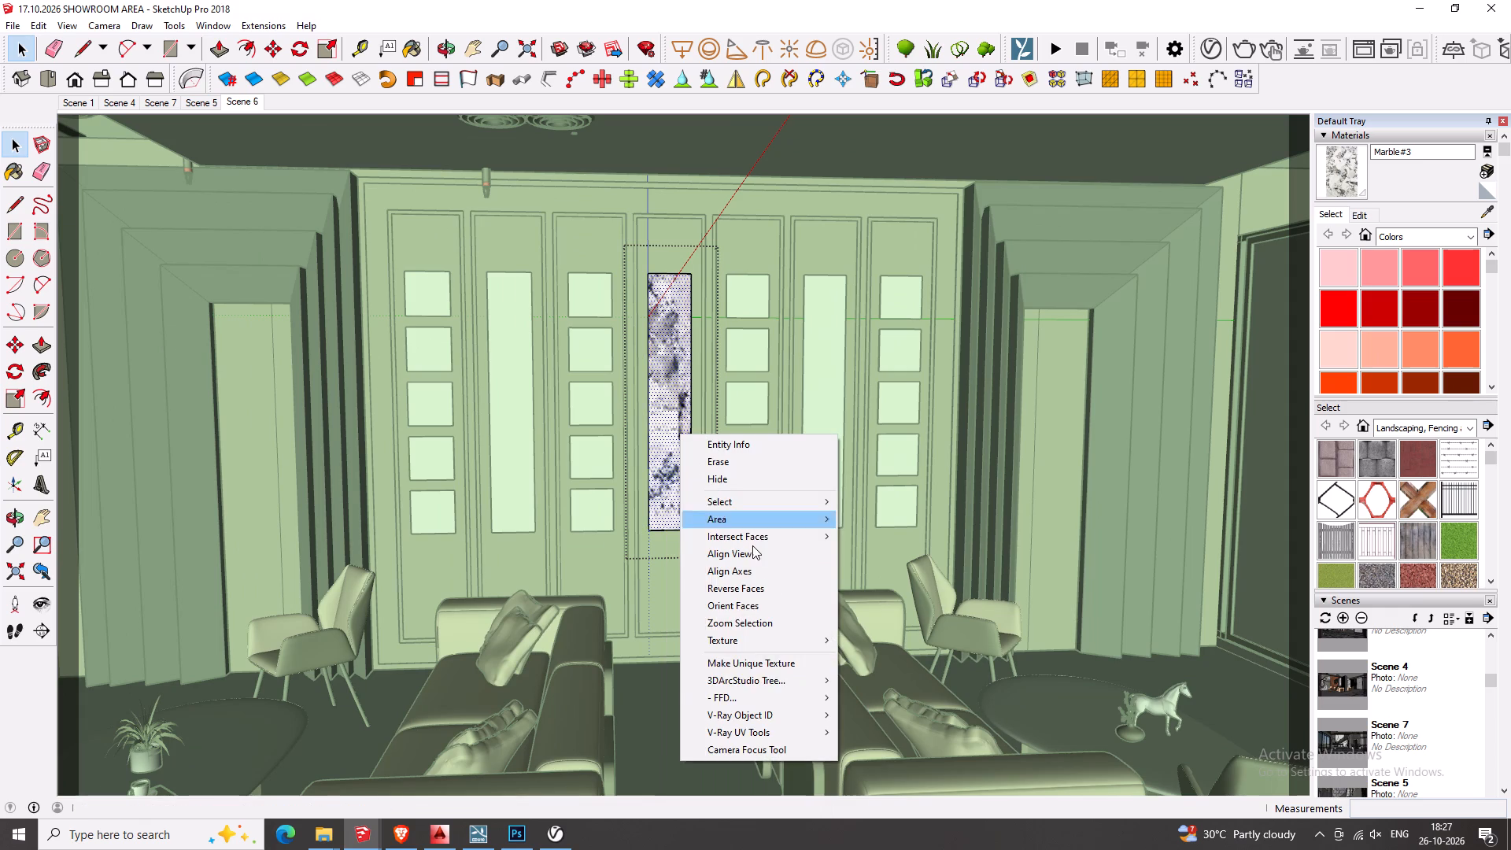
left_click(802, 644)
left_click(883, 655)
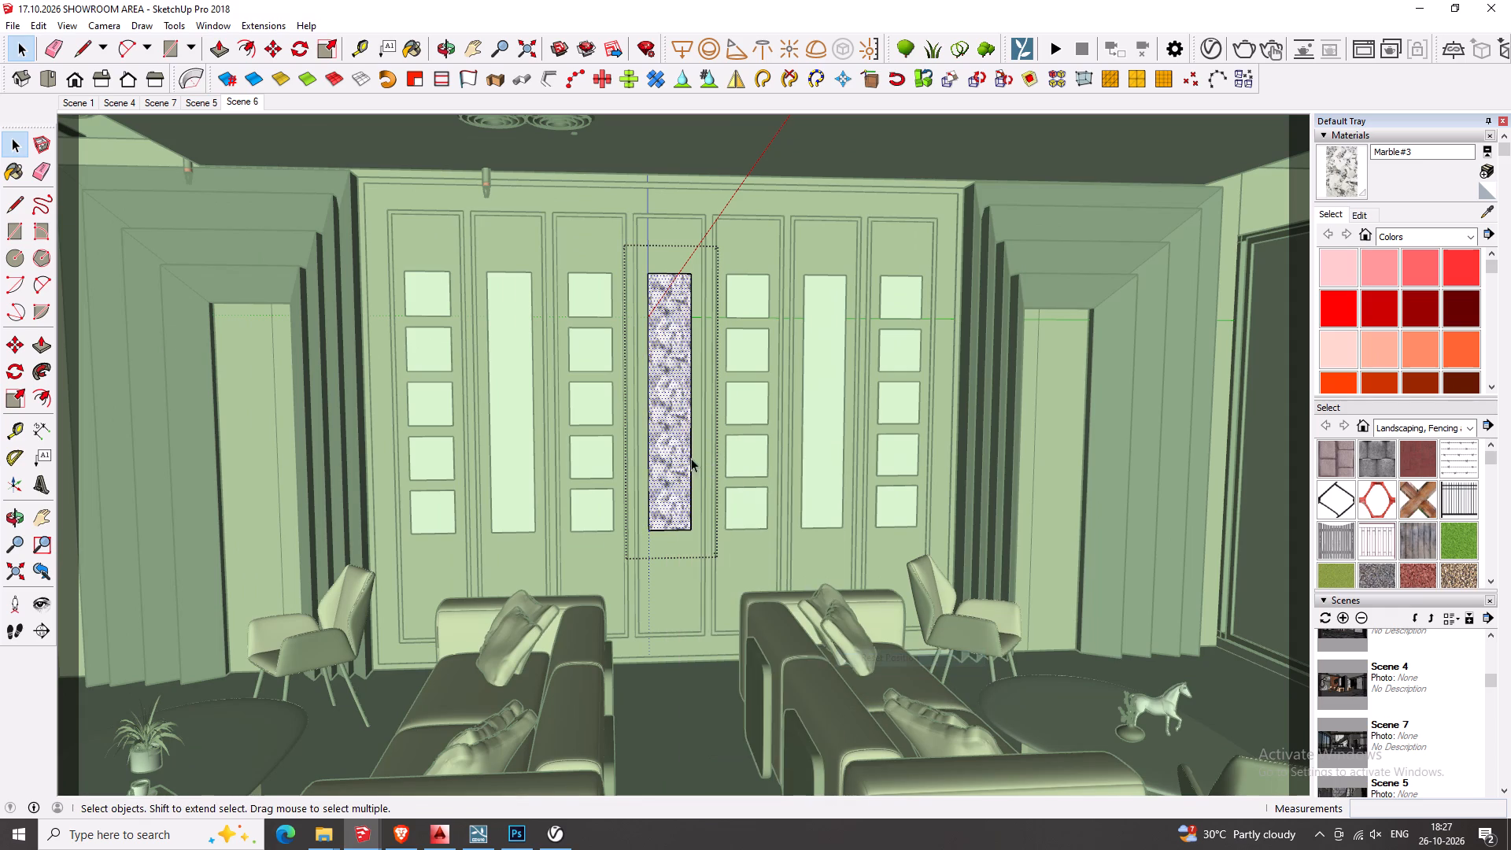
right_click(670, 456)
left_click(759, 663)
left_click(891, 664)
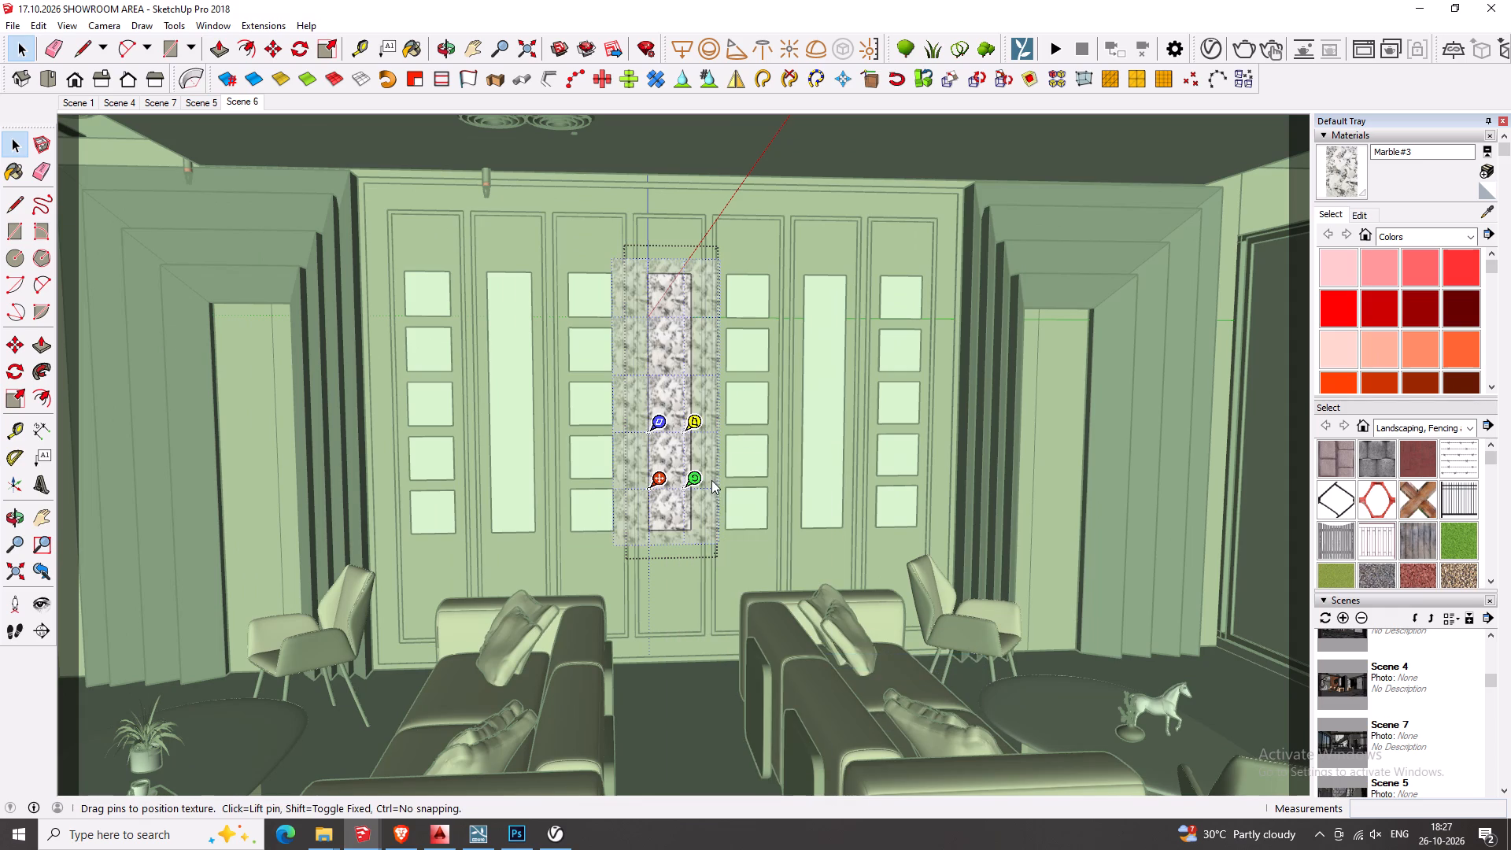
left_click_drag(686, 482, 797, 485)
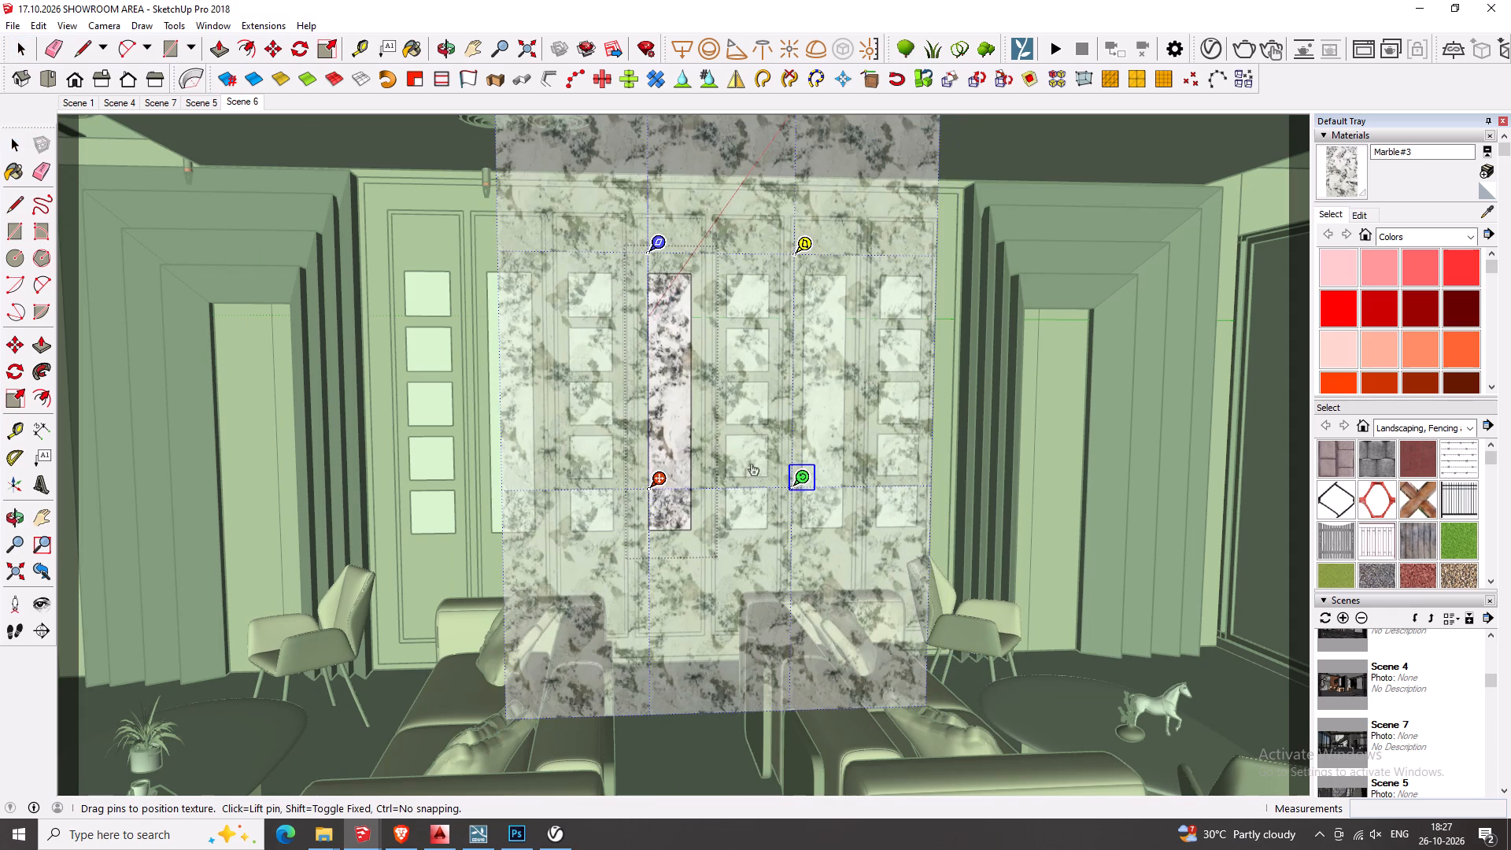
left_click_drag(732, 461, 671, 474)
key("space")
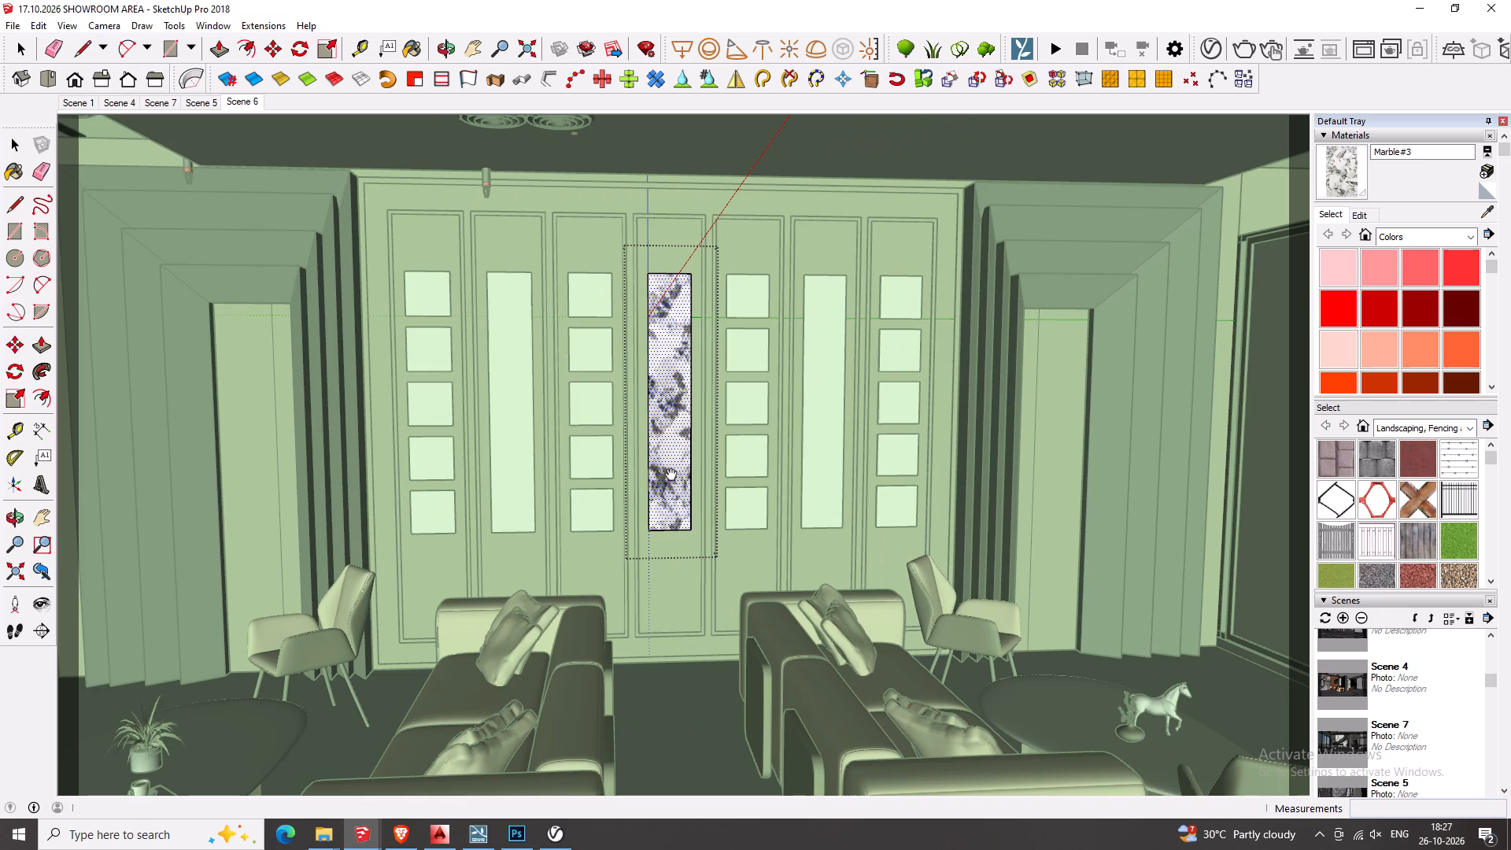
Paint the second panel's tall block with Marble#16, sampled from the pinkish-brown marble slab on the side wall.
scroll(671, 474, "down", 4)
key("b")
scroll(672, 474, "up", 20)
scroll(672, 474, "up", 6)
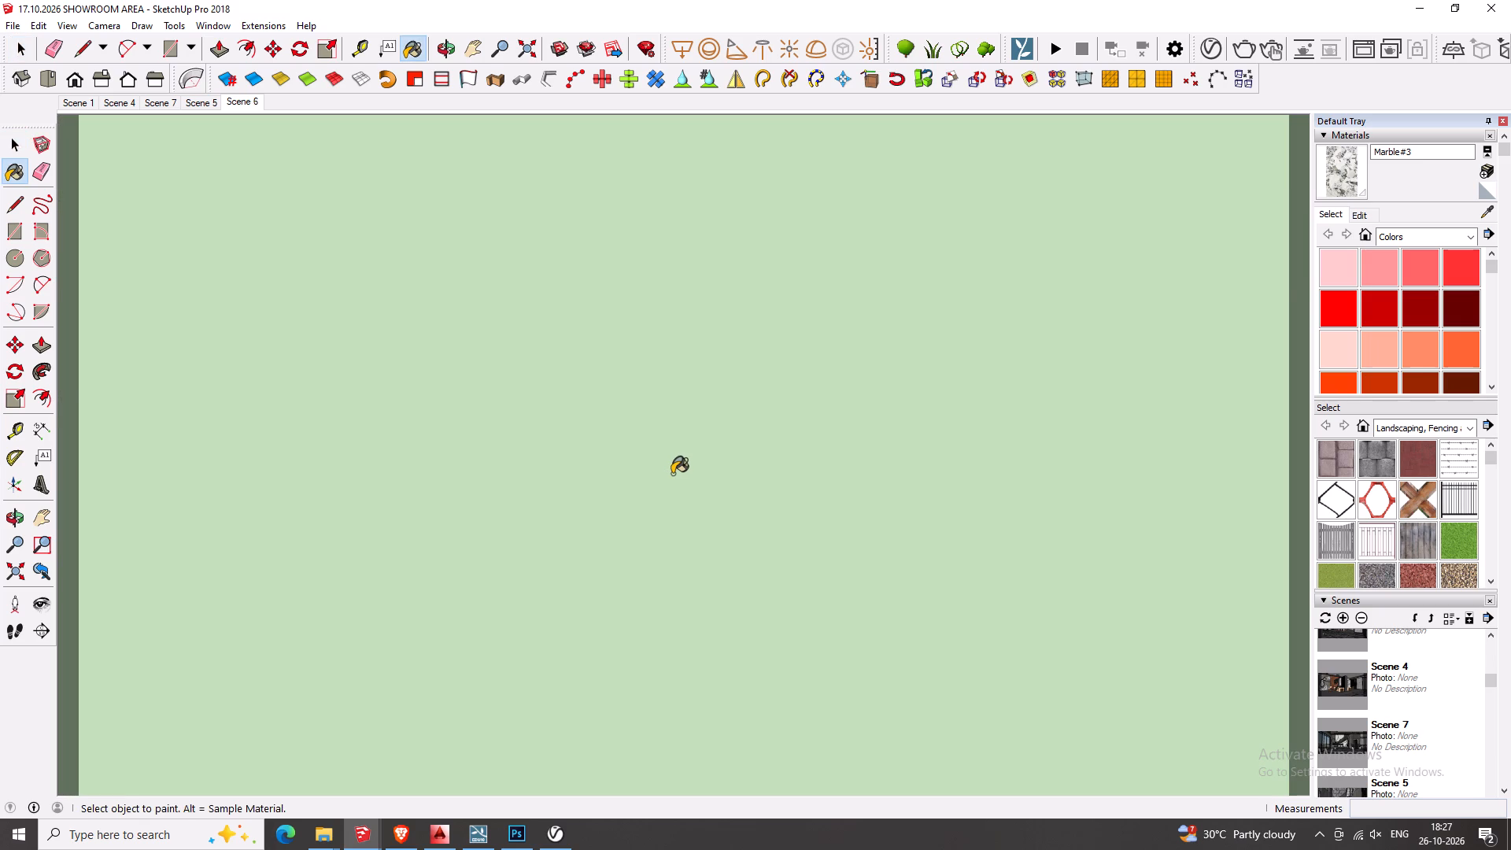
scroll(672, 474, "up", 20)
scroll(672, 474, "up", 1)
scroll(672, 474, "up", 1, "alt")
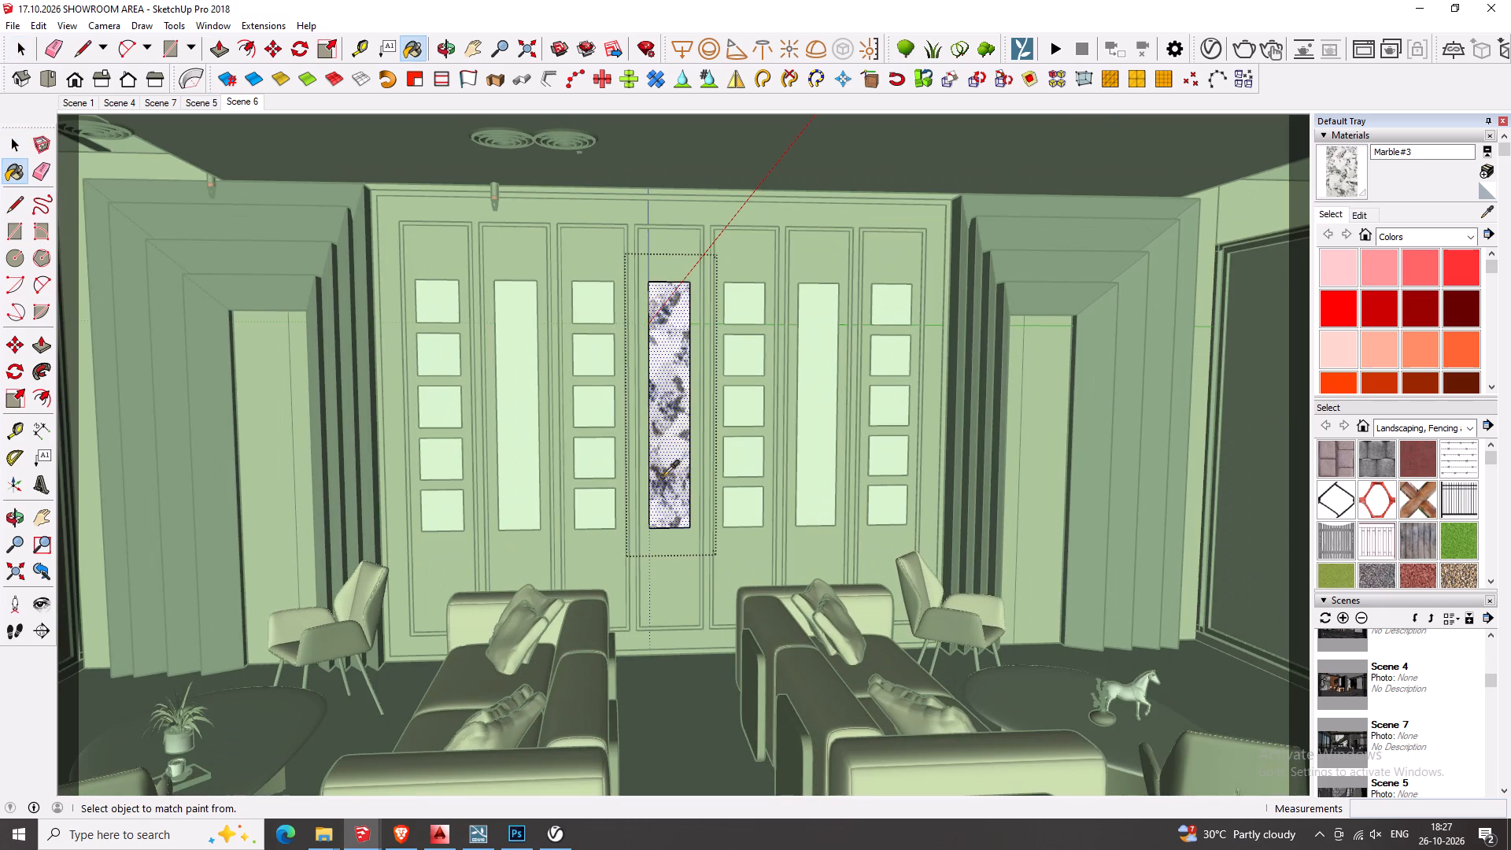
scroll(663, 476, "down", 2, "alt")
left_click(123, 587, "alt")
key("space")
key("Escape")
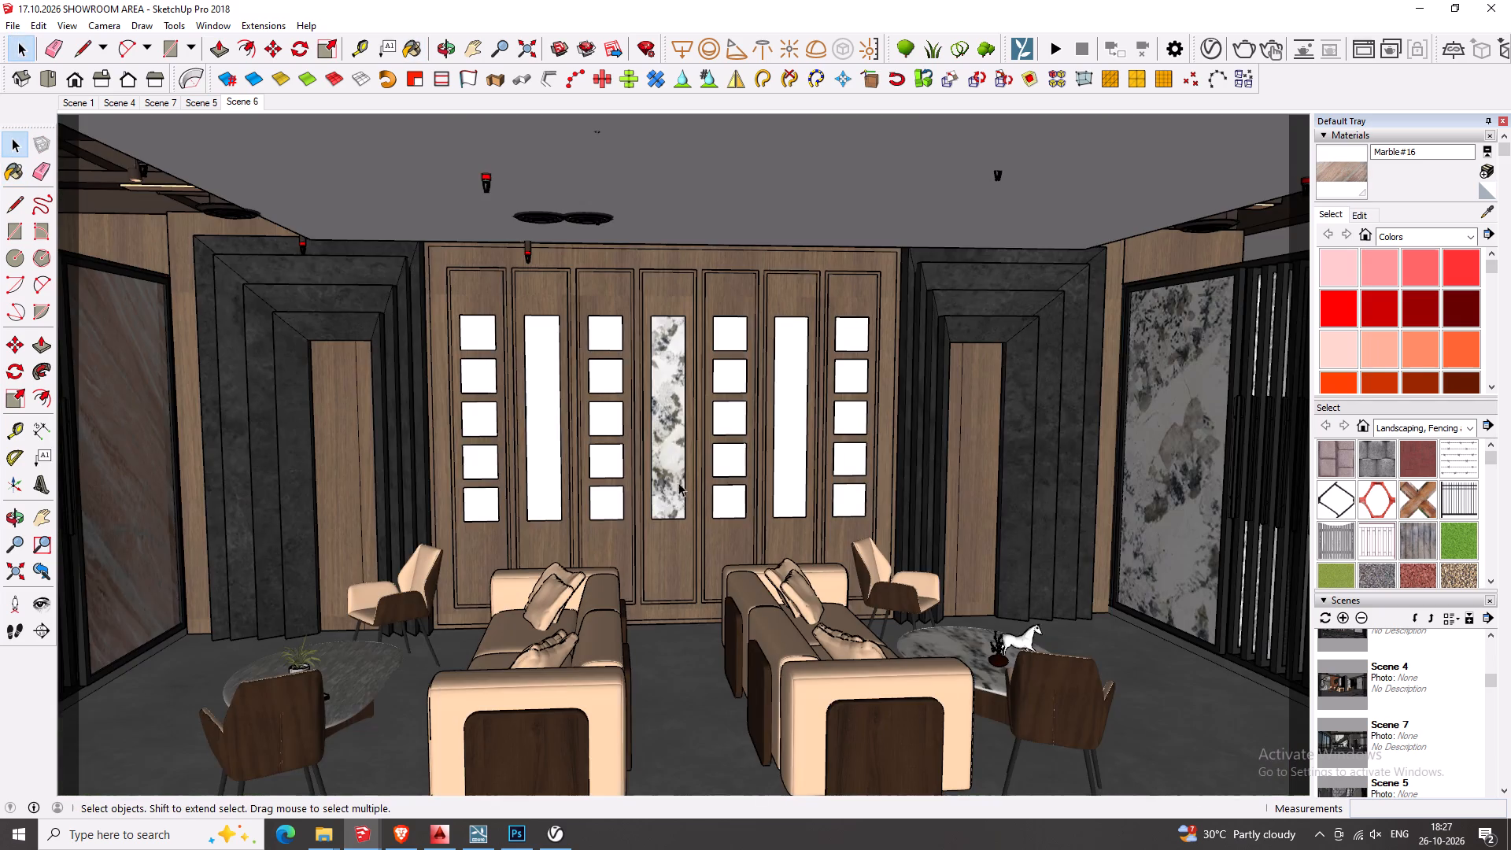
middle_click_drag(588, 511, 523, 503)
triple_click(557, 475)
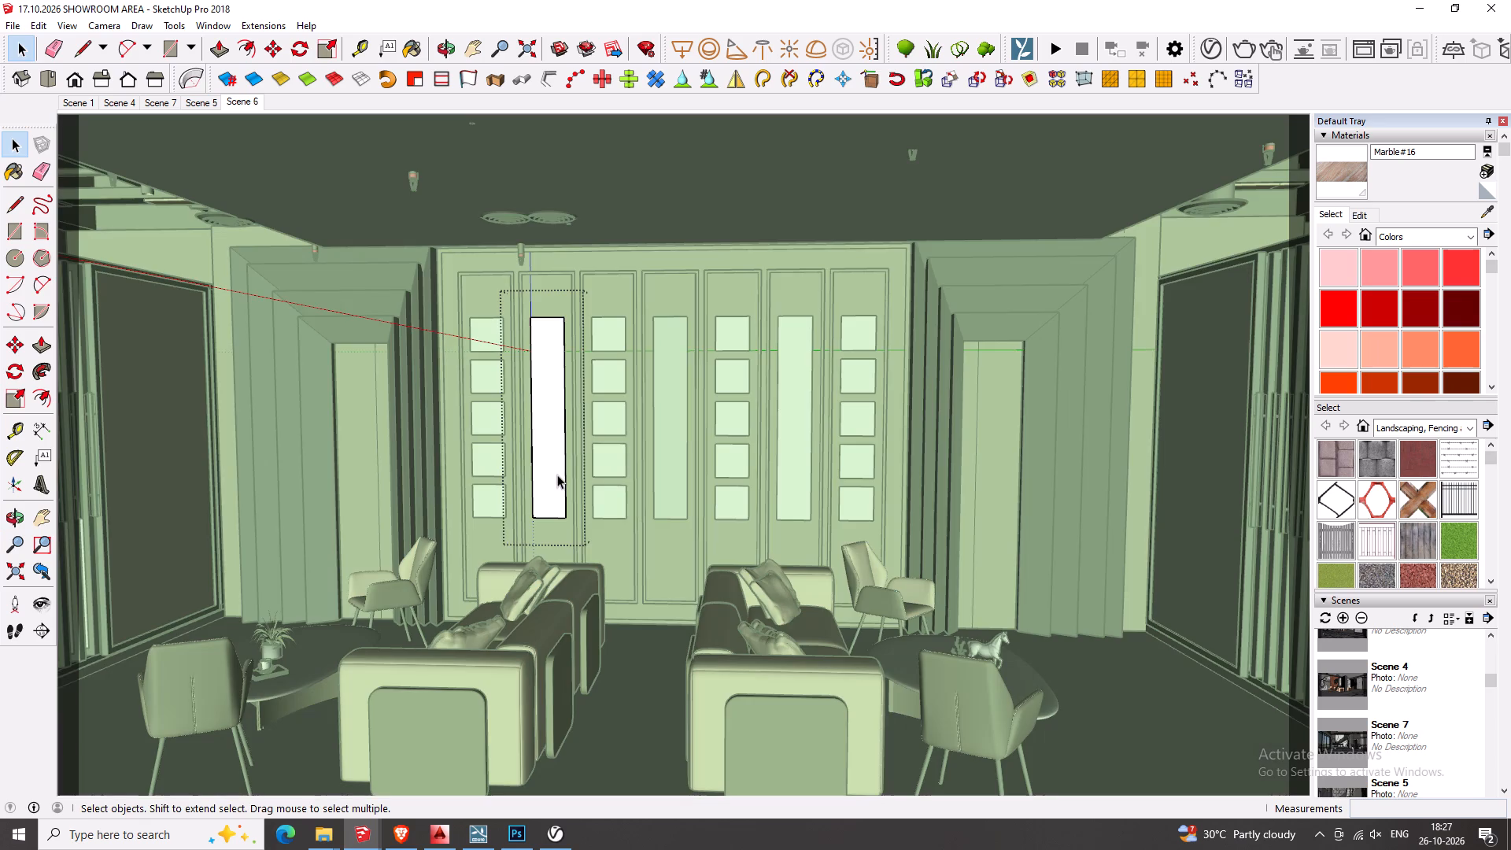
left_click(557, 475)
key("b")
triple_click(557, 475)
Shift the Marble#16 texture on the front face of the second panel's tall block using texture positioning.
right_click(555, 475)
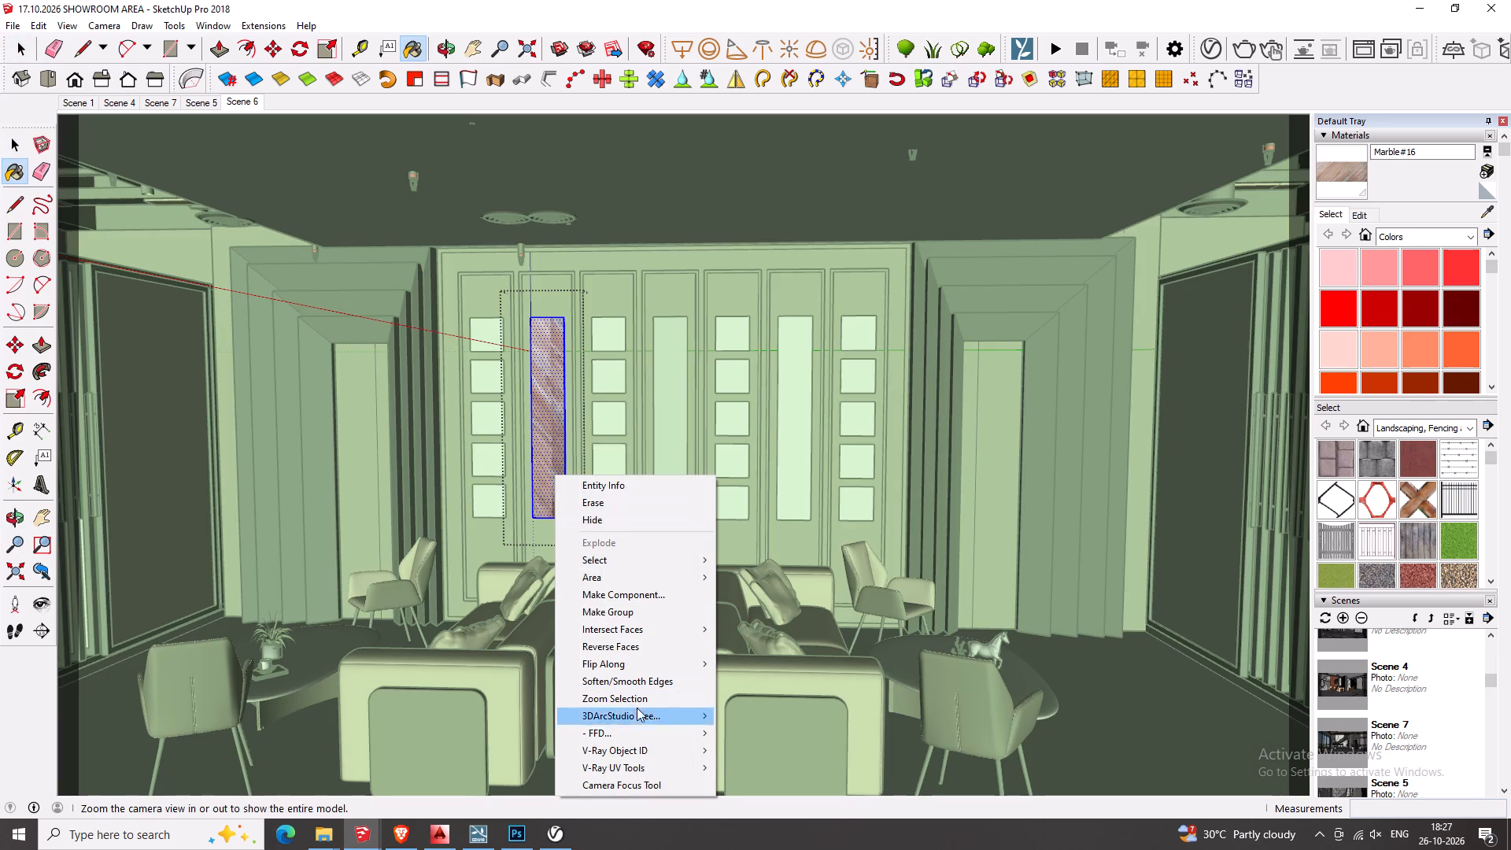
left_click(540, 449)
key("space")
right_click(540, 449)
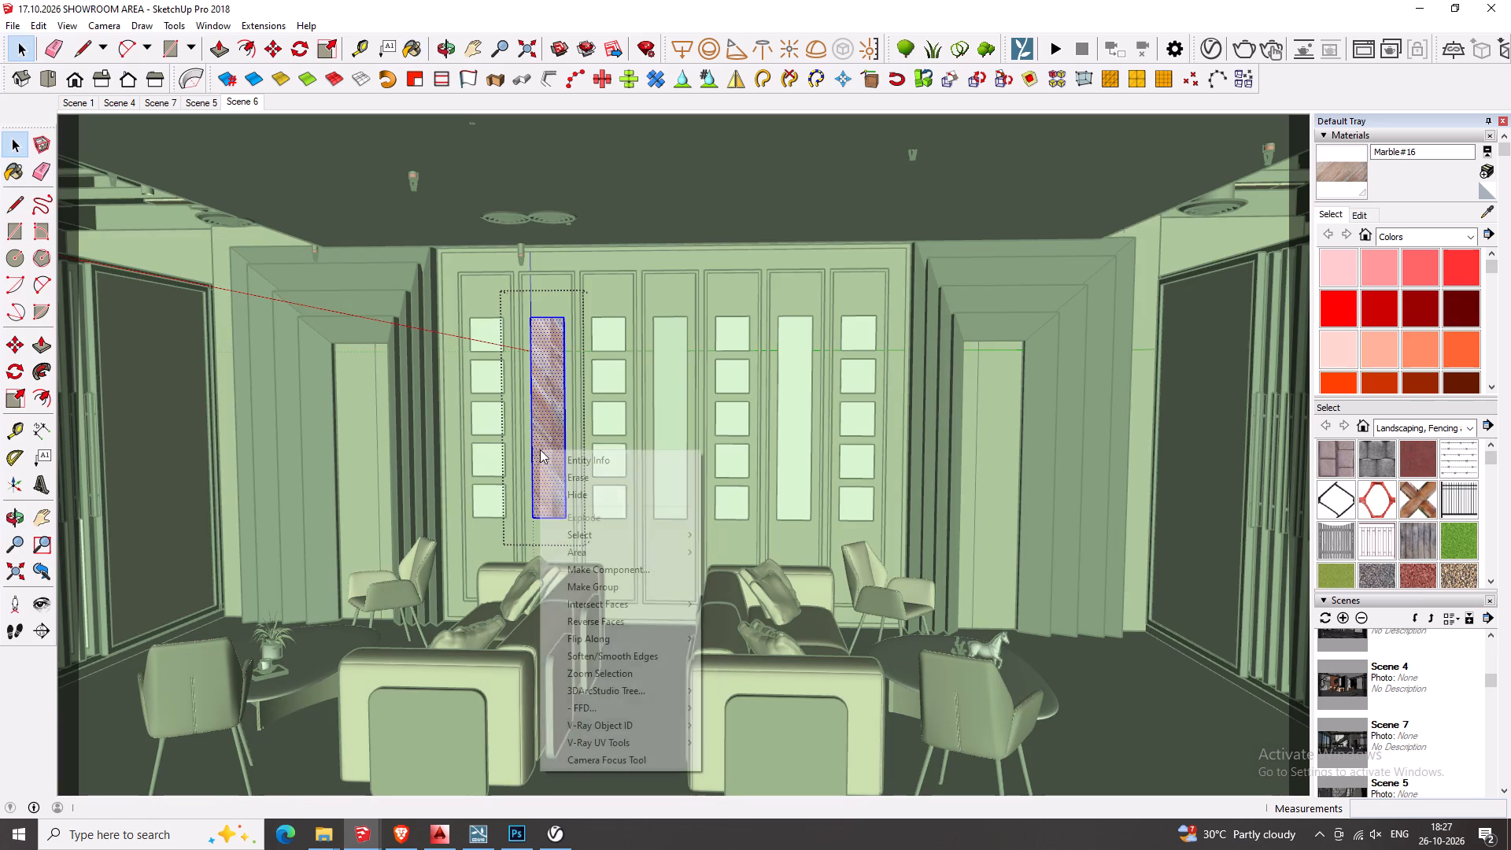
left_click(545, 404)
right_click(545, 404)
left_click(626, 616)
left_click(754, 614)
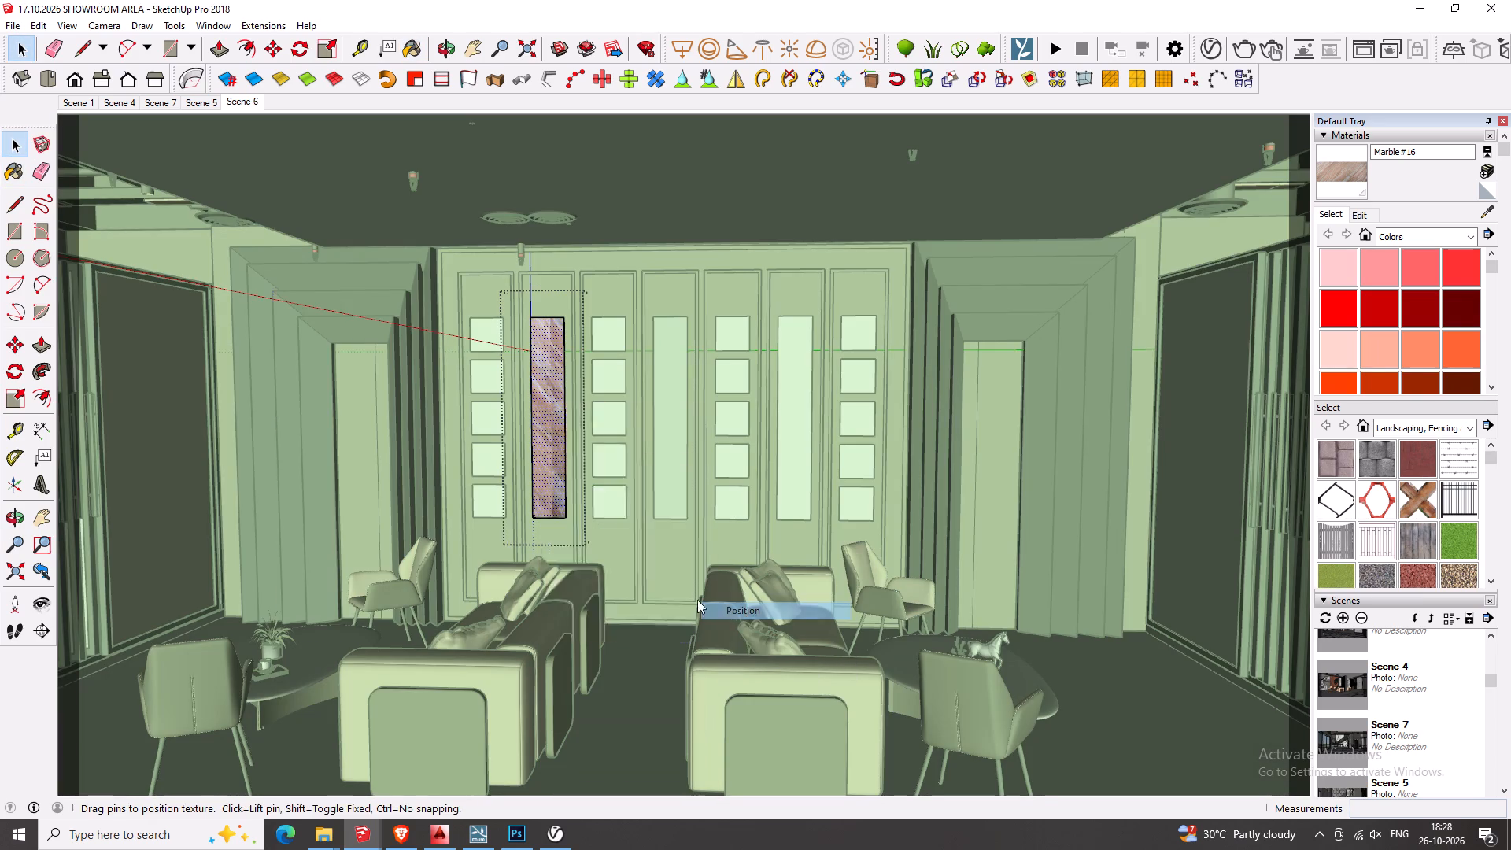
left_click_drag(502, 554, 558, 545)
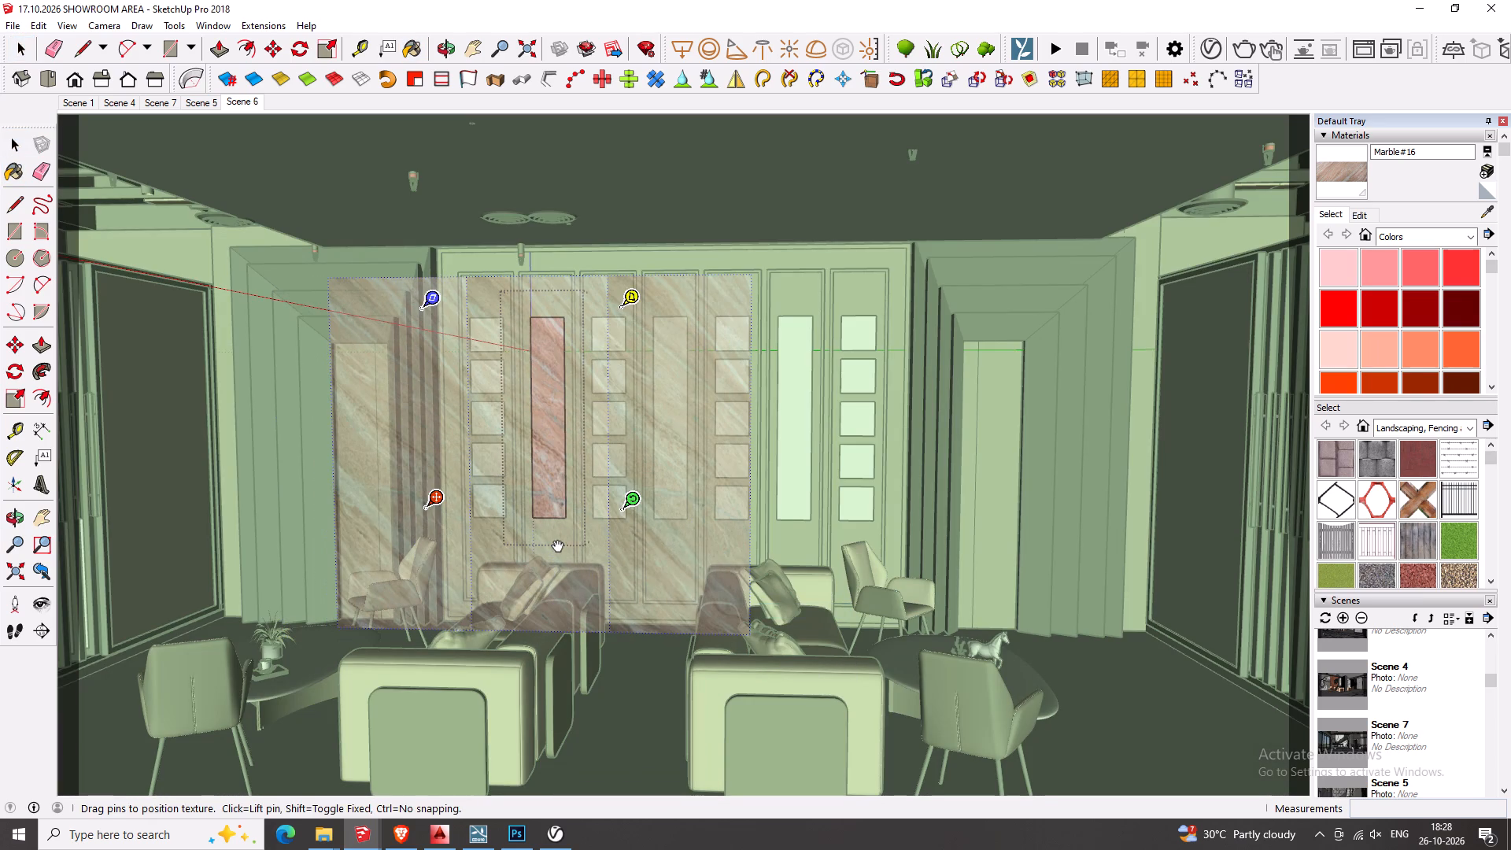
key("space")
key("Escape")
Paint the sixth panel's tall block with Marble#12, sampled from the speckled grey slab on the side wall near the entrance.
key("b")
key("v")
middle_click_drag(544, 523, 573, 502)
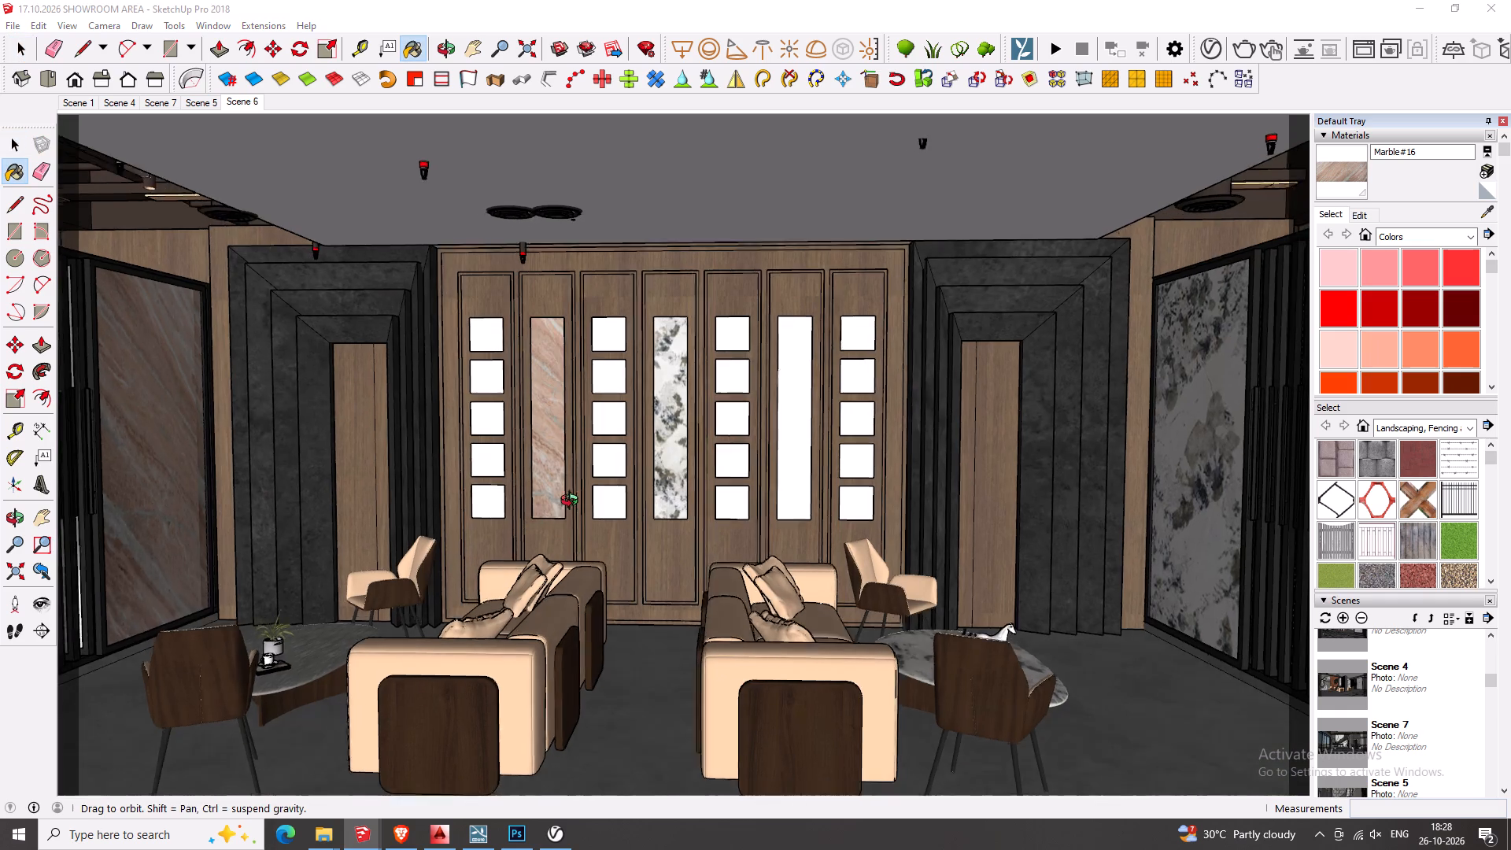
middle_click_drag(573, 502, 593, 504)
scroll(573, 502, "down", 3)
left_click(617, 493, "alt")
scroll(416, 453, "up", 19)
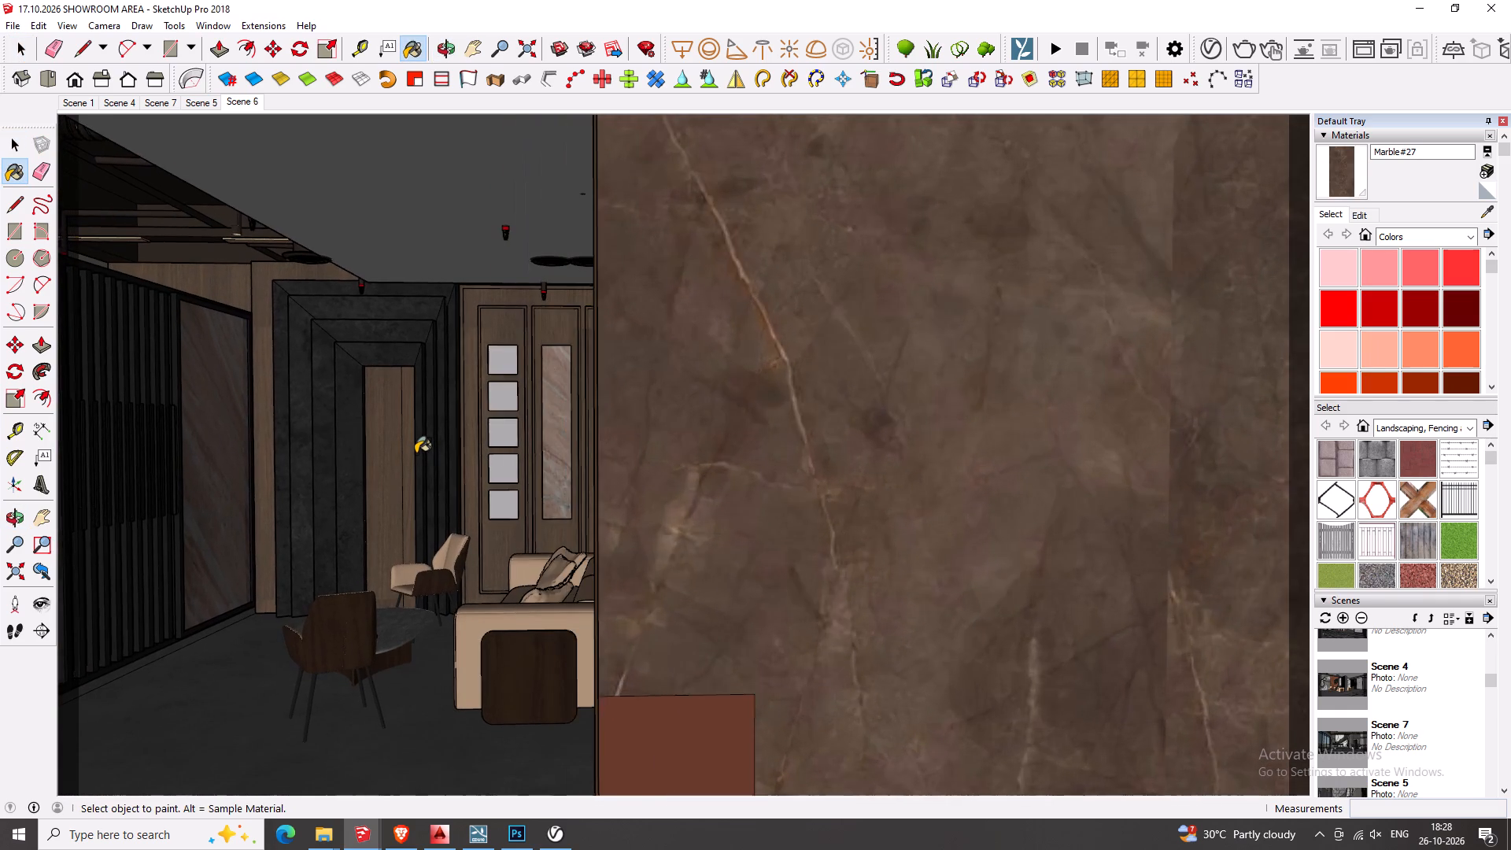
scroll(416, 453, "up", 11)
middle_click_drag(467, 460, 815, 475)
scroll(323, 447, "up", 5)
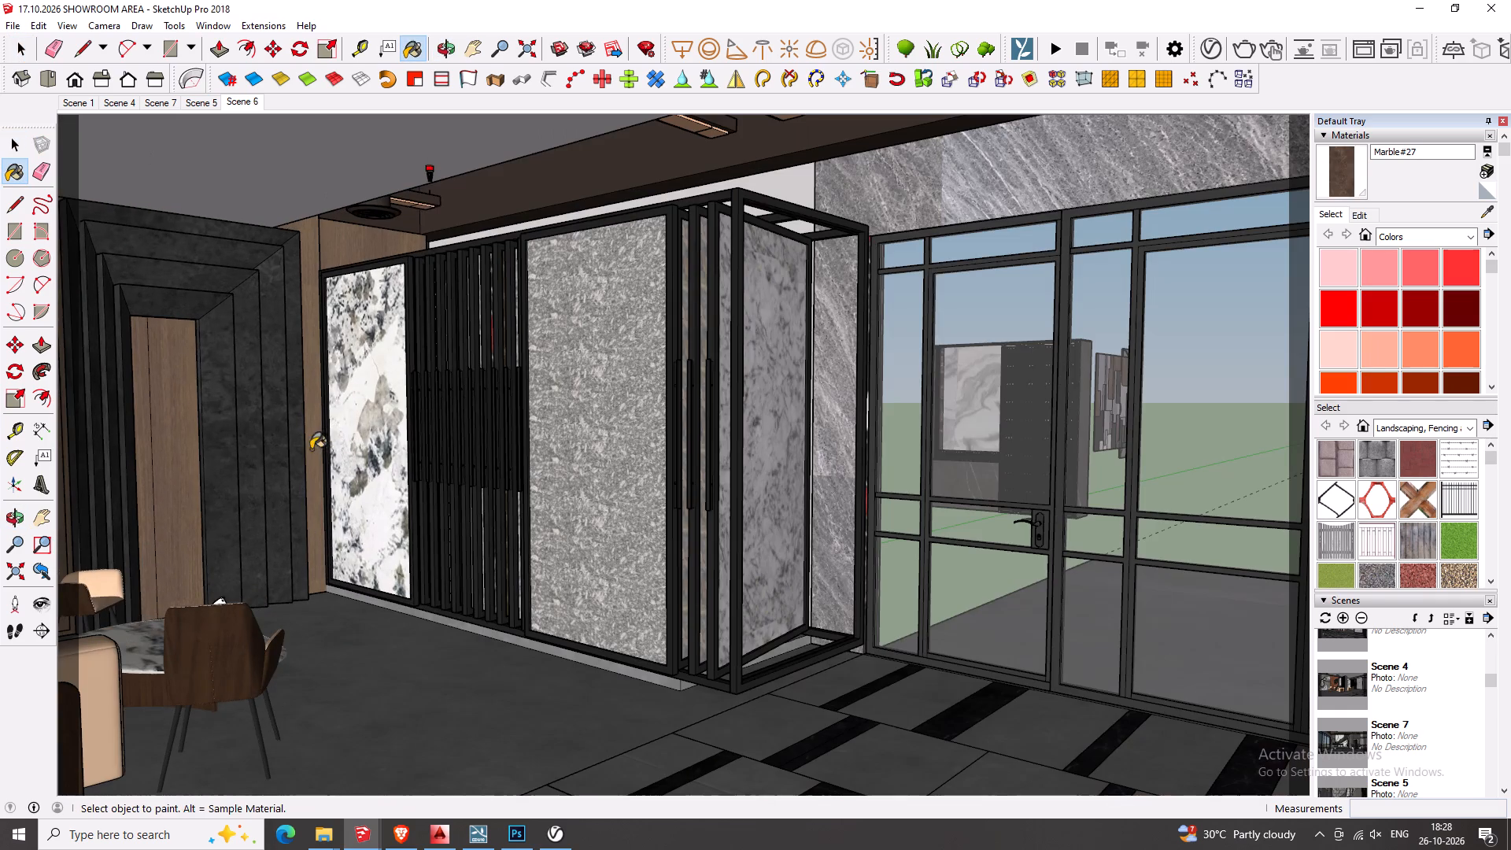
left_click(606, 471, "alt")
key("h")
left_click_drag(522, 479, 1121, 488)
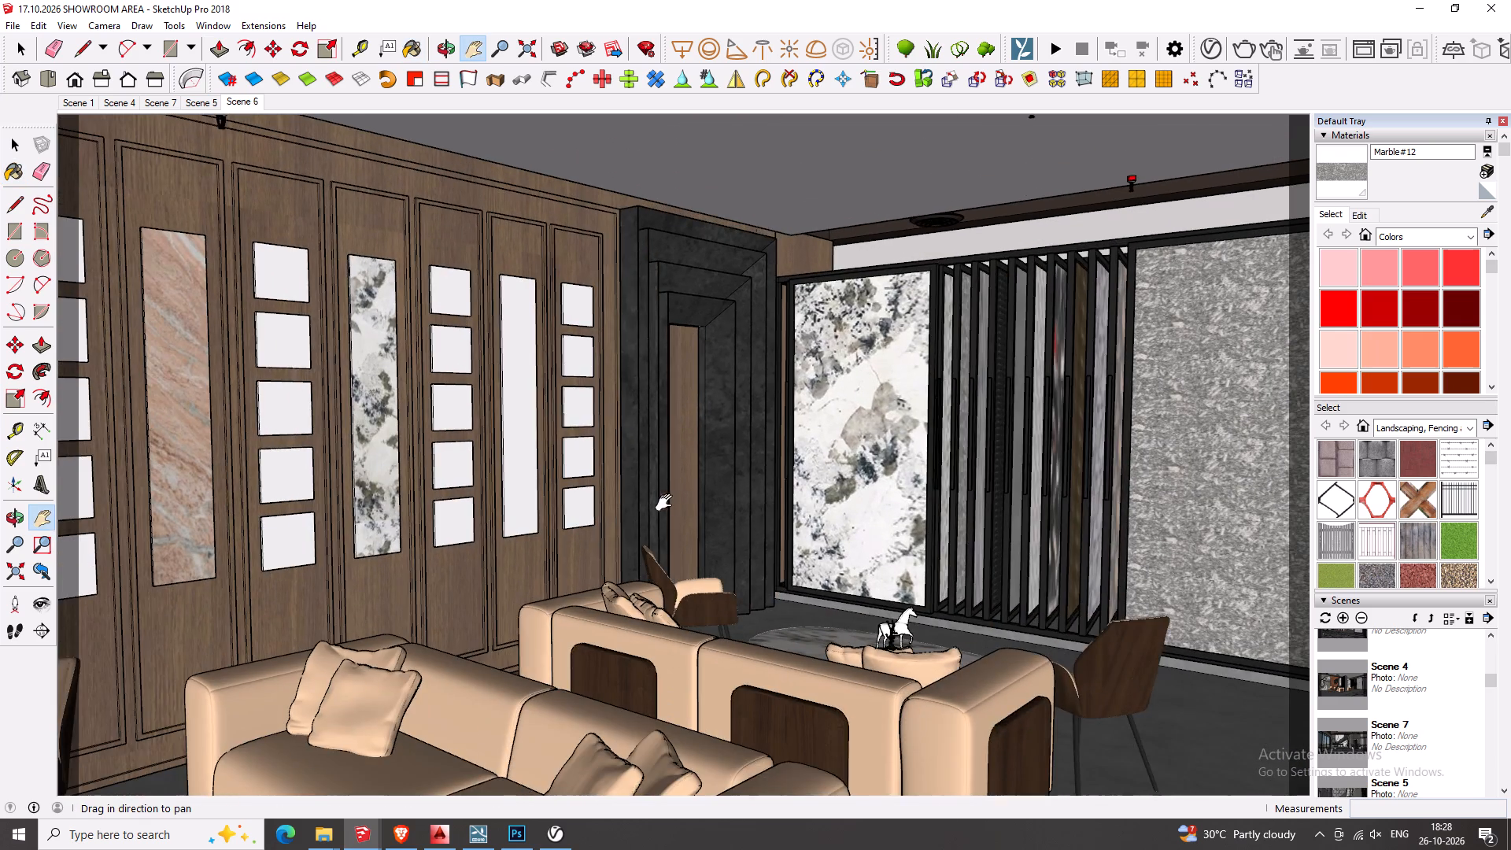
middle_click_drag(637, 503, 518, 501)
left_click_drag(525, 498, 716, 505)
middle_click_drag(702, 504, 543, 493)
key("space")
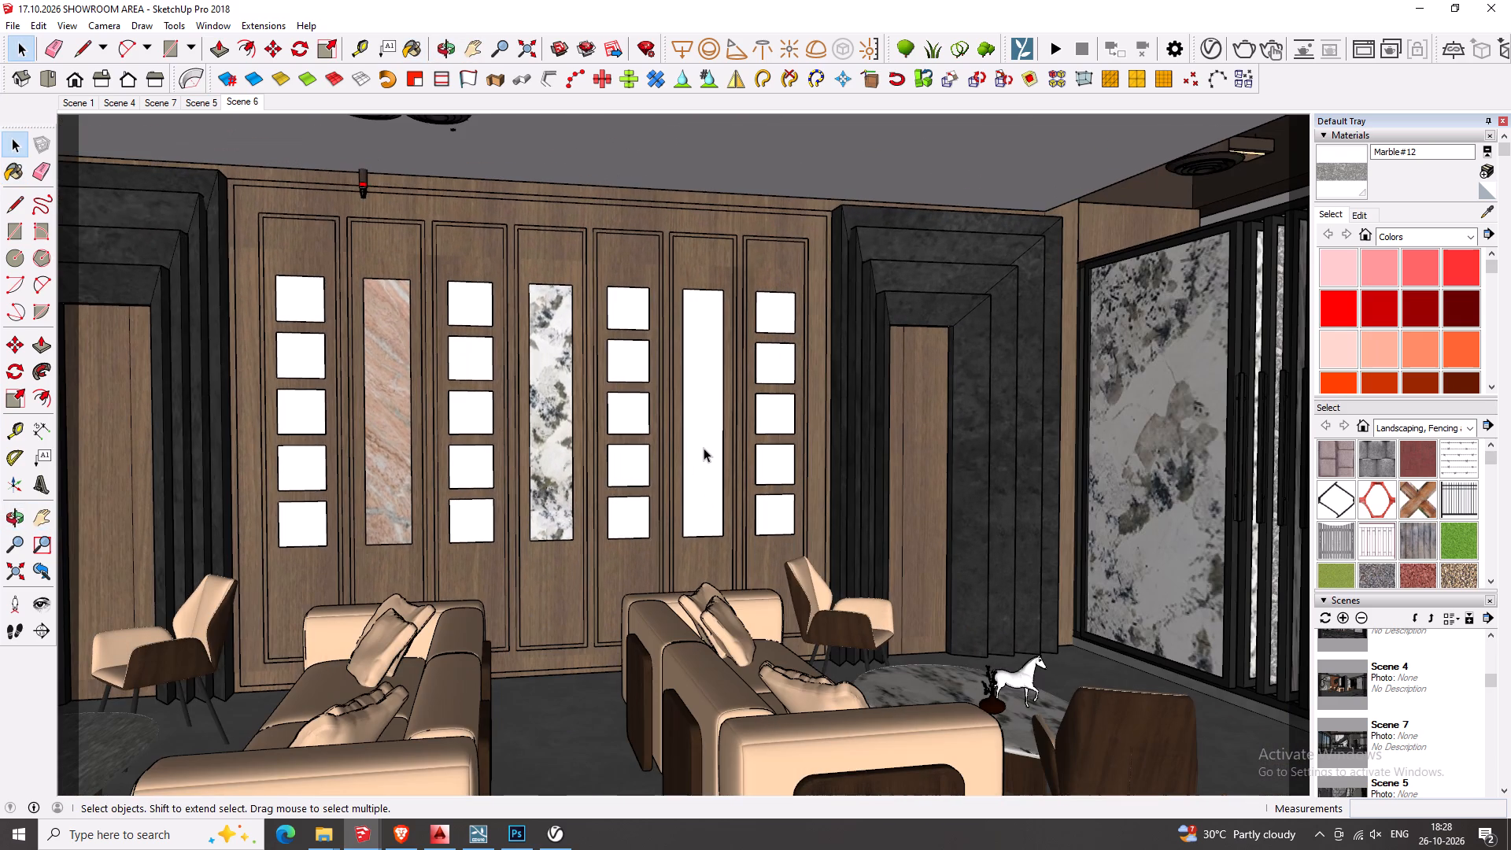
triple_click(707, 445)
left_click(708, 445)
key("b")
left_click(708, 445)
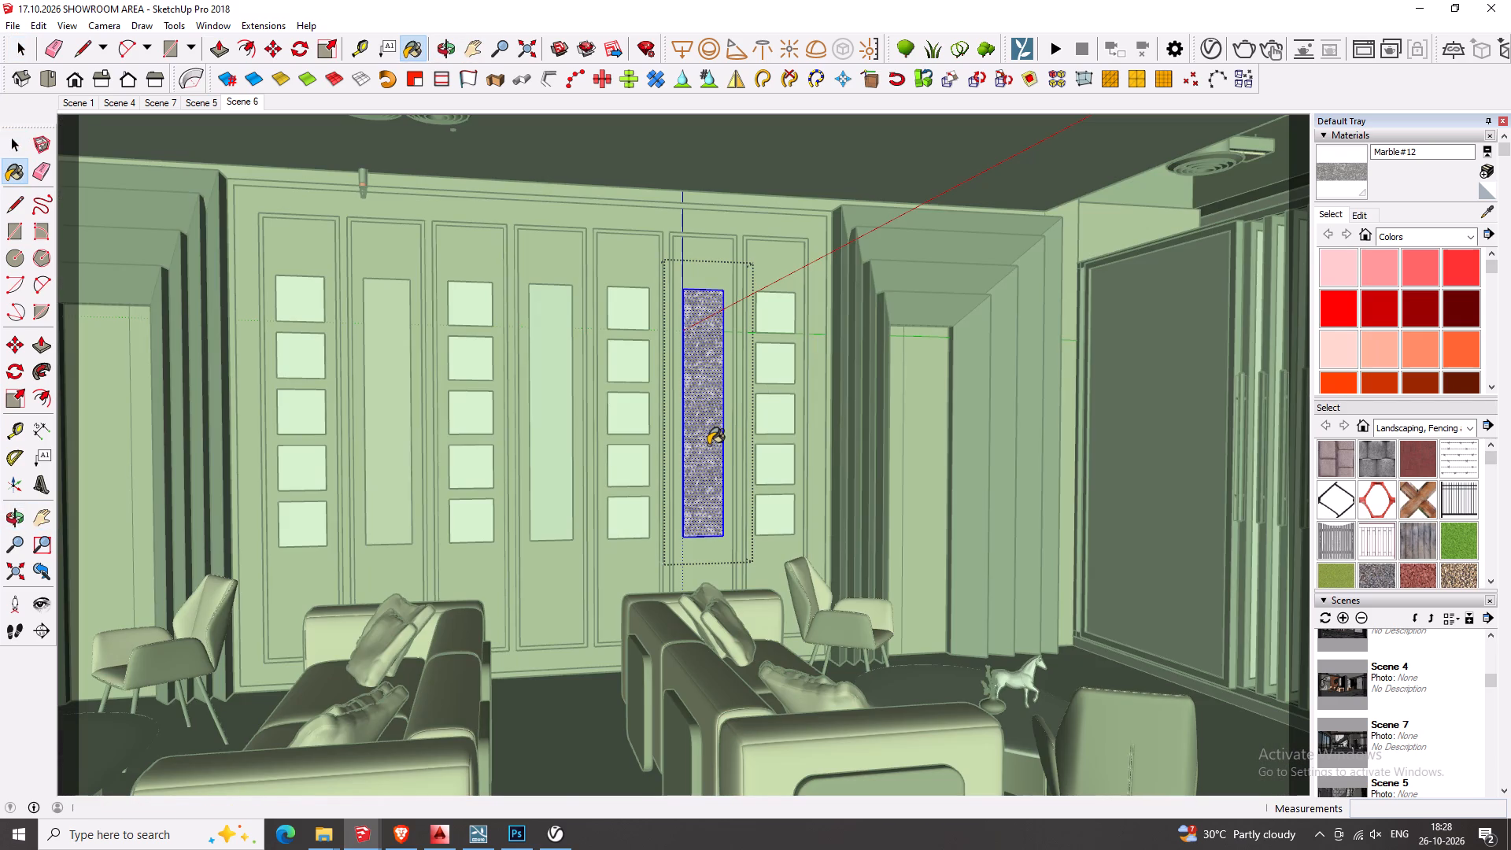
key("space")
key("Escape")
Paint the top square block in the first panel with Marble#46, sampled from the grey stone wall beside the staircase.
left_click(57, 595)
left_click(51, 597)
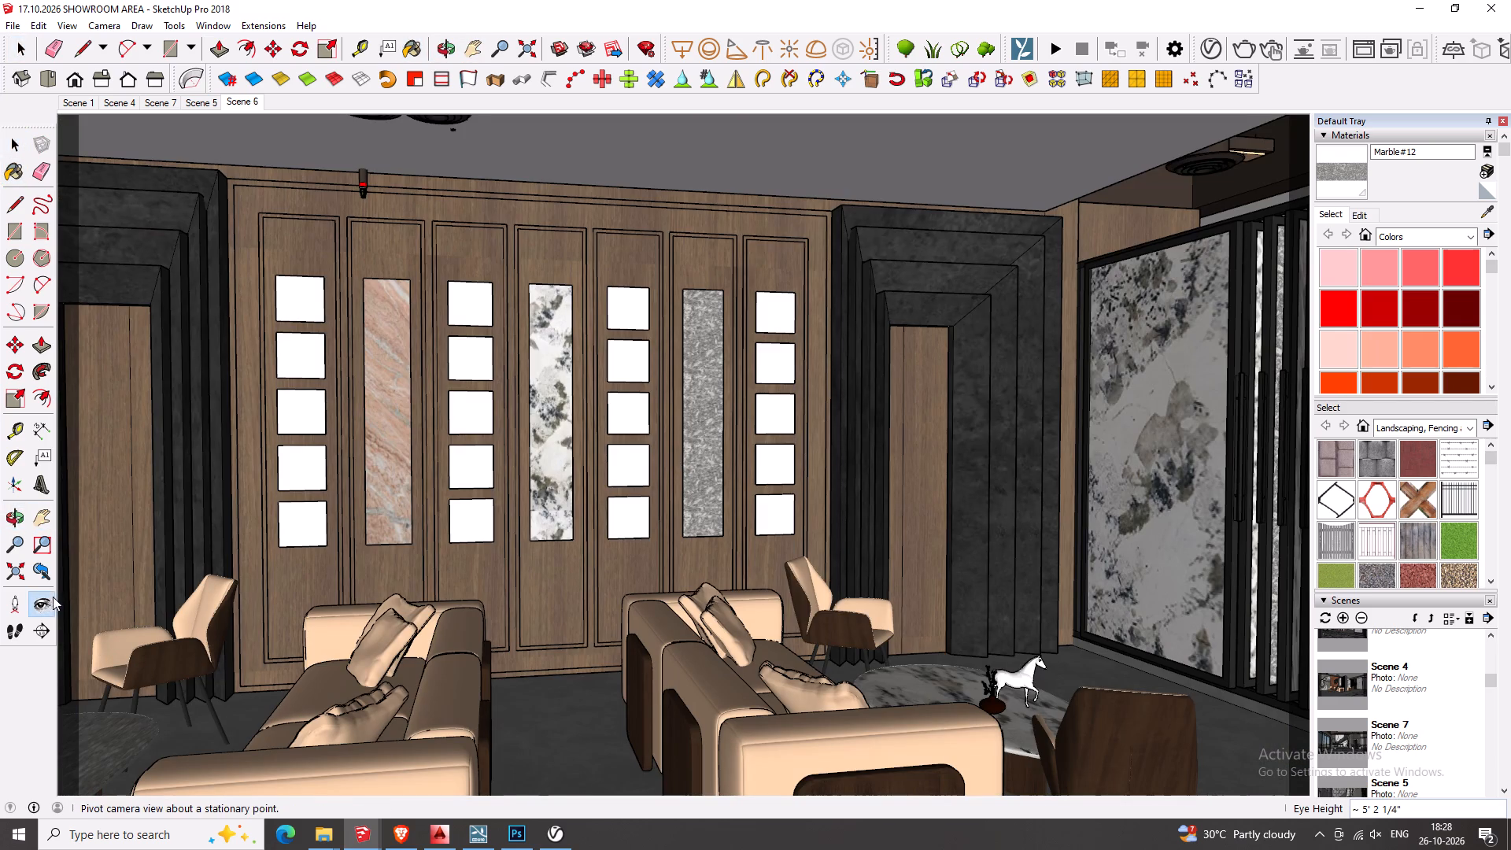
left_click_drag(183, 596, 807, 636)
left_click_drag(478, 601, 939, 627)
left_click_drag(879, 616, 1216, 578)
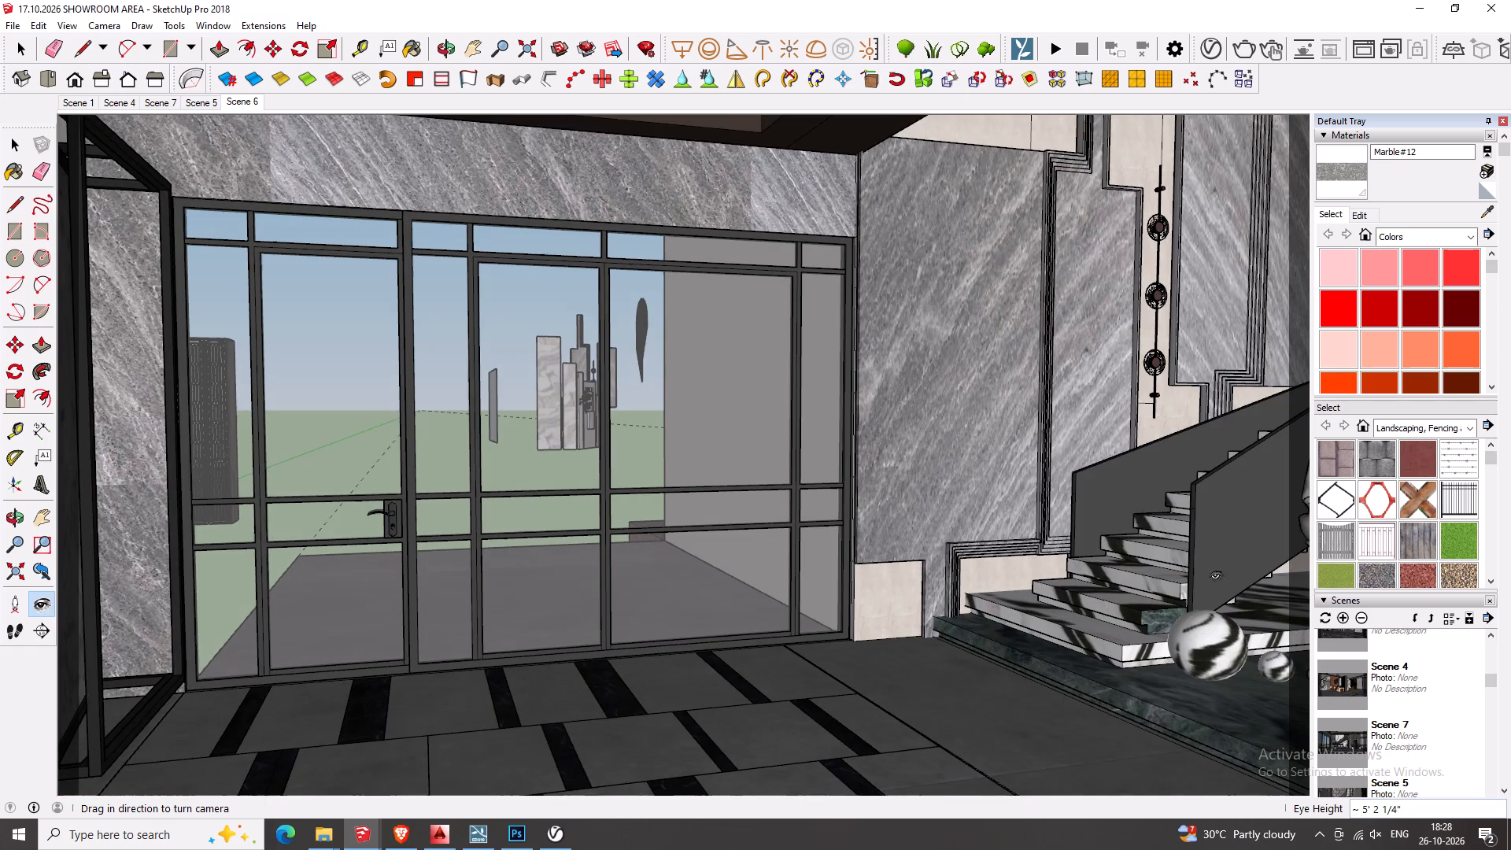
key("b")
left_click(972, 471, "alt")
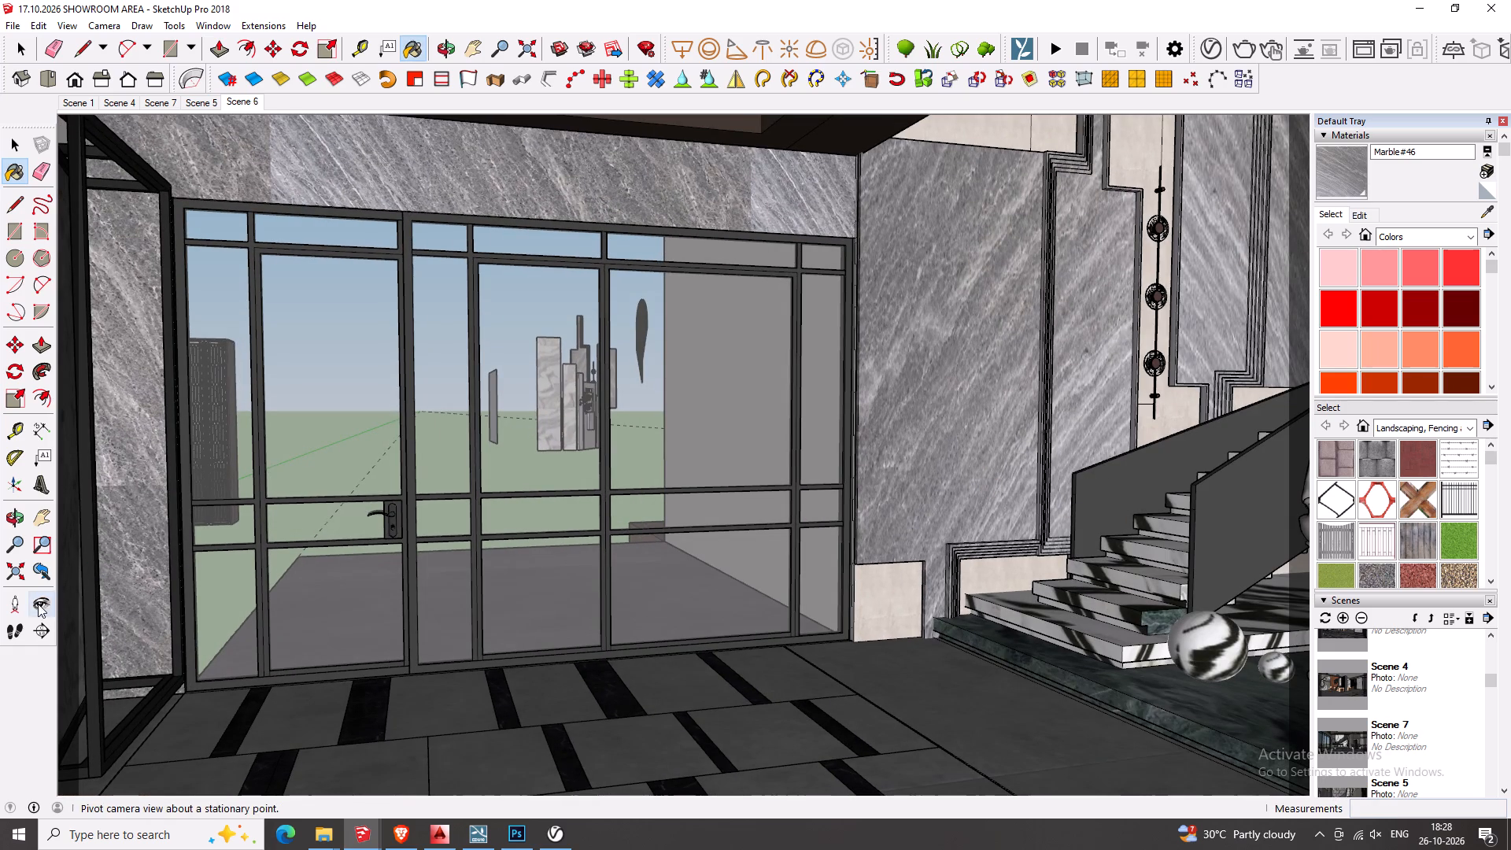
left_click(37, 602)
left_click_drag(720, 493, 0, 575)
left_click_drag(984, 520, 174, 471)
left_click_drag(807, 452, 755, 436)
key("space")
double_click(506, 312)
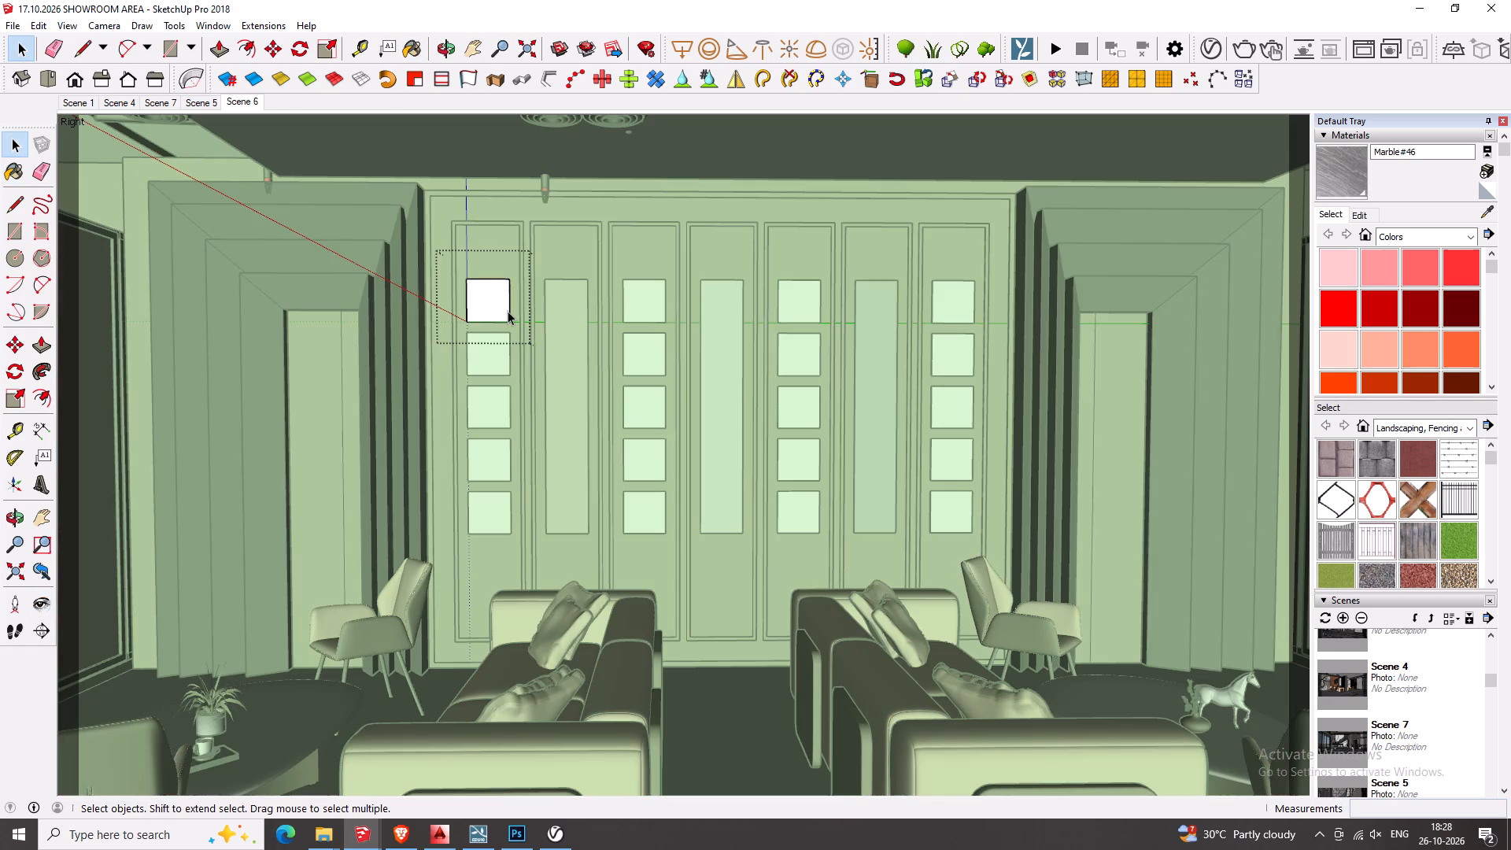
triple_click(486, 310)
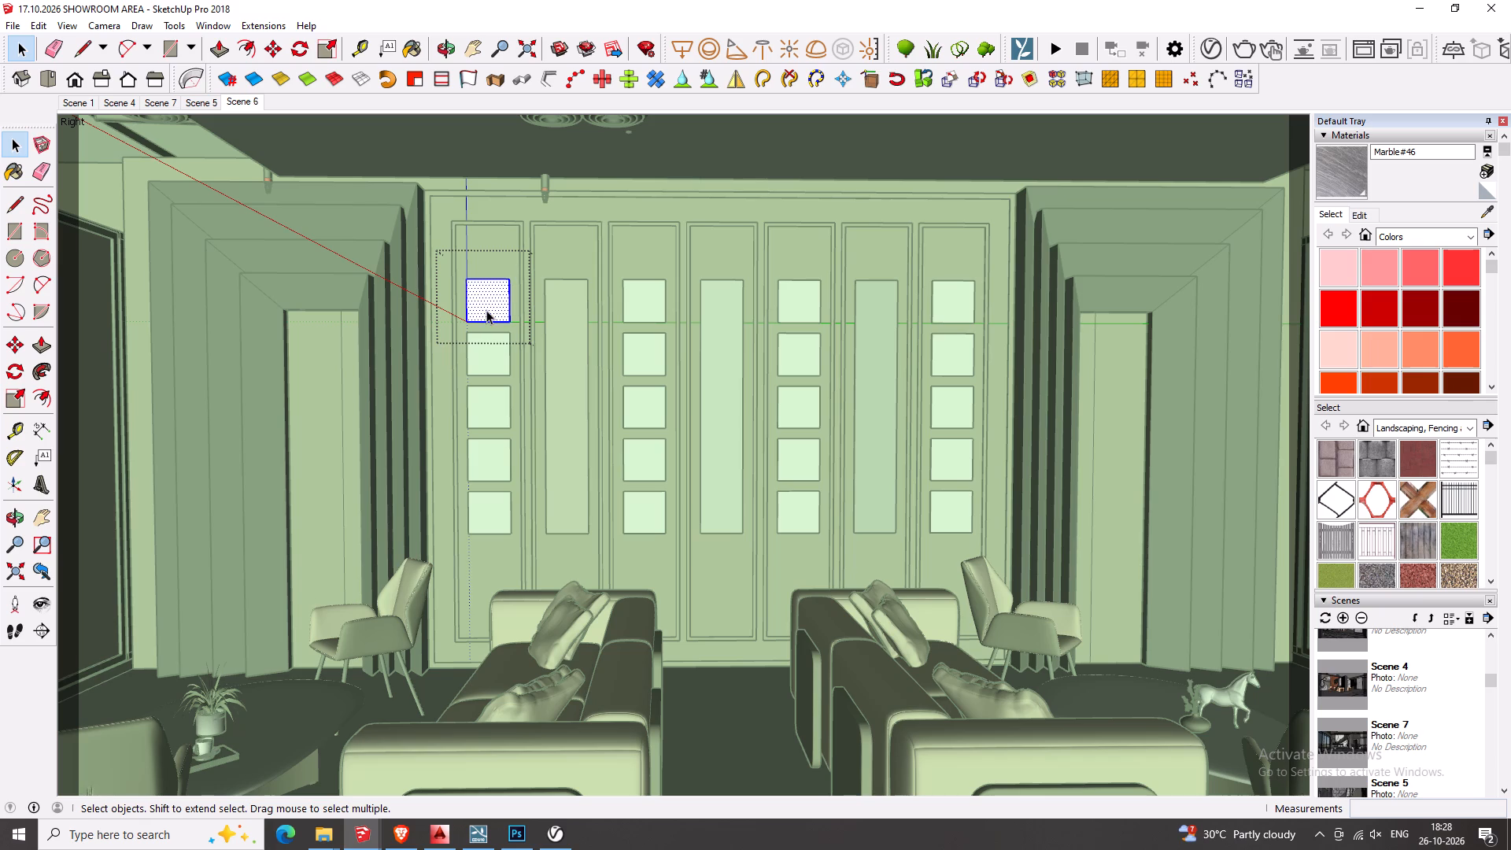
left_click(486, 310)
key("b")
double_click(501, 302)
scroll(501, 302, "up", 6)
key("space")
key("Escape")
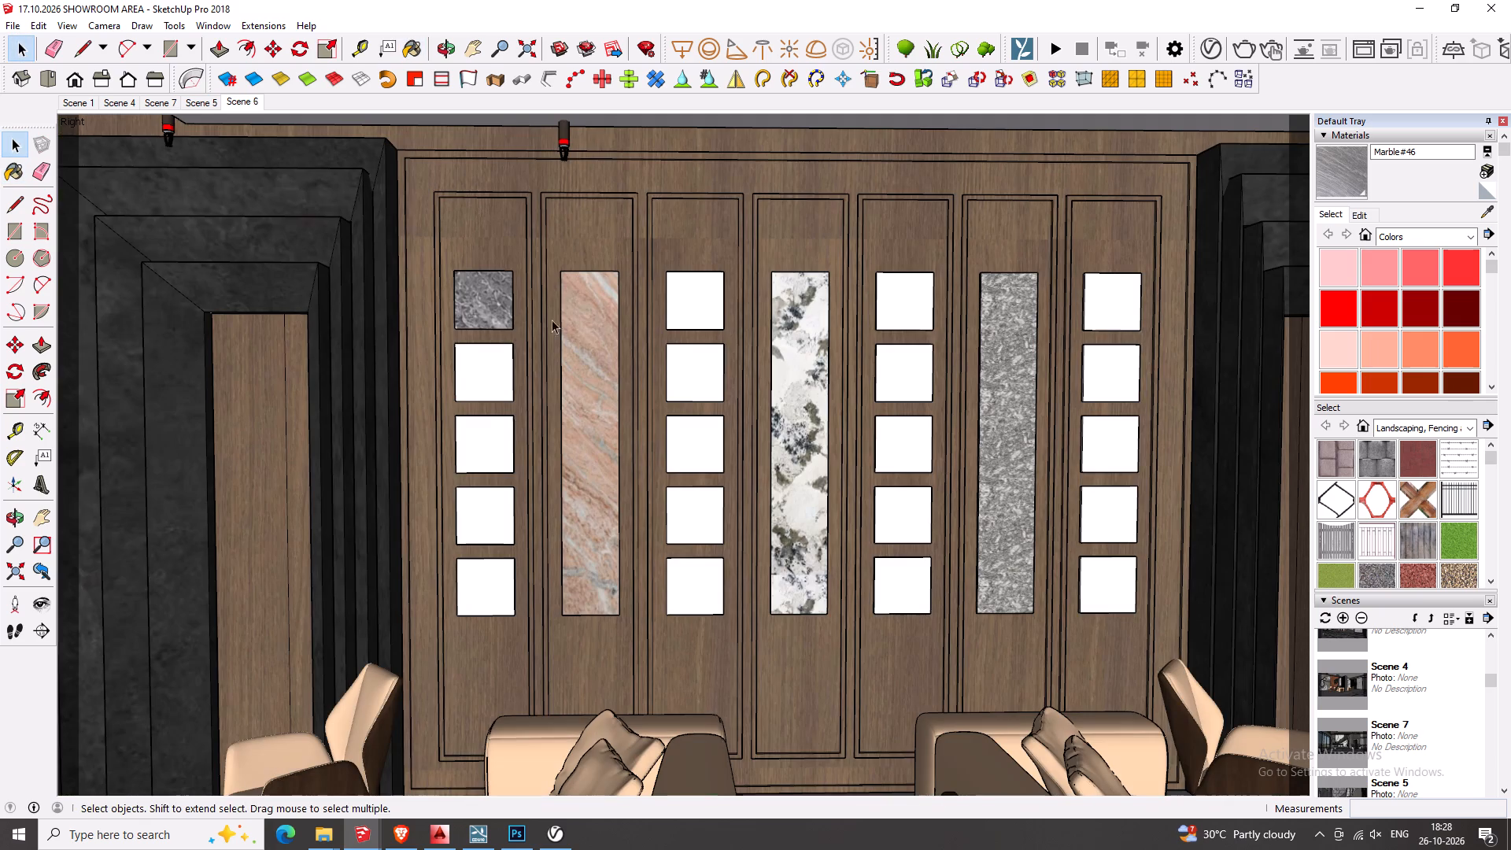
Pick the black-and-white Marble#43 in the V-Ray Asset Editor and paint the first panel's second square block with it.
left_click(1227, 48)
left_click(1213, 48)
left_click_drag(914, 165, 916, 165)
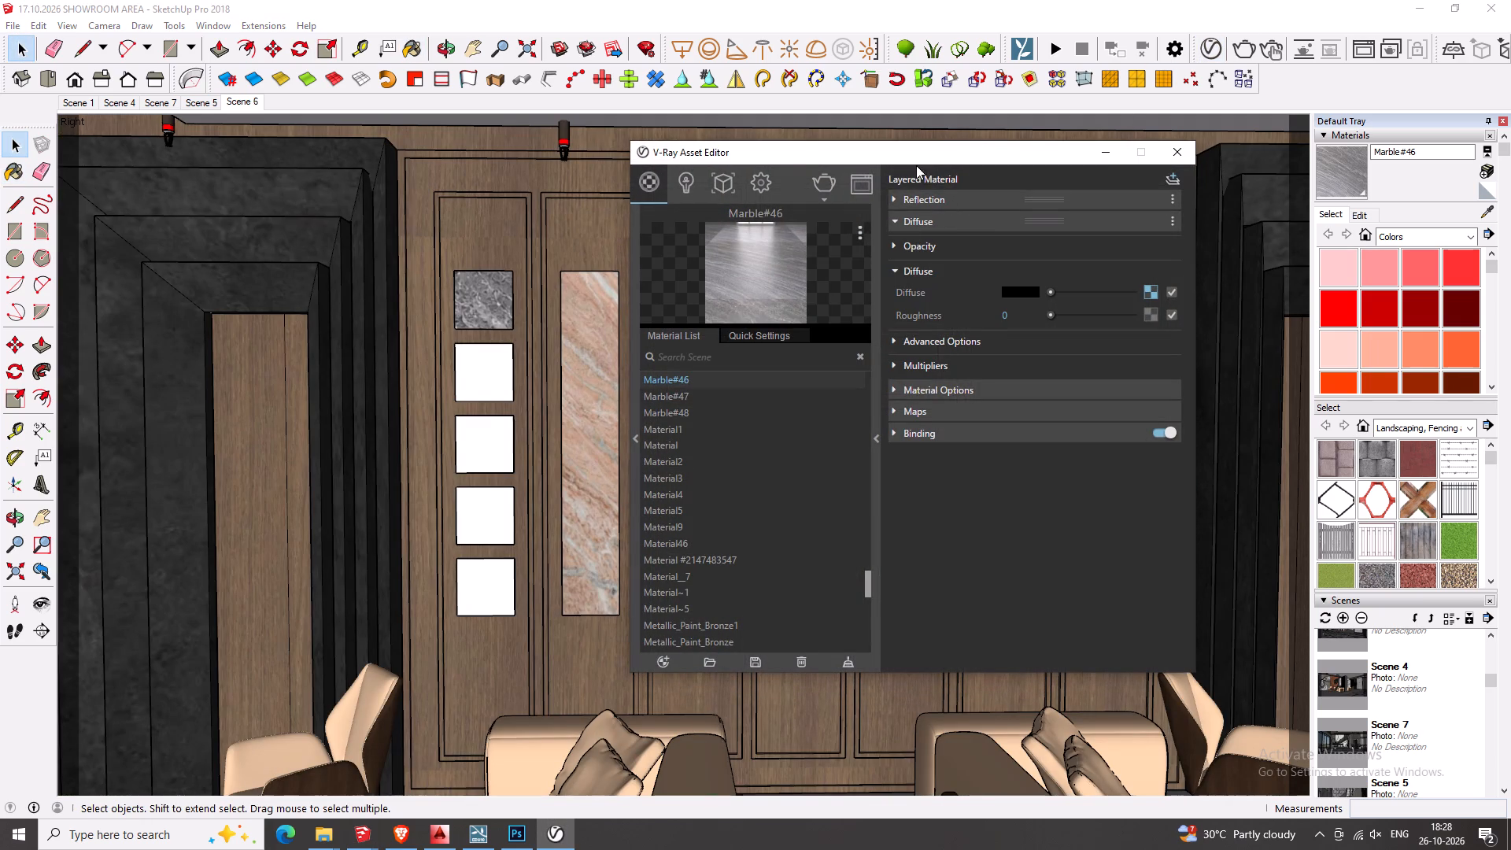
left_click_drag(916, 165, 1175, 180)
left_click(724, 398)
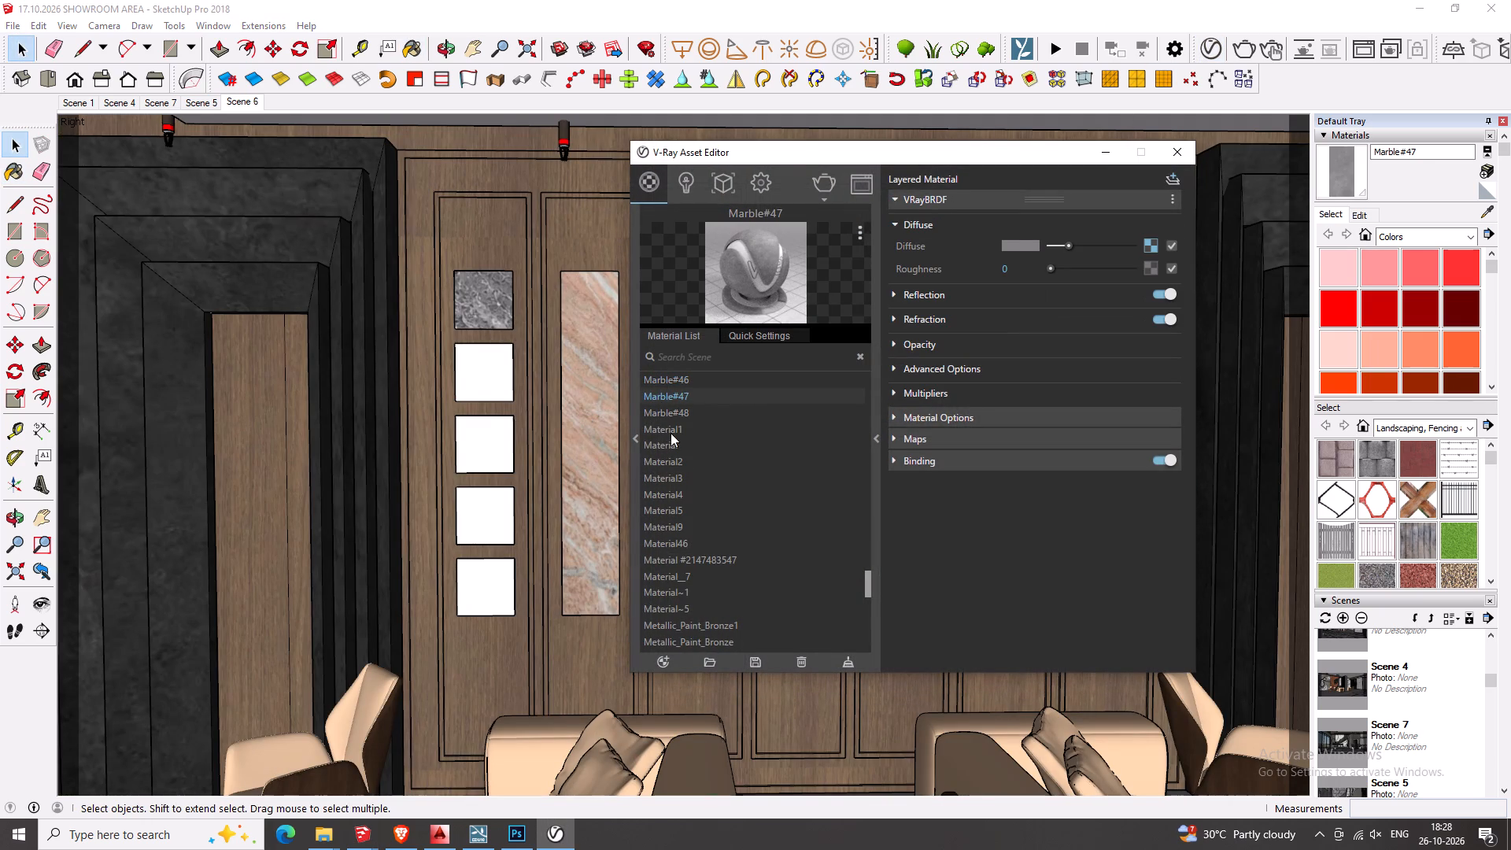
left_click(672, 431)
scroll(673, 430, "up", 1)
left_click(672, 430)
left_click(673, 442)
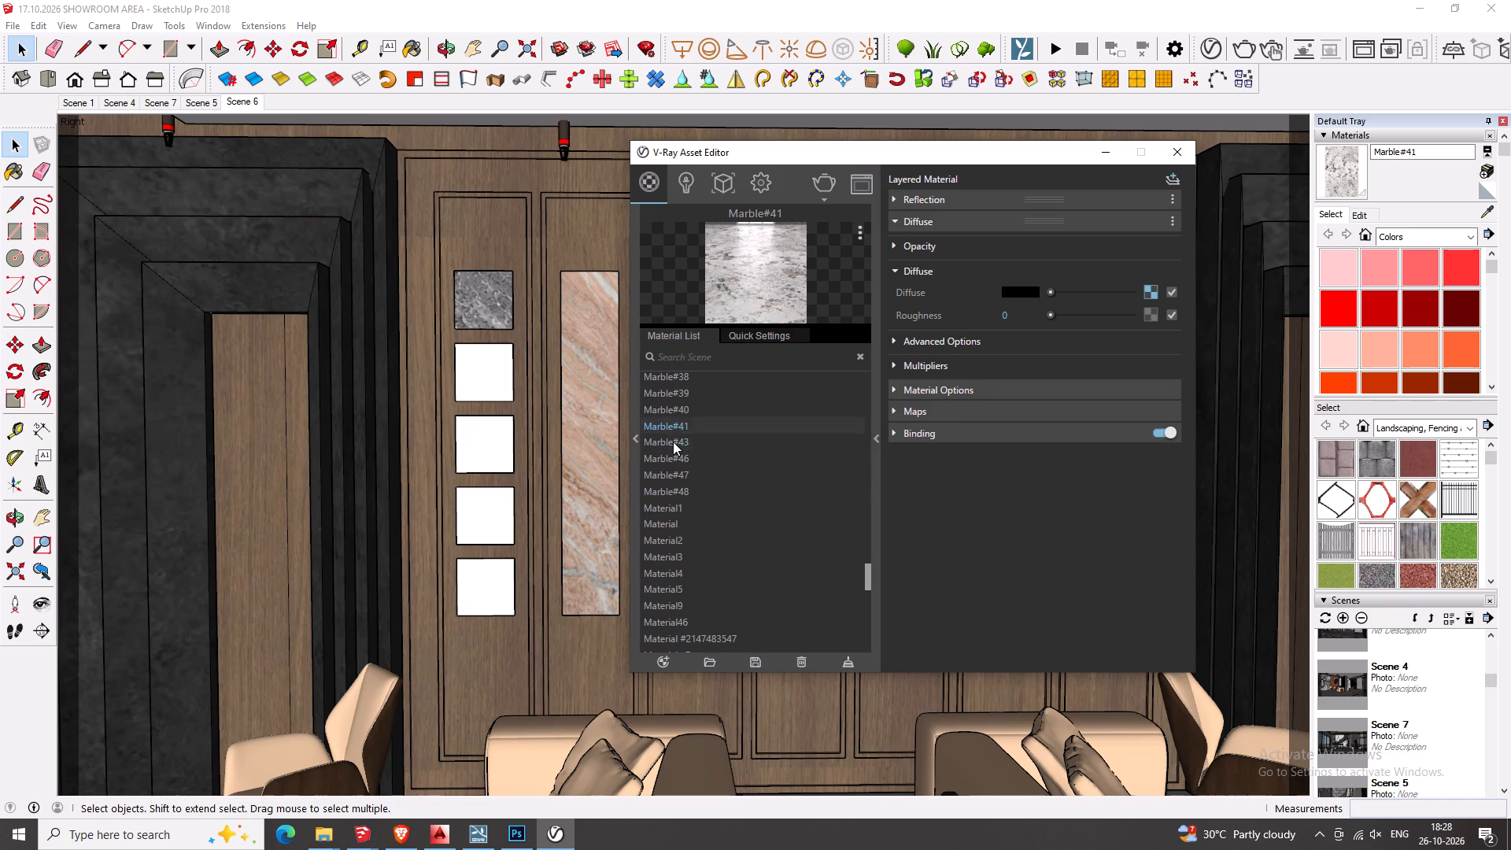
triple_click(492, 375)
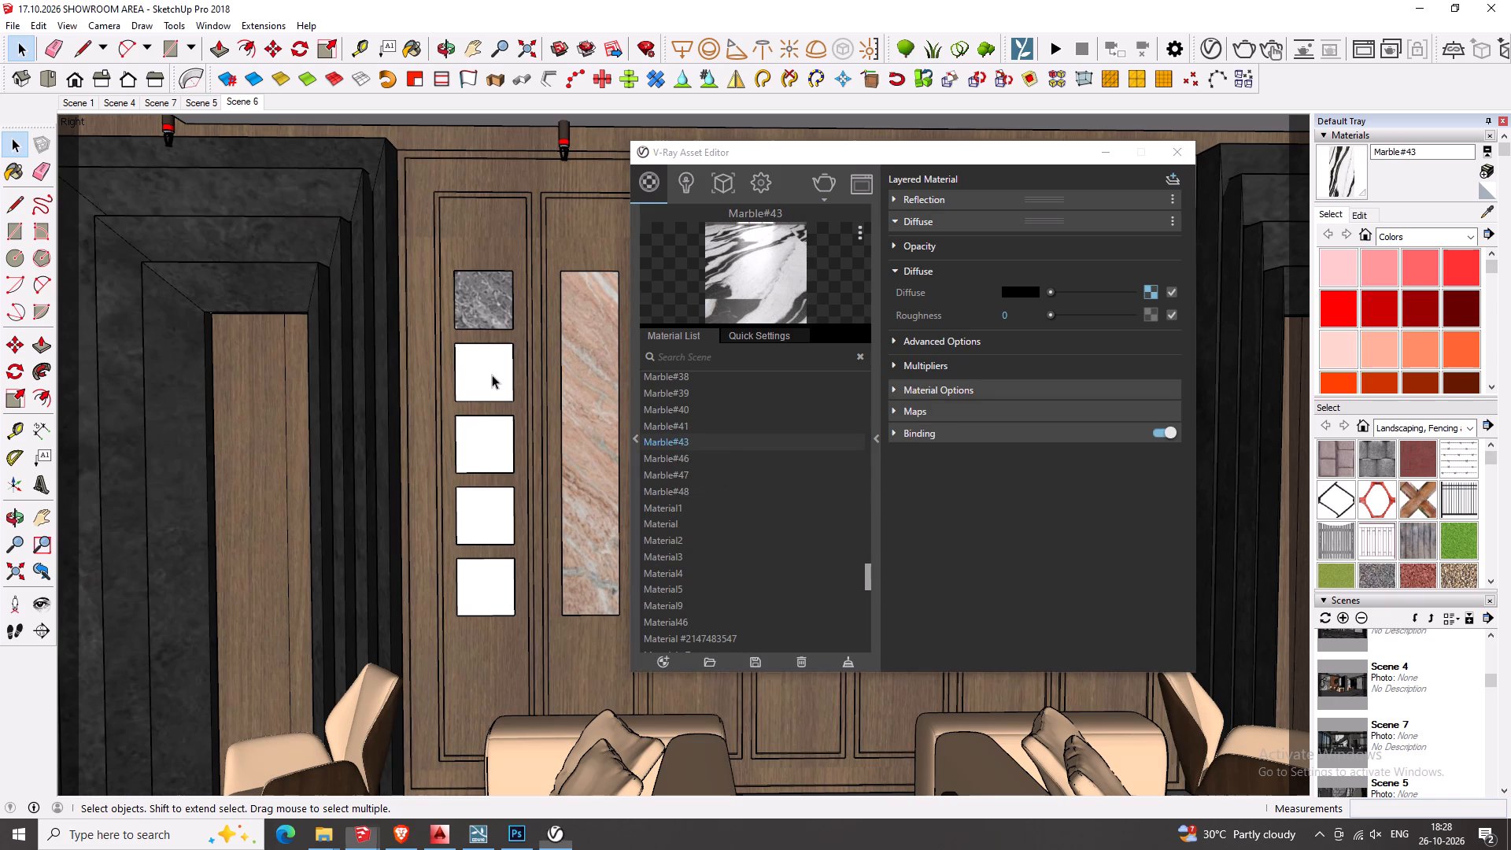
left_click(492, 375)
key("b")
left_click(492, 375)
key("space")
key("Escape")
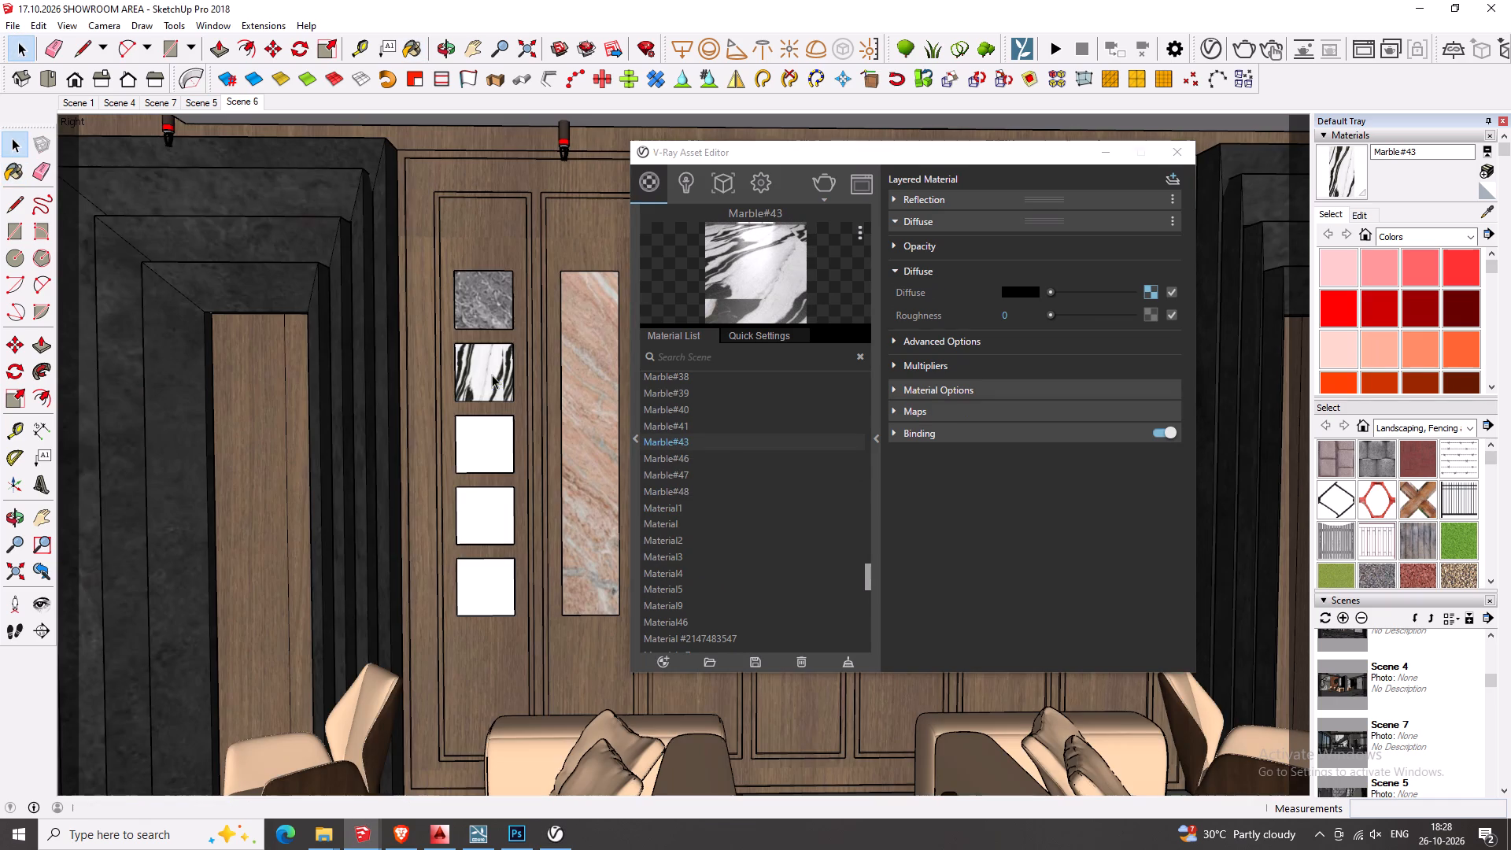
Paint the third square block from the top in the first panel with Marble#41 from the V-Ray material list.
left_click(683, 436)
left_click(680, 424)
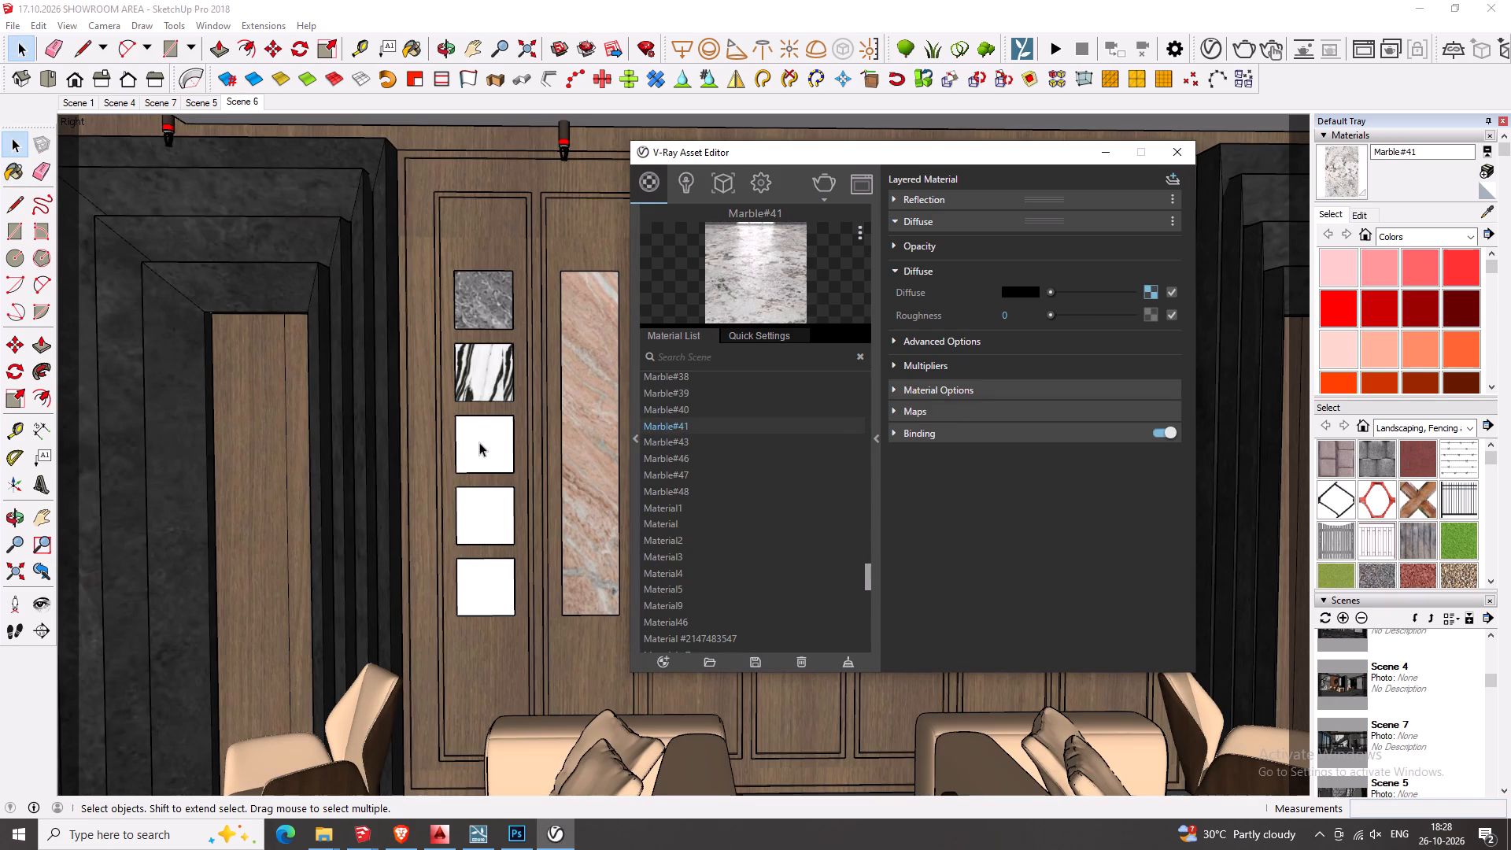
triple_click(480, 442)
left_click(480, 442)
key("b")
triple_click(480, 442)
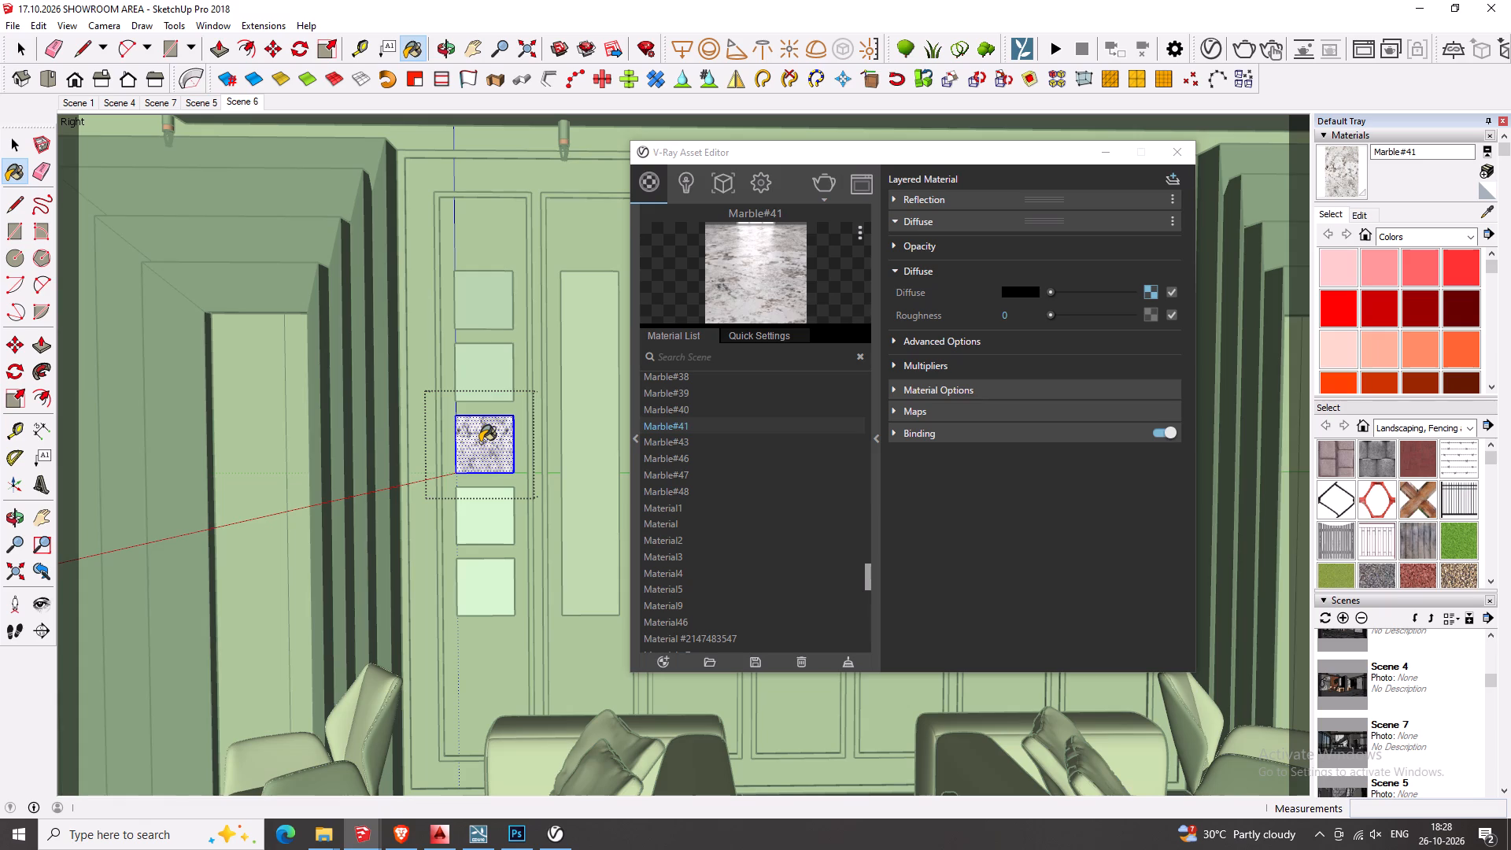
key("space")
key("Escape")
Paint the fourth square block in the first panel with the reddish-brown Marble#40 from the V-Ray material list.
left_click(663, 411)
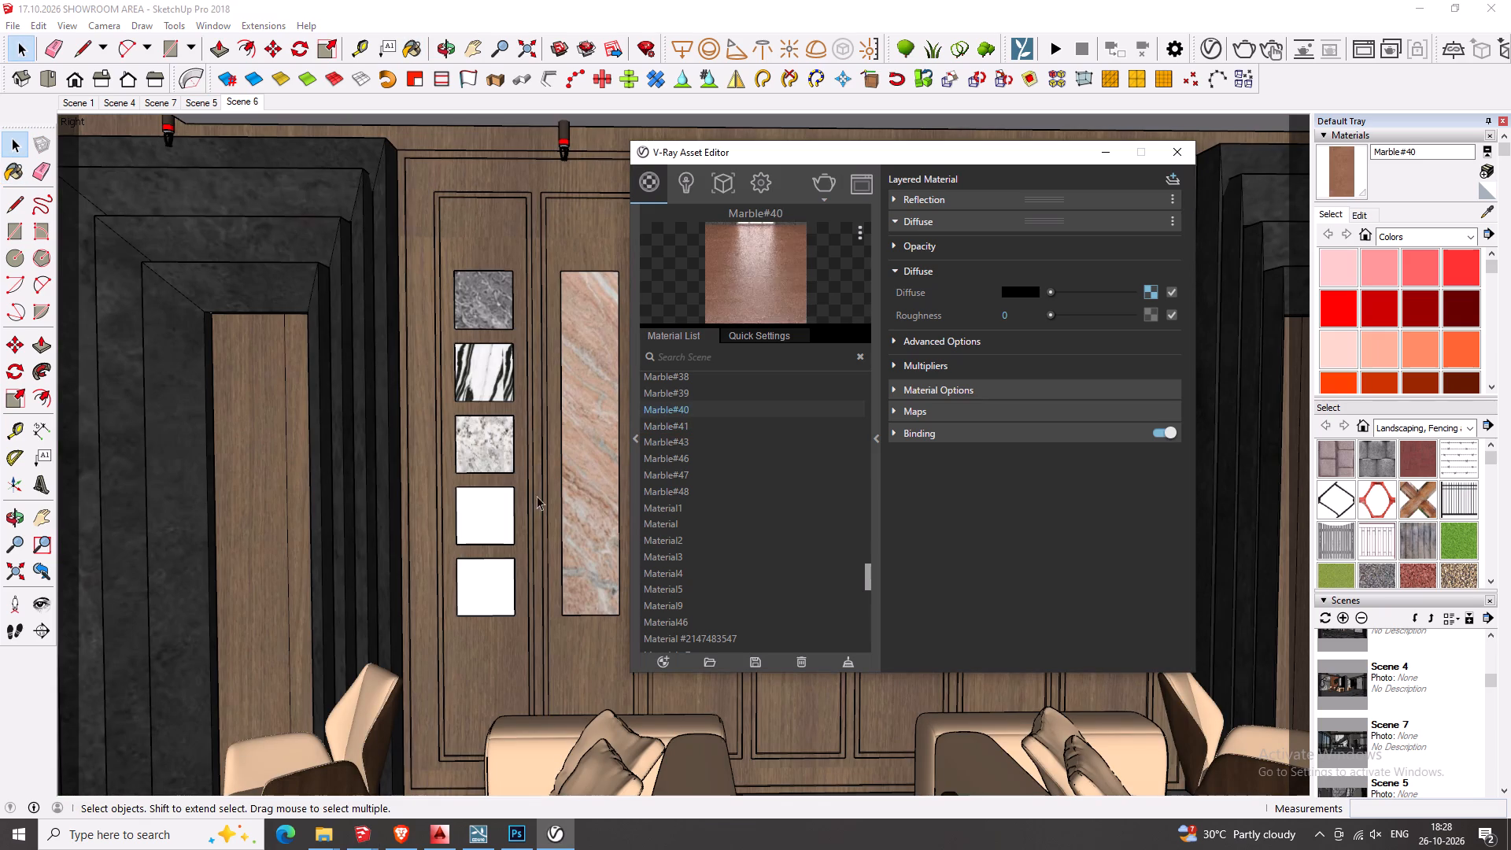
triple_click(505, 503)
left_click(505, 503)
key("b")
double_click(505, 503)
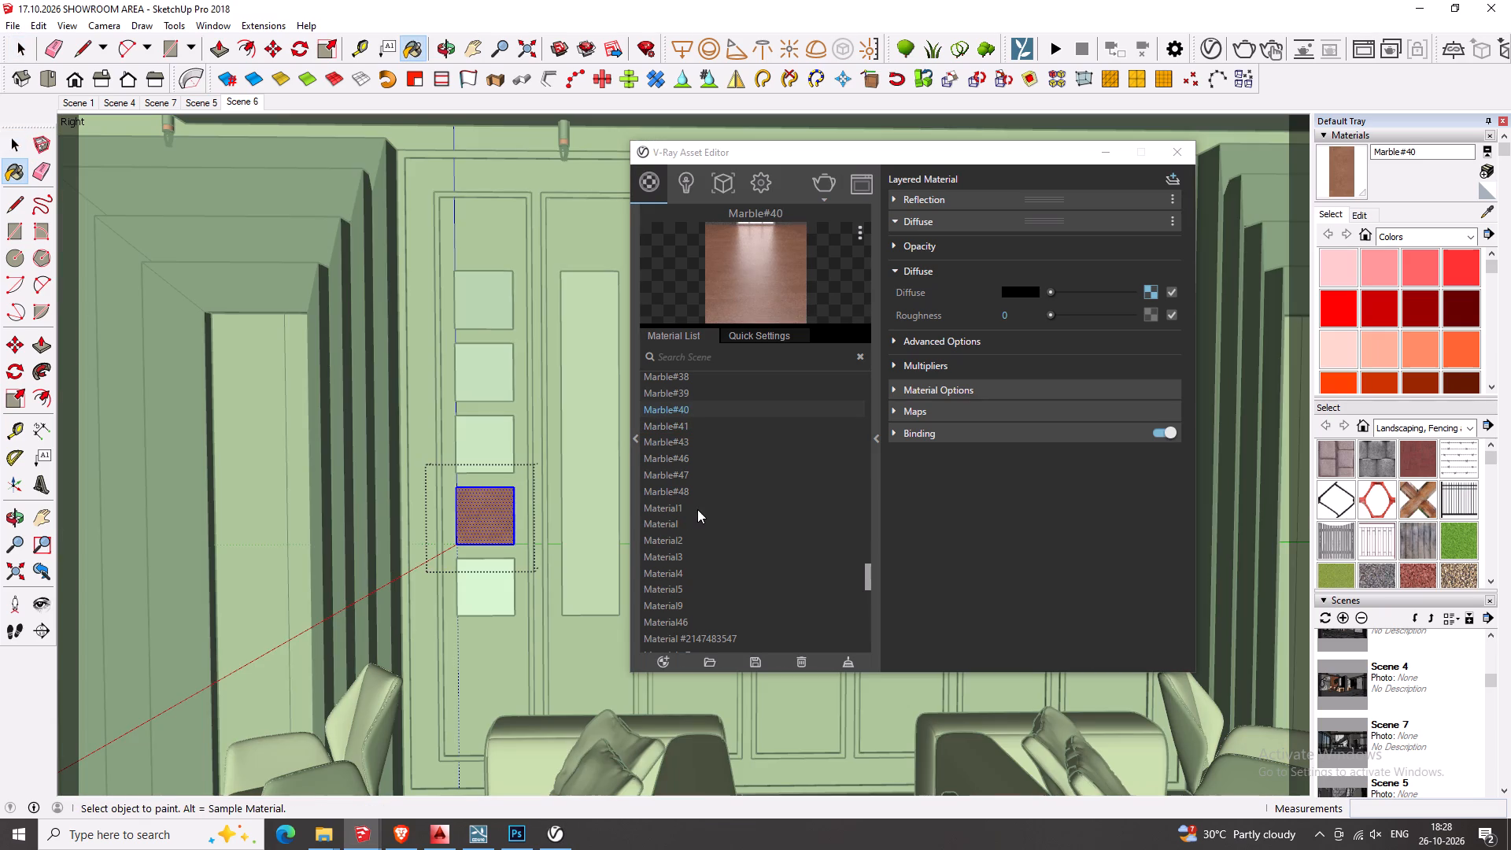
Paint the bottom square block in the first panel with the dark Marble#39 from the V-Ray material list.
scroll(697, 509, "up", 1)
left_click(680, 471)
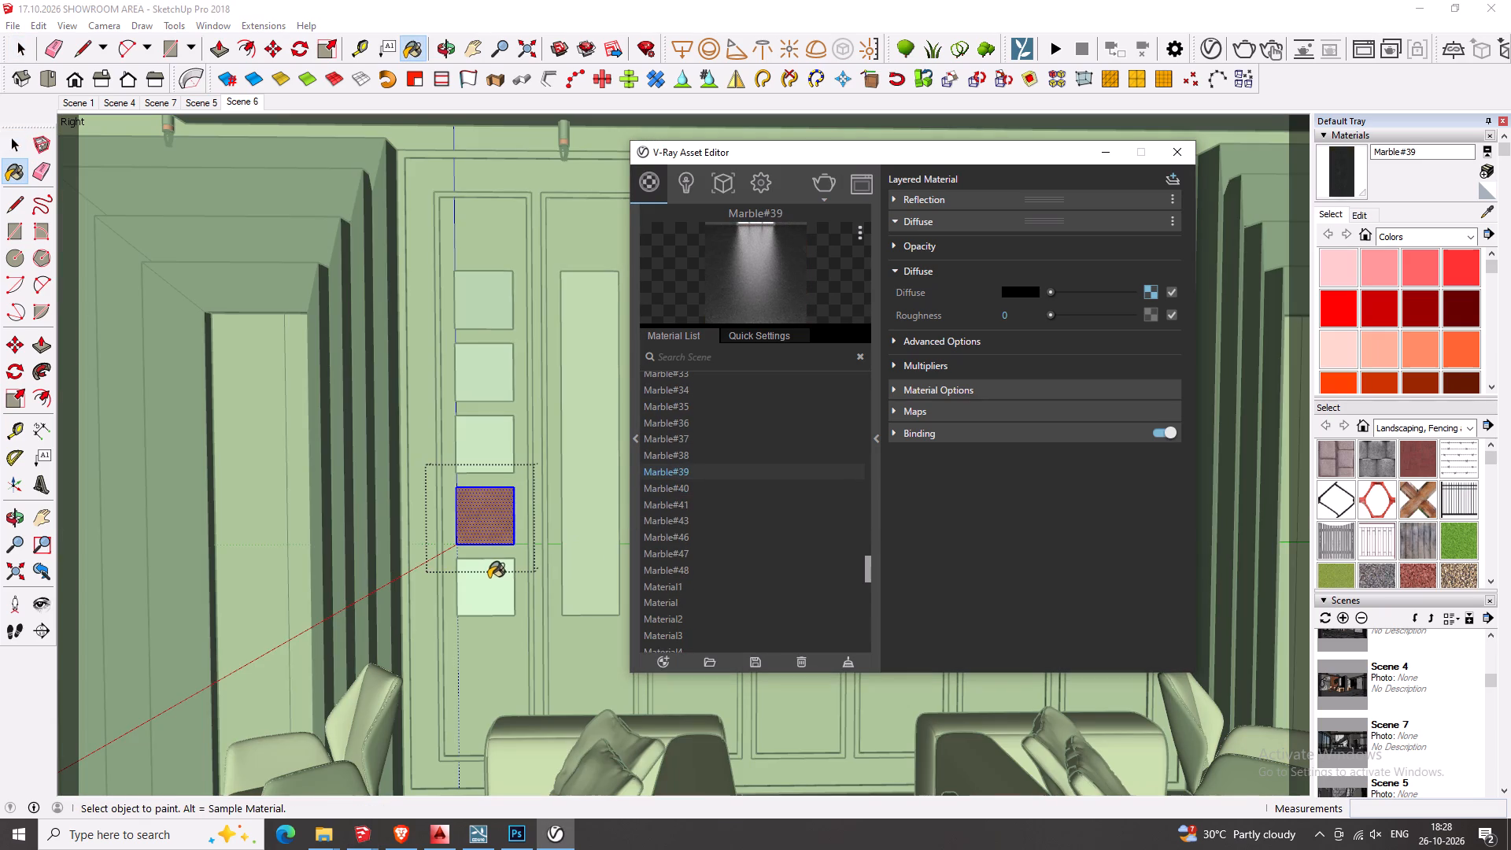
key("space")
double_click(488, 578)
scroll(488, 578, "up", 1)
middle_click(488, 578)
key("space")
triple_click(488, 578)
double_click(488, 578)
key("b")
double_click(488, 578)
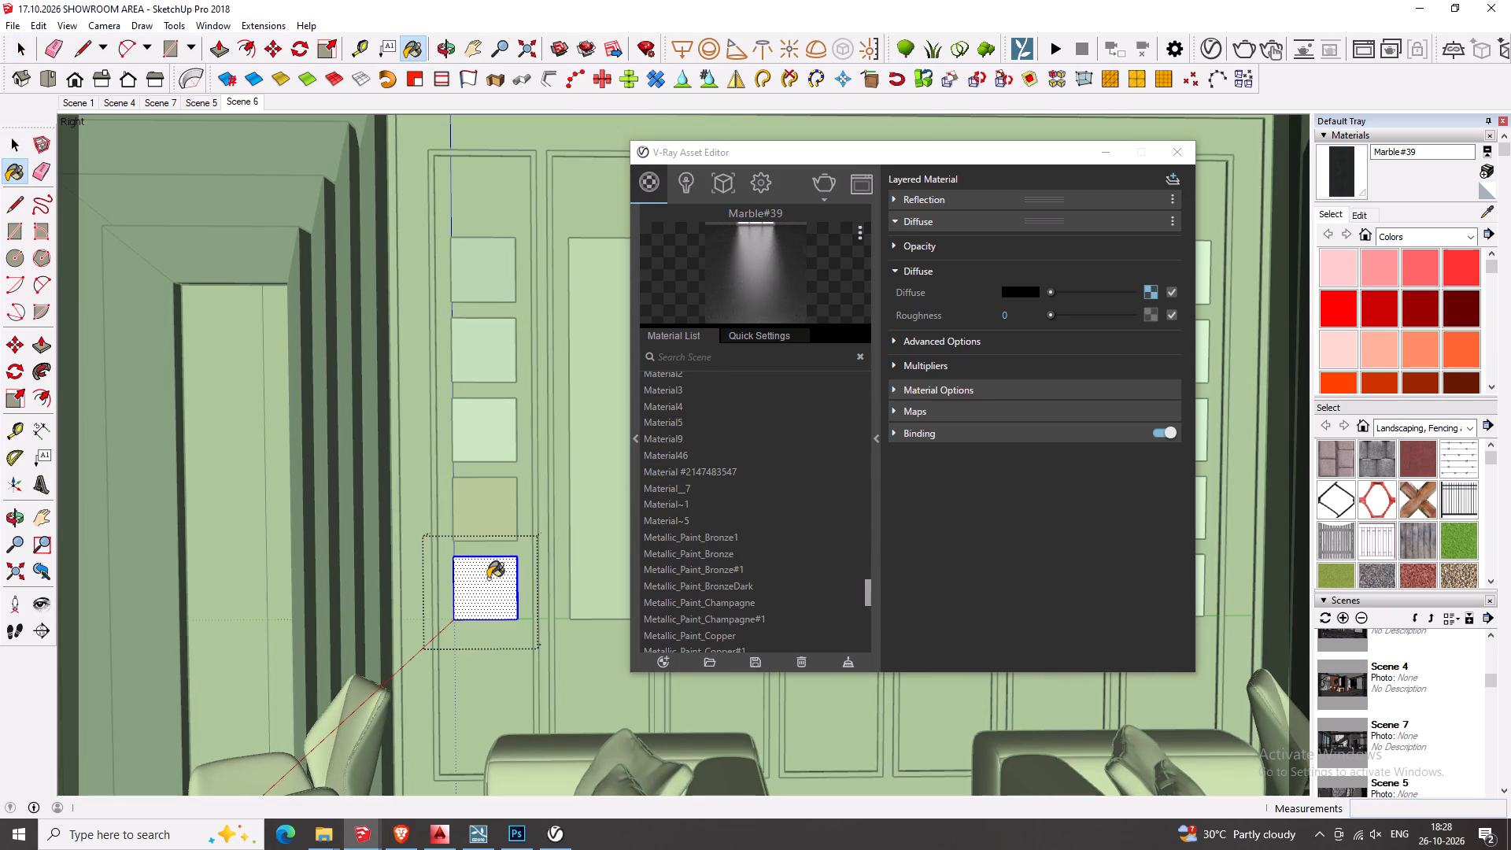
key("space")
key("Escape")
Paint the top square block in the third panel with the dark green Marble#38 from the V-Ray material list.
scroll(348, 573, "down", 2)
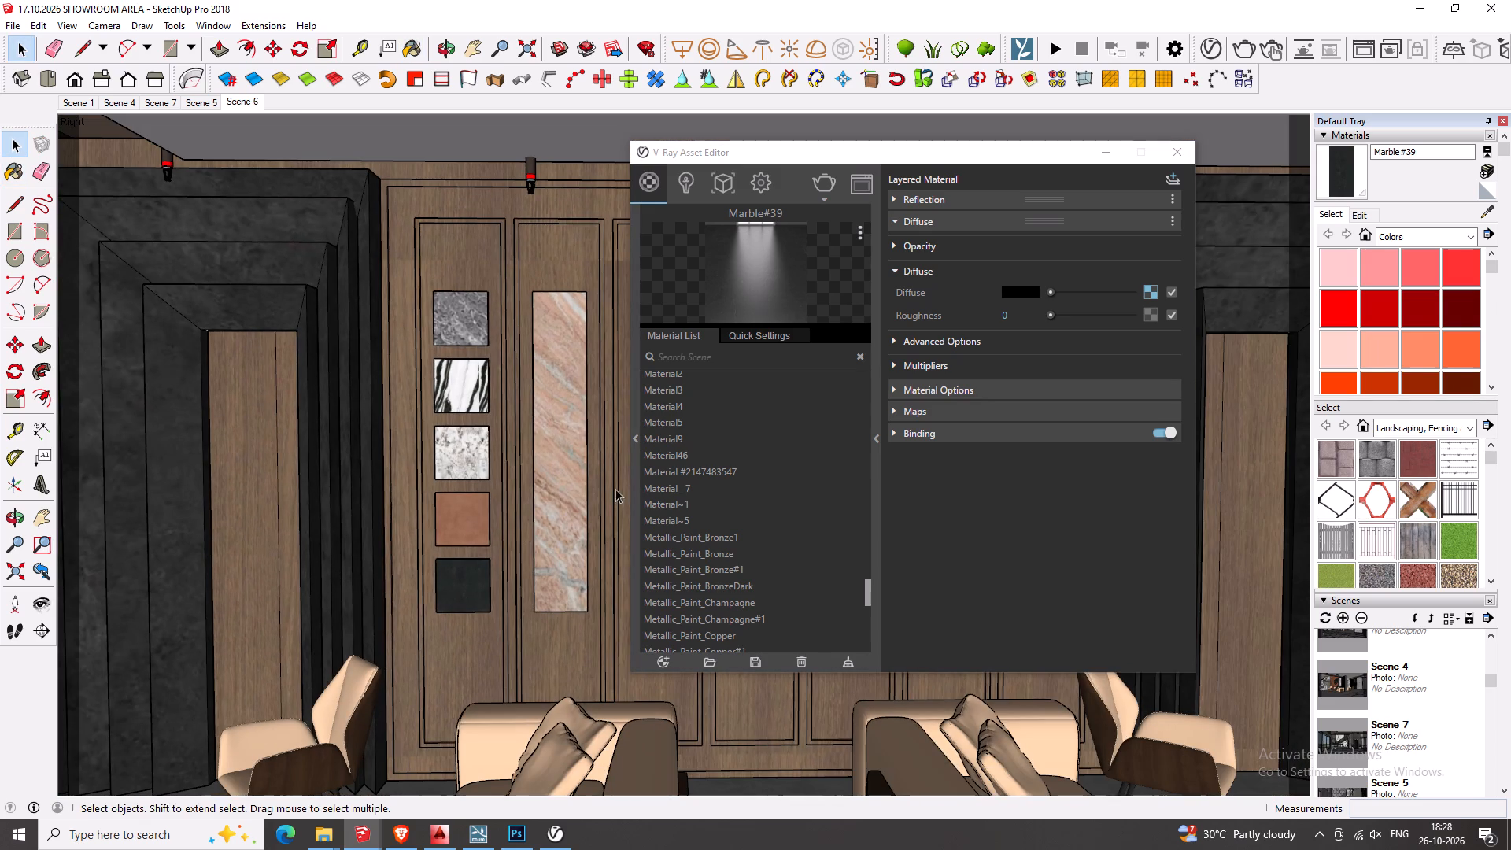
key("h")
left_click_drag(484, 479, 156, 479)
key("space")
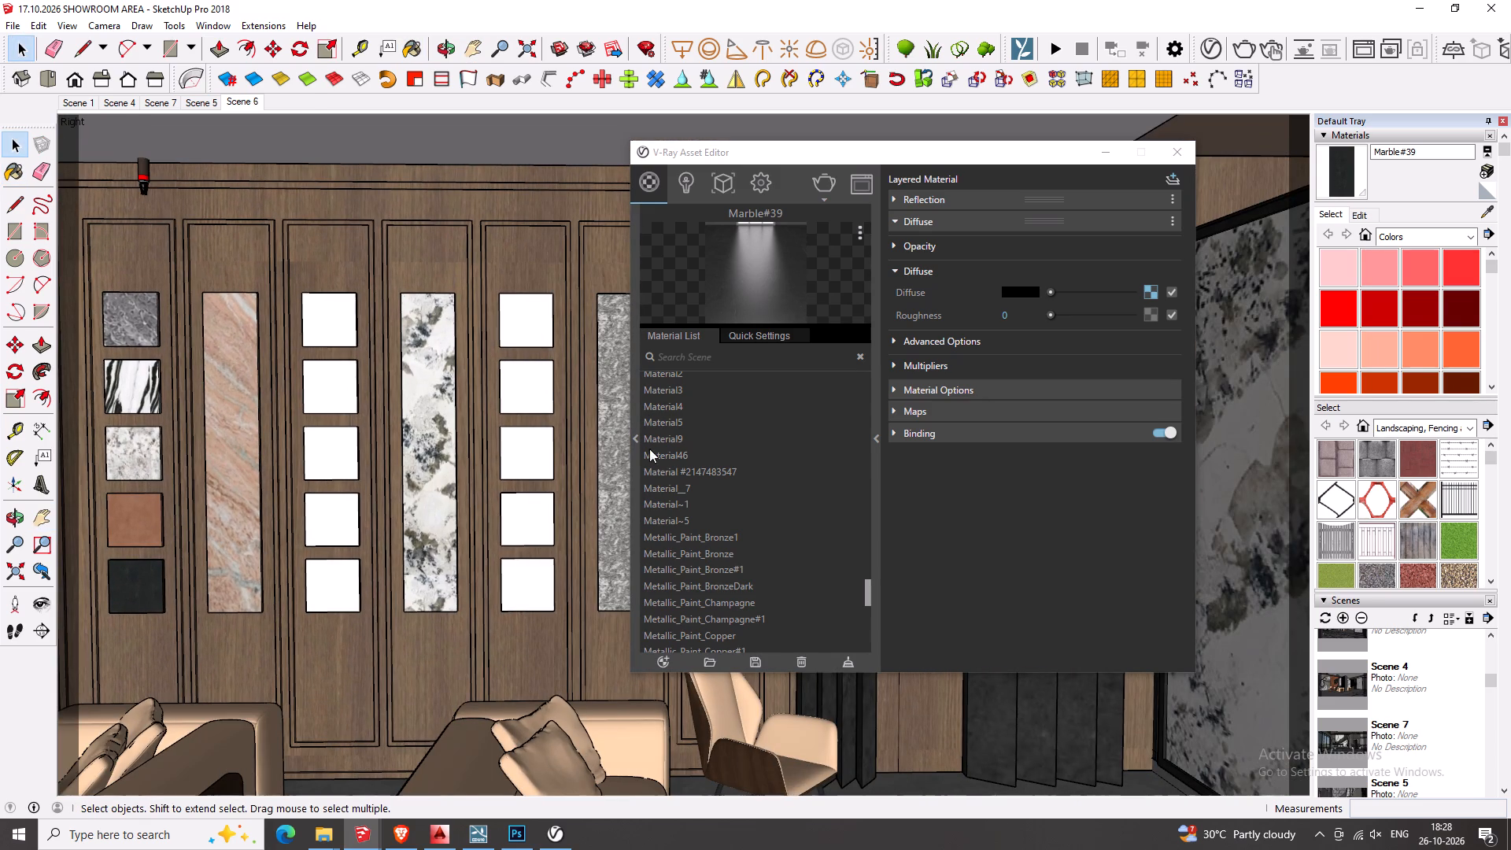
scroll(674, 442, "up", 3)
left_click(678, 445)
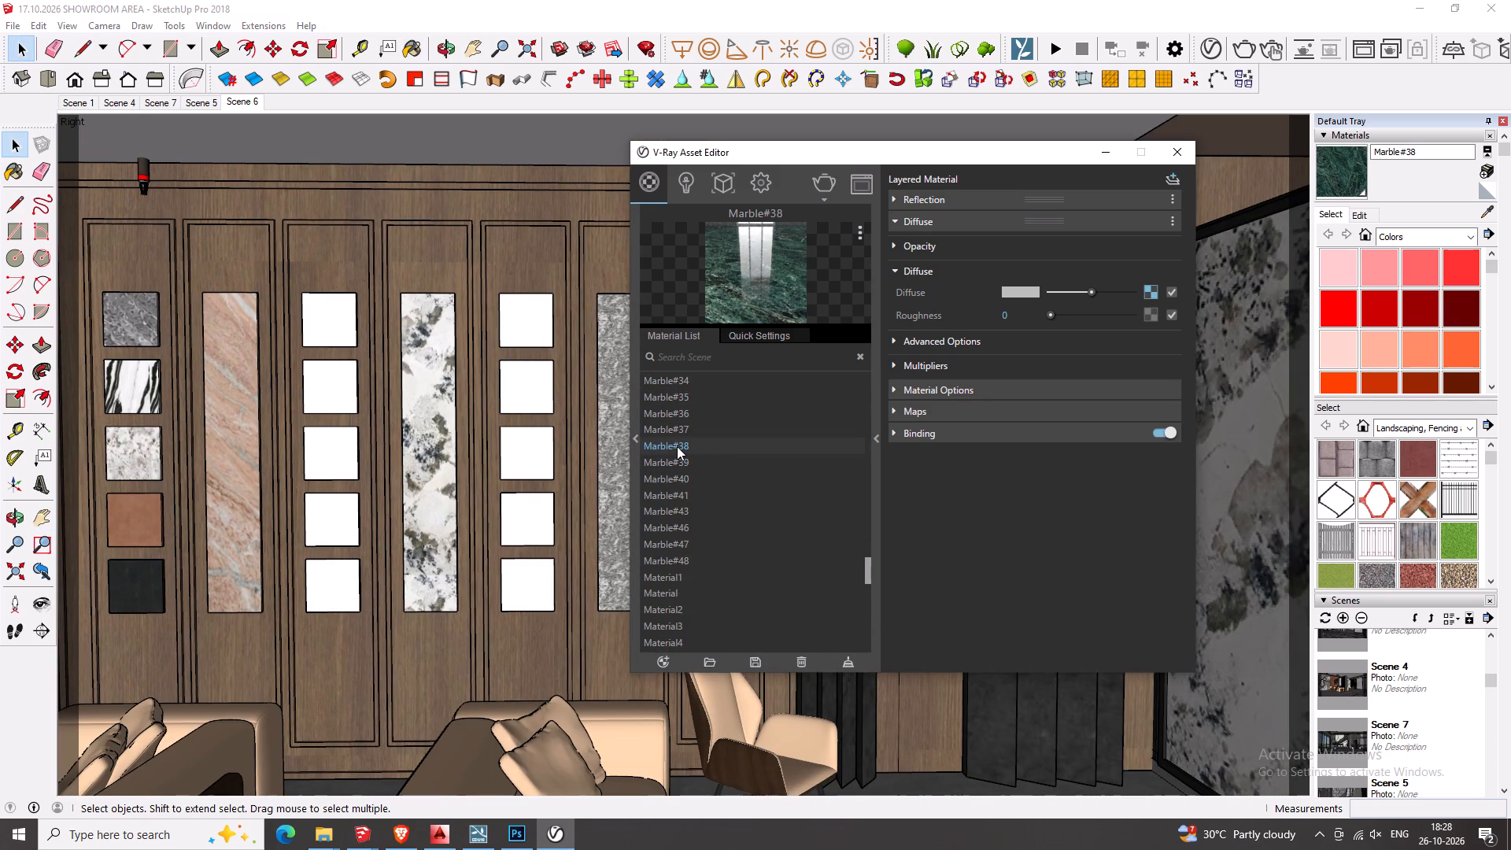
triple_click(323, 309)
left_click(323, 309)
key("b")
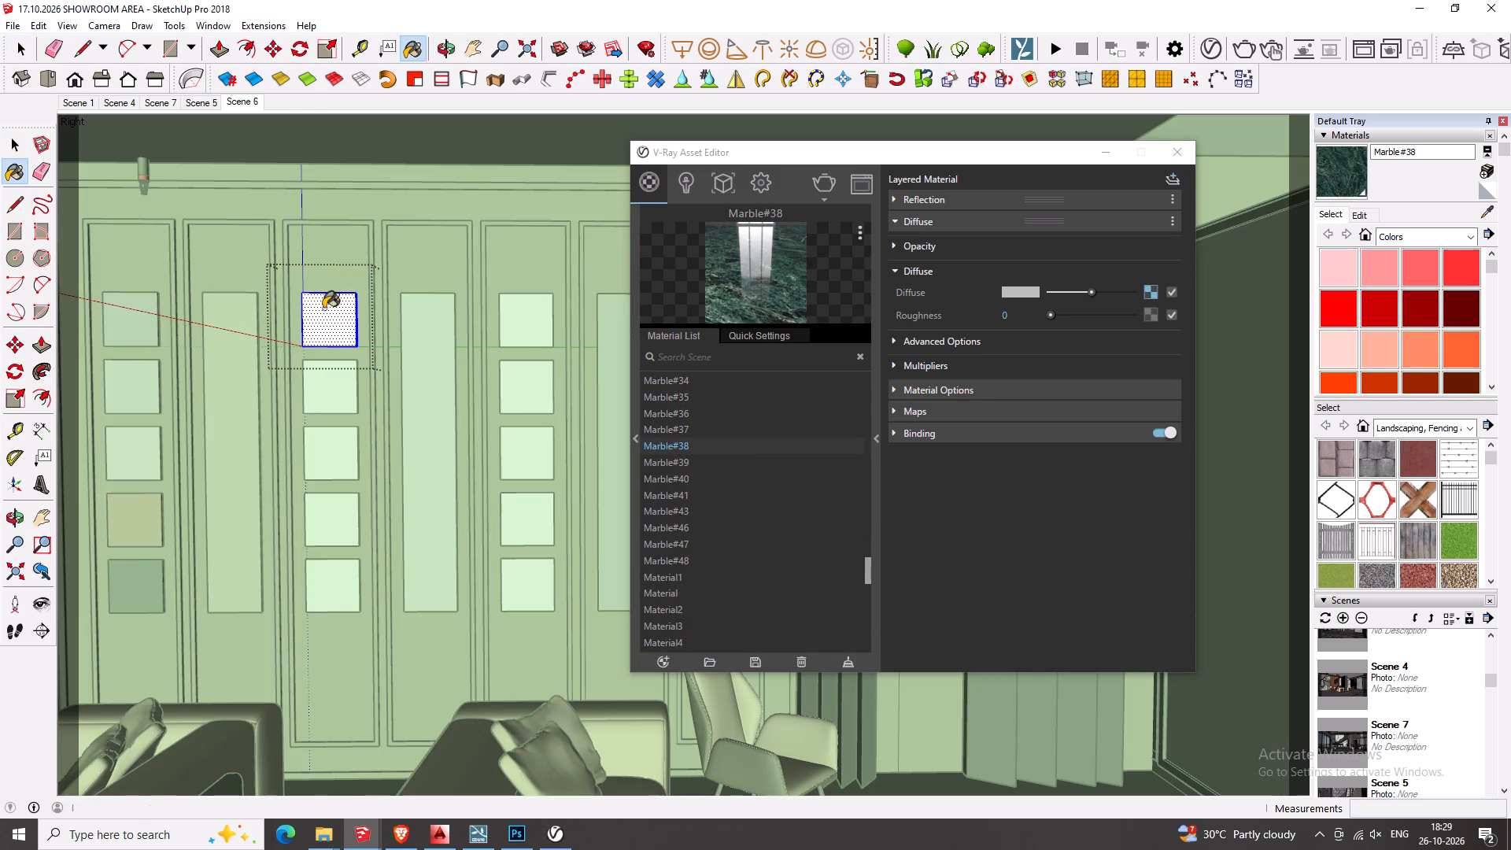
triple_click(323, 309)
key("space")
key("Escape")
Paint the second square block in the third panel with the light grey Marble#37 from the V-Ray material list.
left_click(648, 431)
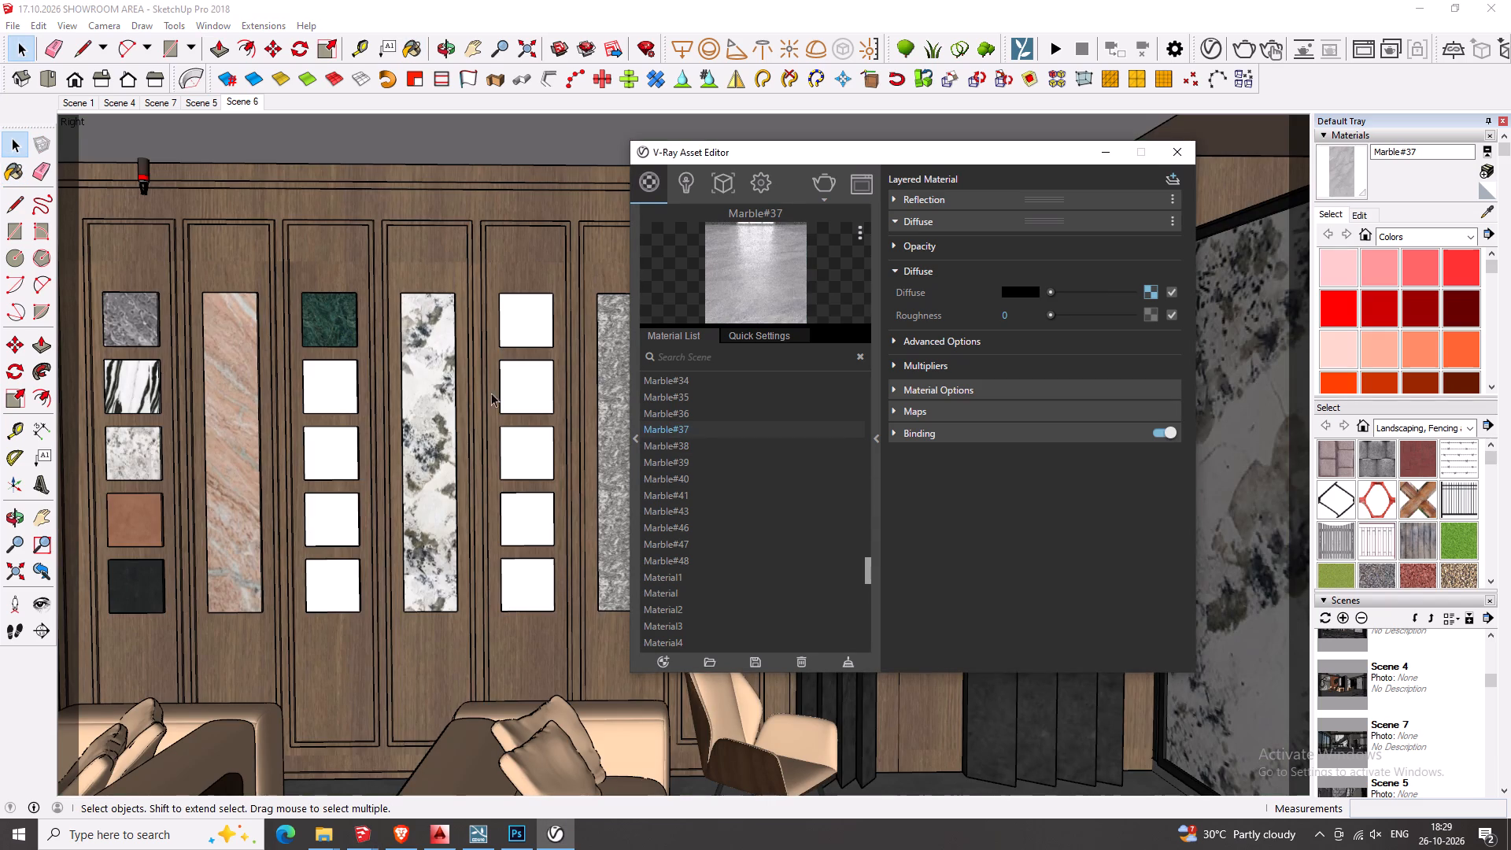
triple_click(298, 386)
left_click(302, 386)
double_click(310, 386)
triple_click(315, 386)
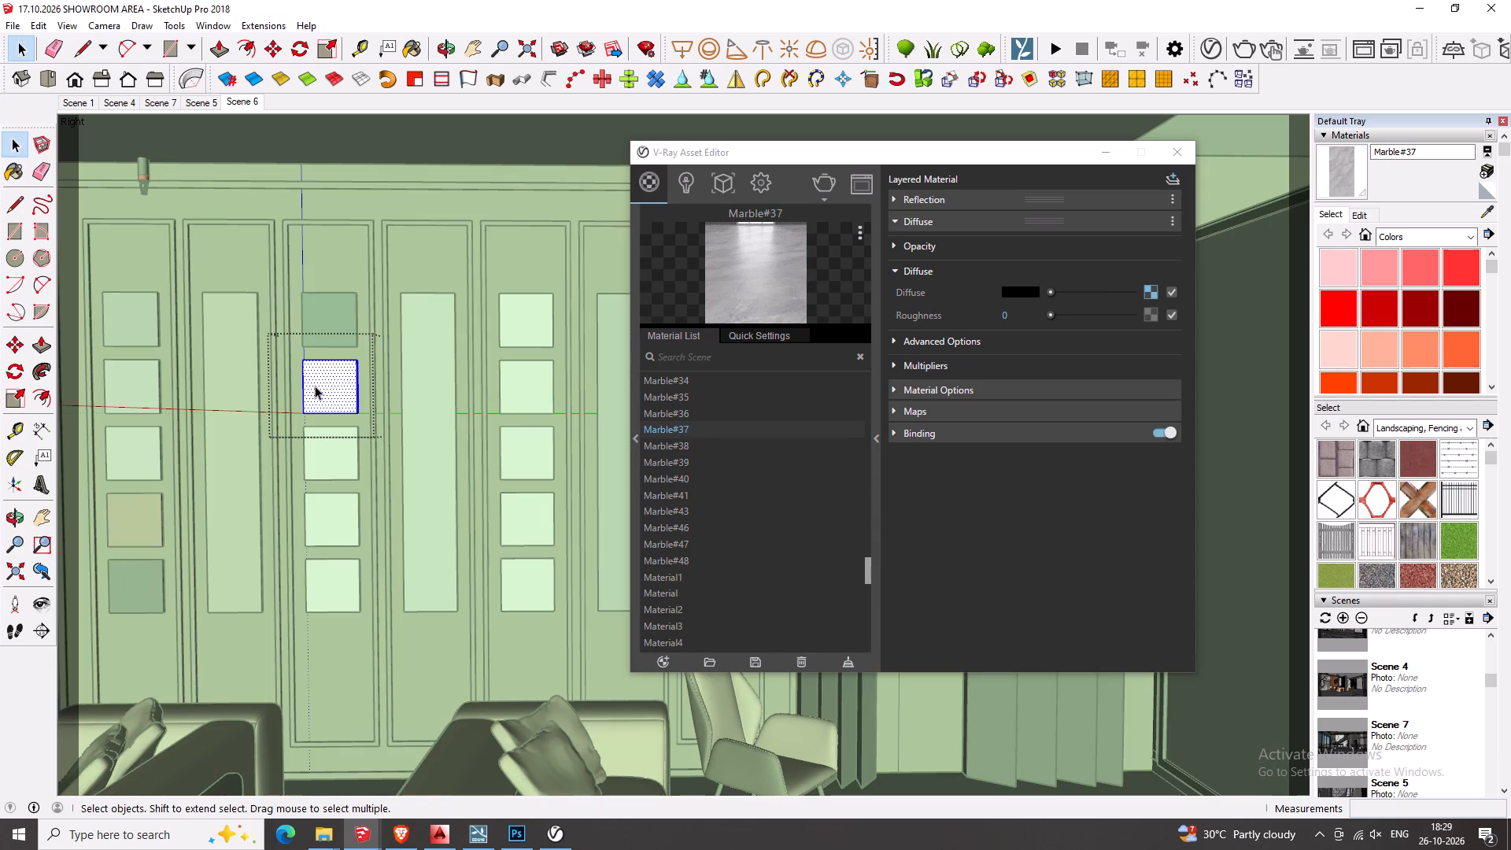
left_click(315, 386)
key("b")
triple_click(315, 386)
key("space")
key("Escape")
Preview the neighbouring marbles and paint the third square block in the third panel with the grey-green Marble#34.
left_click(683, 416)
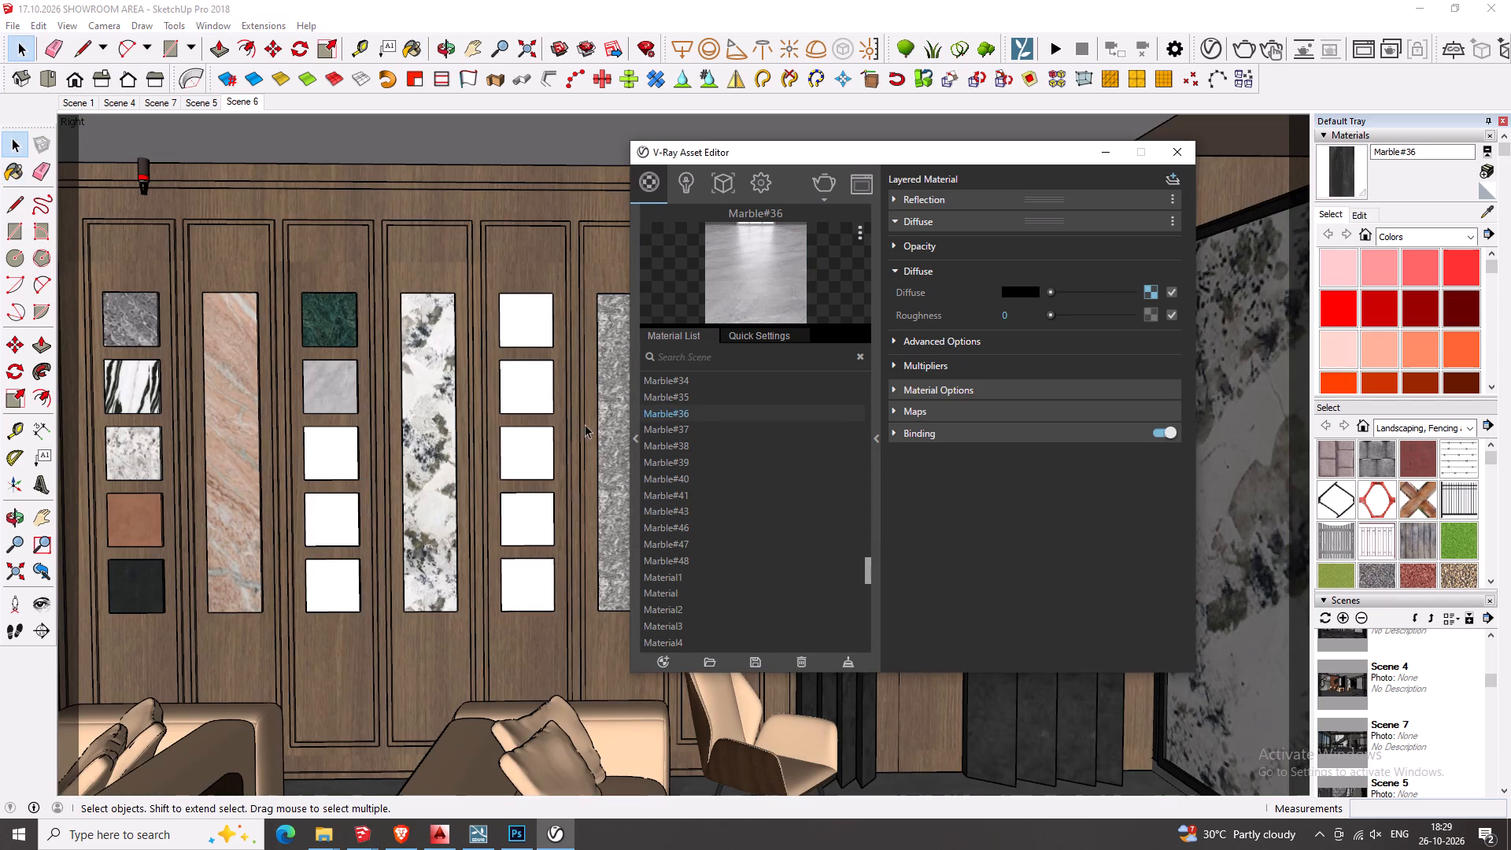
left_click(693, 401)
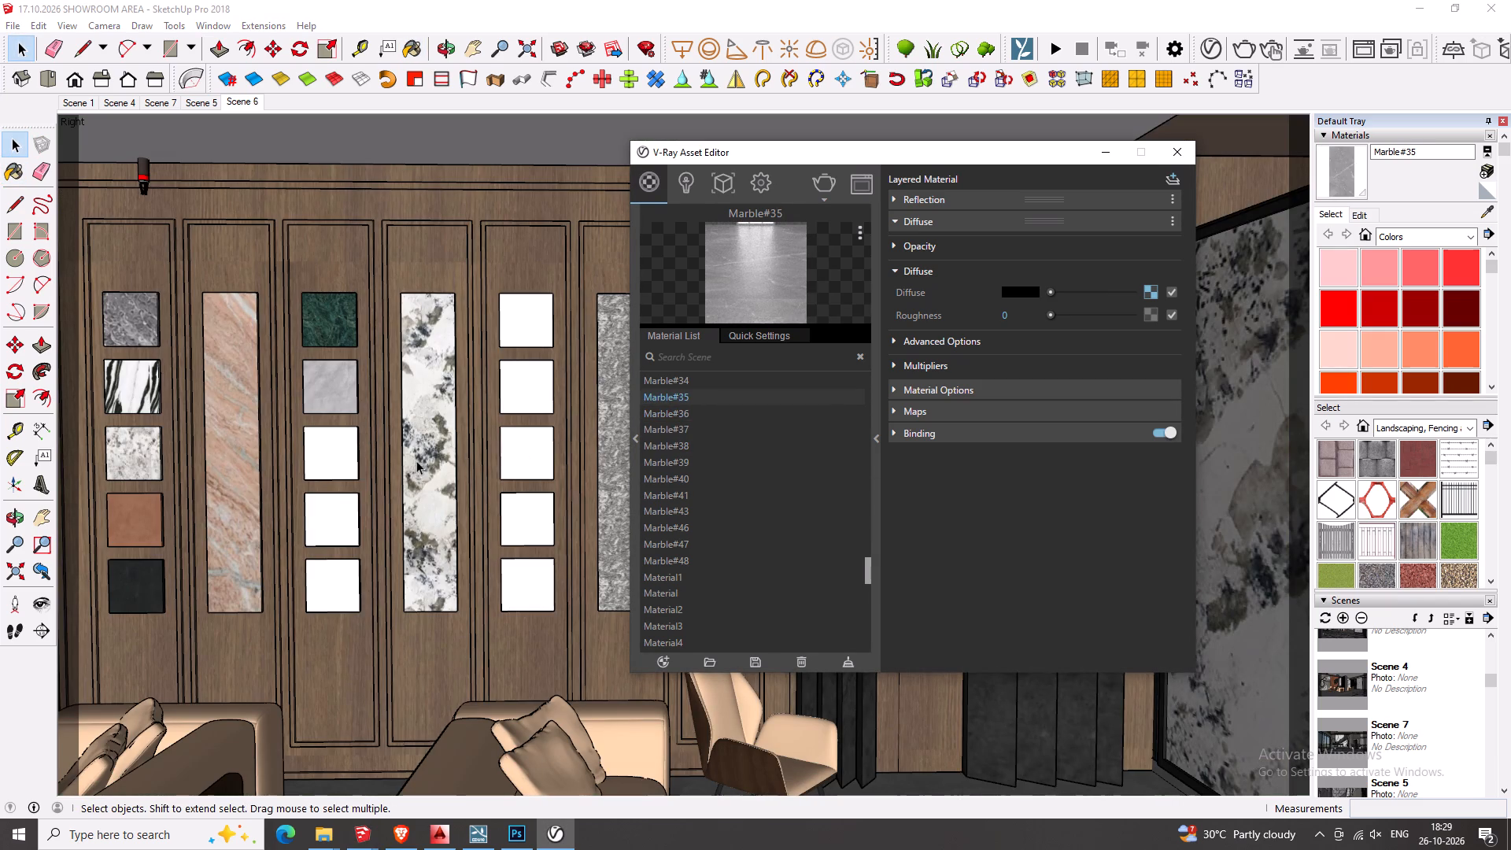
scroll(700, 484, "up", 1)
left_click(700, 458)
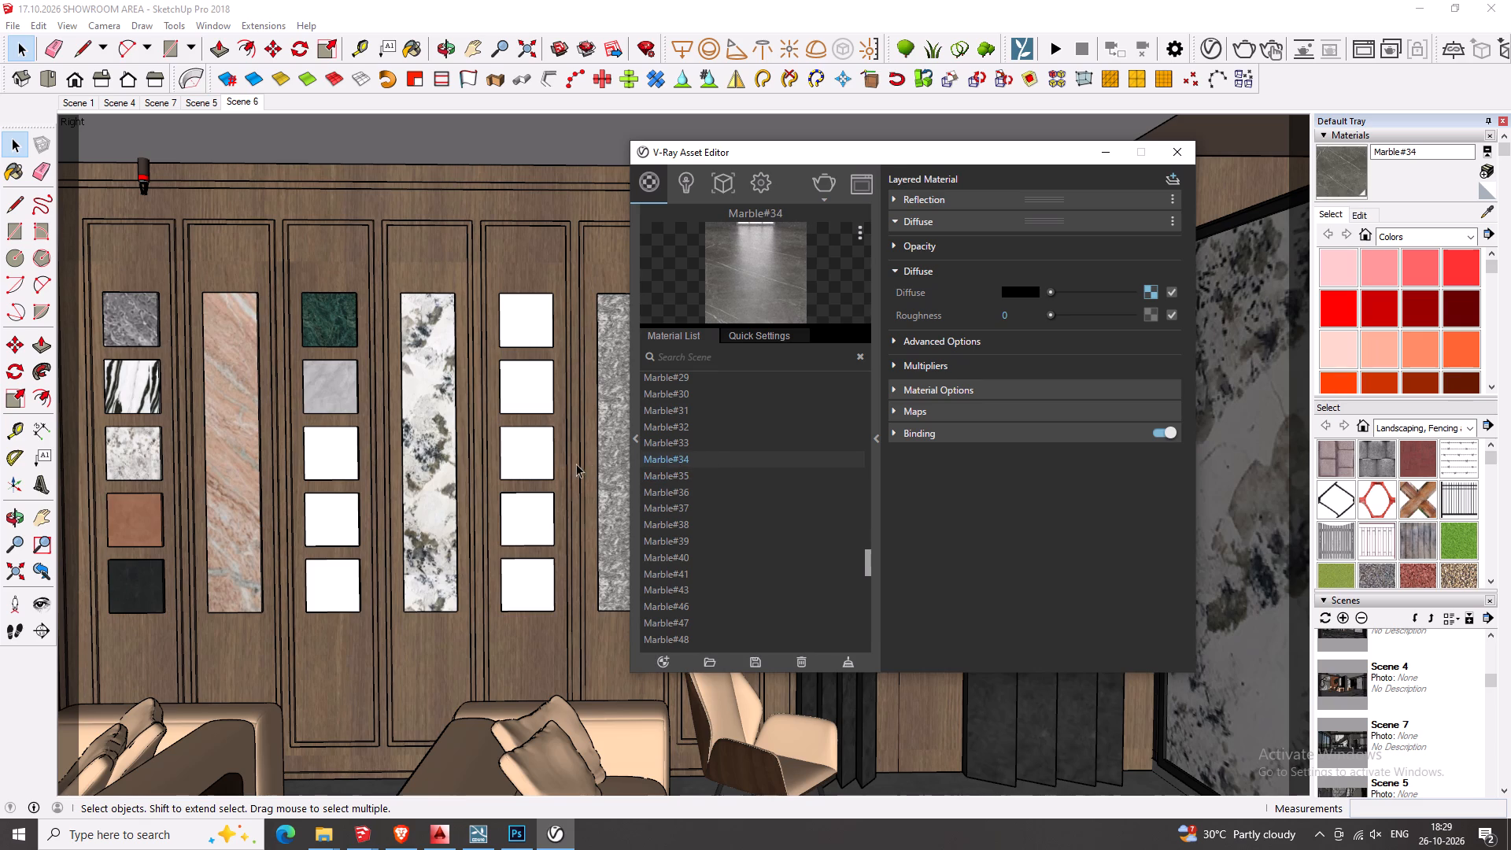
triple_click(323, 453)
double_click(323, 453)
key("b")
triple_click(323, 453)
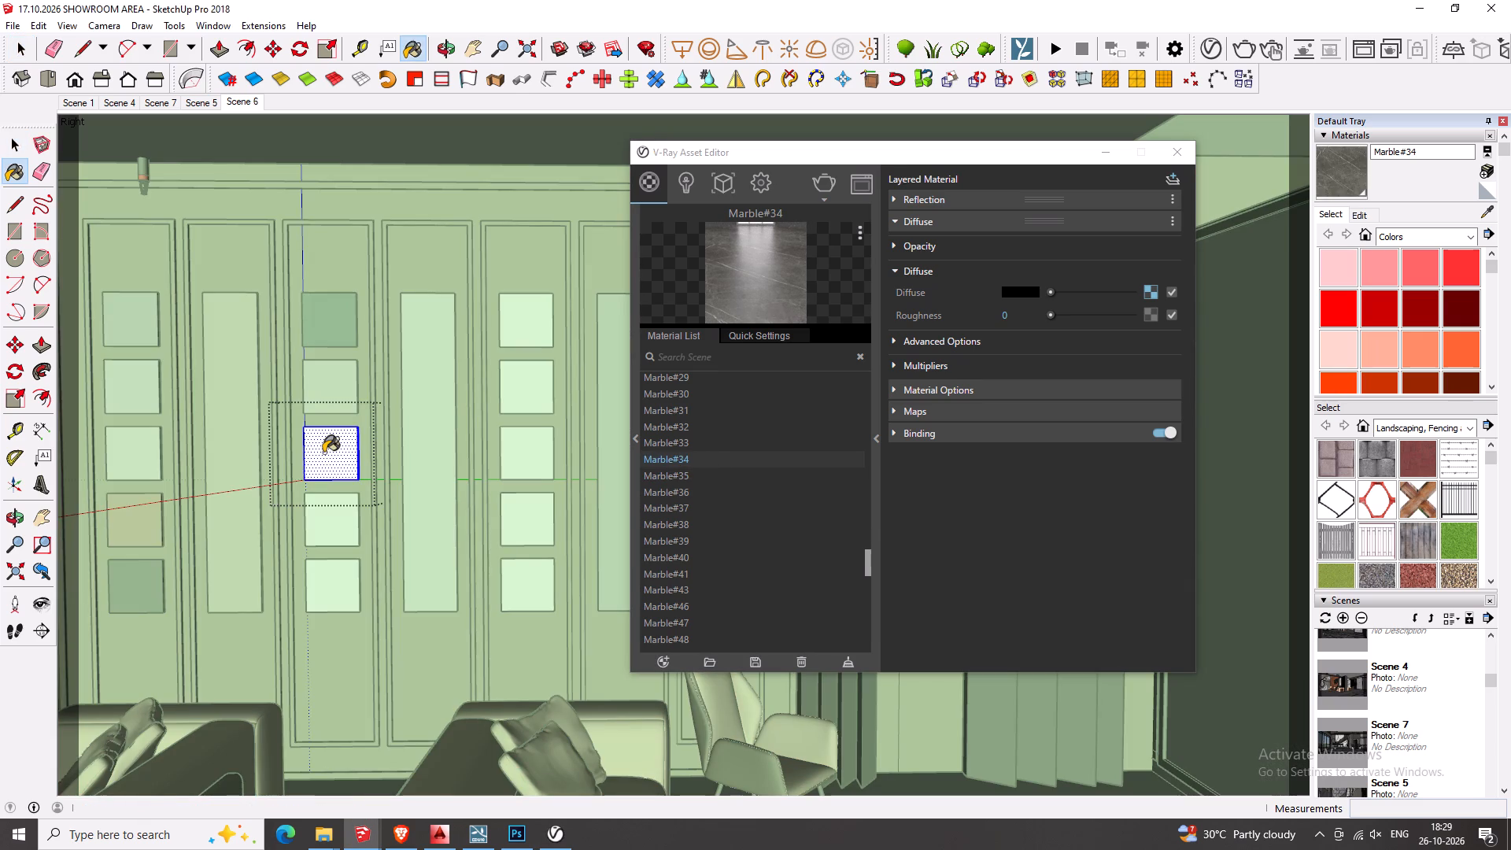
key("space")
key("Escape")
Paint the fourth square block in the third panel with the grey Marble#33 from the V-Ray material list.
left_click(671, 441)
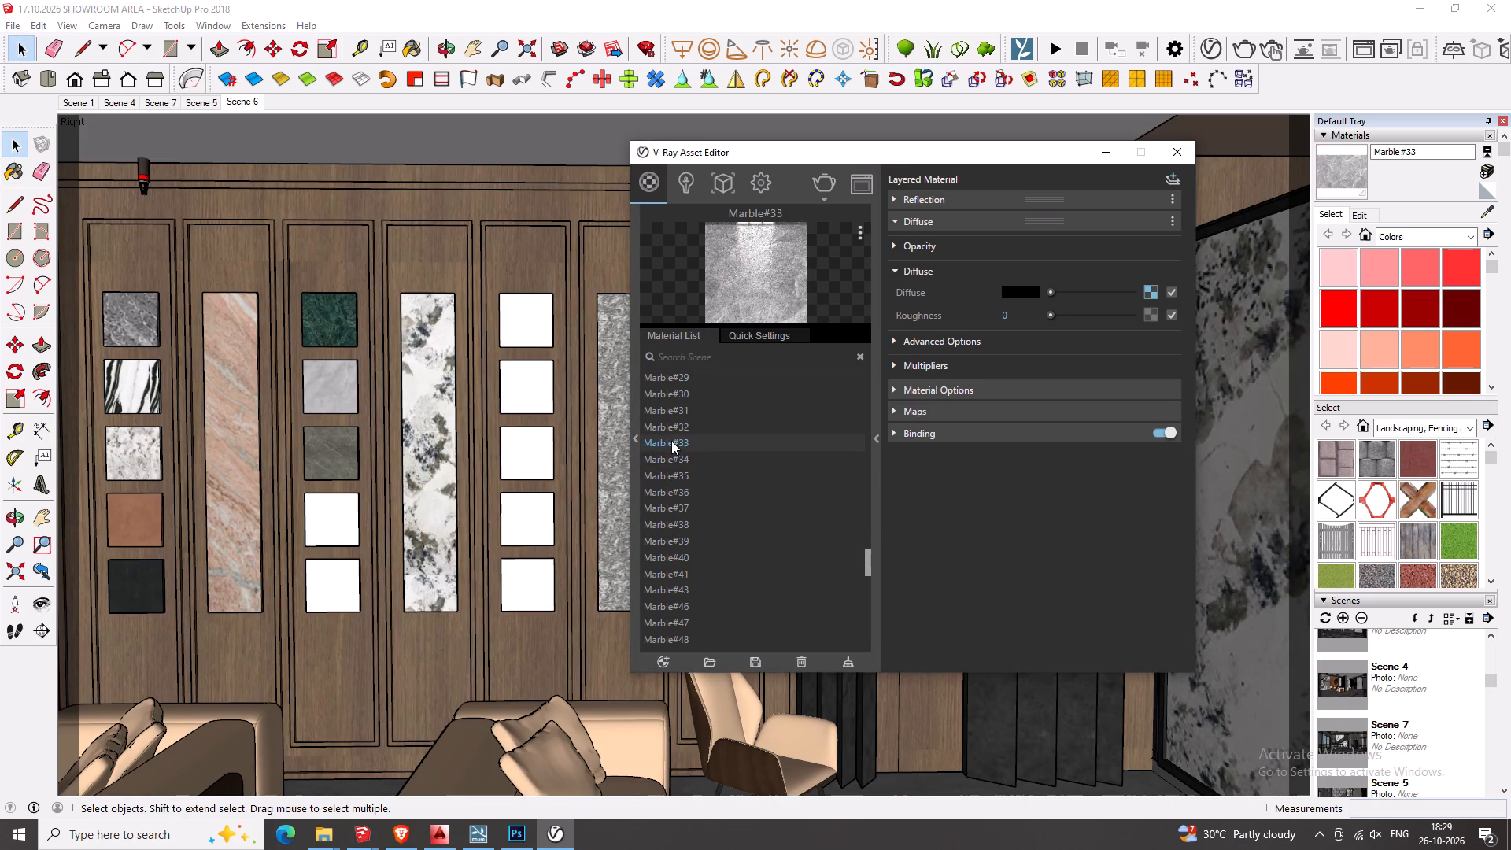
triple_click(350, 516)
left_click(350, 516)
key("v")
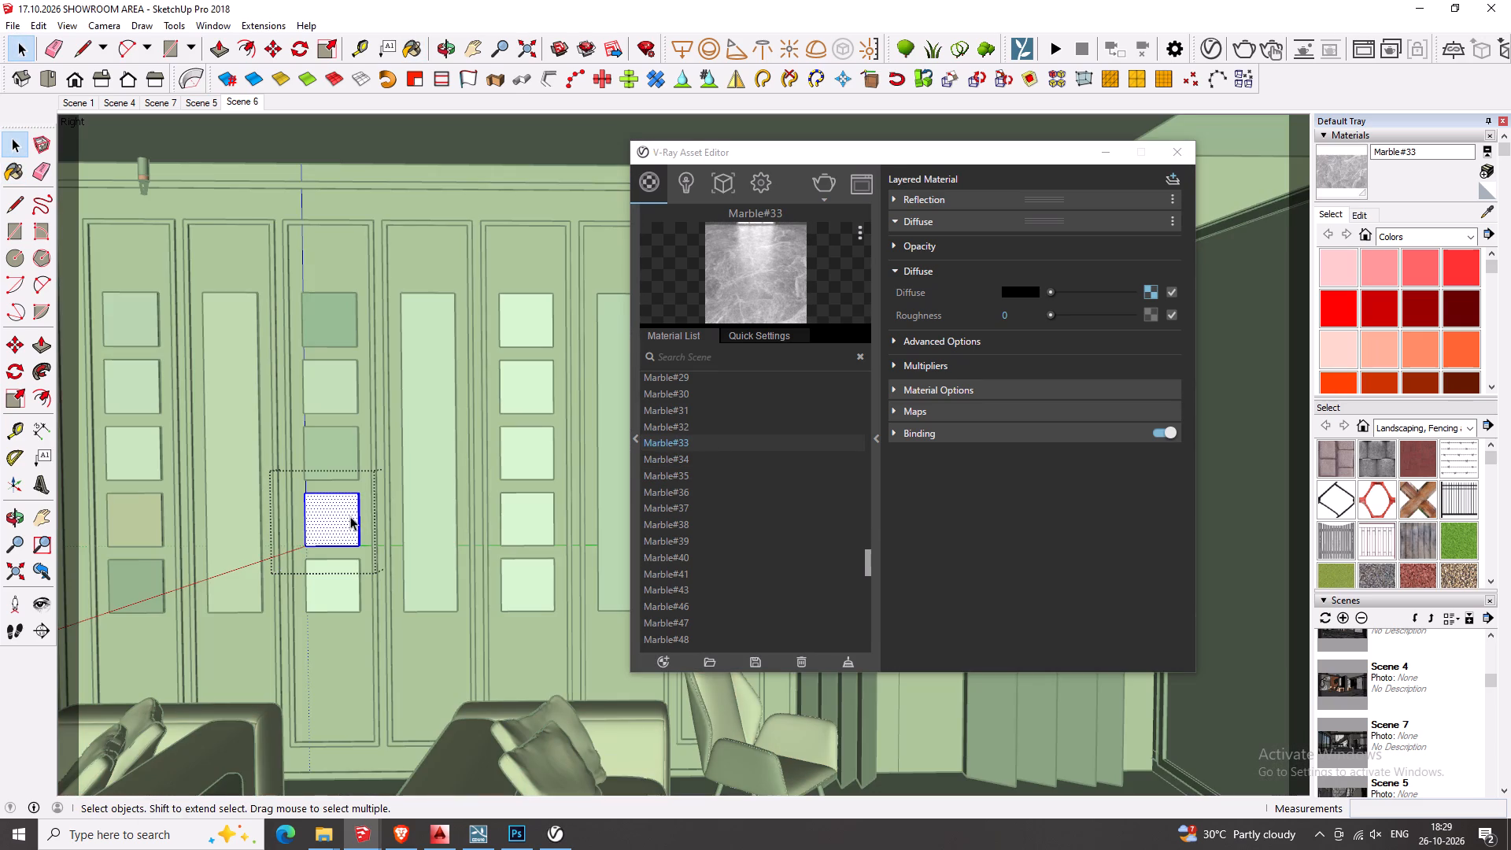
key("b")
triple_click(349, 516)
key("space")
key("Escape")
Paint the bottom square block in the third panel with the dark grey Marble#32 from the V-Ray material list.
scroll(693, 510, "up", 1)
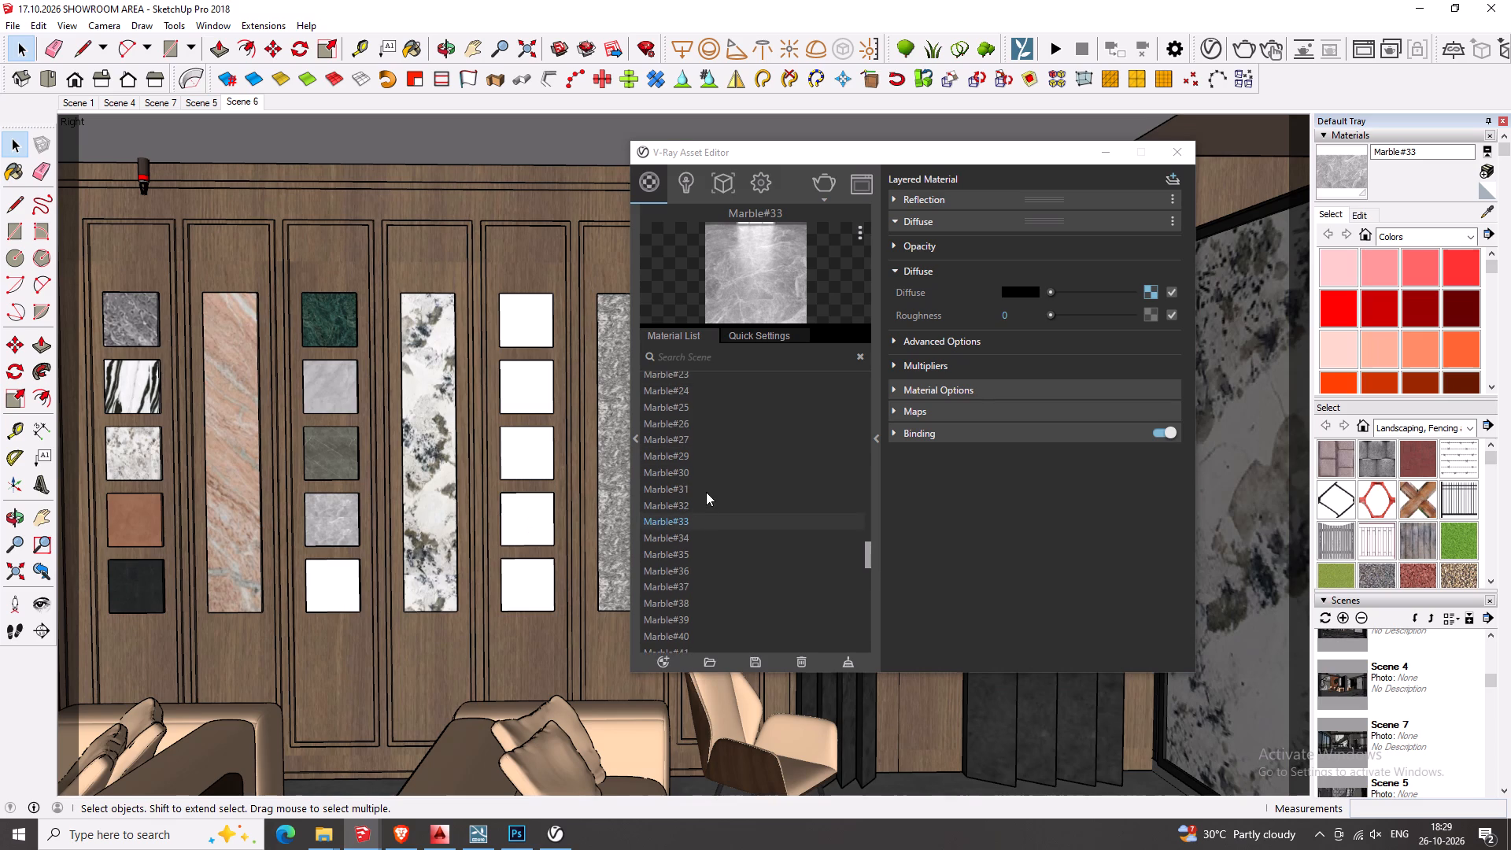
left_click(706, 492)
left_click(690, 507)
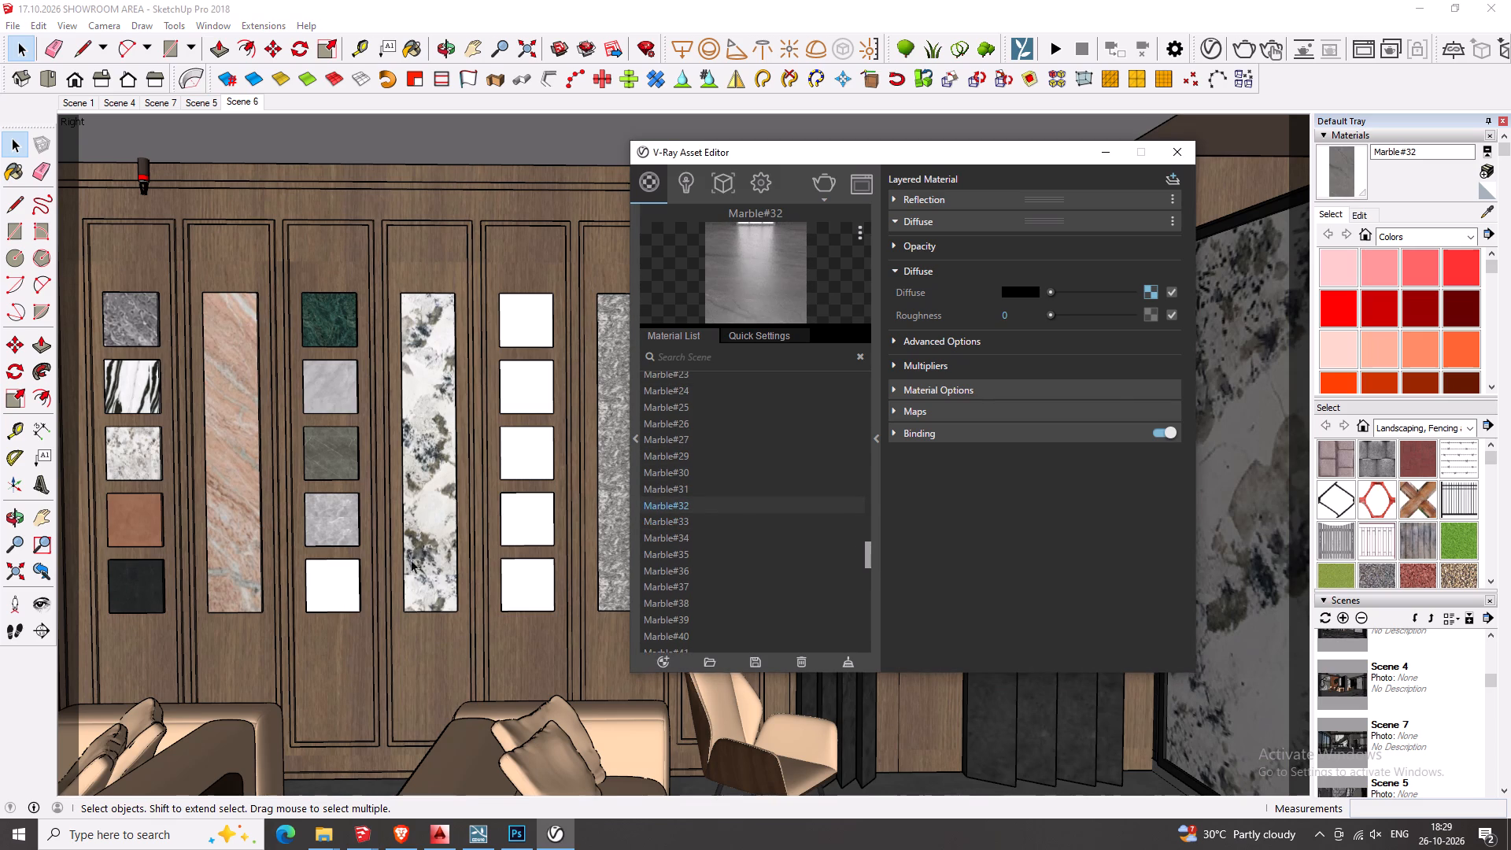
triple_click(353, 570)
double_click(353, 571)
key("v")
left_click(353, 571)
type("bv")
double_click(353, 571)
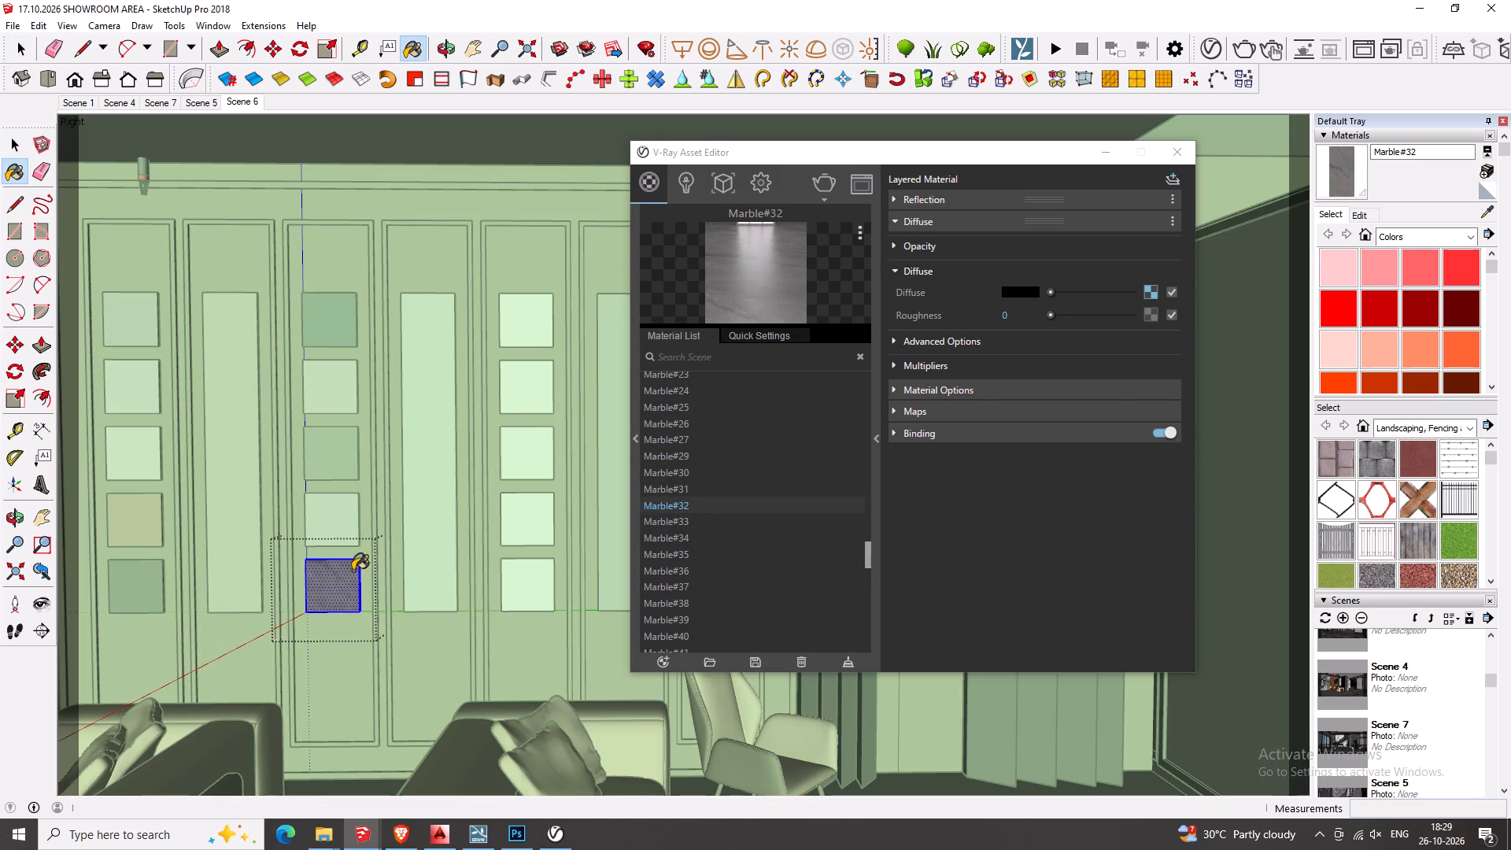
key("space")
key("Escape")
Paint the top square block in the fifth panel with the white-and-grey veined Marble#30 from the V-Ray material list.
key("g")
key("h")
left_click_drag(399, 547, 365, 552)
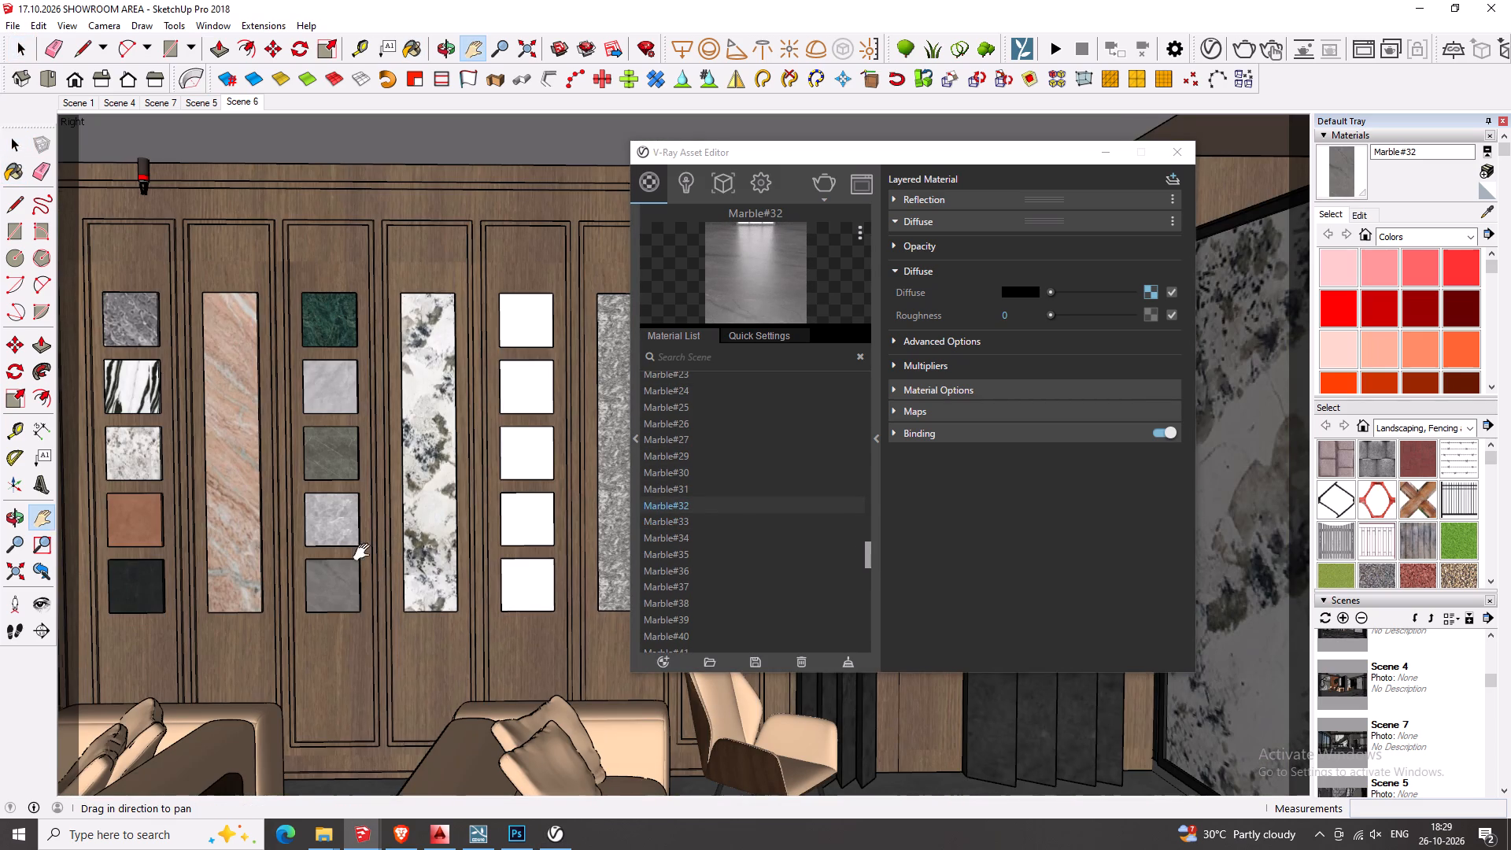
left_click_drag(365, 552, 211, 560)
key("space")
left_click(682, 487)
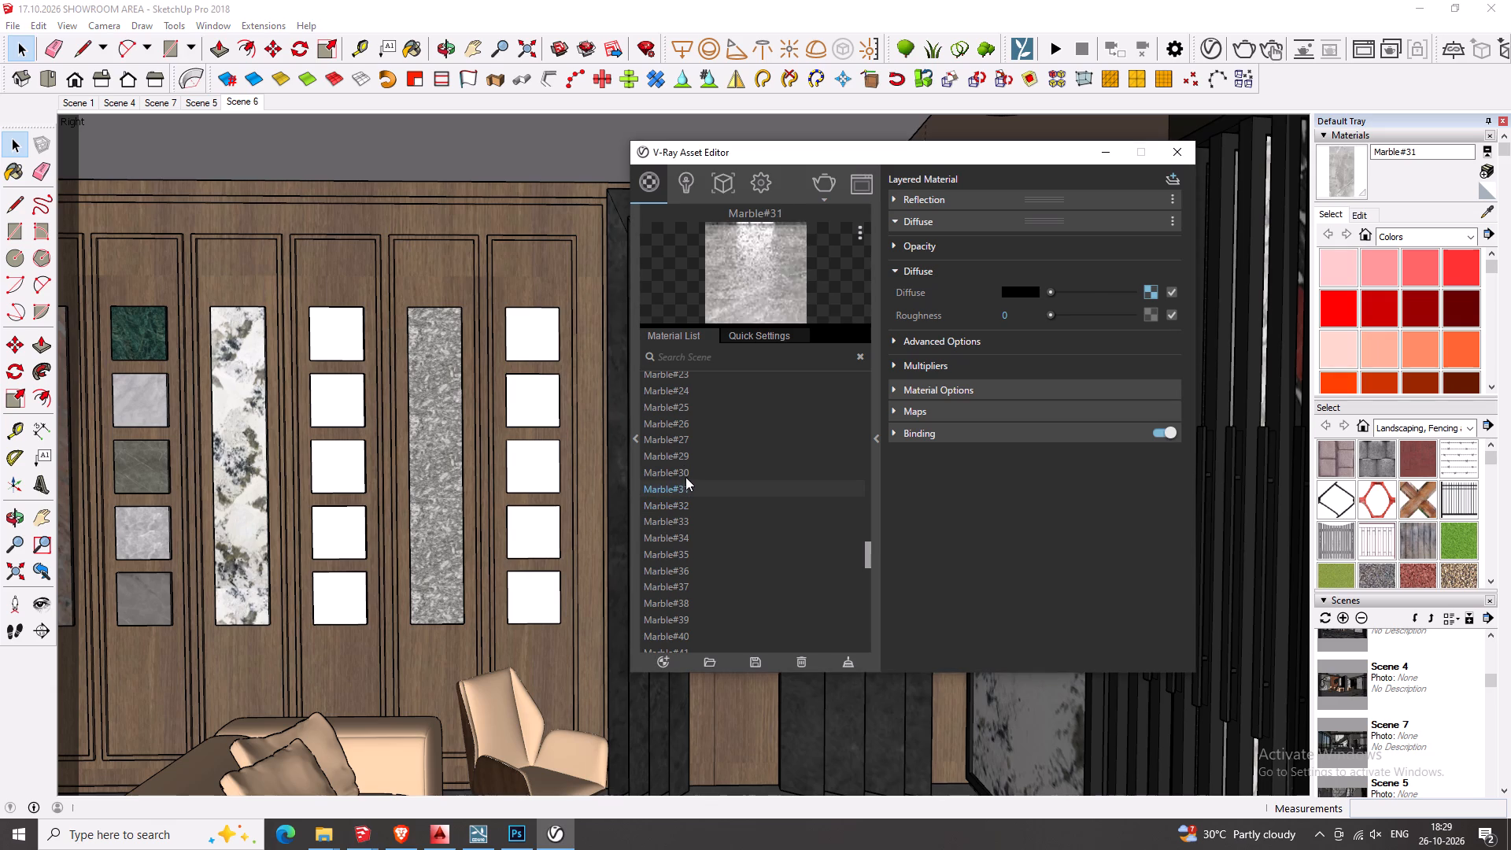
left_click(684, 471)
triple_click(323, 316)
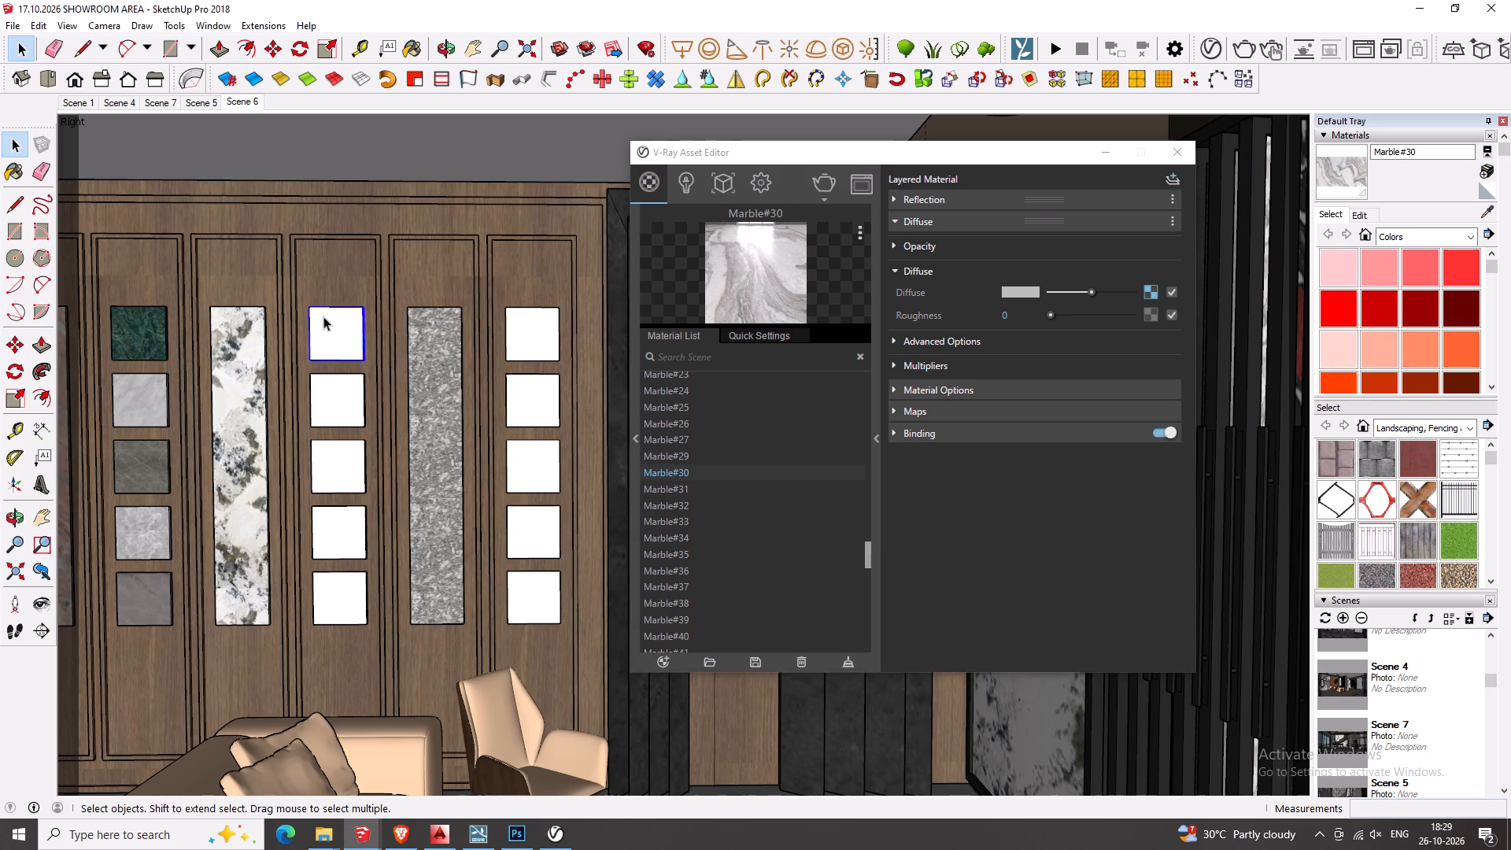
left_click(323, 316)
key("b")
left_click(325, 316)
key("space")
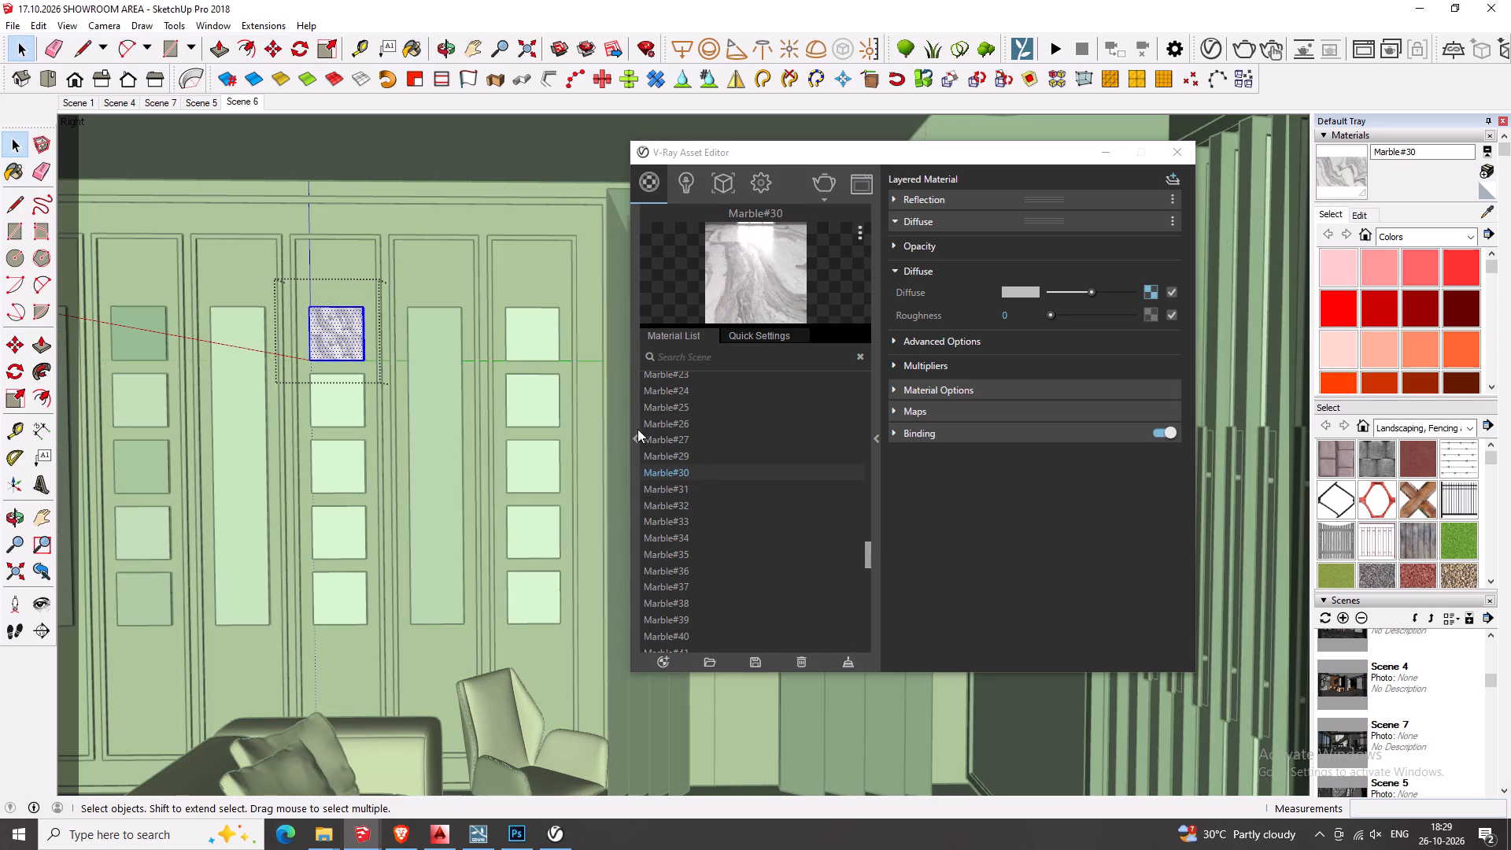
Paint the second square block in the fifth panel with the black Marble#29 from the V-Ray material list.
left_click(665, 442)
left_click(665, 453)
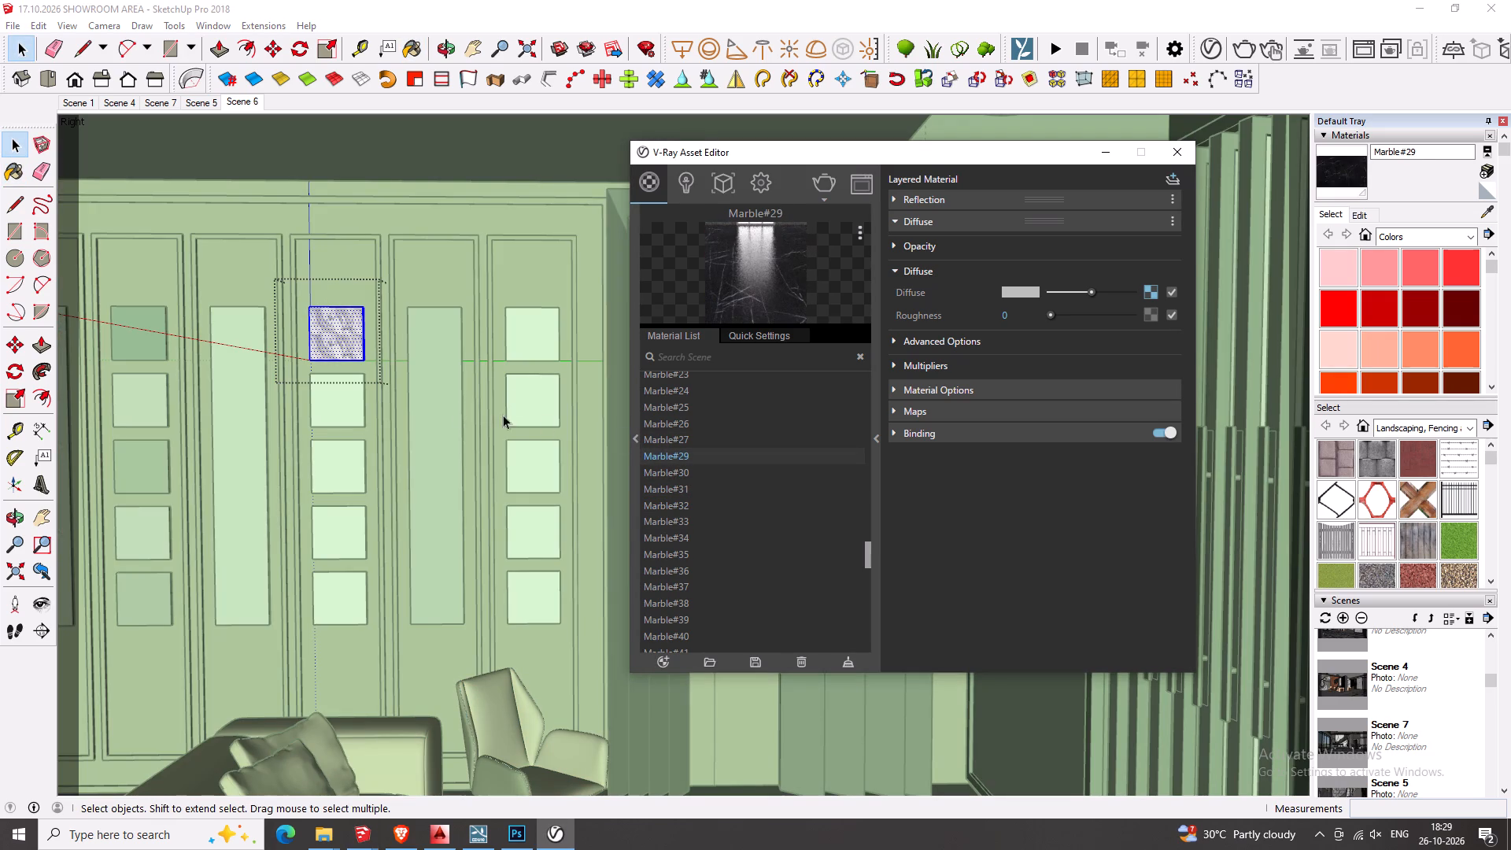
triple_click(338, 408)
double_click(338, 408)
key("b")
triple_click(341, 407)
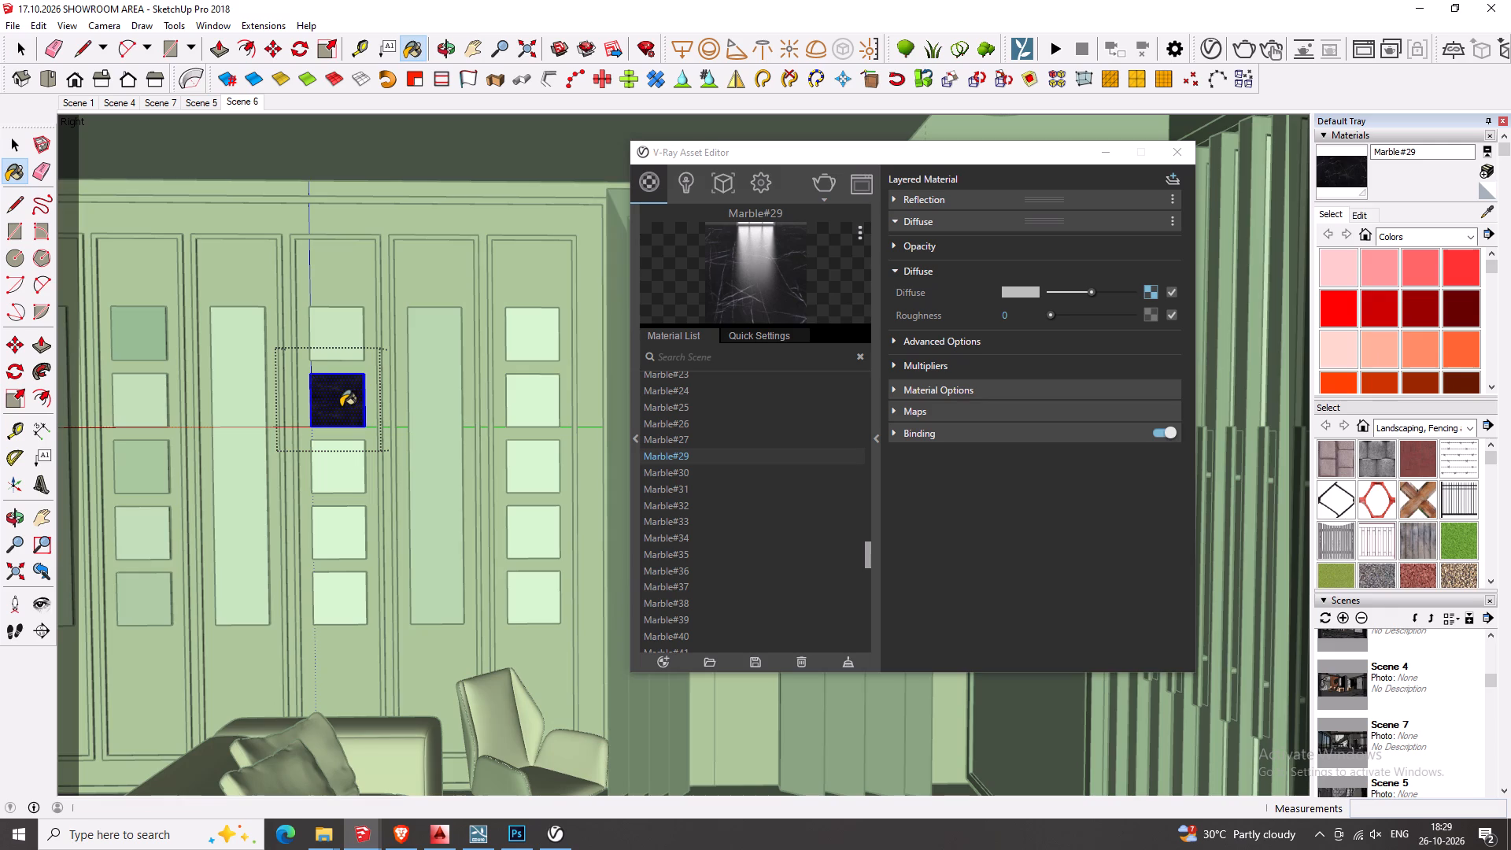
key("space")
key("Escape")
Paint the third square block in the fifth panel with the brown Marble#27 from the V-Ray material list.
left_click(665, 450)
left_click(666, 443)
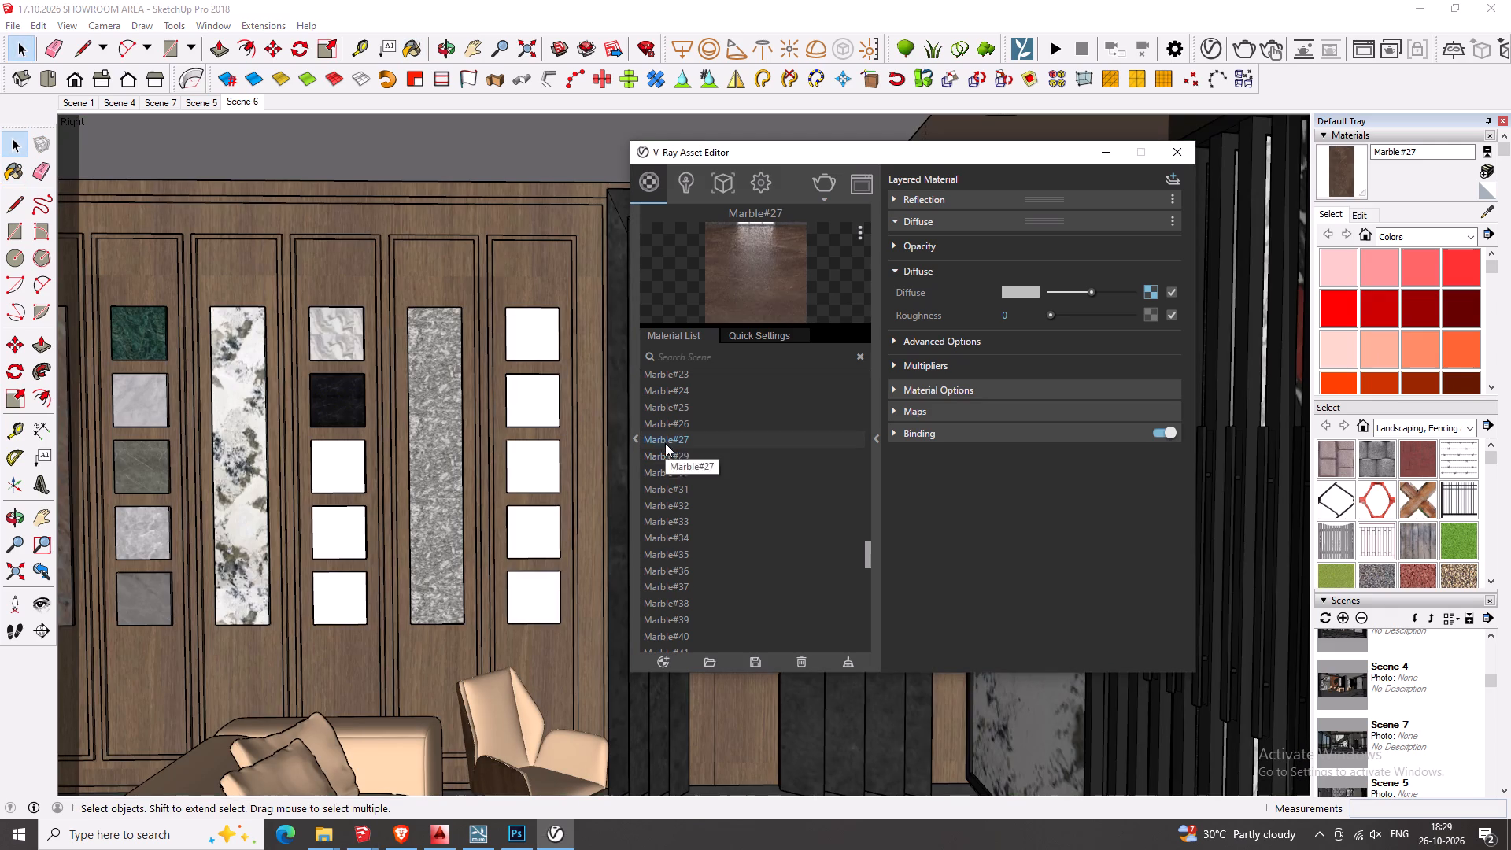
key("b")
double_click(368, 456)
triple_click(345, 459)
left_click(345, 459)
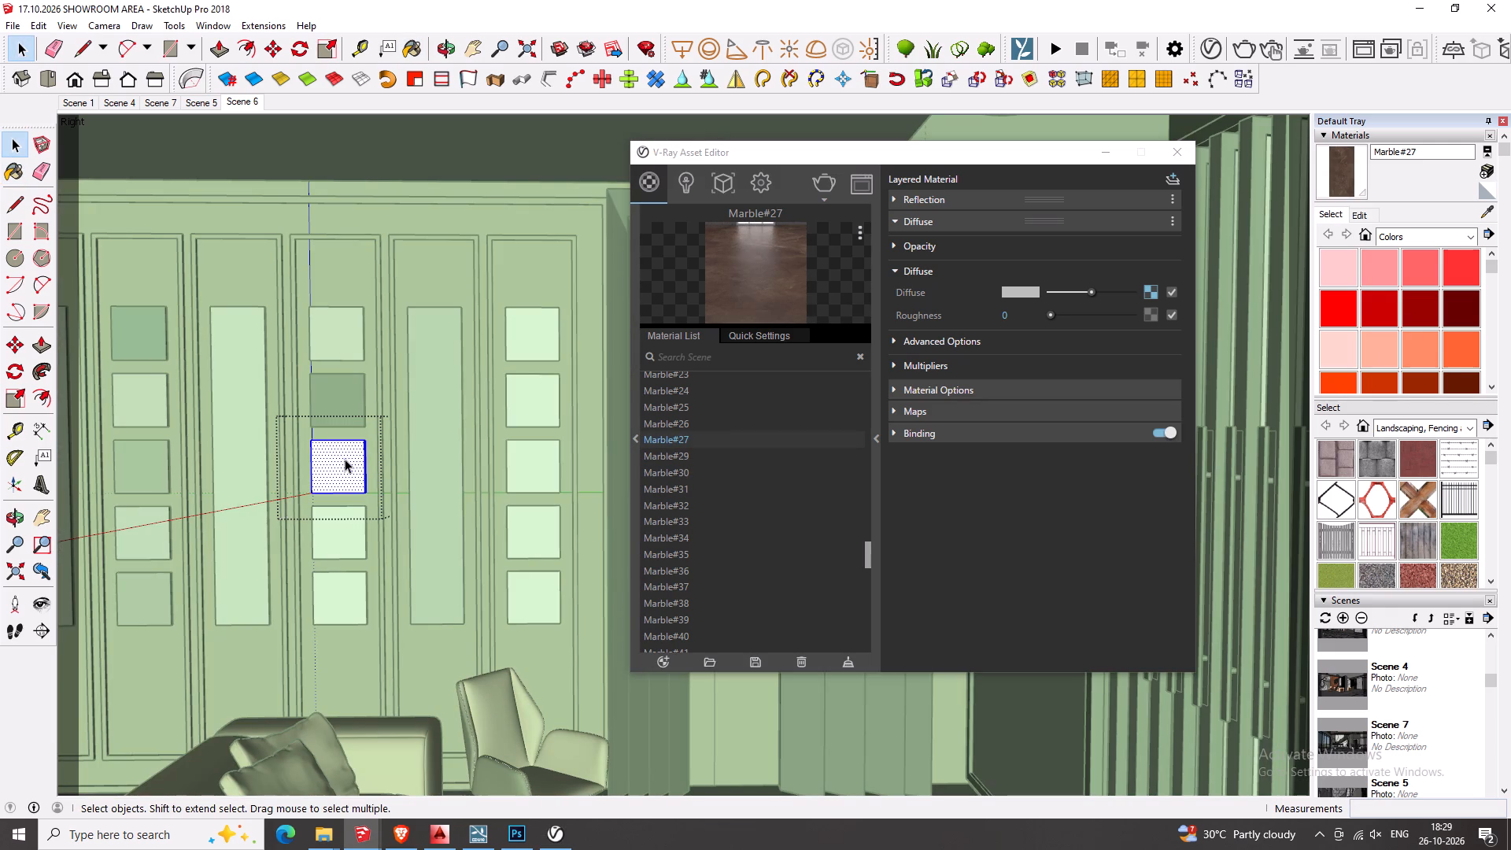
key("b")
double_click(345, 459)
key("space")
Preview several marbles and paint the fourth square block in the fifth panel with the grey striped Marble#23.
left_click(683, 429)
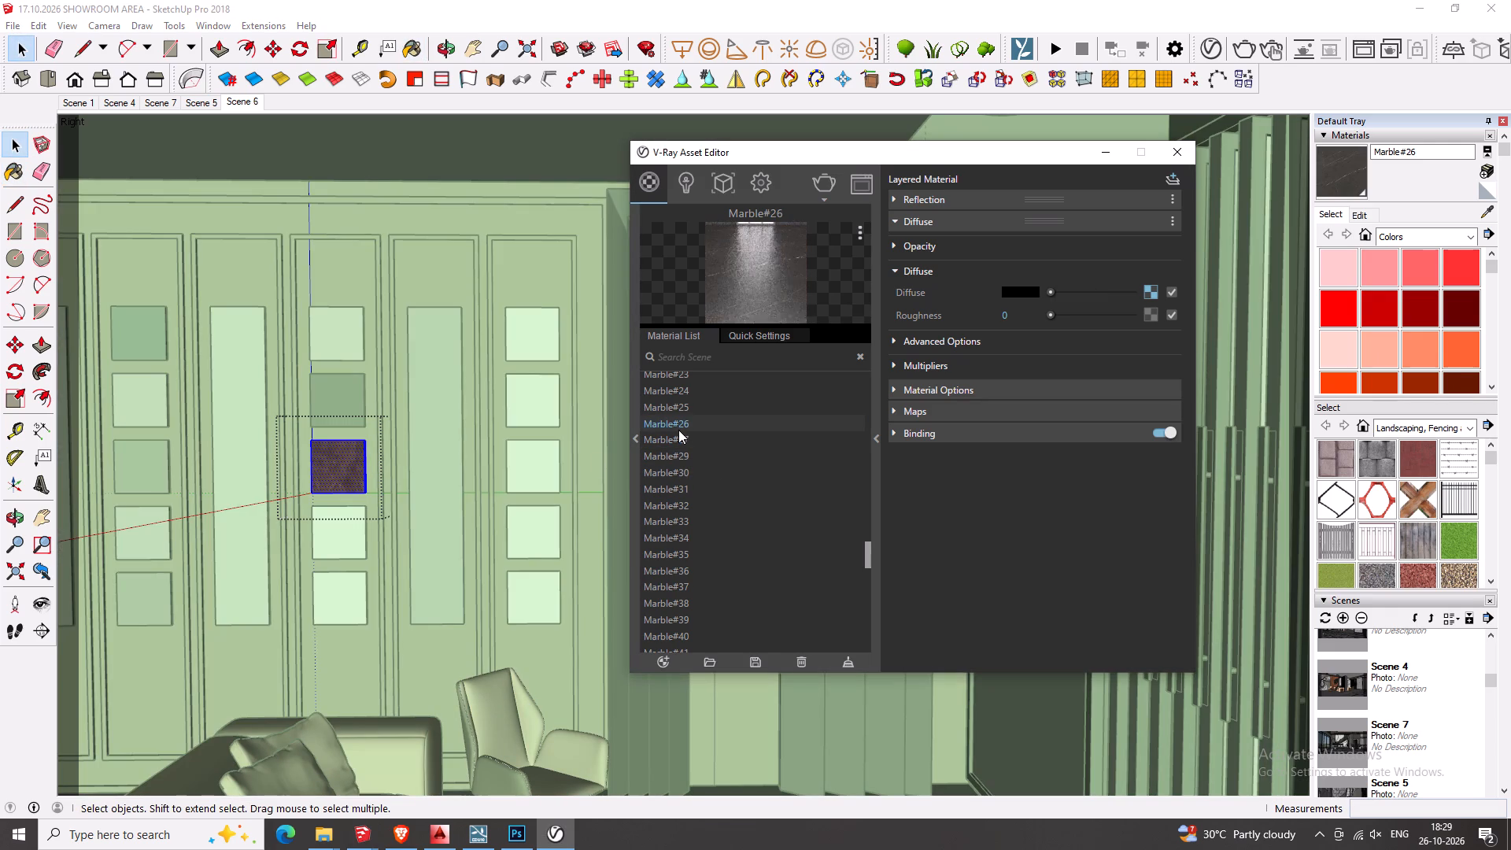
scroll(678, 430, "up", 1)
left_click(680, 453)
left_click(674, 472)
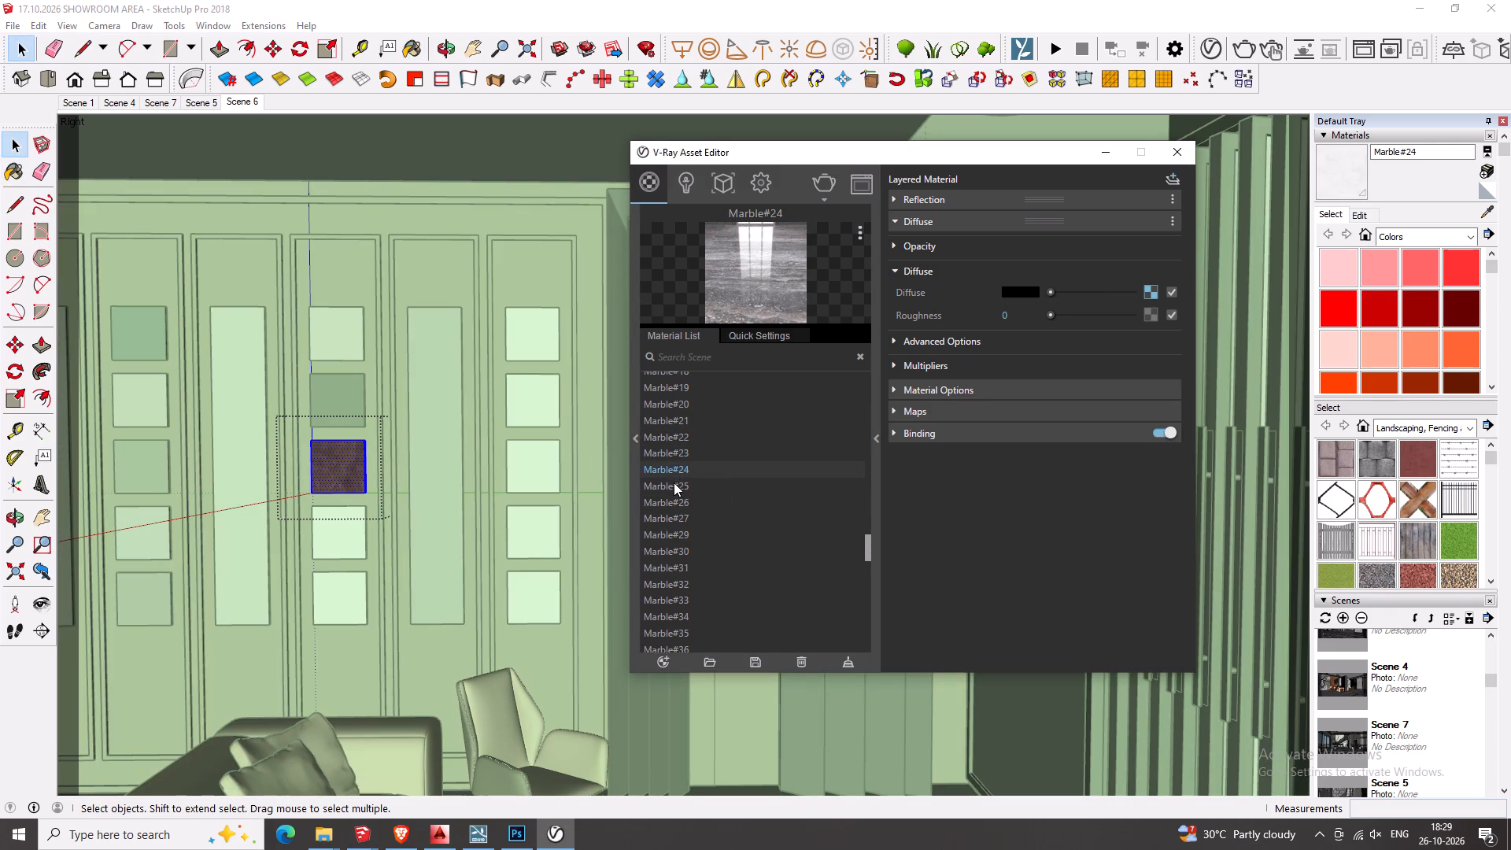
left_click(667, 458)
triple_click(329, 534)
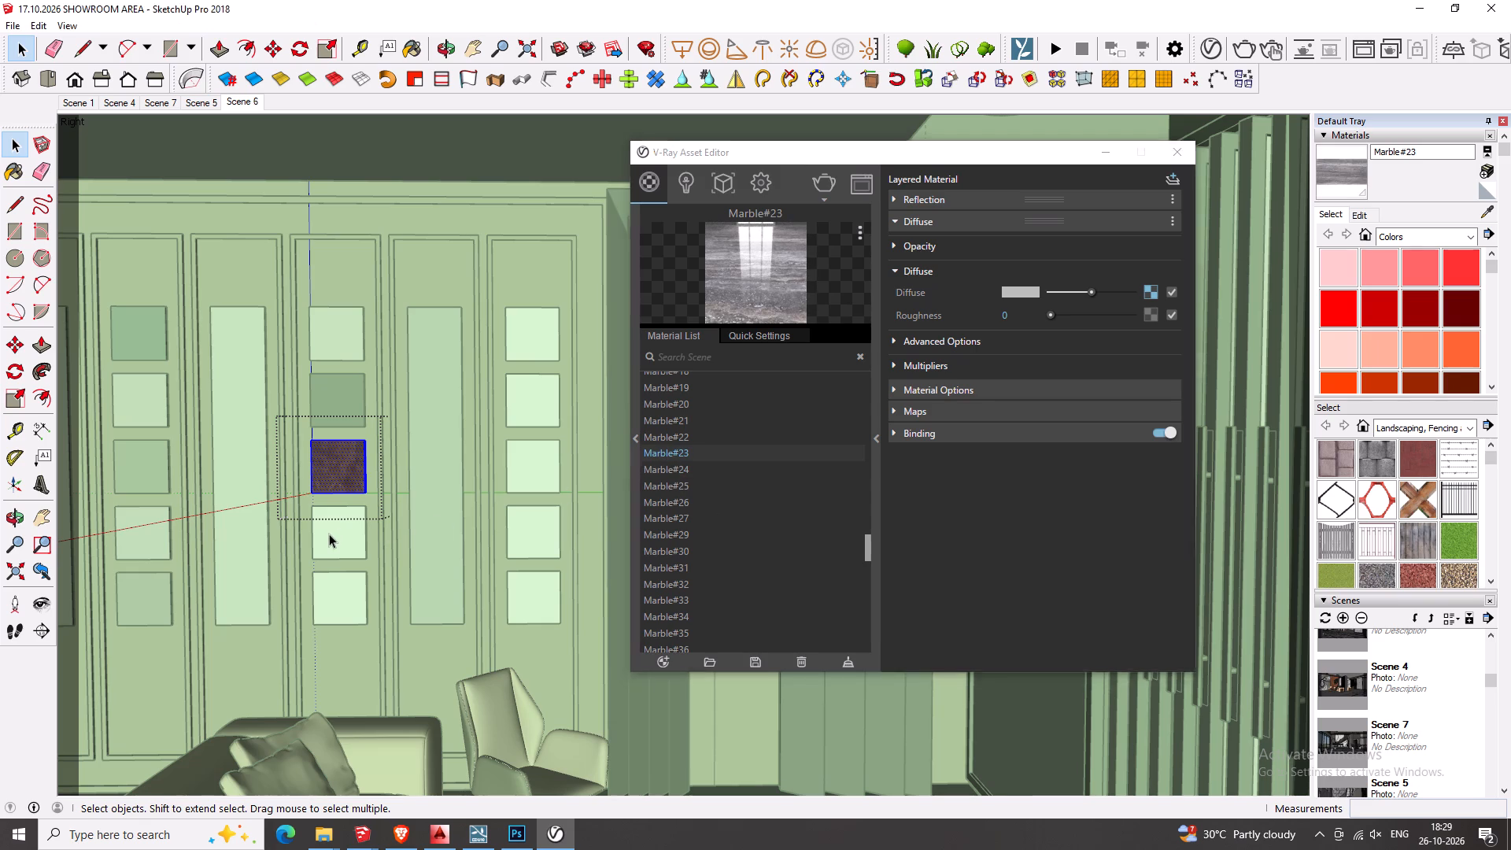
double_click(329, 534)
key("b")
double_click(330, 534)
key("space")
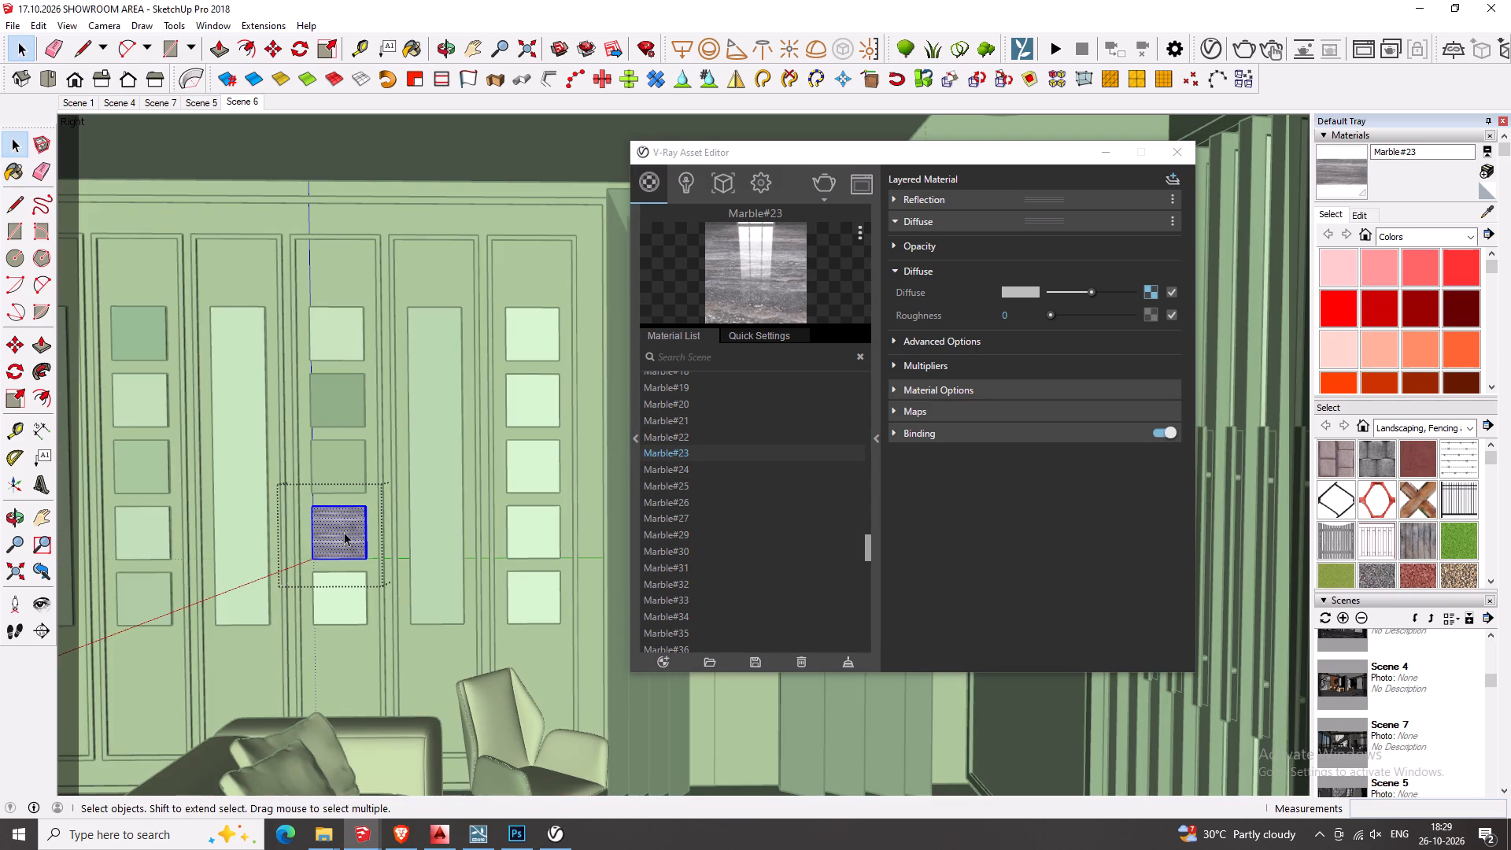
Paint the bottom square block in the fifth panel with the blue-green Marble#22 from the V-Ray material list.
left_click(682, 438)
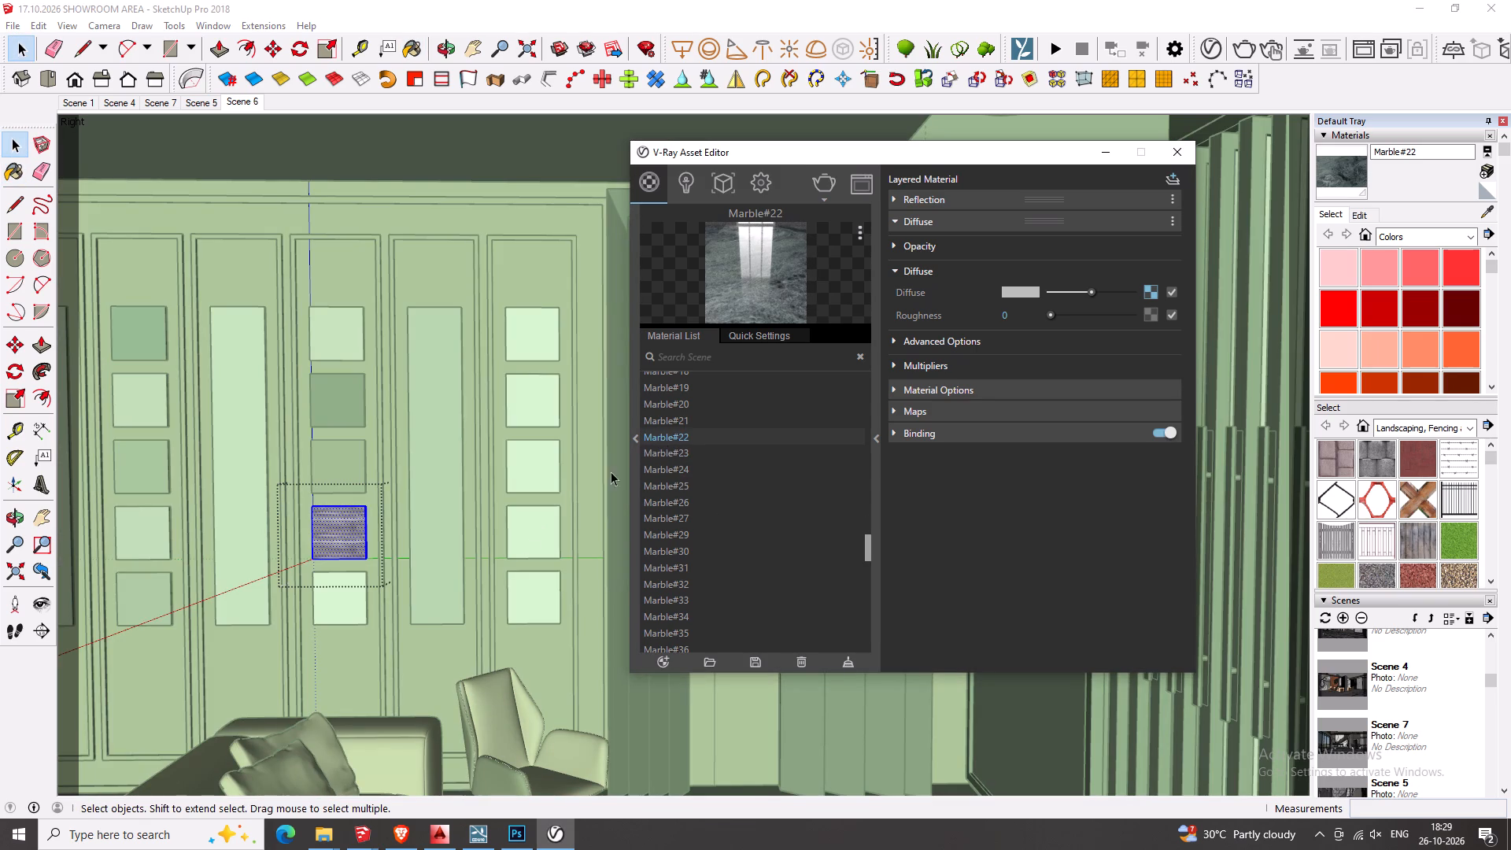
triple_click(351, 601)
left_click(351, 601)
key("b")
double_click(351, 601)
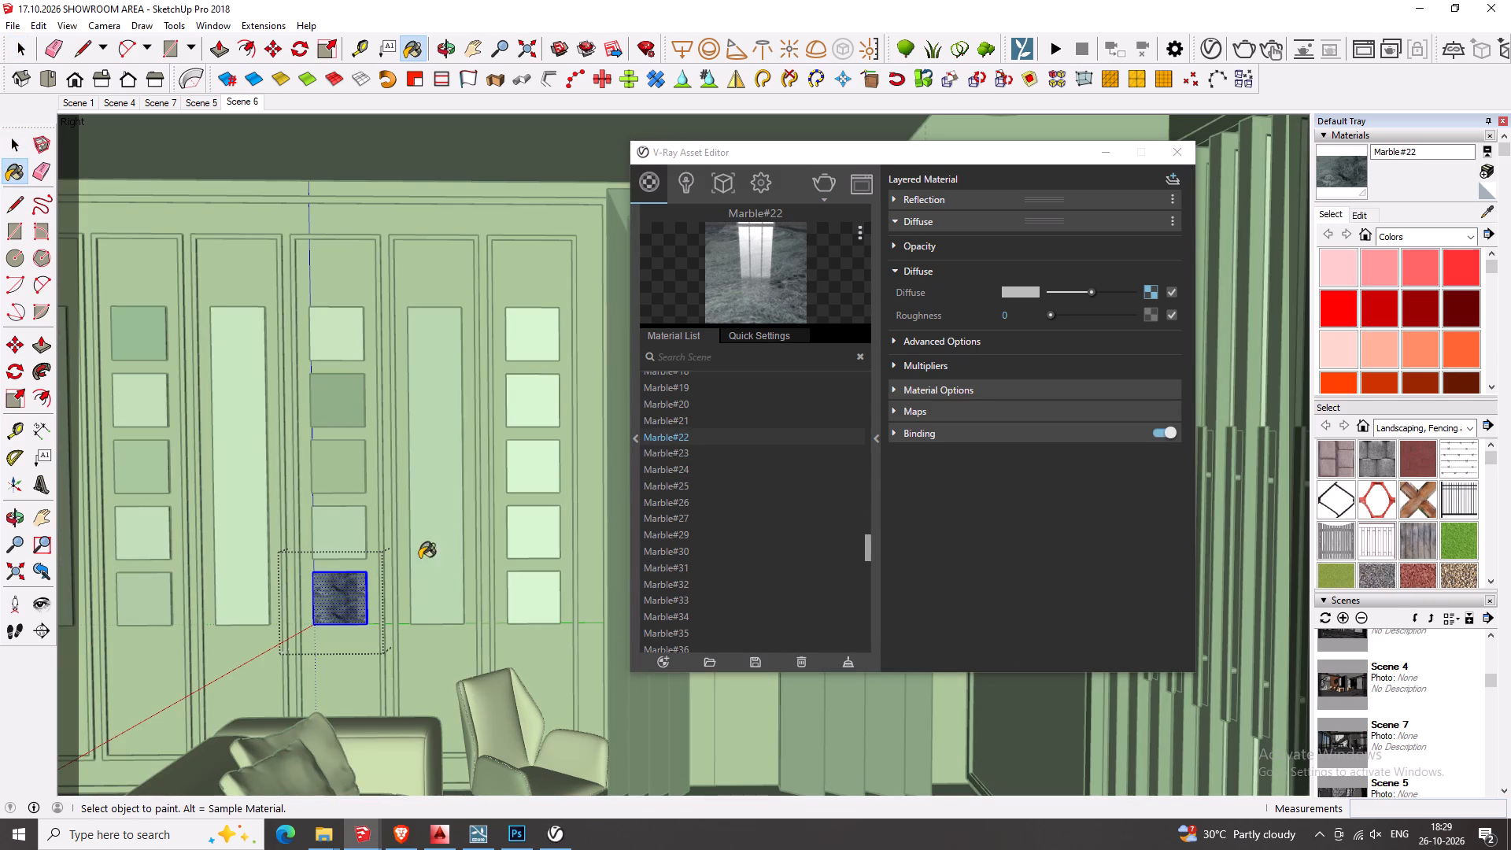
Paint the top square block in the seventh panel with the white veined Marble#21 from the V-Ray material list.
left_click(670, 413)
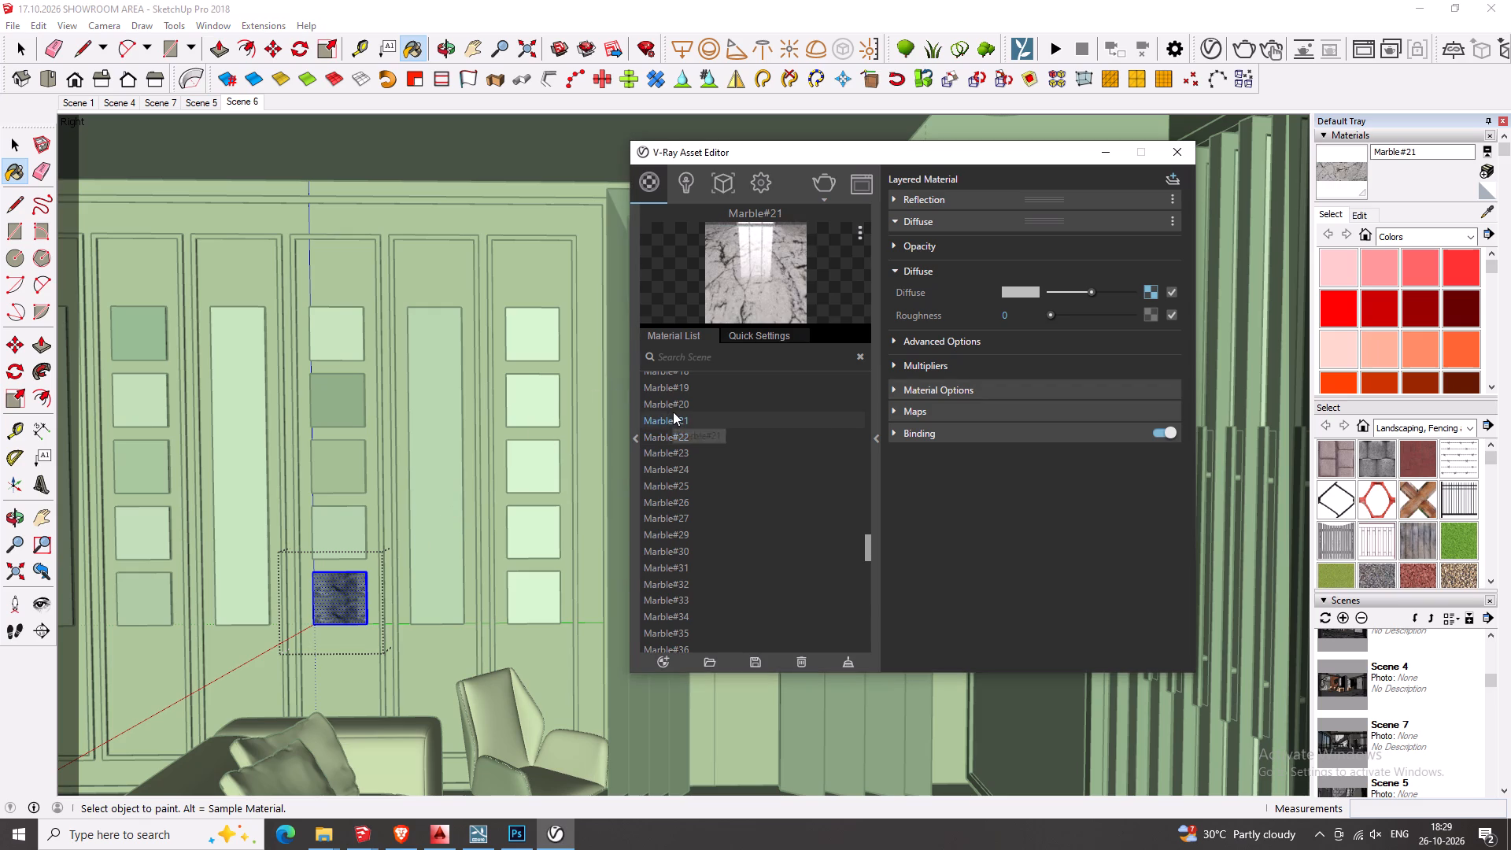
middle_click(537, 353)
key("space")
triple_click(534, 344)
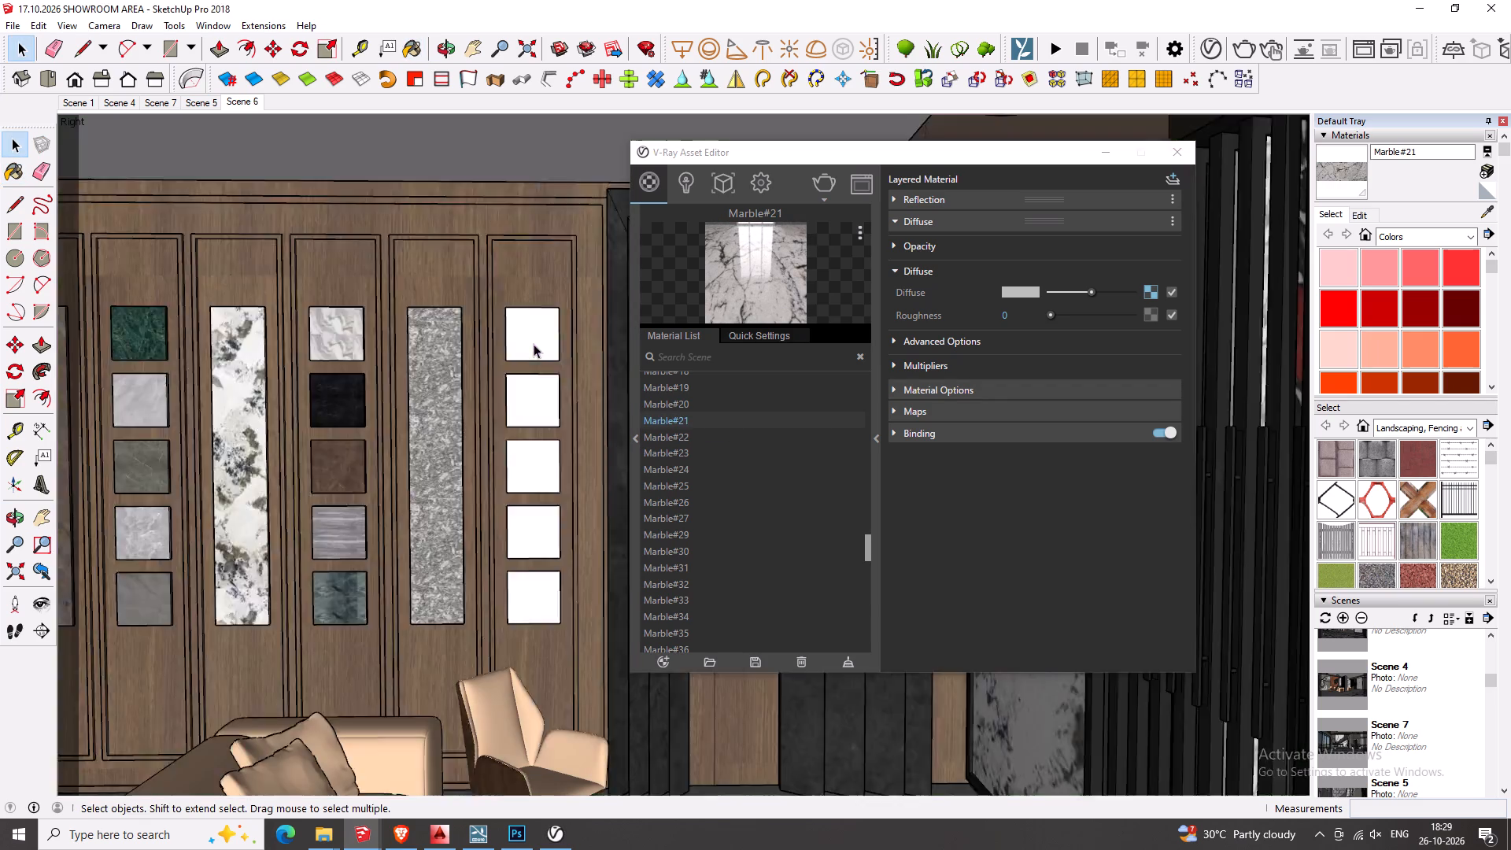
left_click(534, 344)
key("b")
triple_click(534, 344)
key("space")
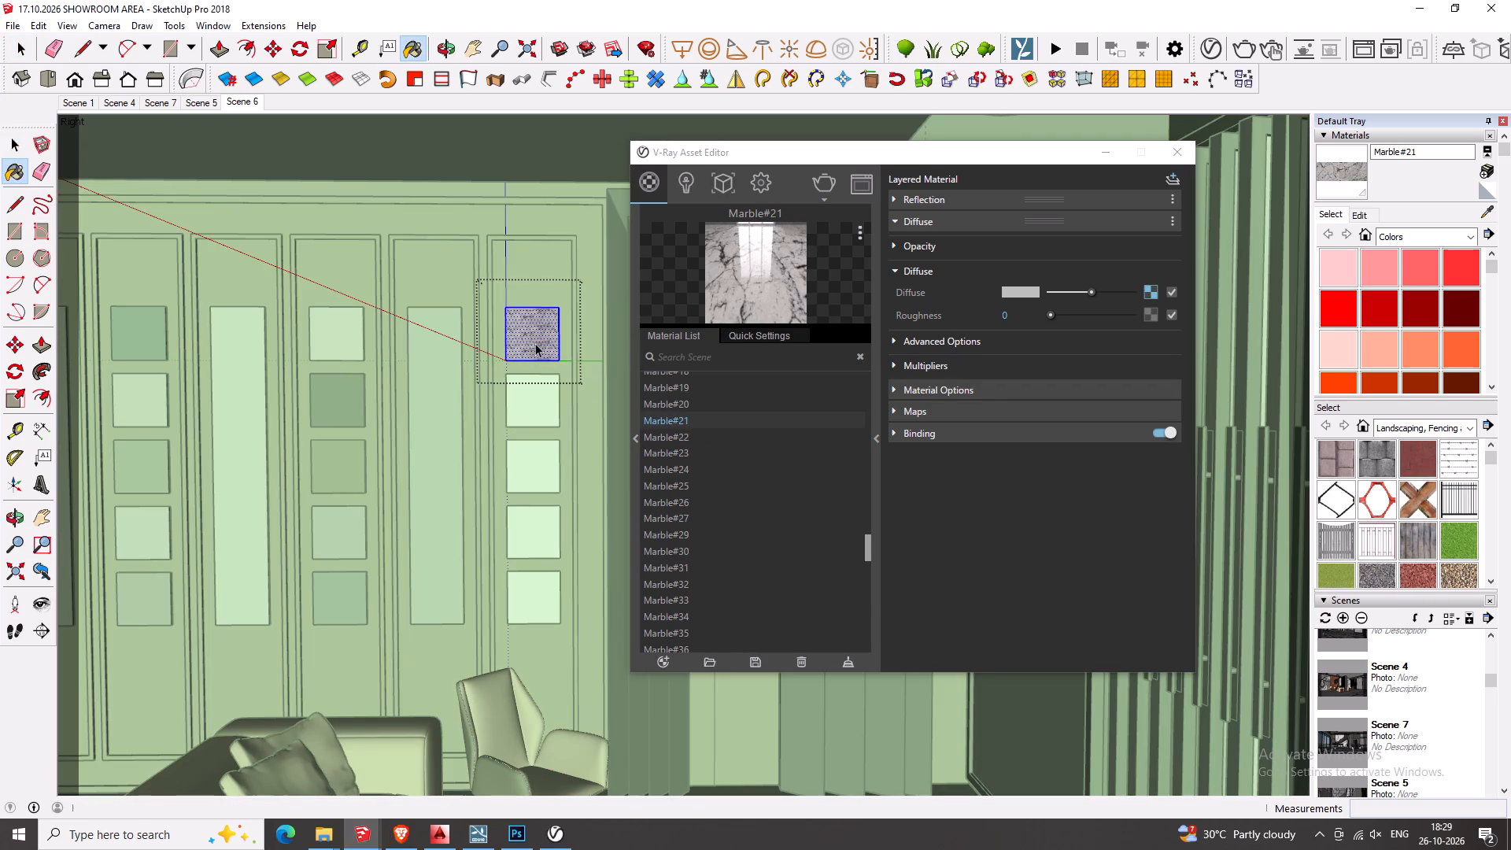
Rotate the marble texture a quarter turn, enlarge it and reposition it on the seventh panel's top square block.
right_click(535, 343)
left_click(524, 342)
right_click(524, 342)
left_click(608, 545)
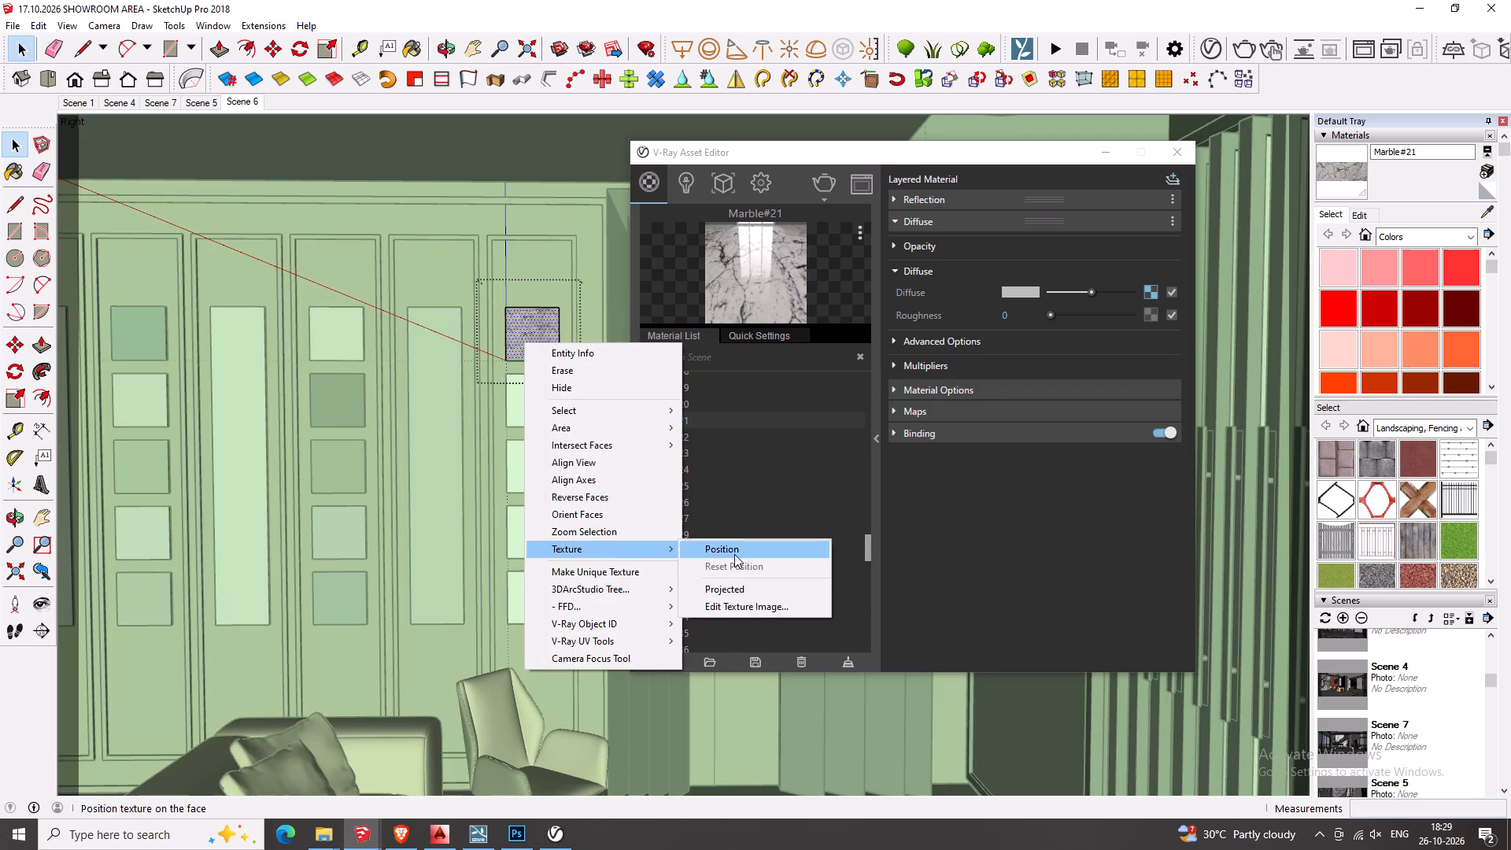
left_click(736, 554)
left_click_drag(563, 340, 549, 438)
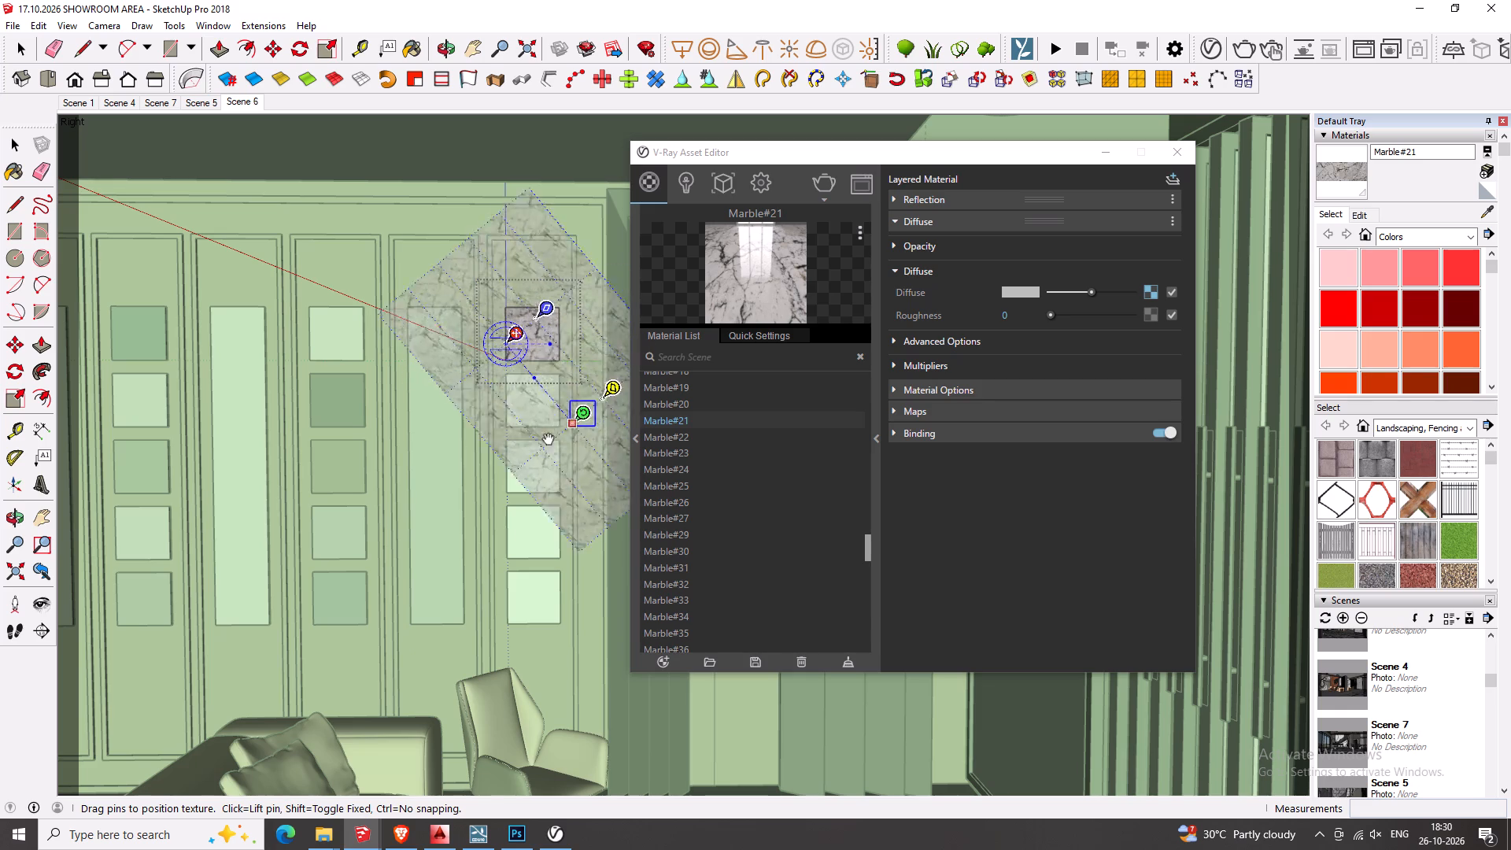
left_click_drag(549, 438, 519, 528)
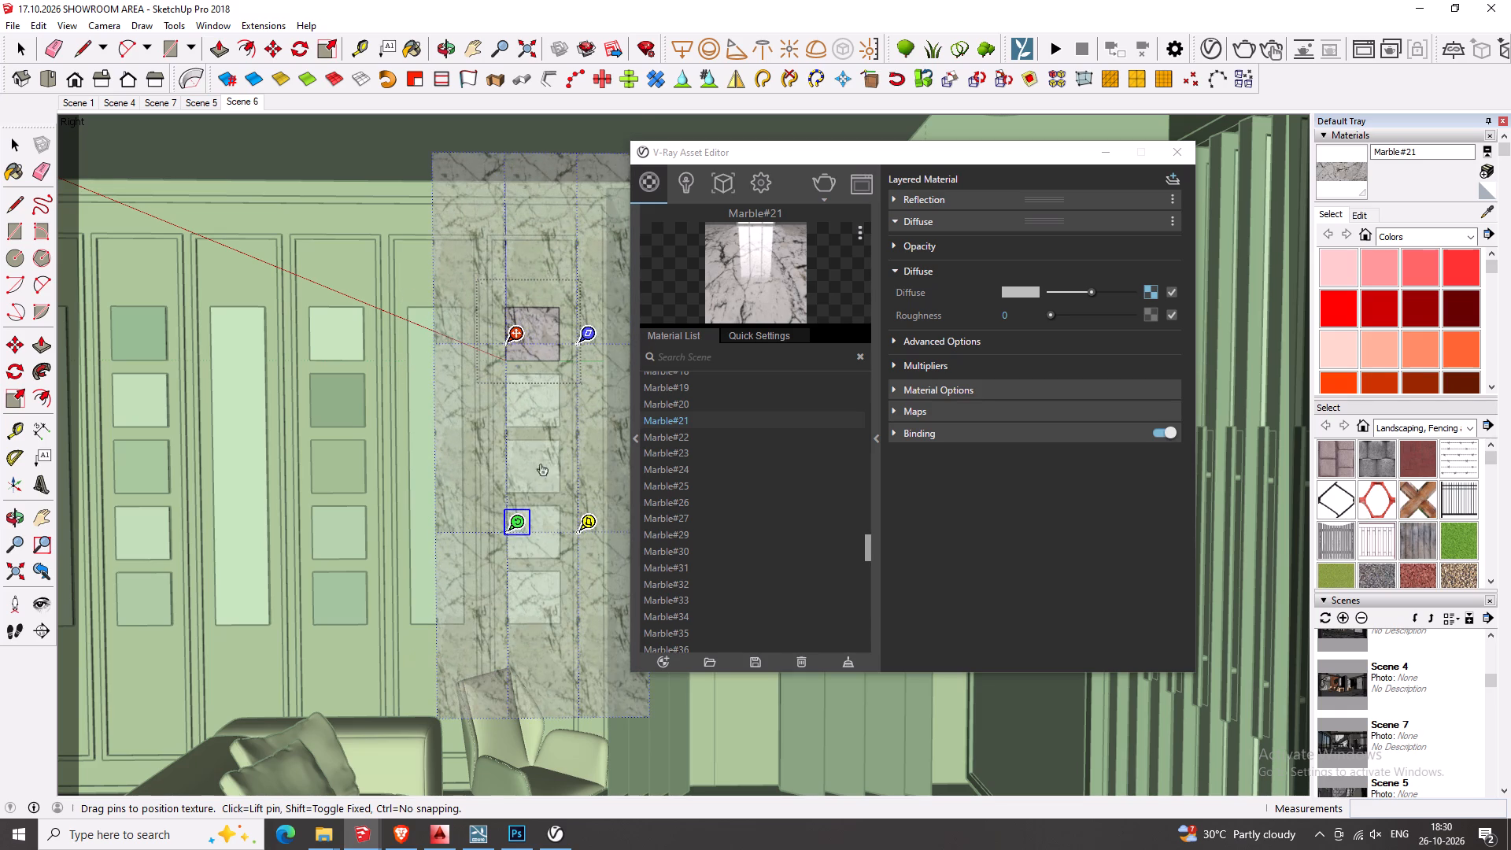
left_click_drag(546, 448, 535, 393)
key("space")
Paint the second square block in the seventh panel with the grey Marble#19 from the V-Ray material list.
left_click(663, 401)
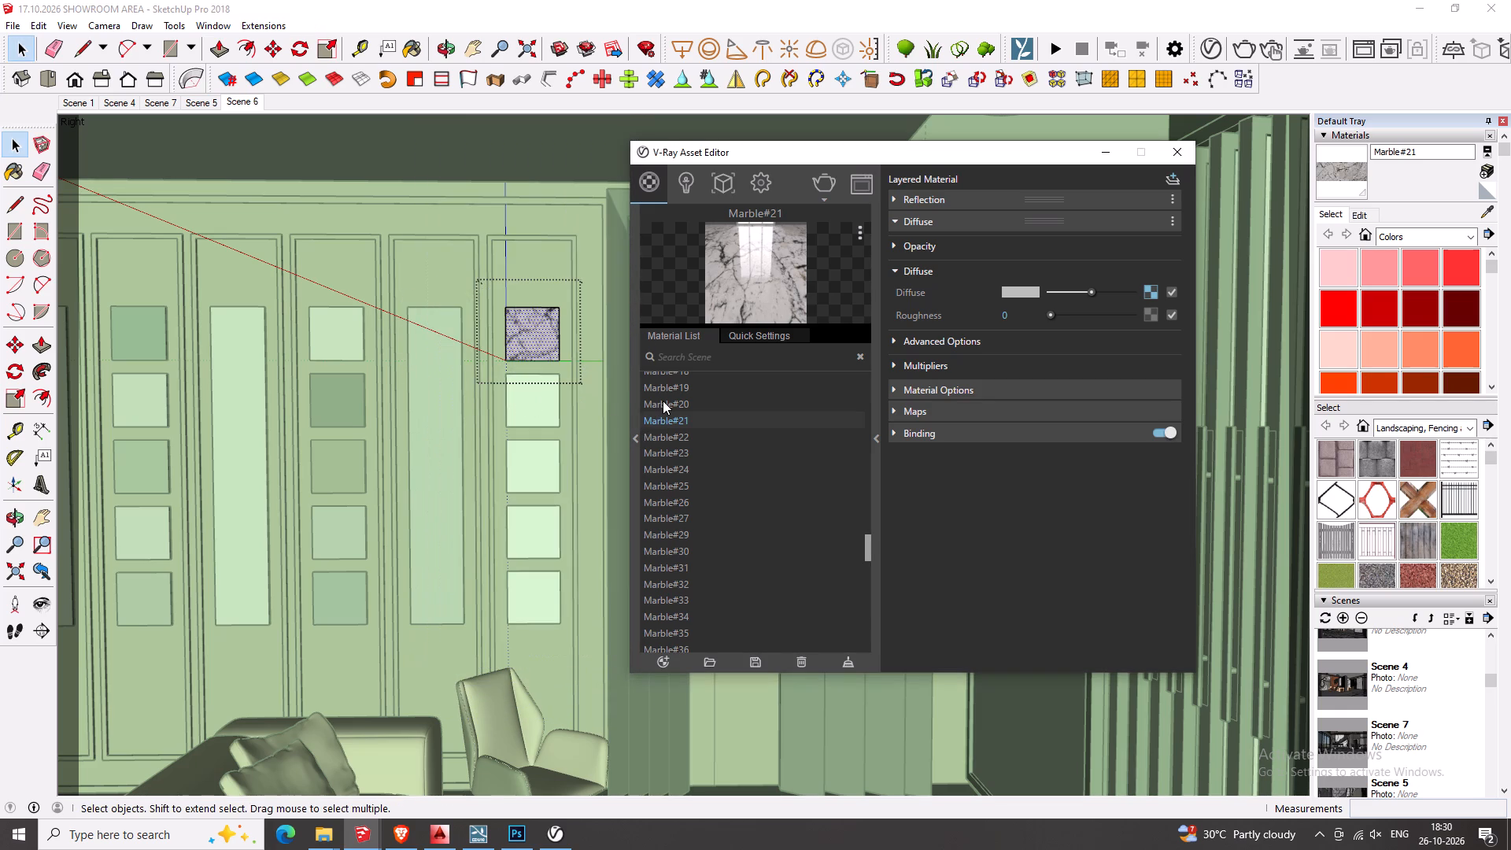
left_click(664, 394)
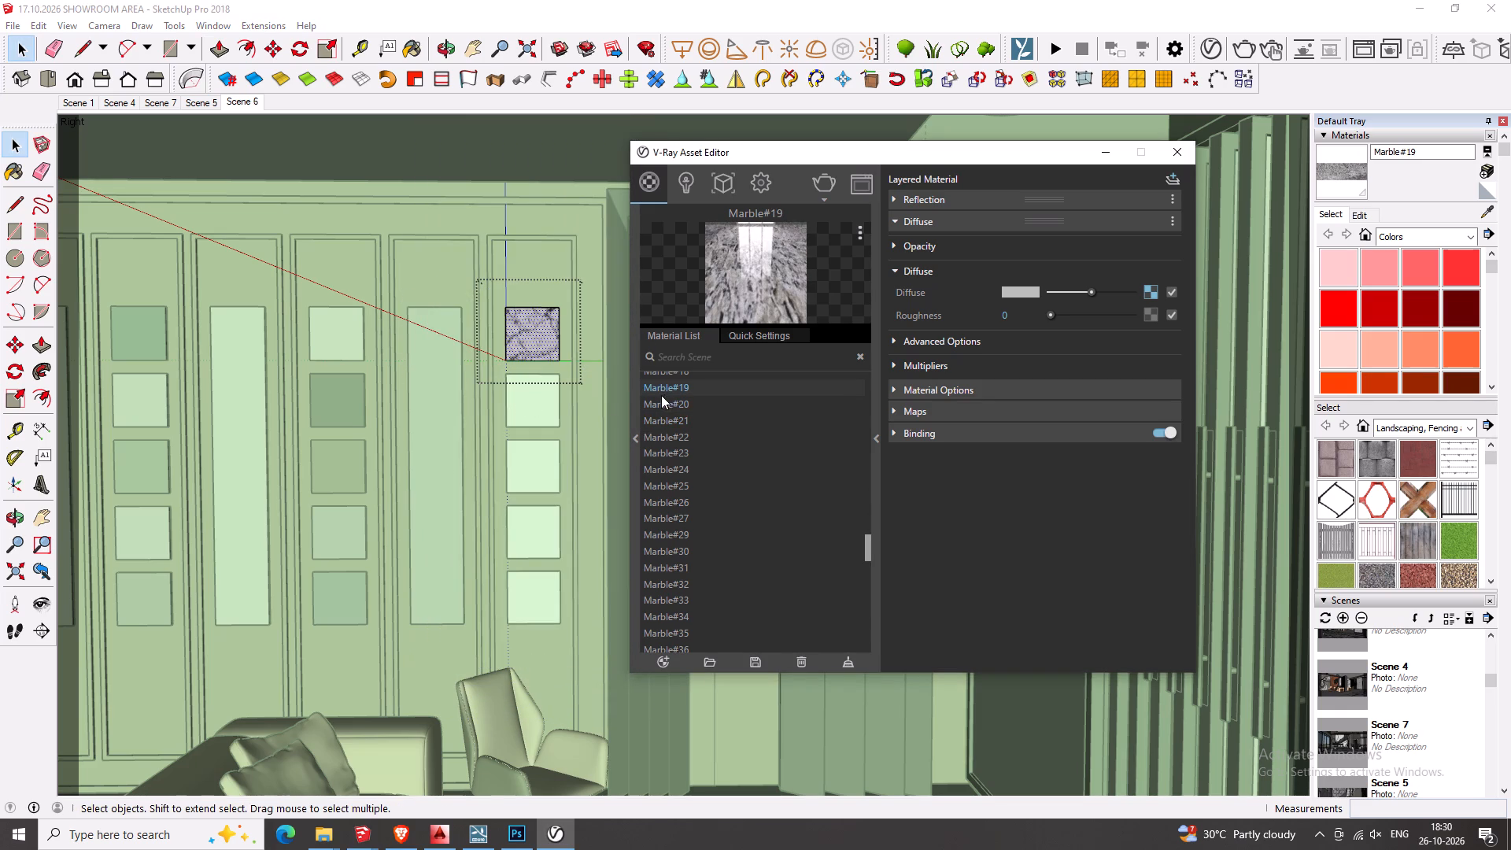
scroll(543, 448, "up", 1)
triple_click(530, 411)
left_click(530, 411)
key("b")
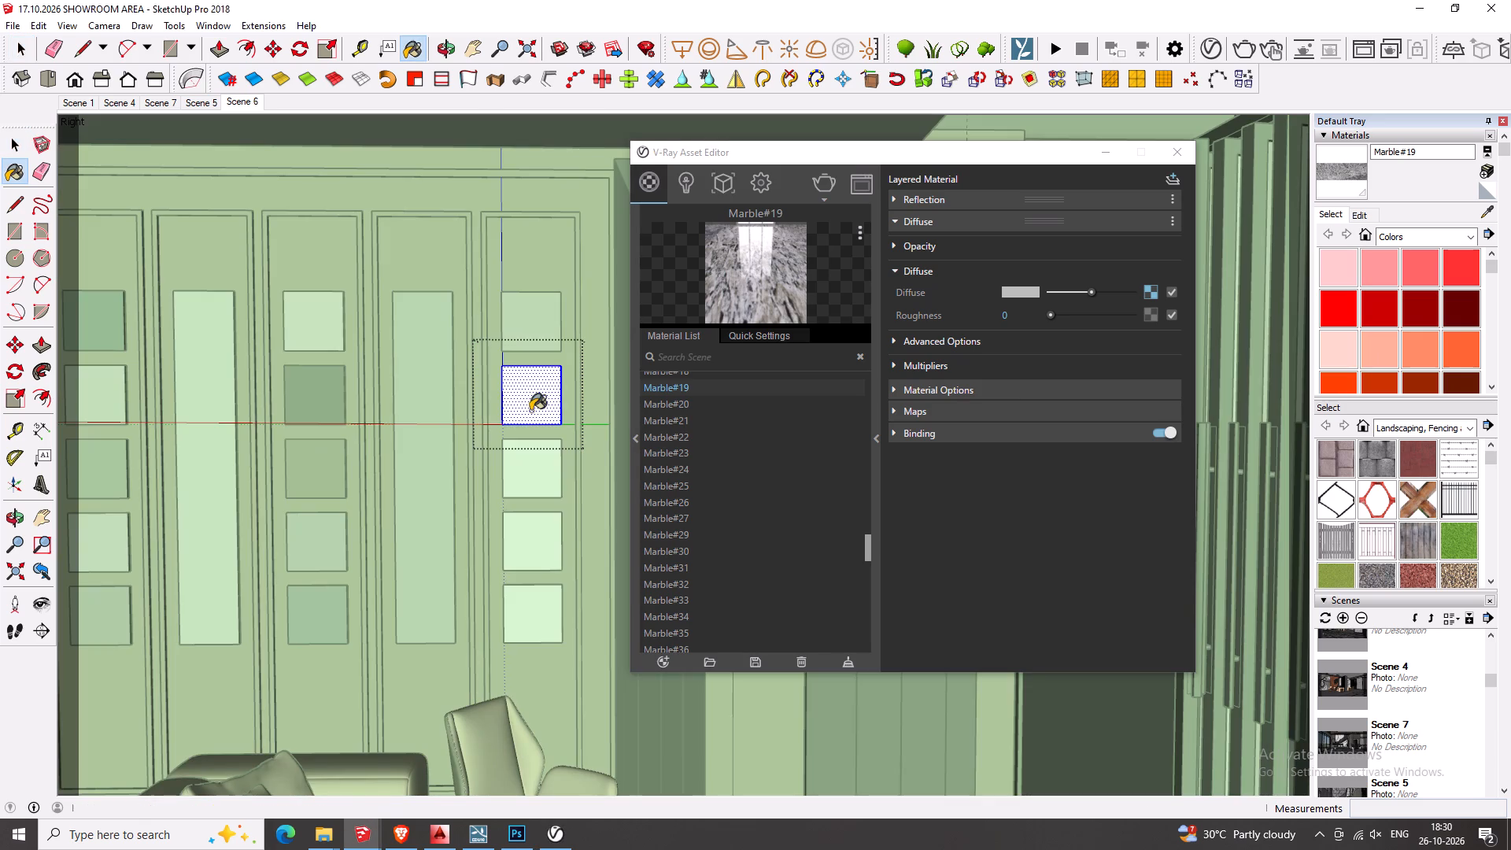
triple_click(530, 411)
Rotate the Marble#19 texture a quarter turn, enlarge it and shift it on the seventh panel's second square block.
key("space")
left_click(525, 410)
right_click(524, 410)
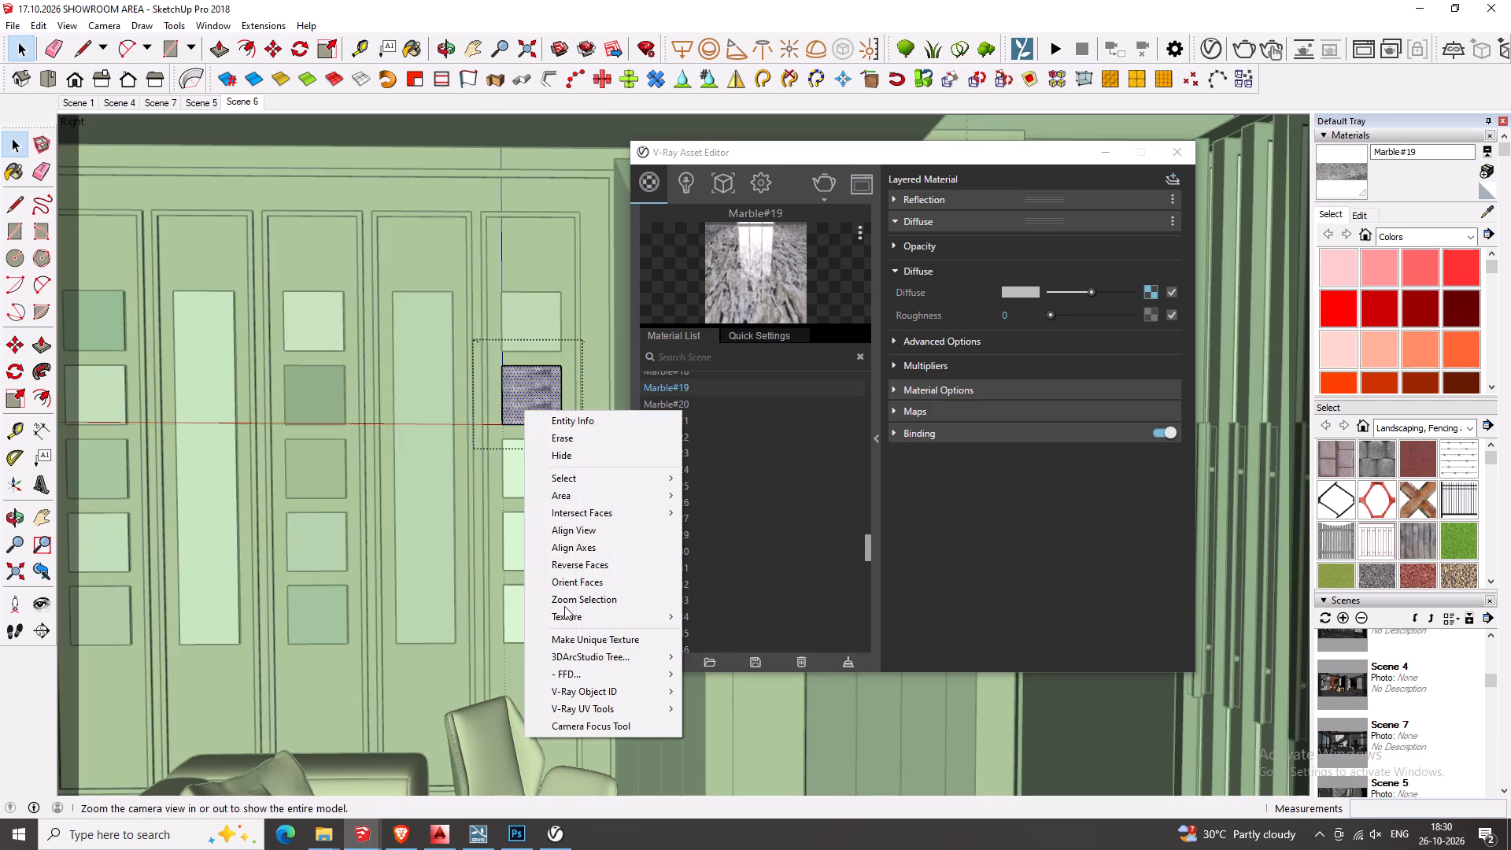
left_click(566, 612)
left_click(692, 620)
left_click_drag(560, 419, 604, 436)
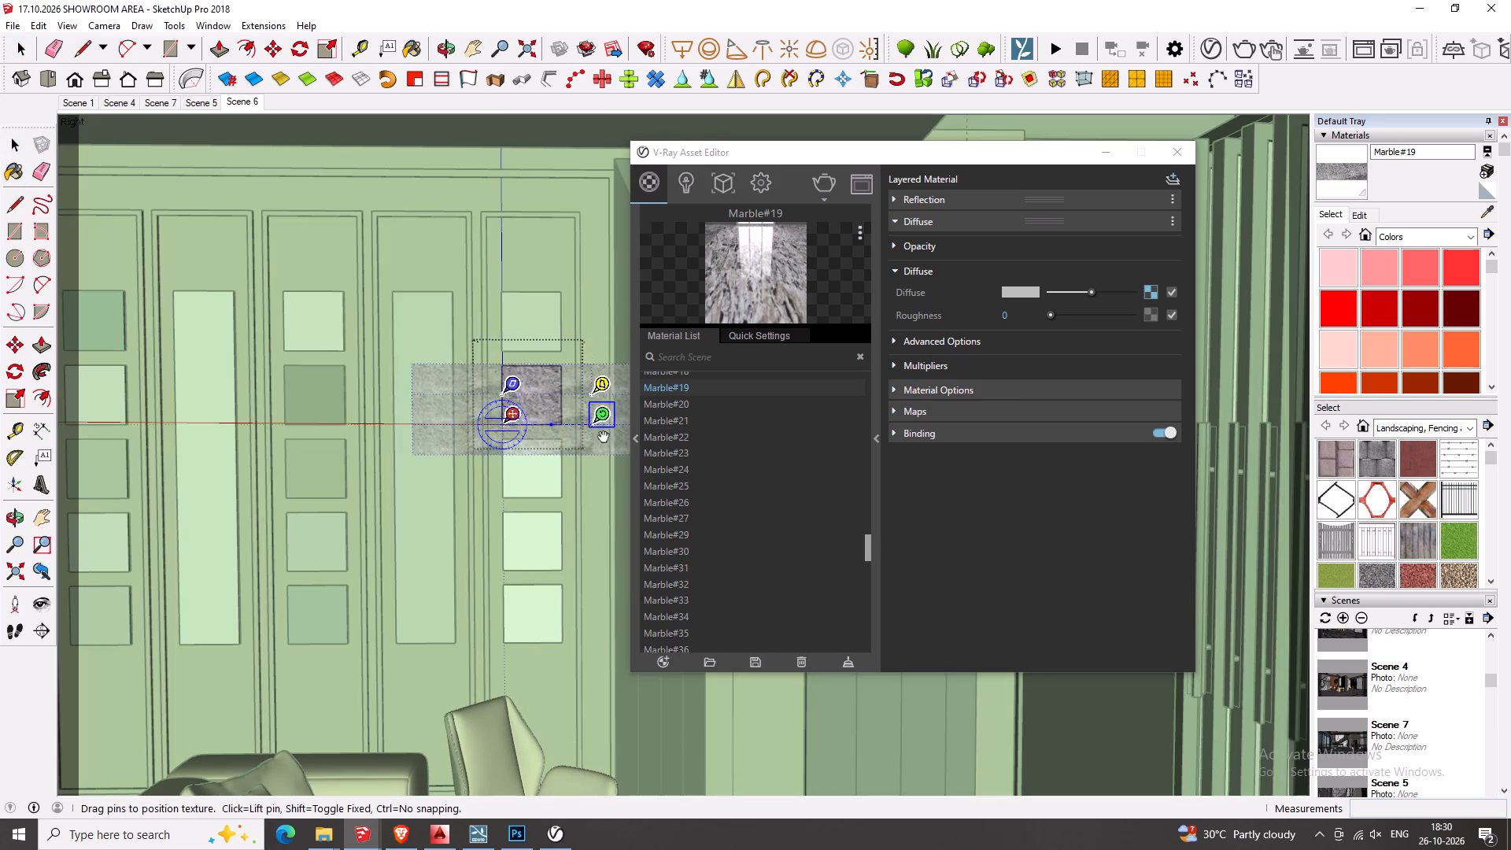
left_click_drag(604, 436, 508, 632)
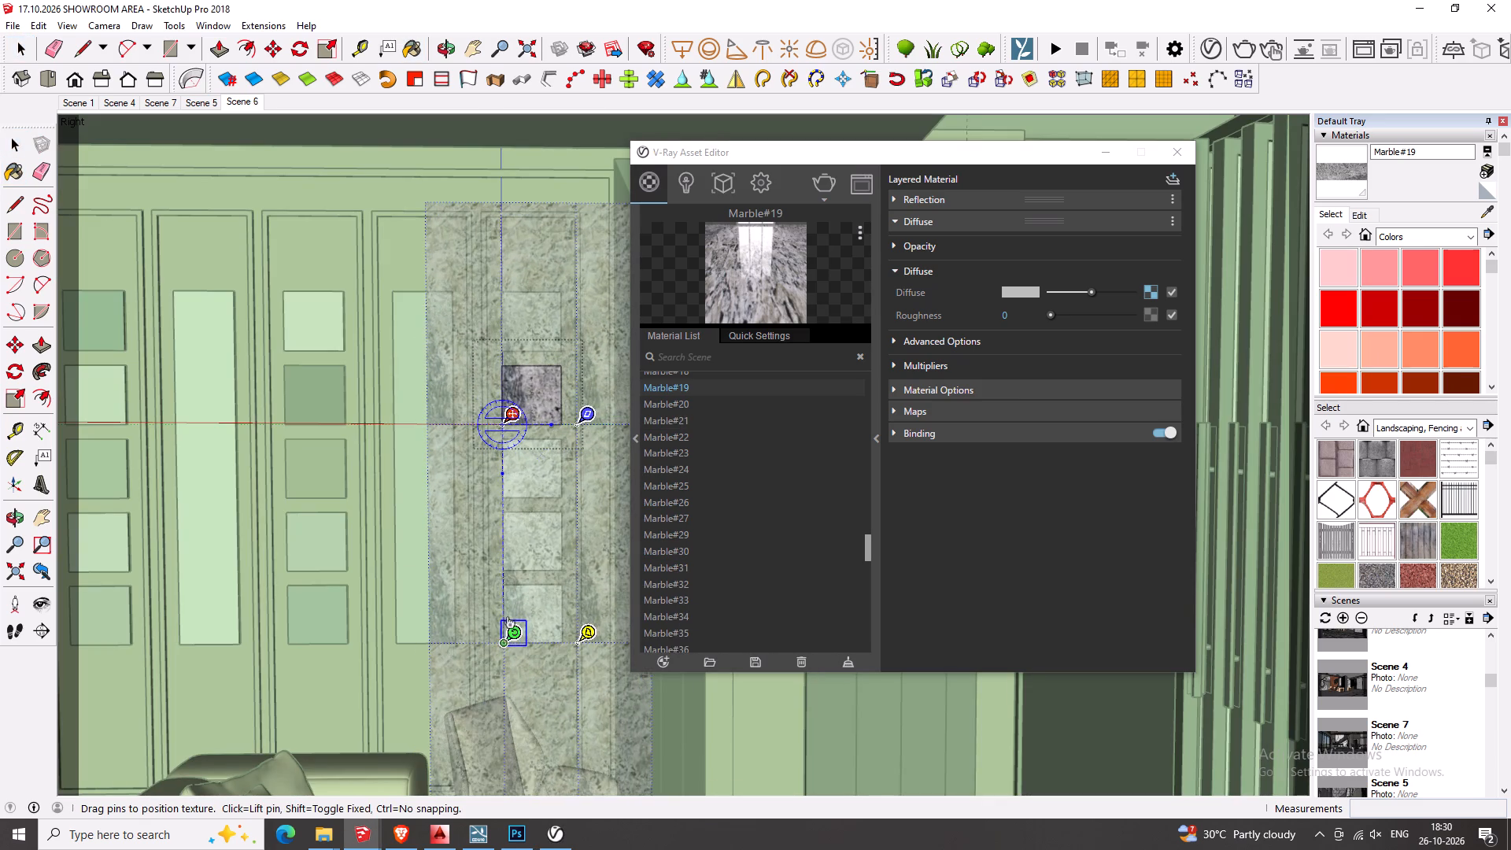
left_click_drag(538, 548, 526, 467)
key("space")
Preview neighbouring marbles and paint the third square block in the seventh panel with the pinkish Marble#16.
scroll(682, 442, "up", 1)
left_click(678, 449)
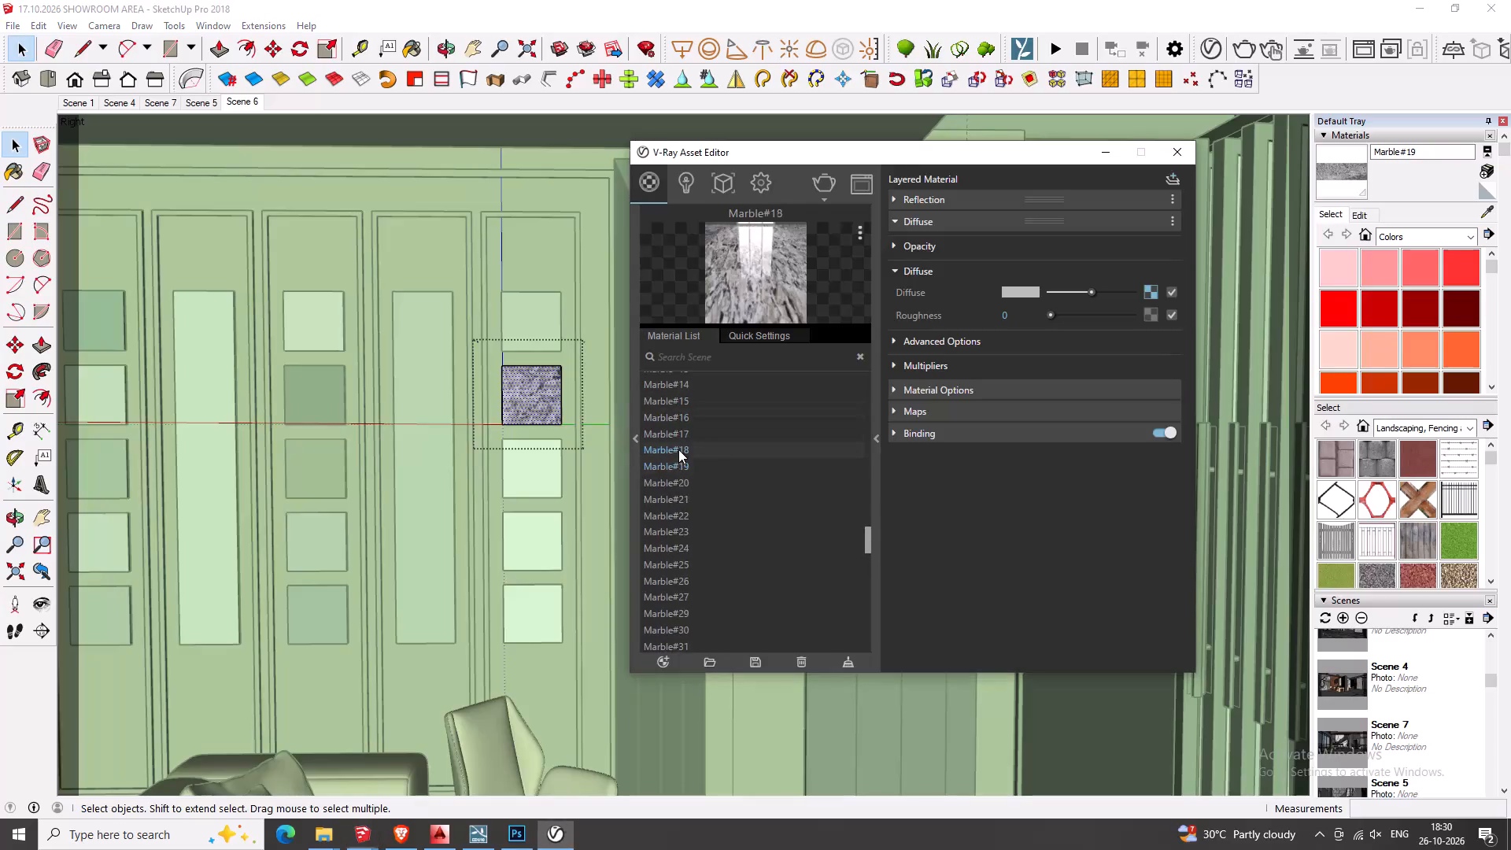
left_click(682, 439)
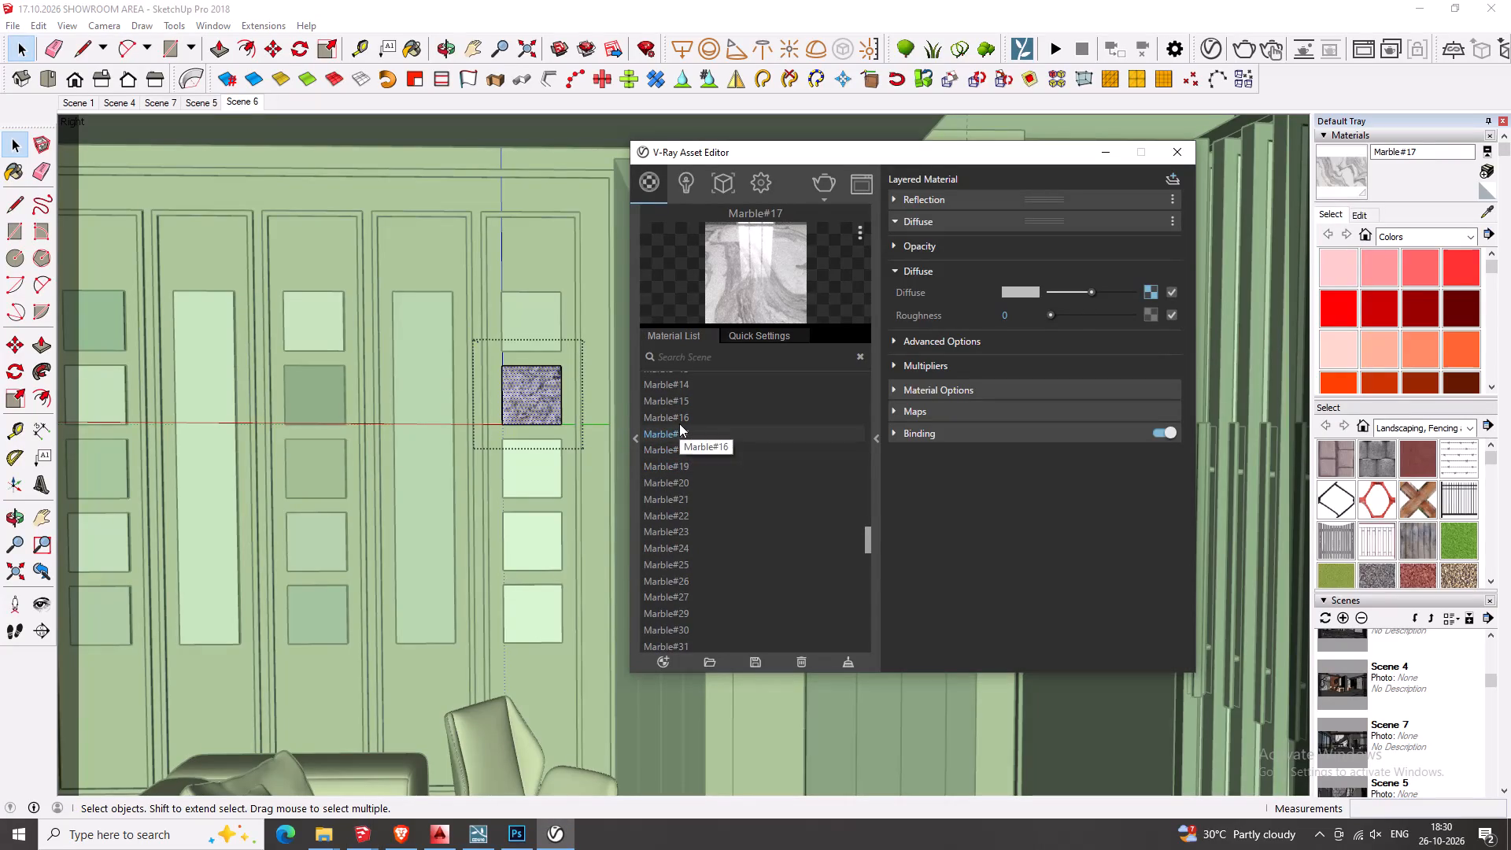
left_click(679, 423)
left_click(682, 408)
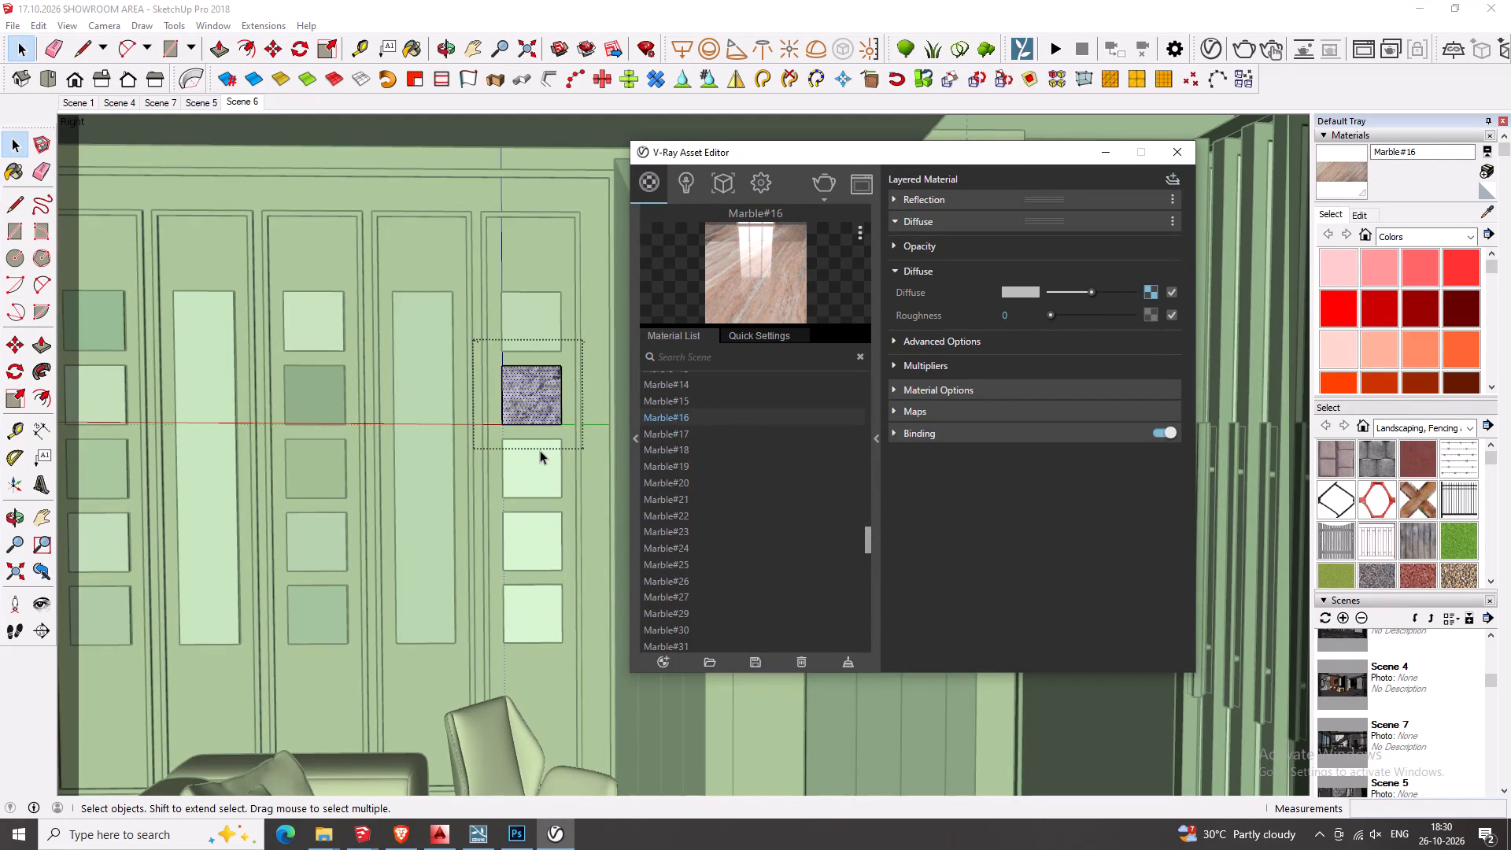
triple_click(540, 450)
left_click(540, 450)
key("b")
double_click(539, 451)
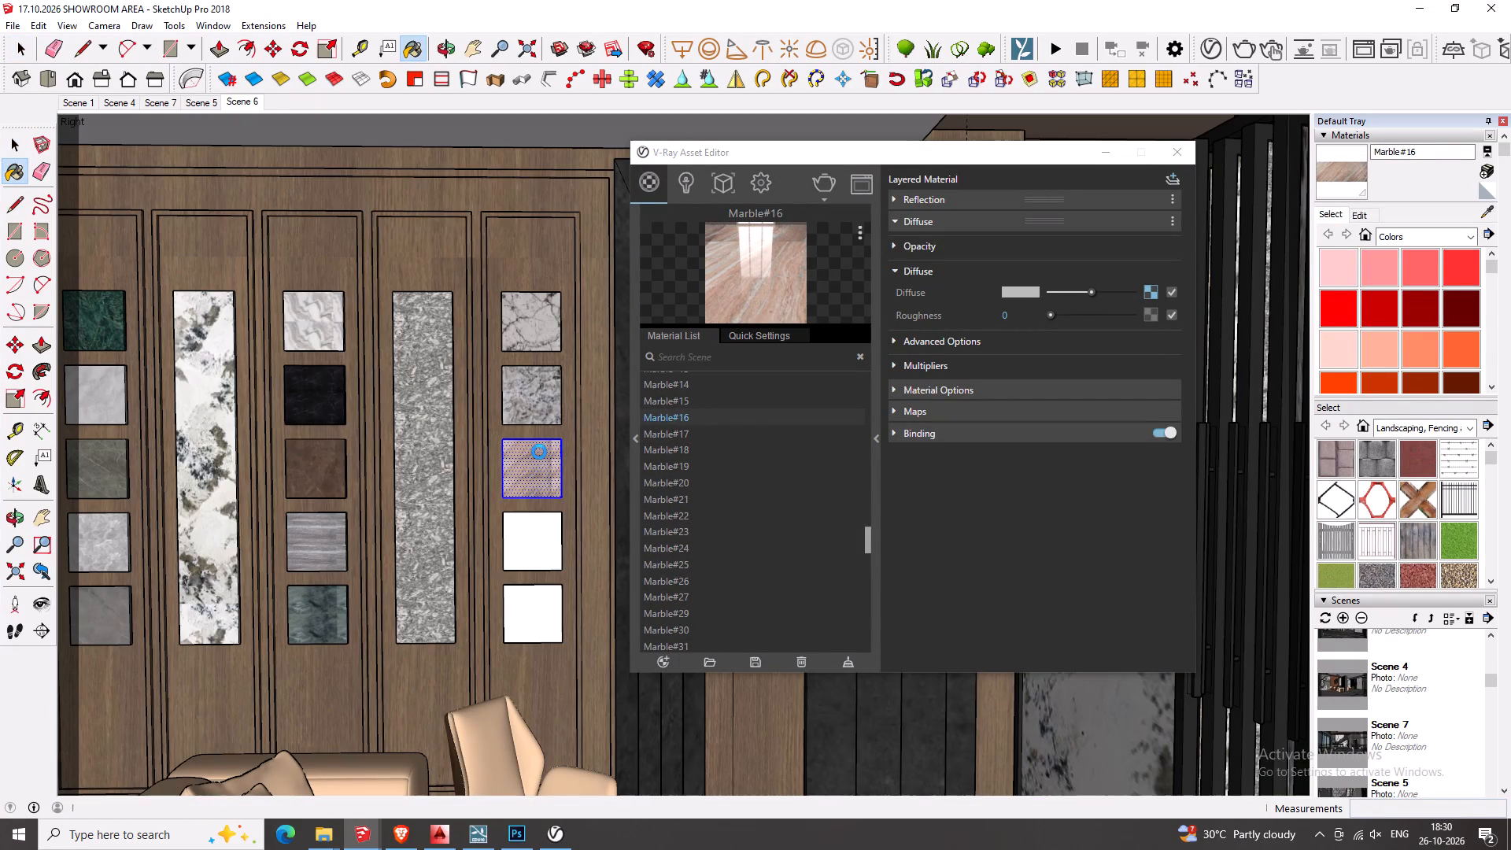
Paint the fourth square block in the seventh panel with Marble#3, sampled from the long slab in the fourth panel.
scroll(665, 459, "up", 1)
left_click(667, 479)
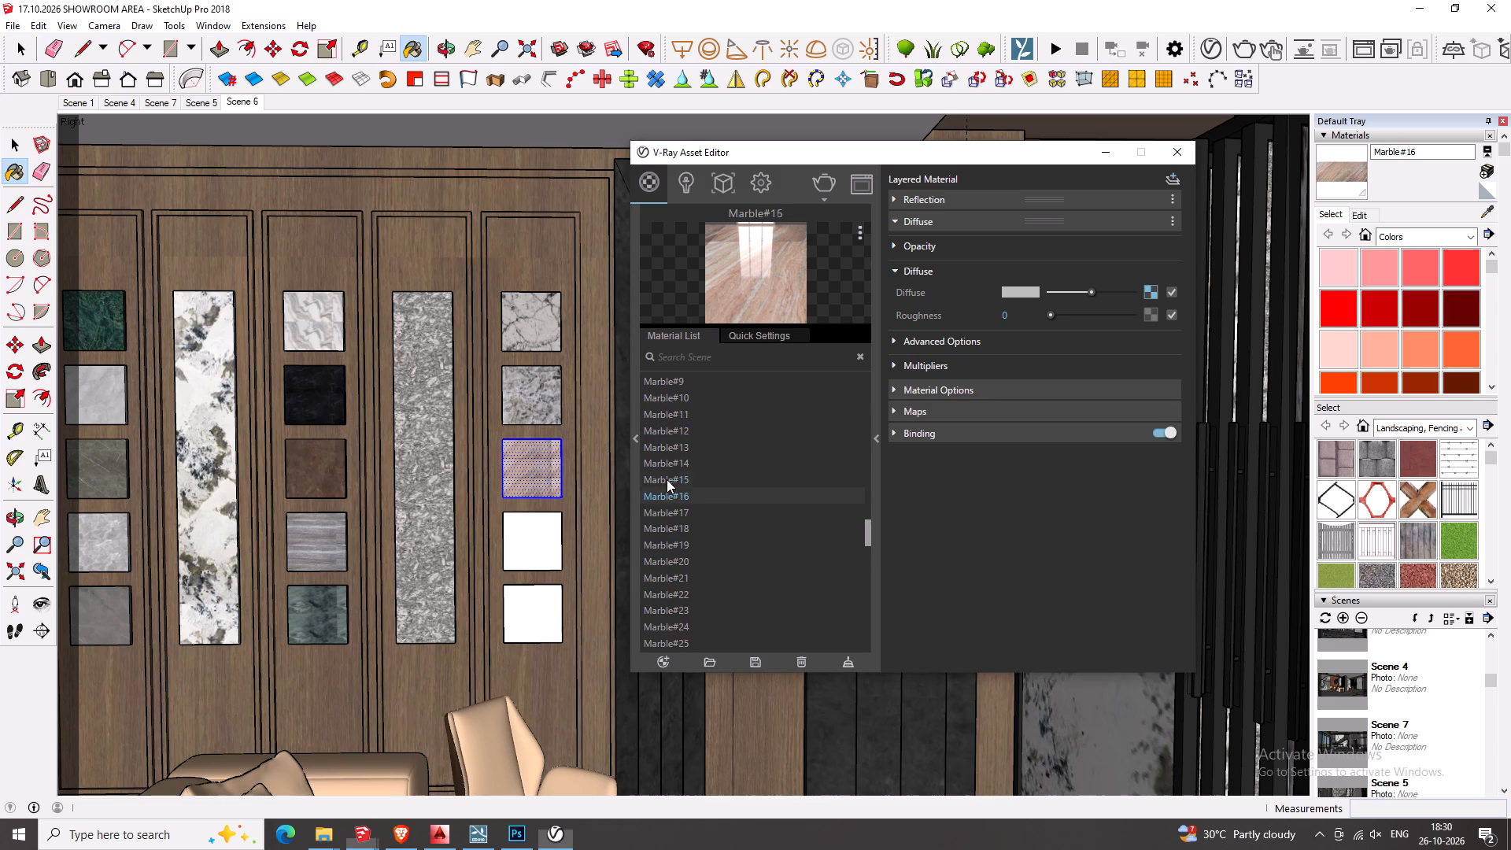
scroll(671, 486, "up", 1)
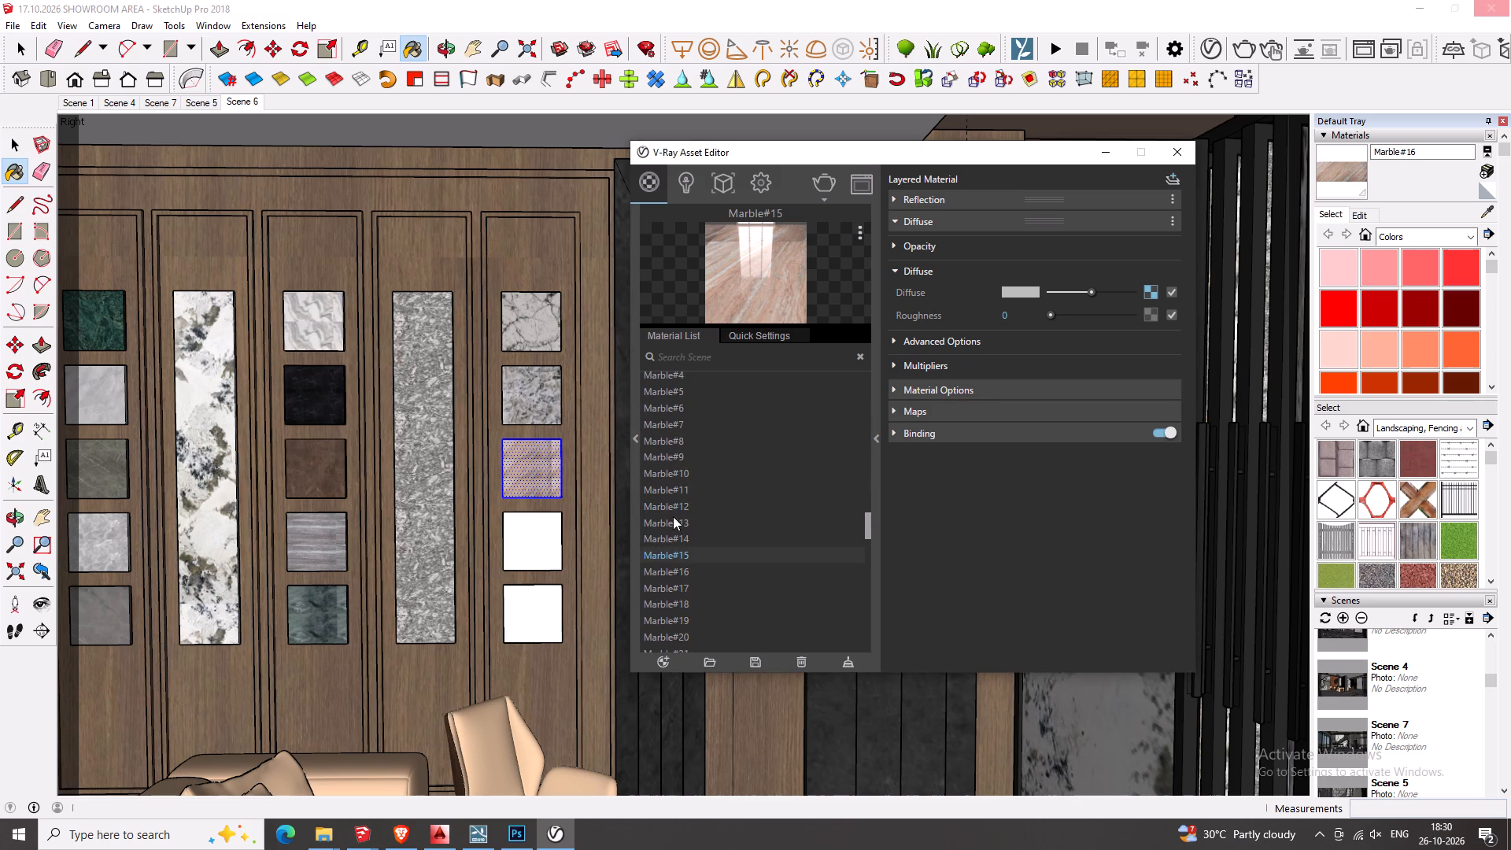
scroll(673, 516, "down", 1)
middle_click(529, 558)
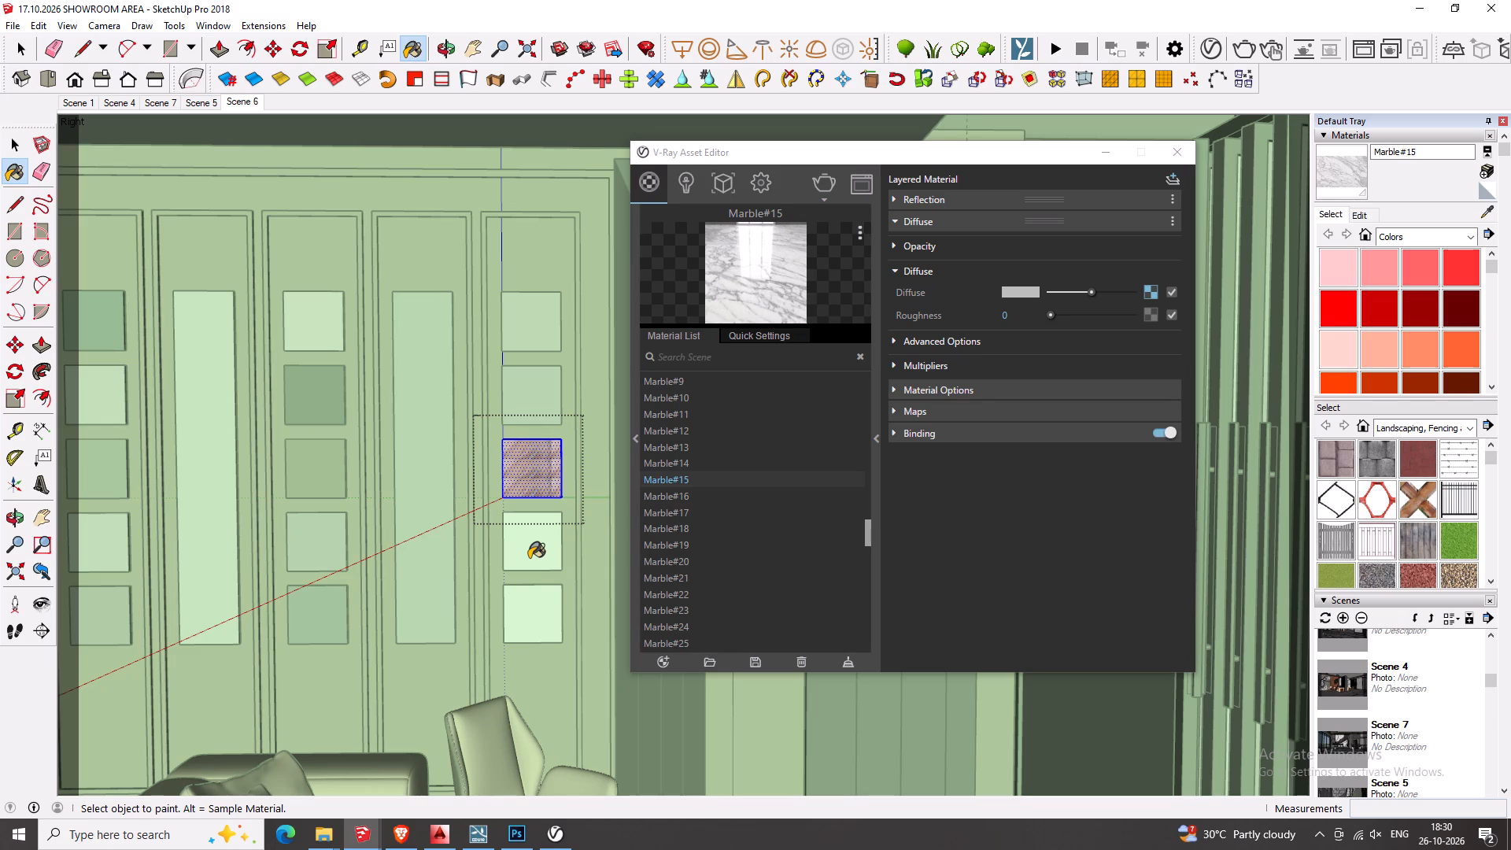
left_click(438, 562, "alt")
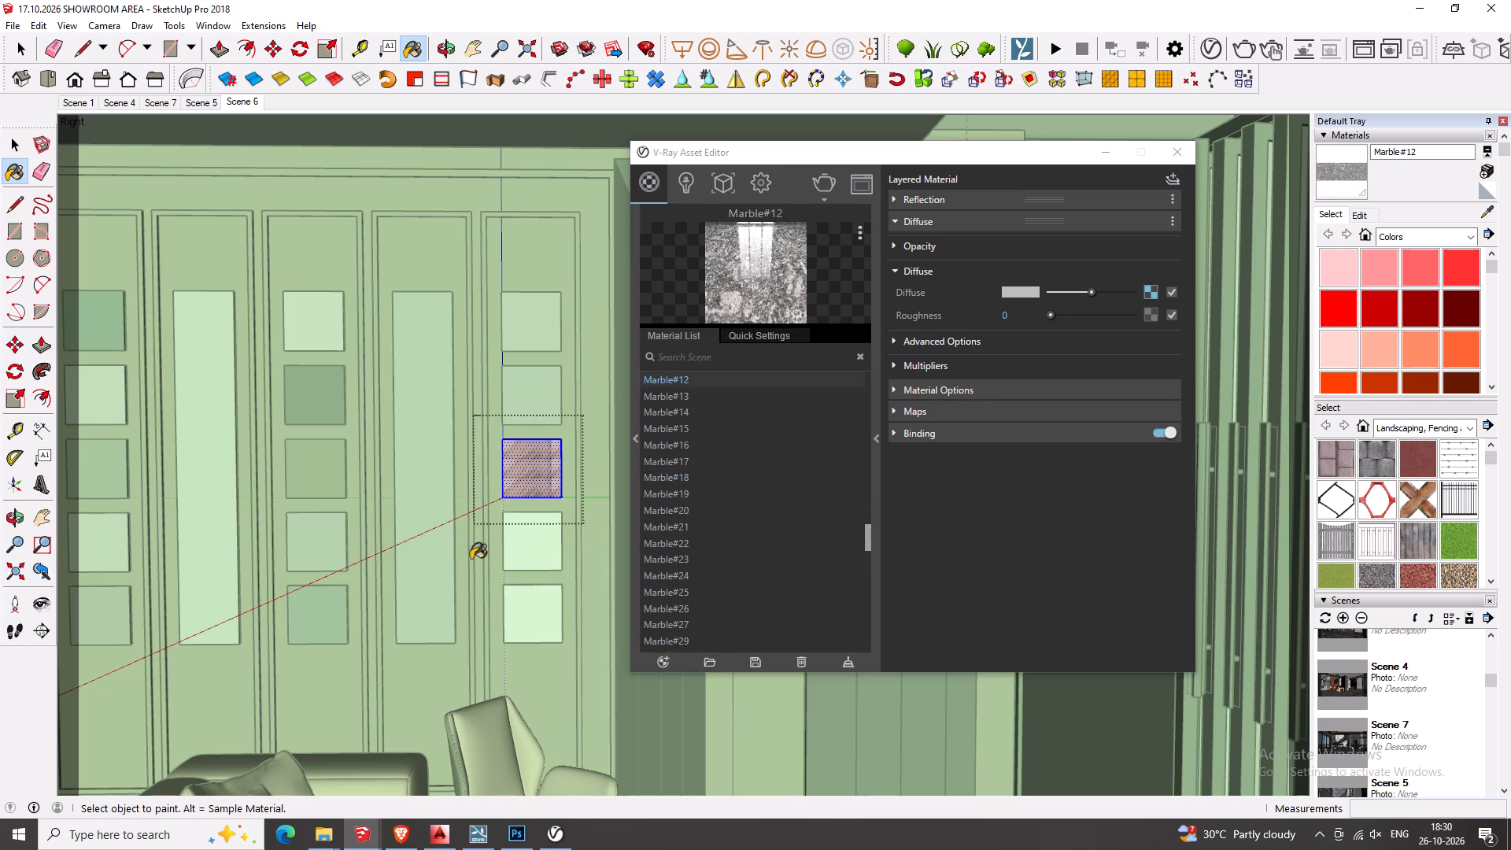
left_click(224, 537, "alt")
key("space")
triple_click(537, 540)
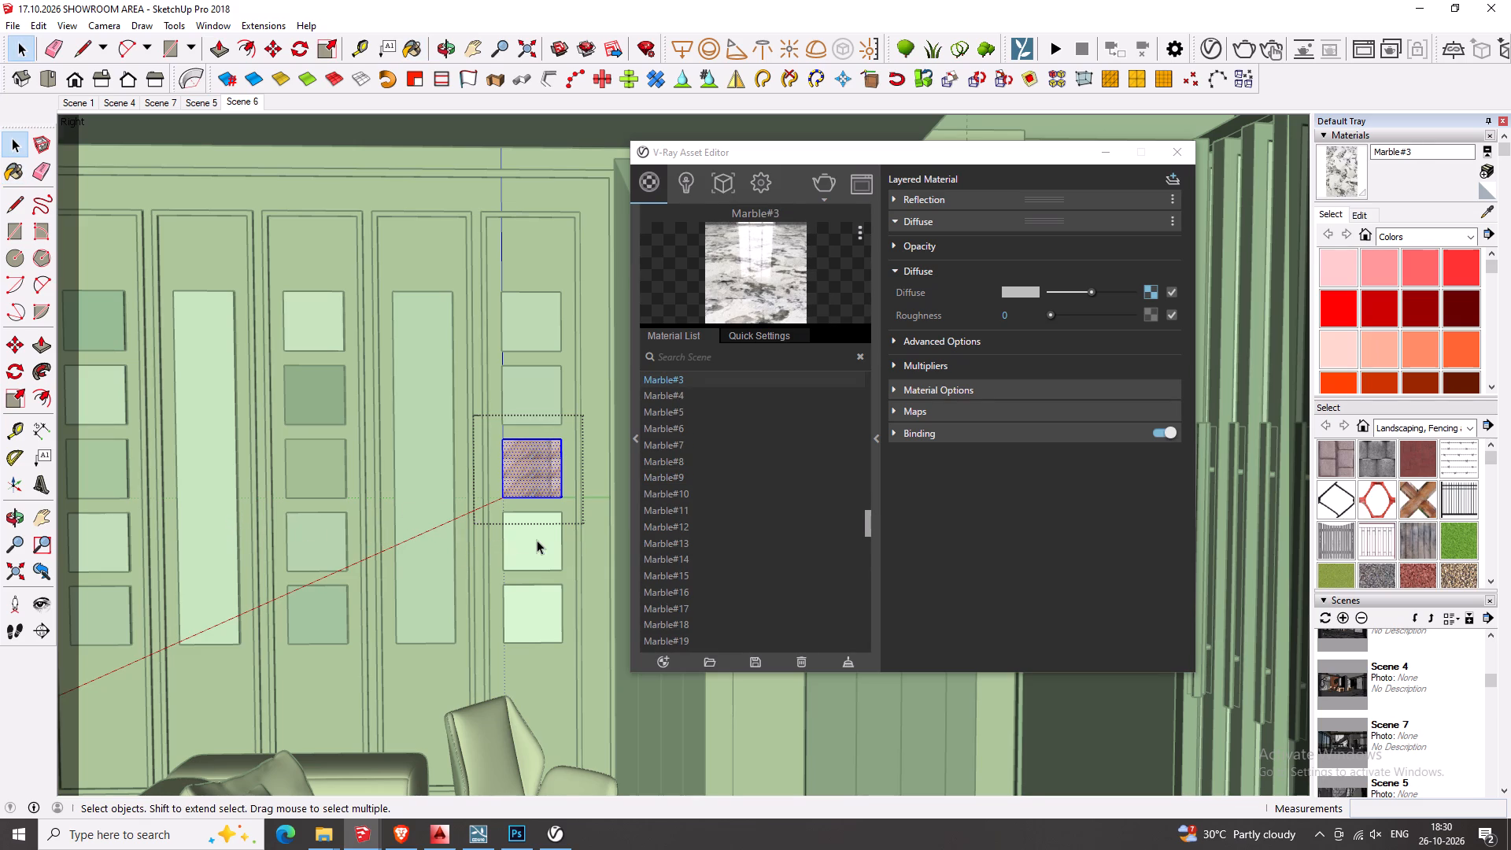
double_click(537, 540)
key("b")
left_click(537, 540)
left_click(537, 540)
left_click(527, 555)
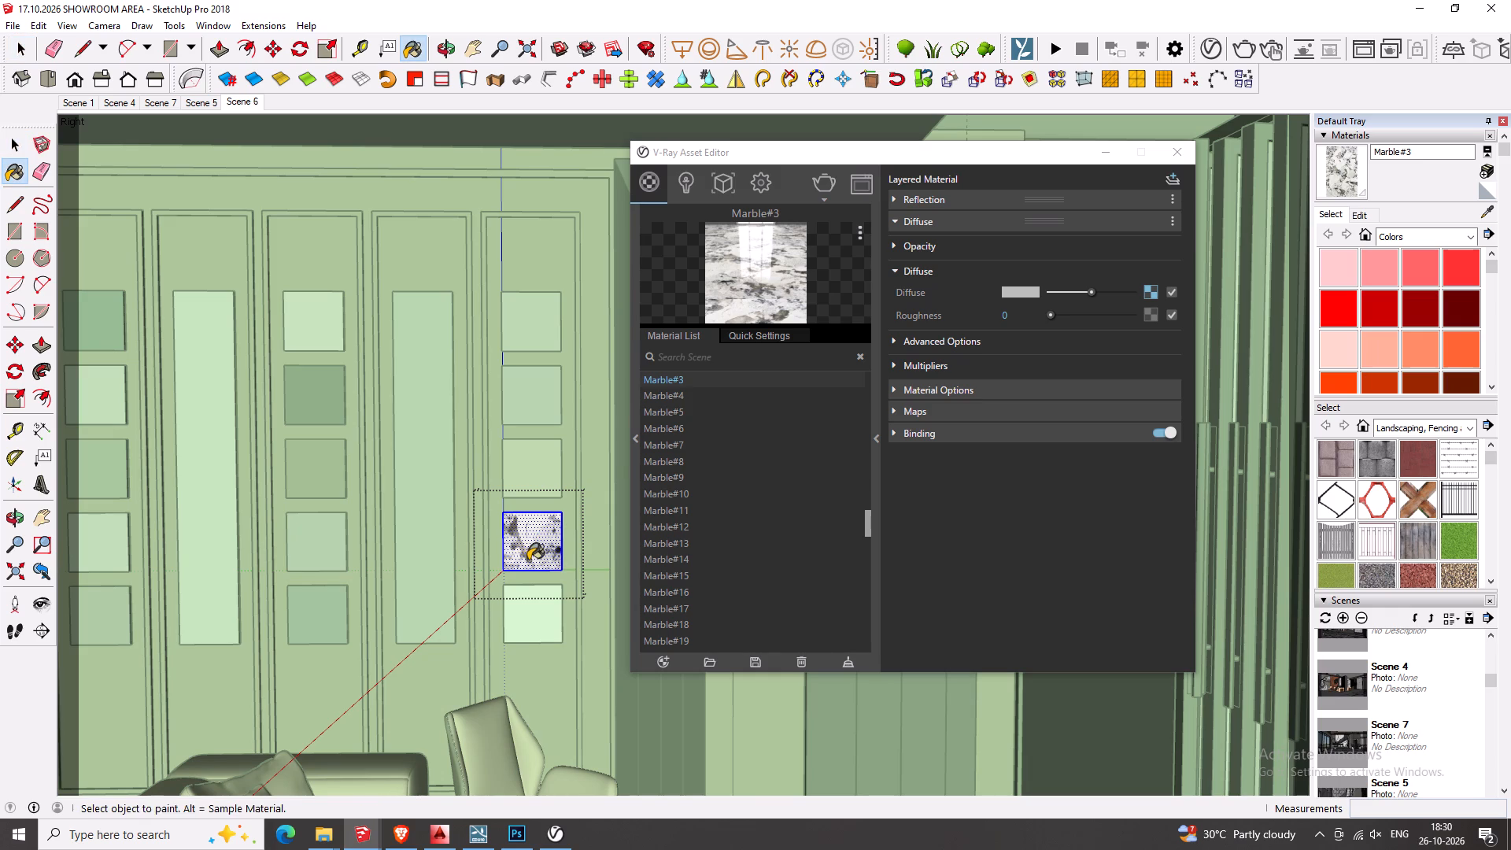
Rotate the Marble#16 texture a quarter turn, enlarge it and reposition it on the seventh panel's third square block.
key("space")
left_click(539, 490)
left_click(533, 475)
double_click(533, 475)
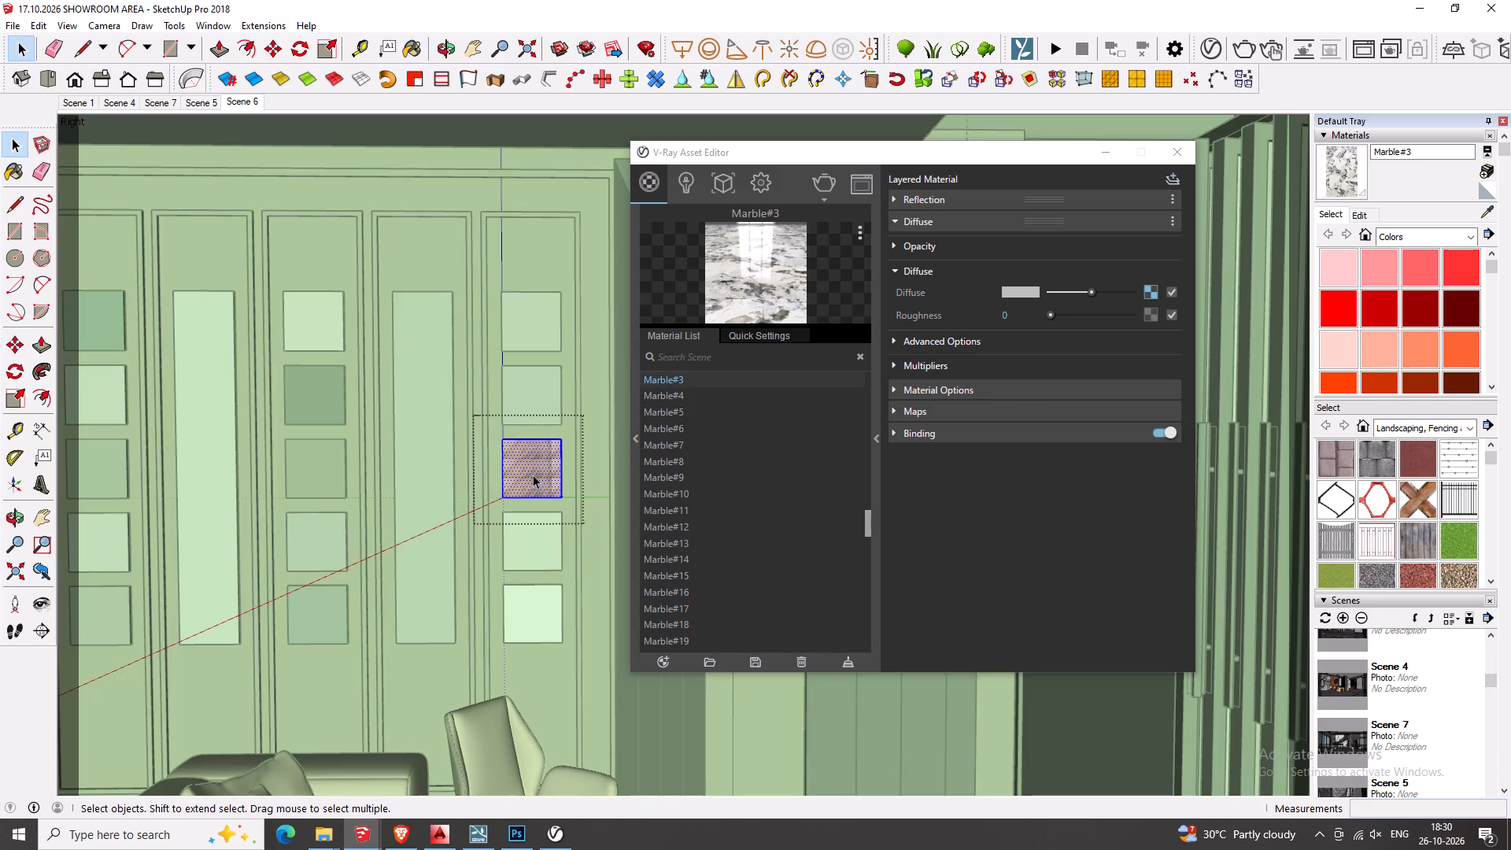
left_click(521, 463)
right_click(520, 463)
left_click(606, 665)
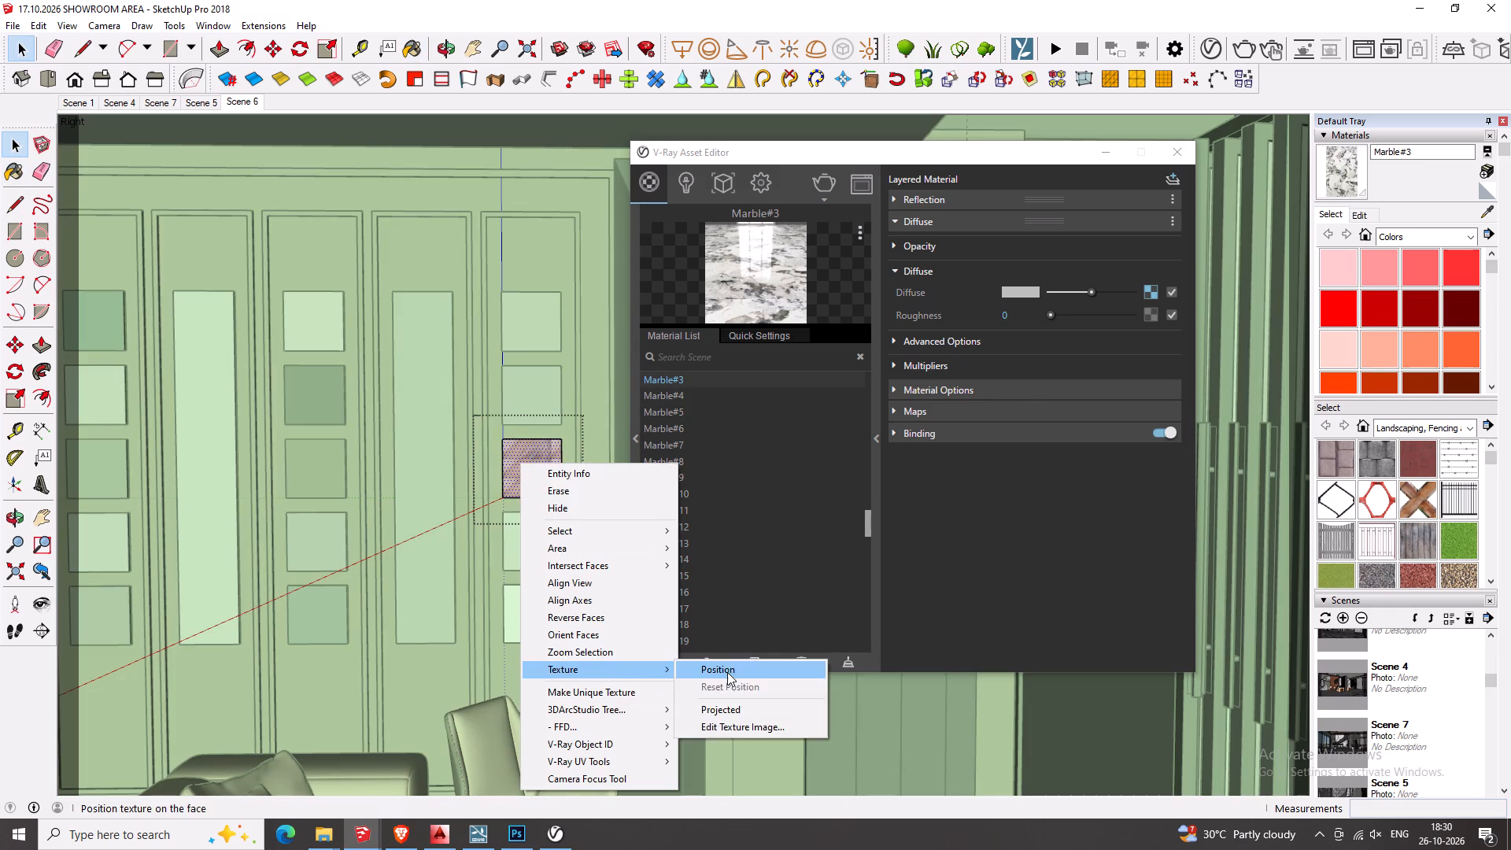
left_click(744, 672)
left_click_drag(563, 475, 512, 710)
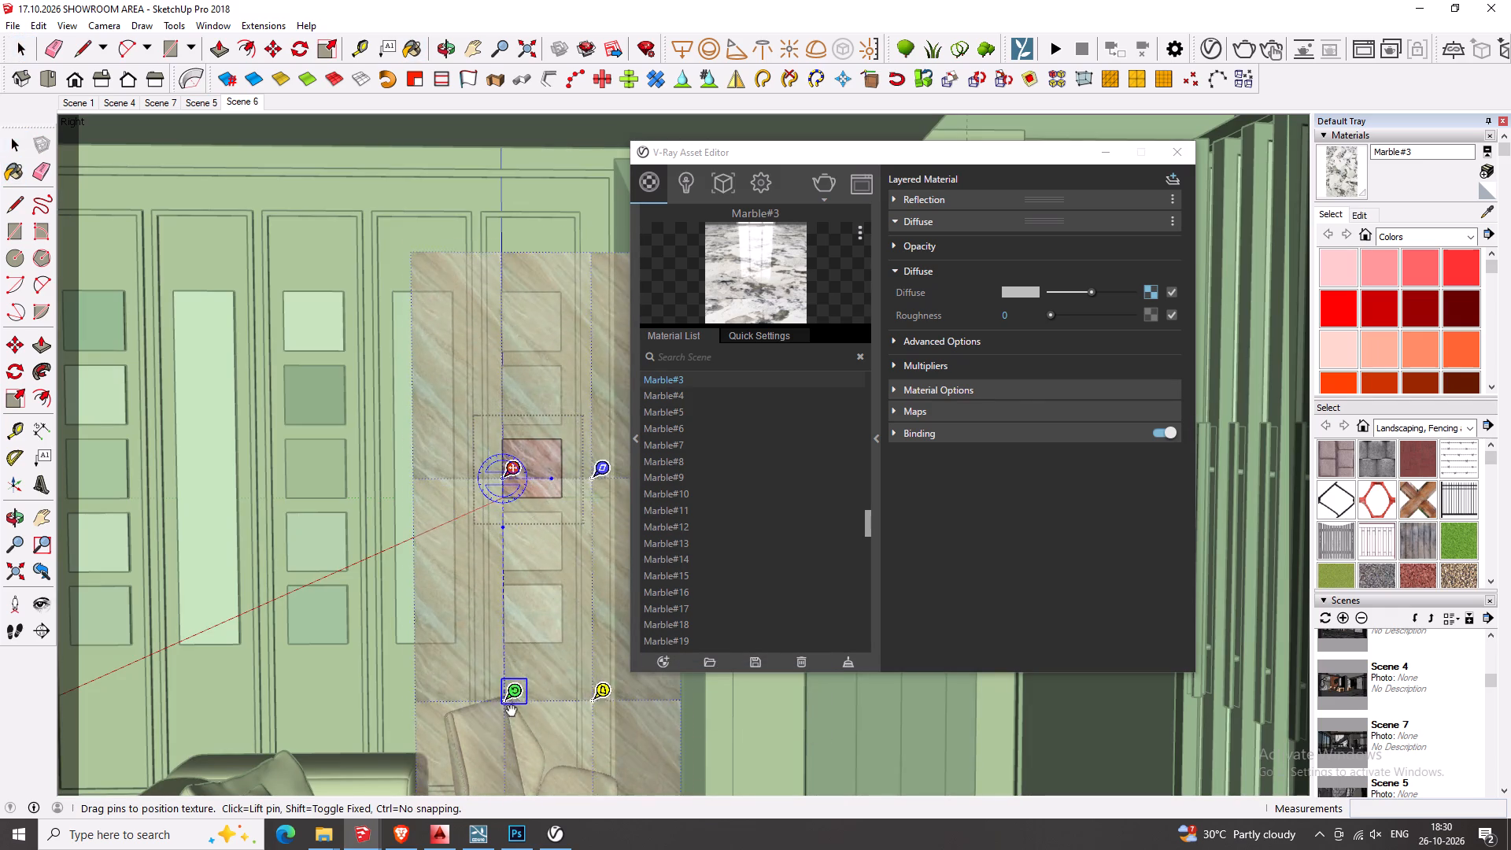
left_click_drag(512, 710, 508, 732)
left_click_drag(538, 592, 524, 537)
key("space")
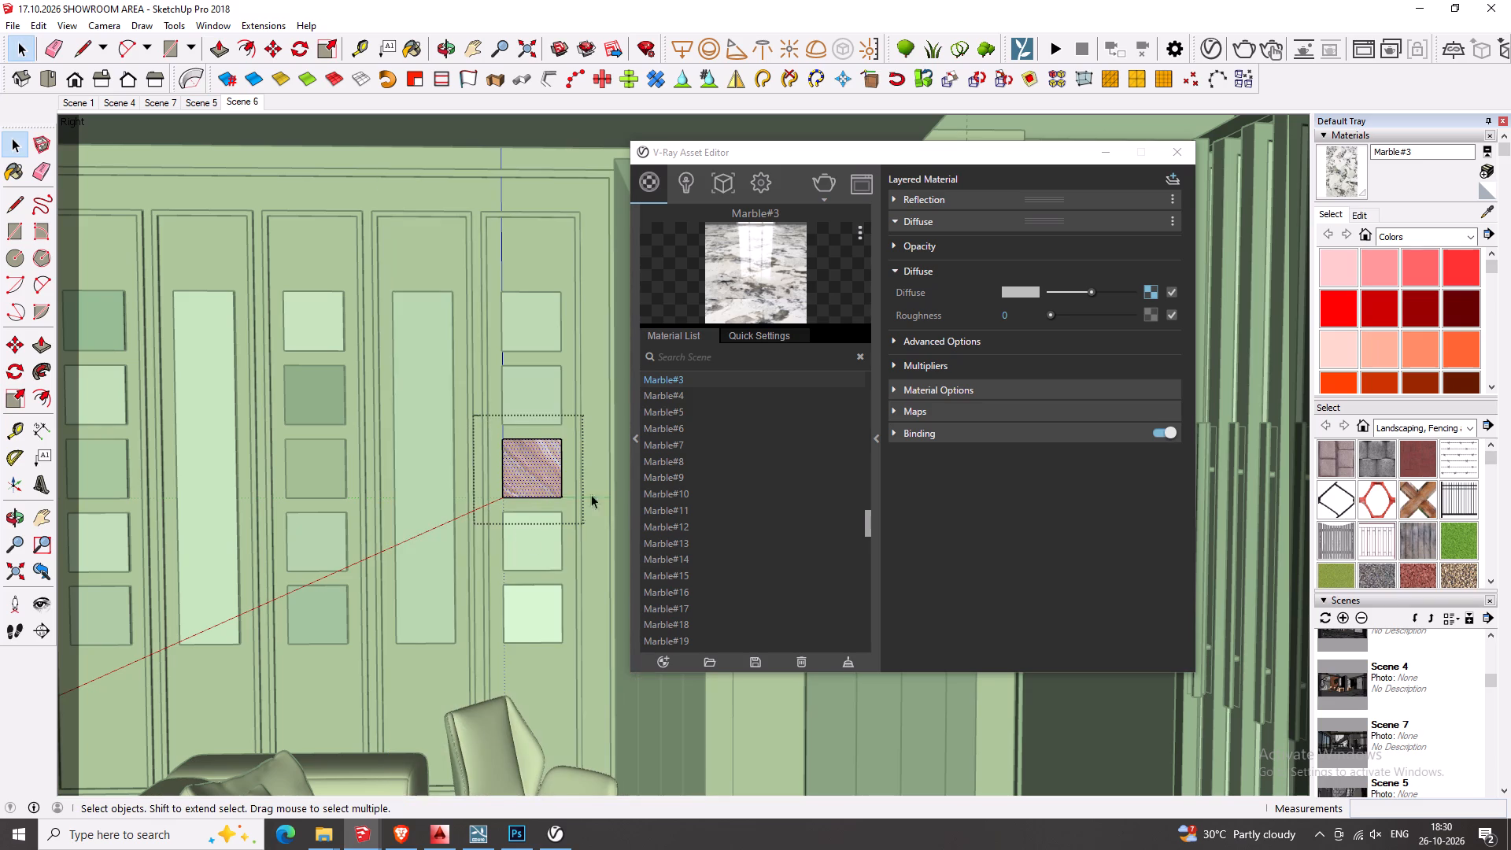
Paint the bottom square block in the seventh panel with the black-and-white Marble#2 from the V-Ray material list.
scroll(682, 411, "up", 1)
left_click(673, 427)
left_click(673, 439)
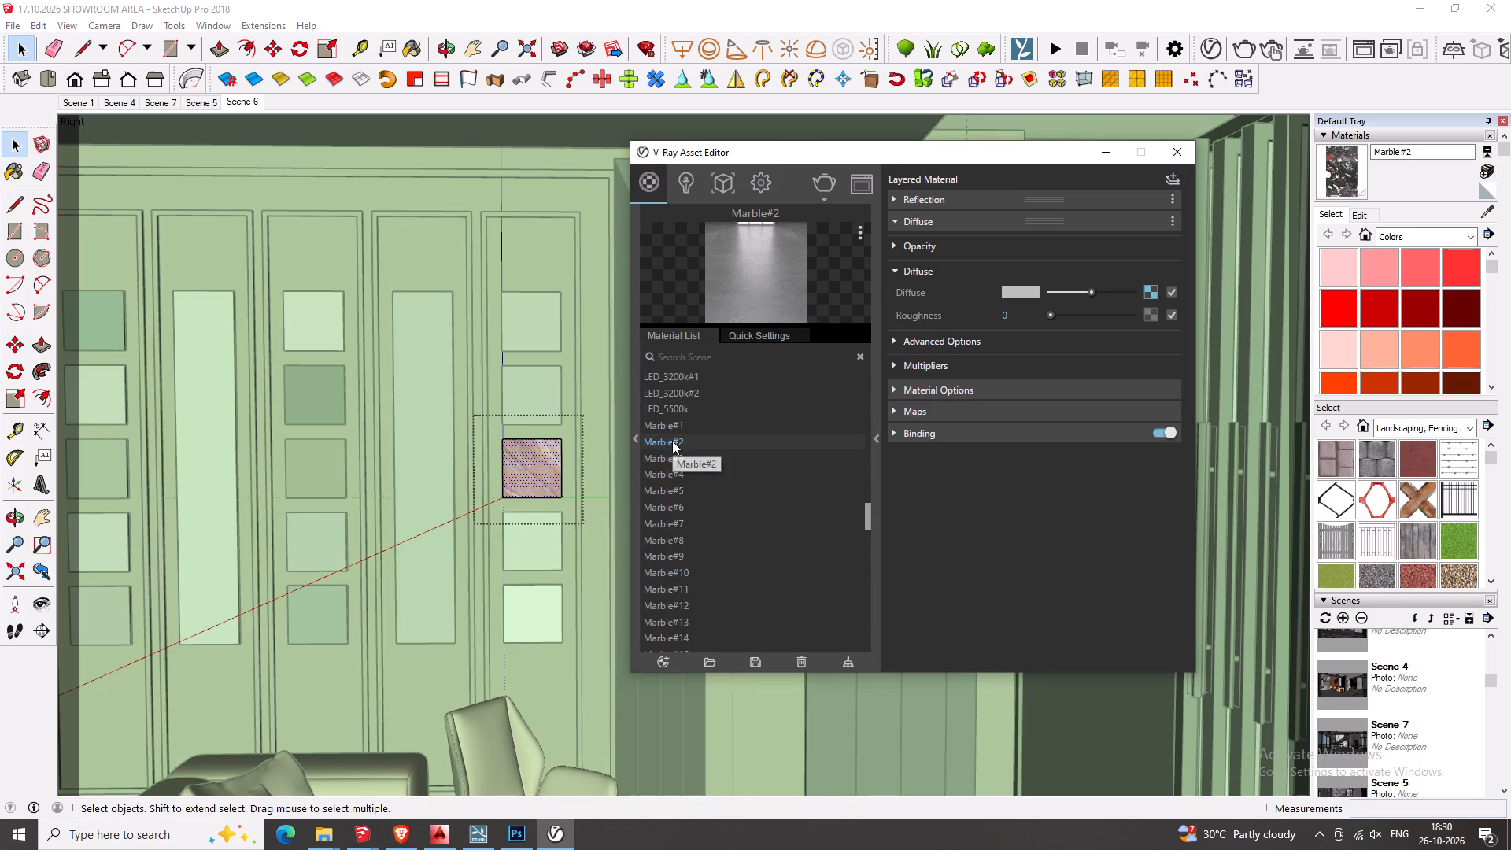
triple_click(534, 619)
left_click(534, 619)
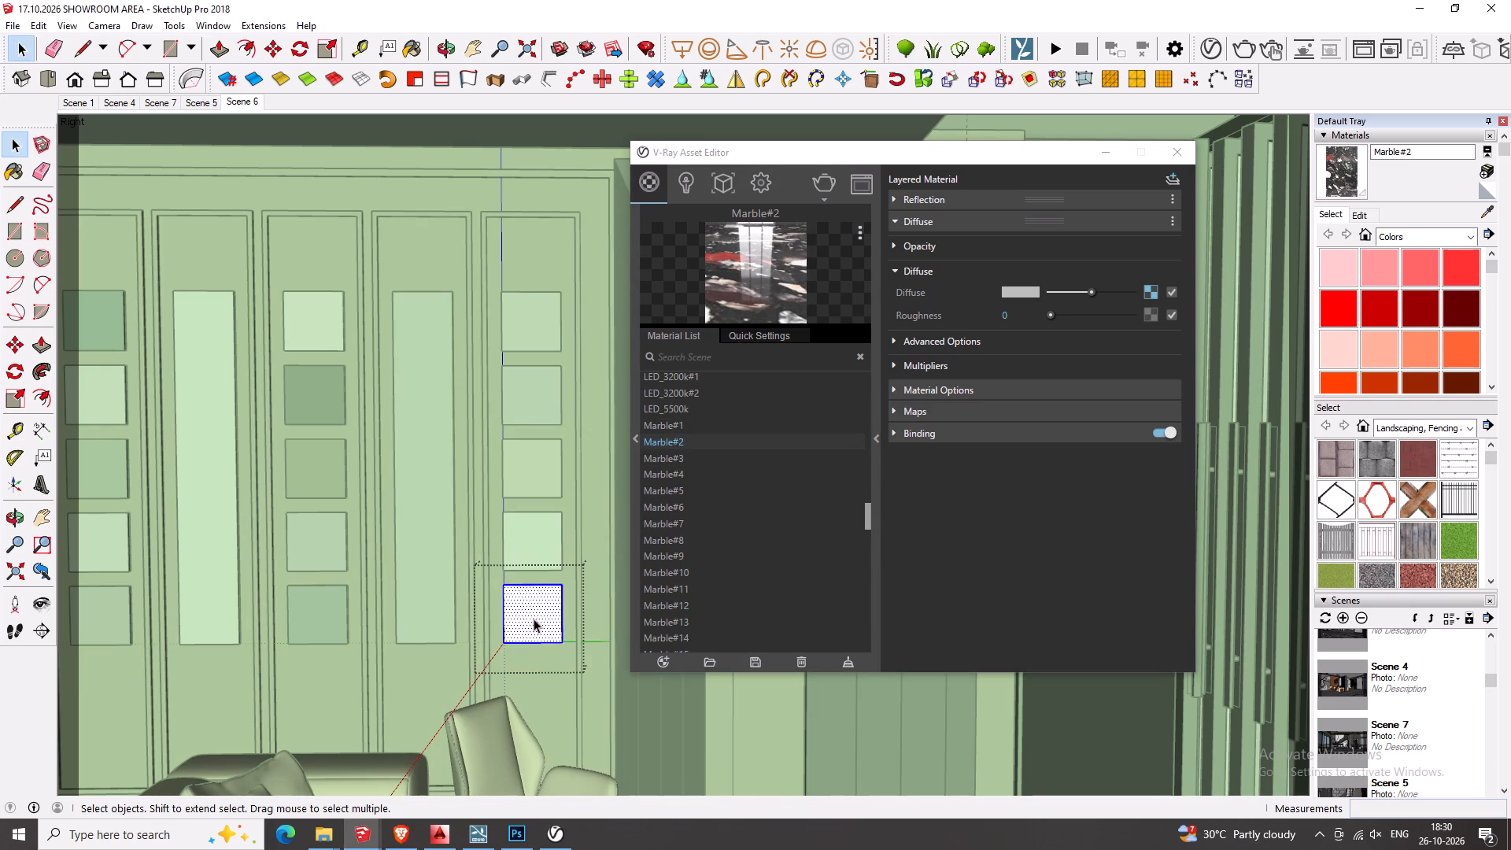
key("b")
double_click(534, 616)
key("space")
key("Escape")
key("Escape")
key("Escape")
Return to the Scene 6 view and close the V-Ray Asset Editor.
scroll(482, 455, "down", 3)
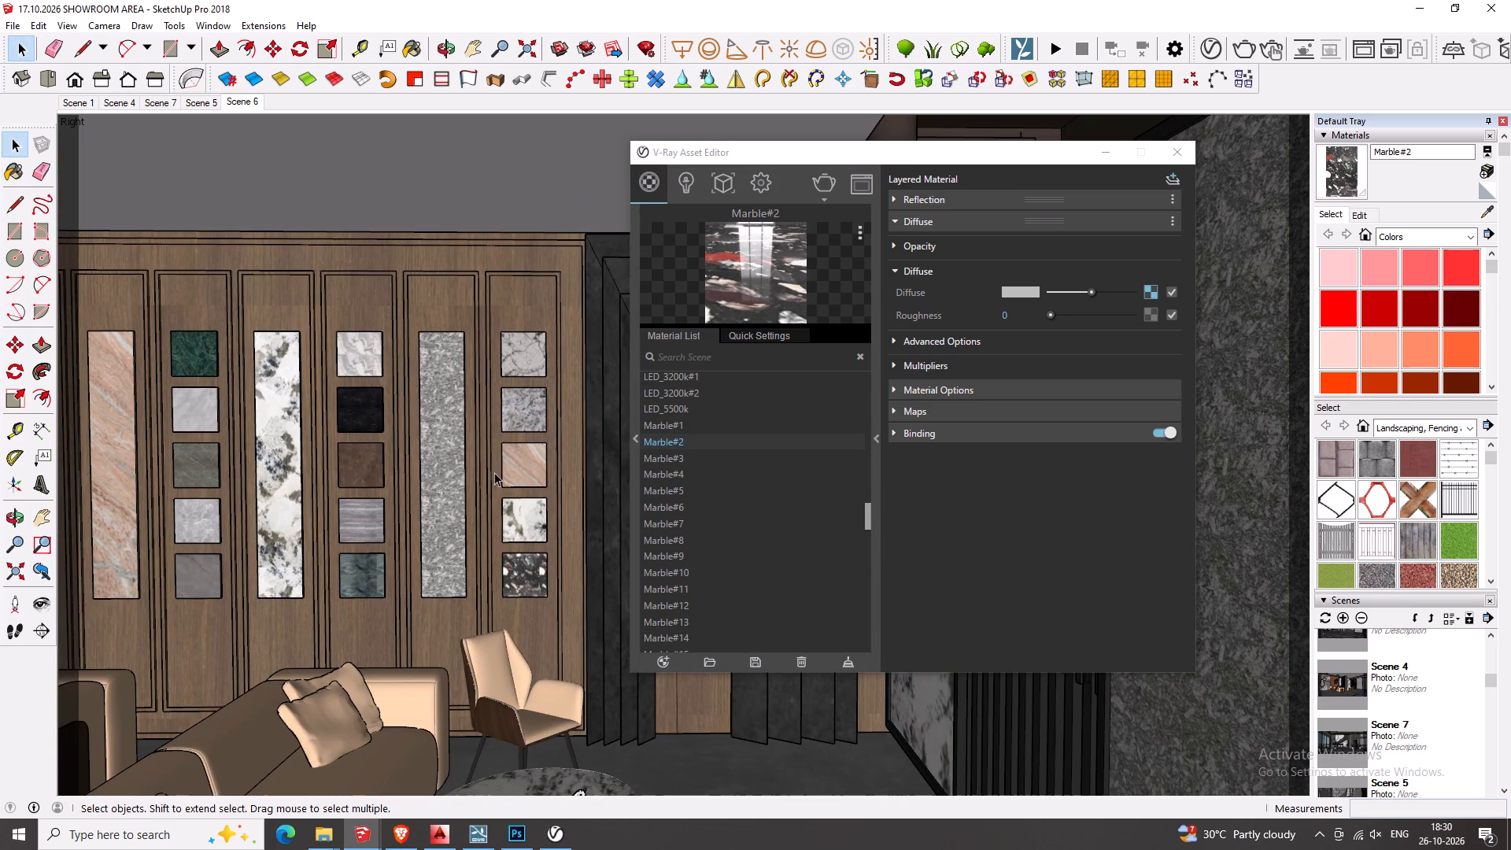
left_click(252, 103)
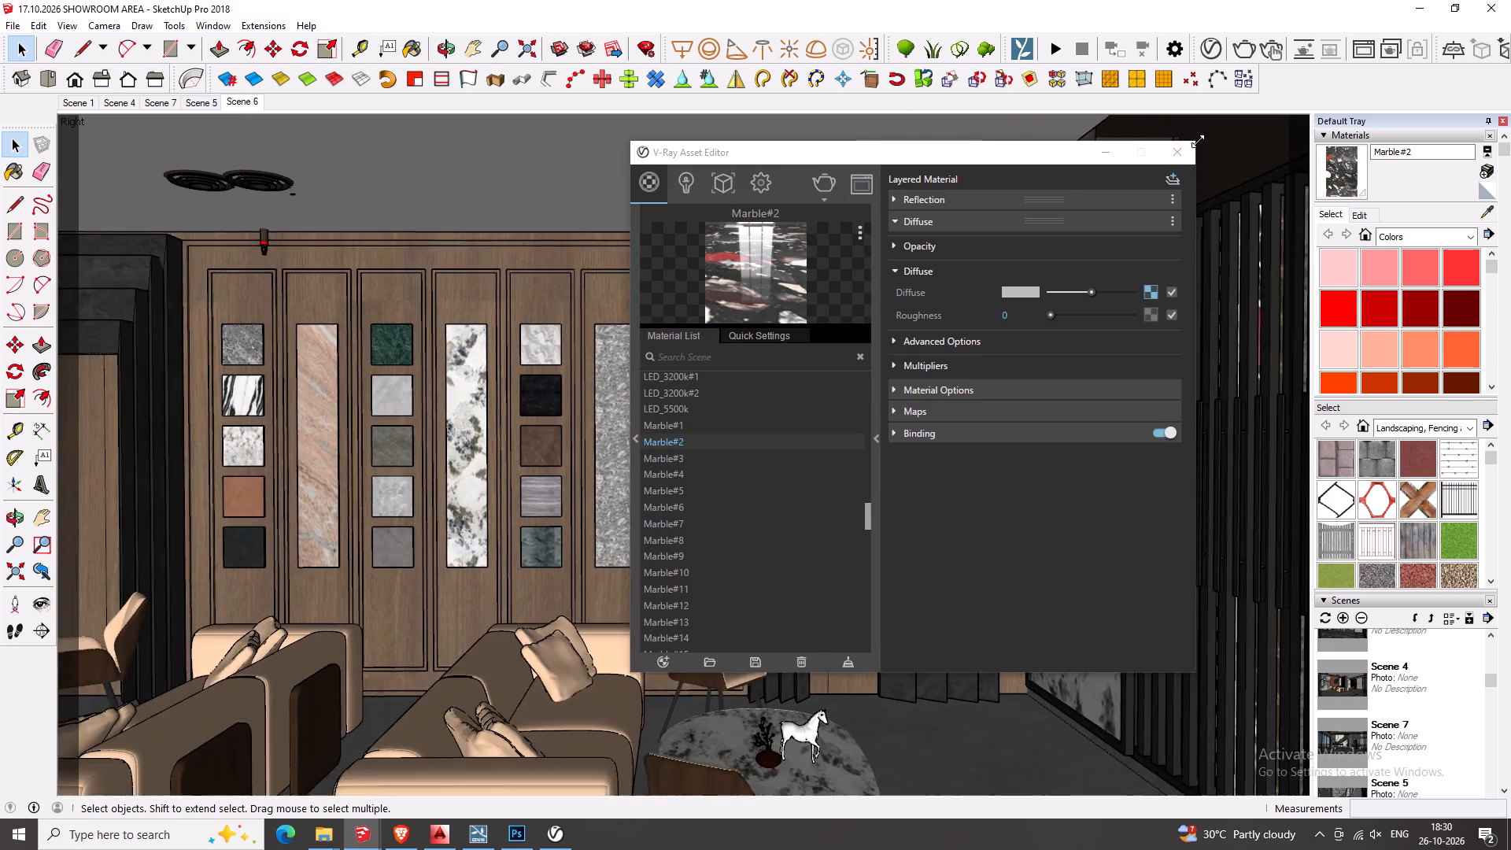
left_click(1180, 151)
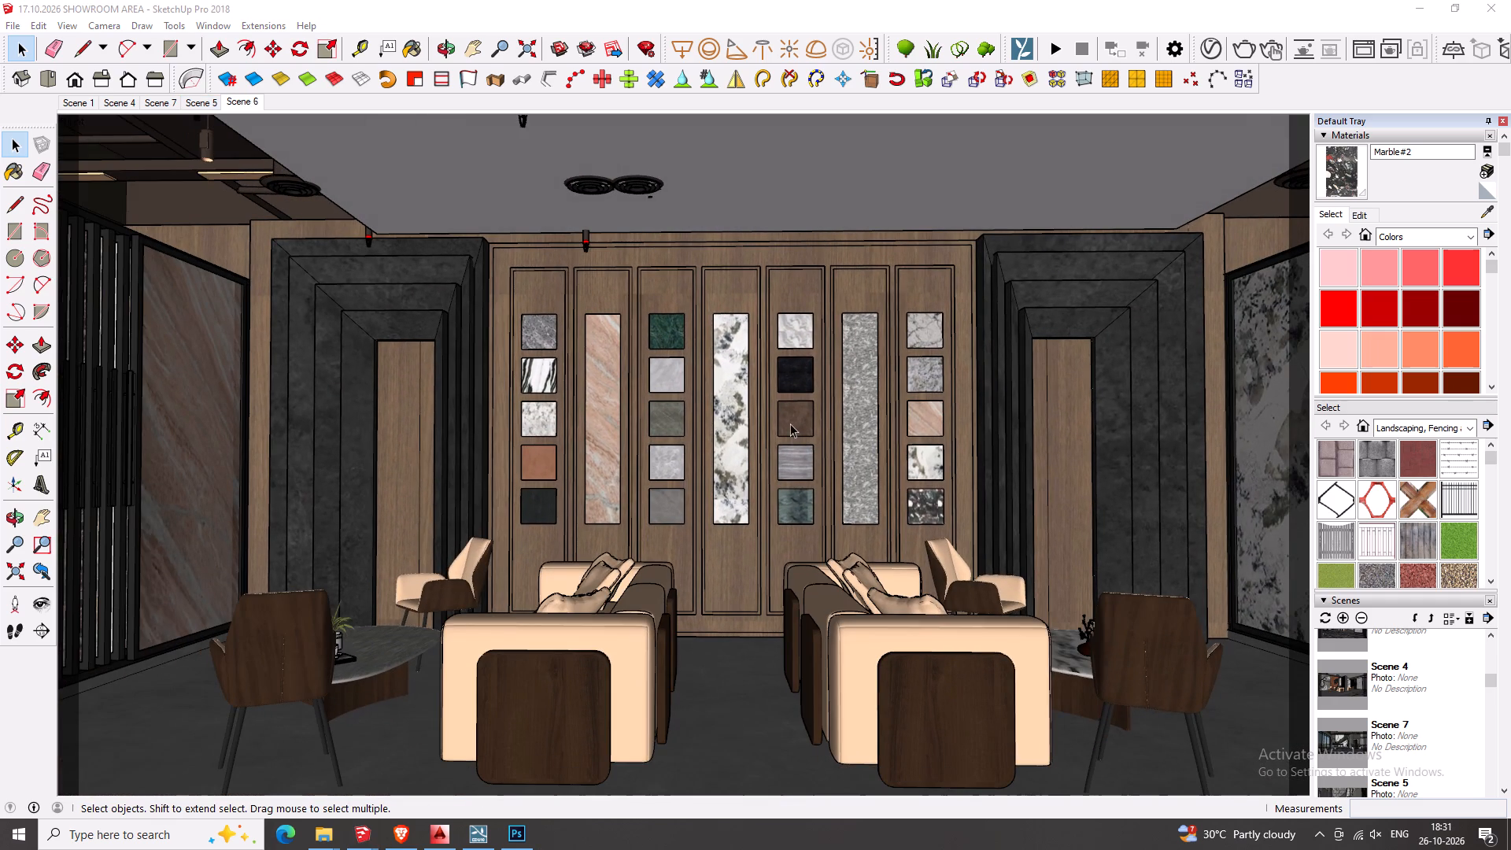
middle_click(790, 423)
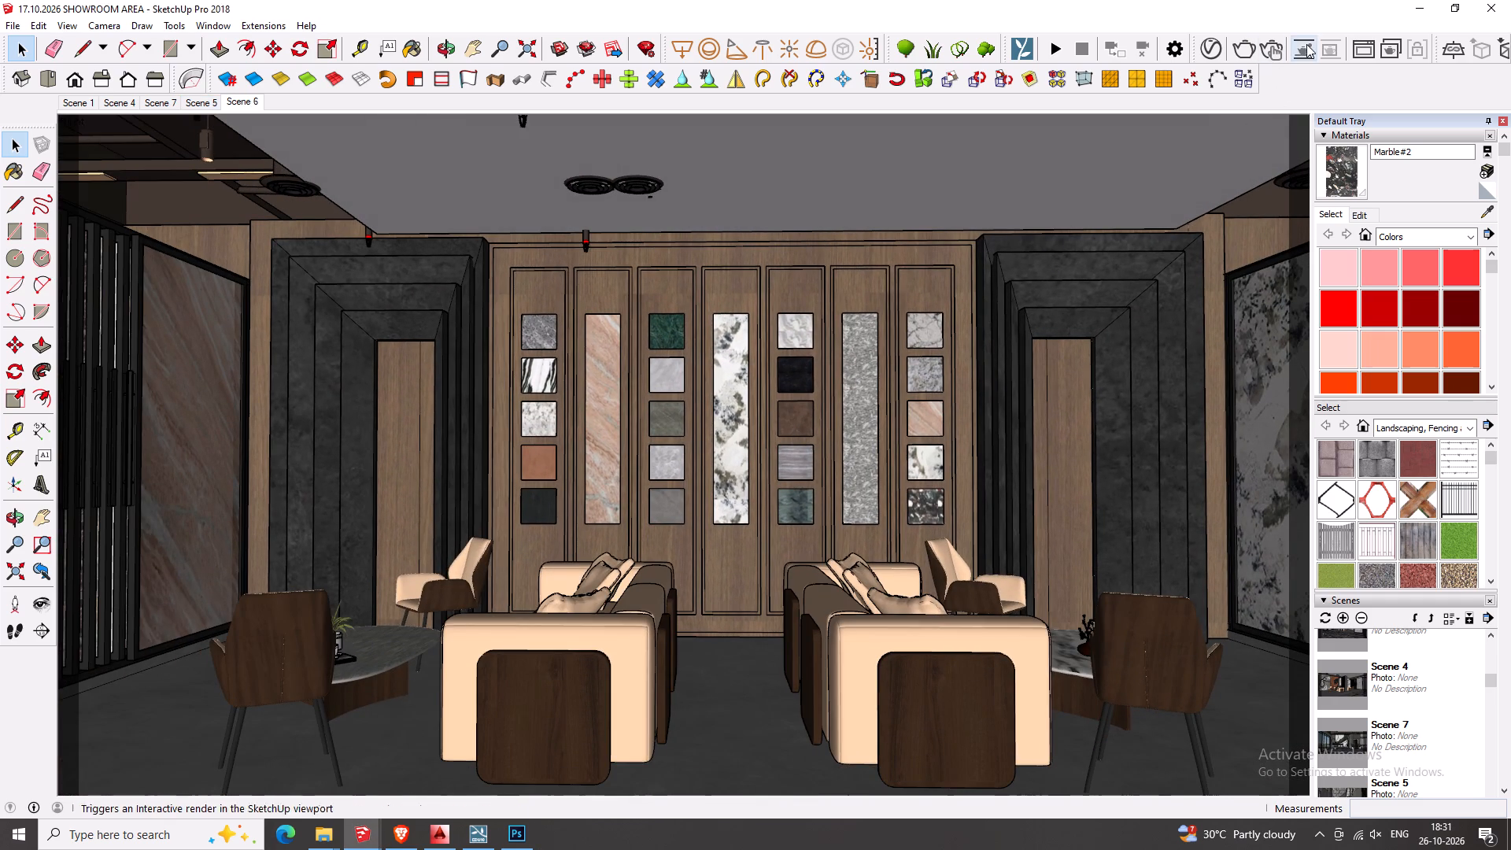
Open the V-Ray frame buffer and draw a render region around the lounge's central panelled wall.
left_click(1362, 46)
left_click(1087, 183)
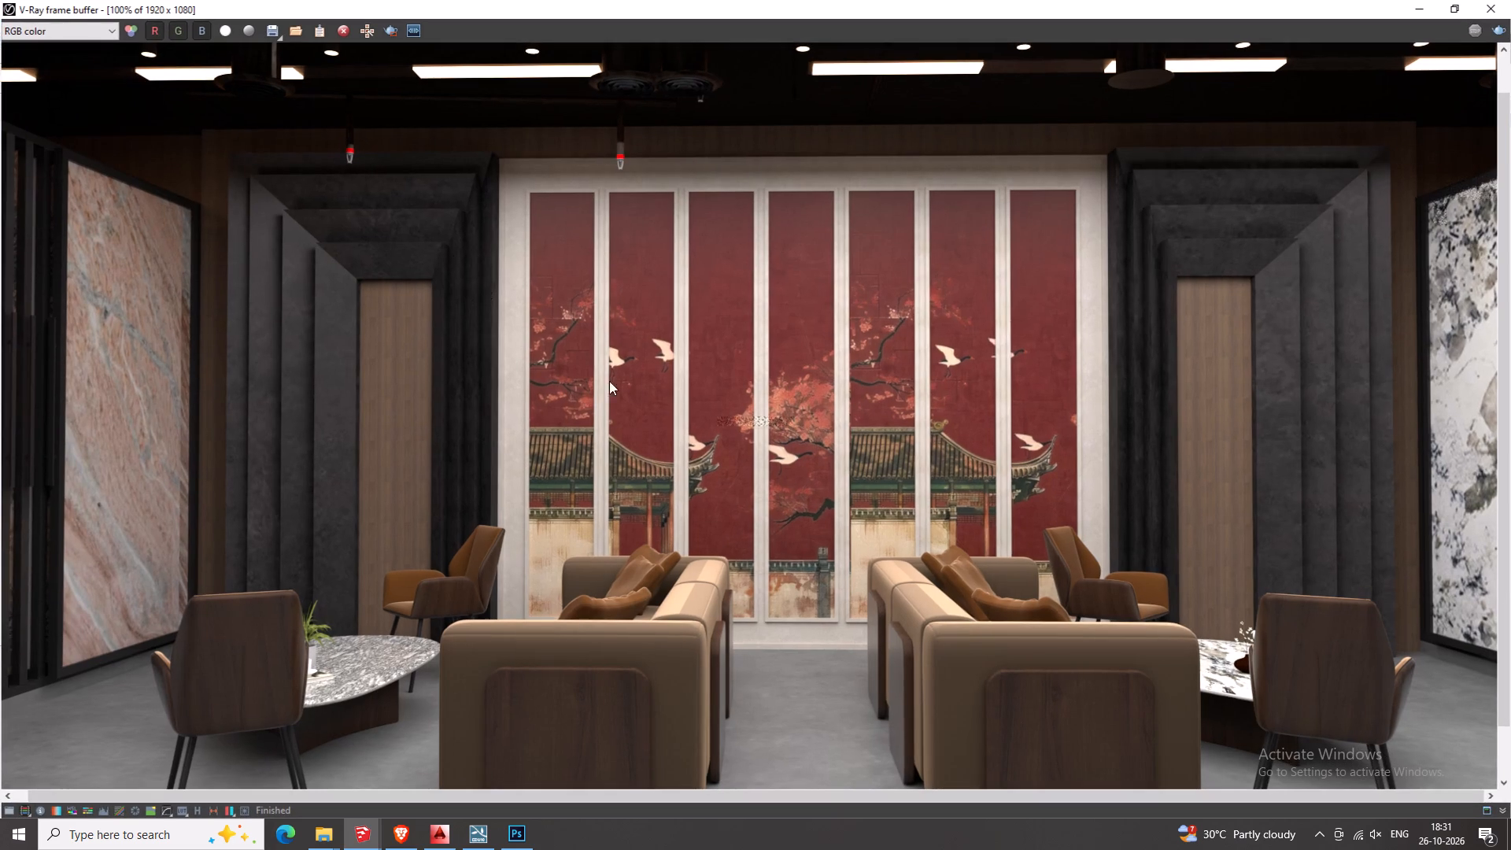
left_click(396, 31)
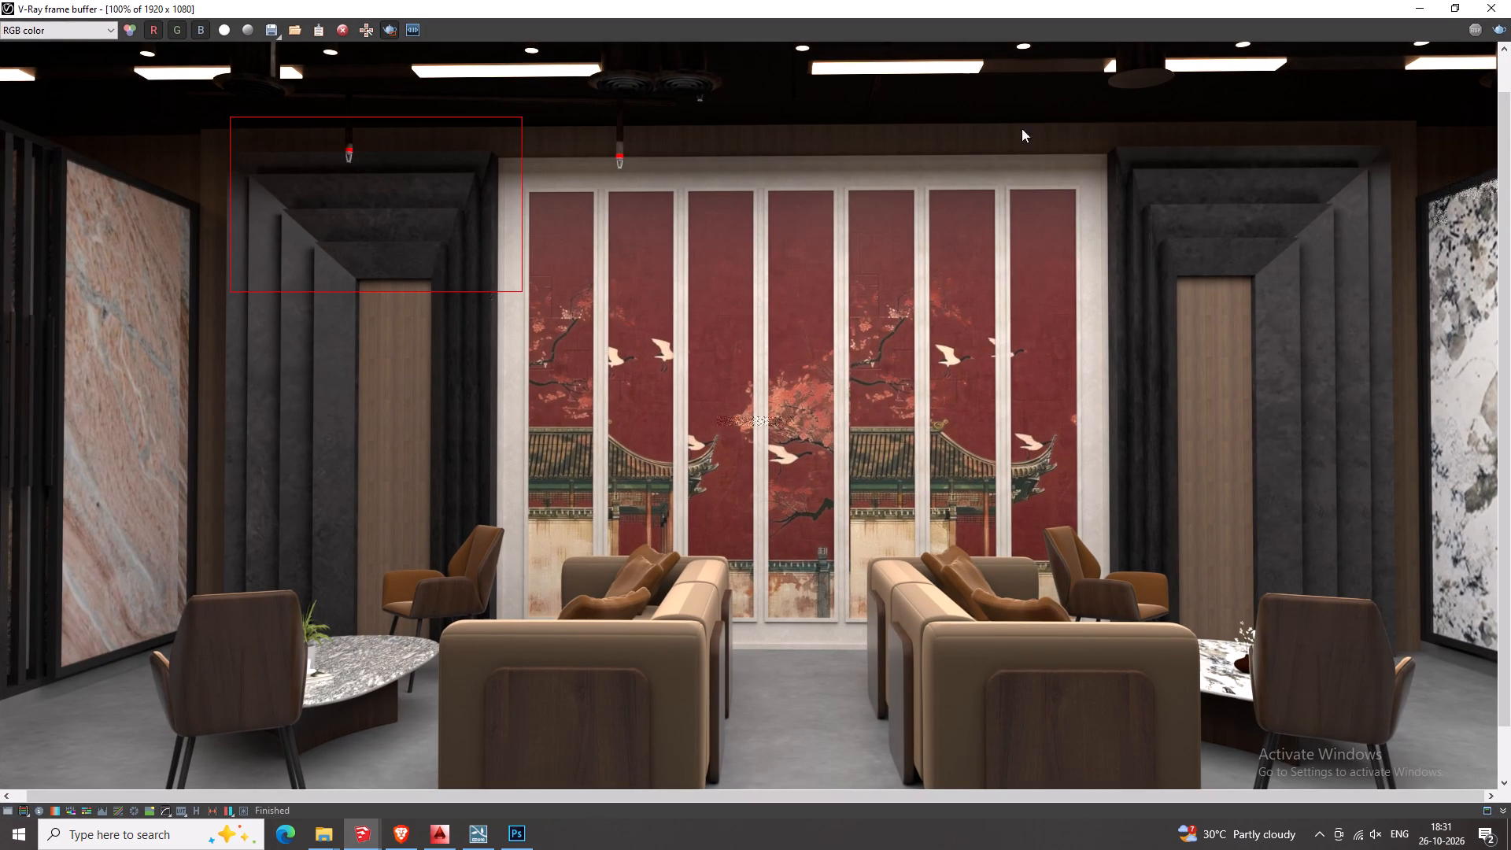
left_click_drag(1125, 108, 738, 560)
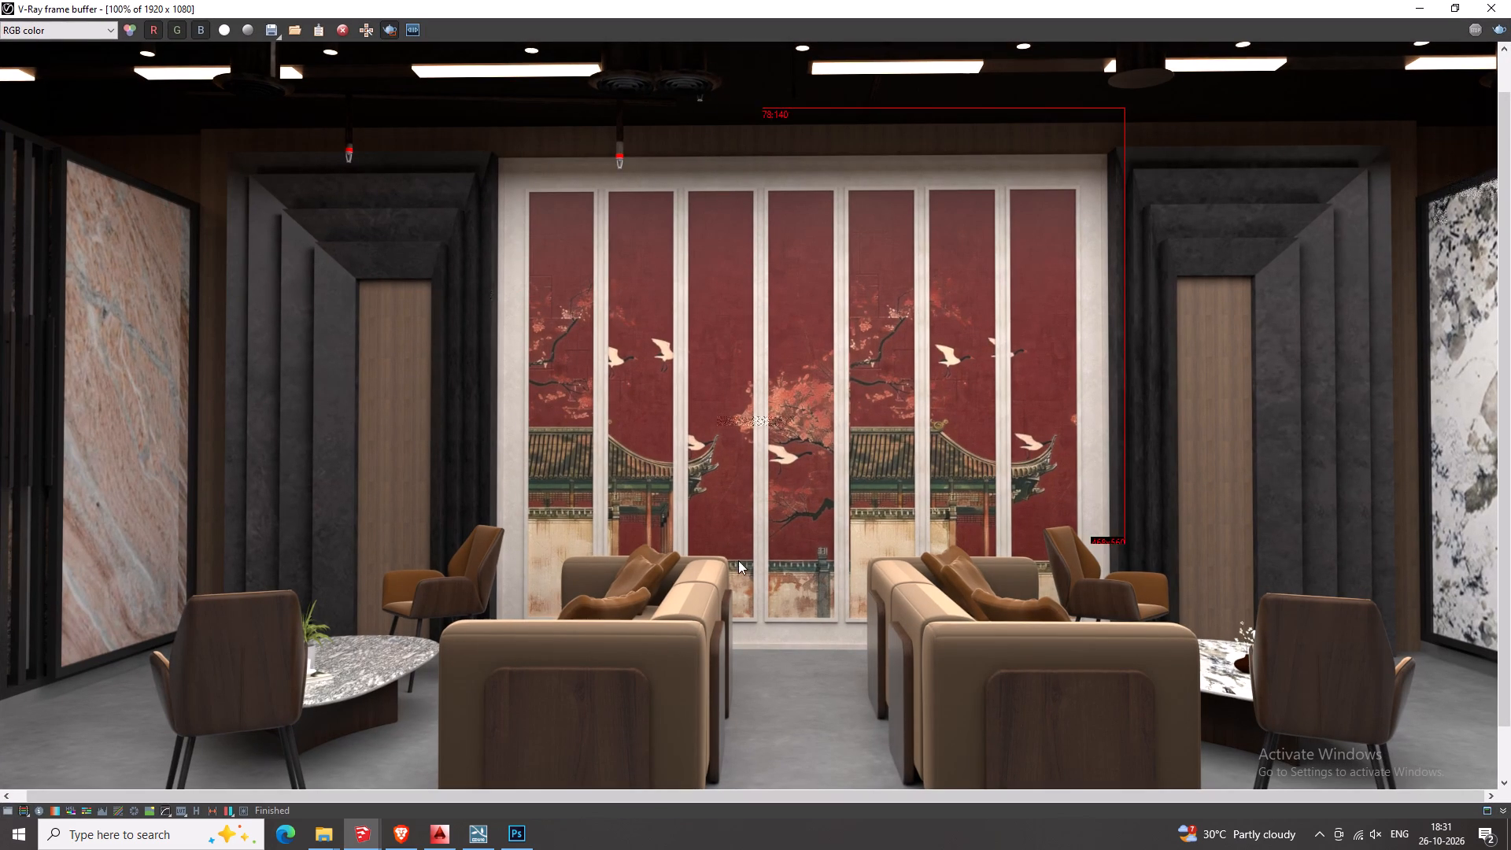
left_click_drag(738, 560, 479, 692)
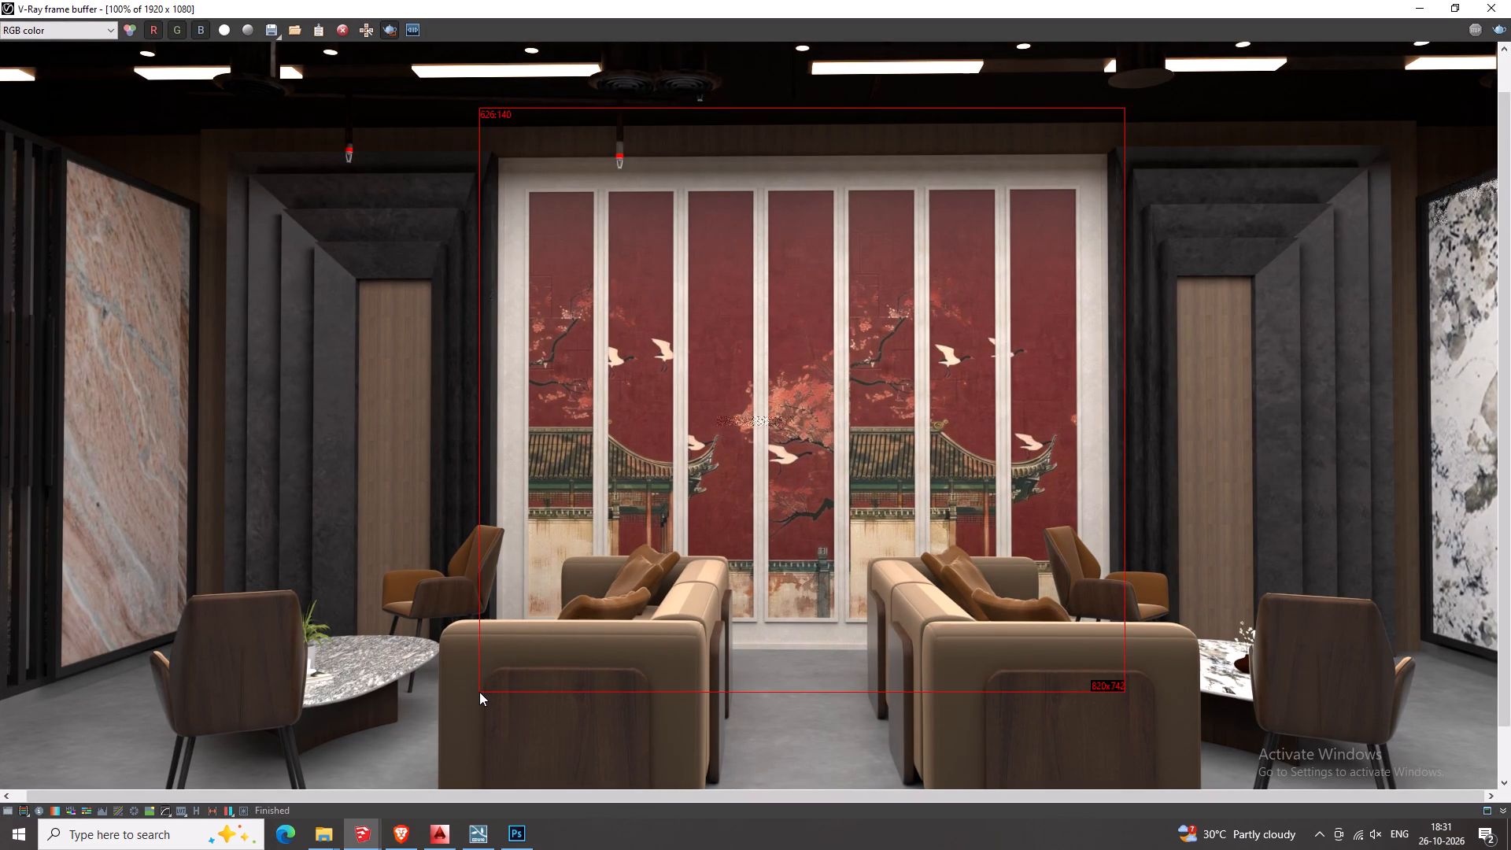
left_click_drag(479, 692, 478, 693)
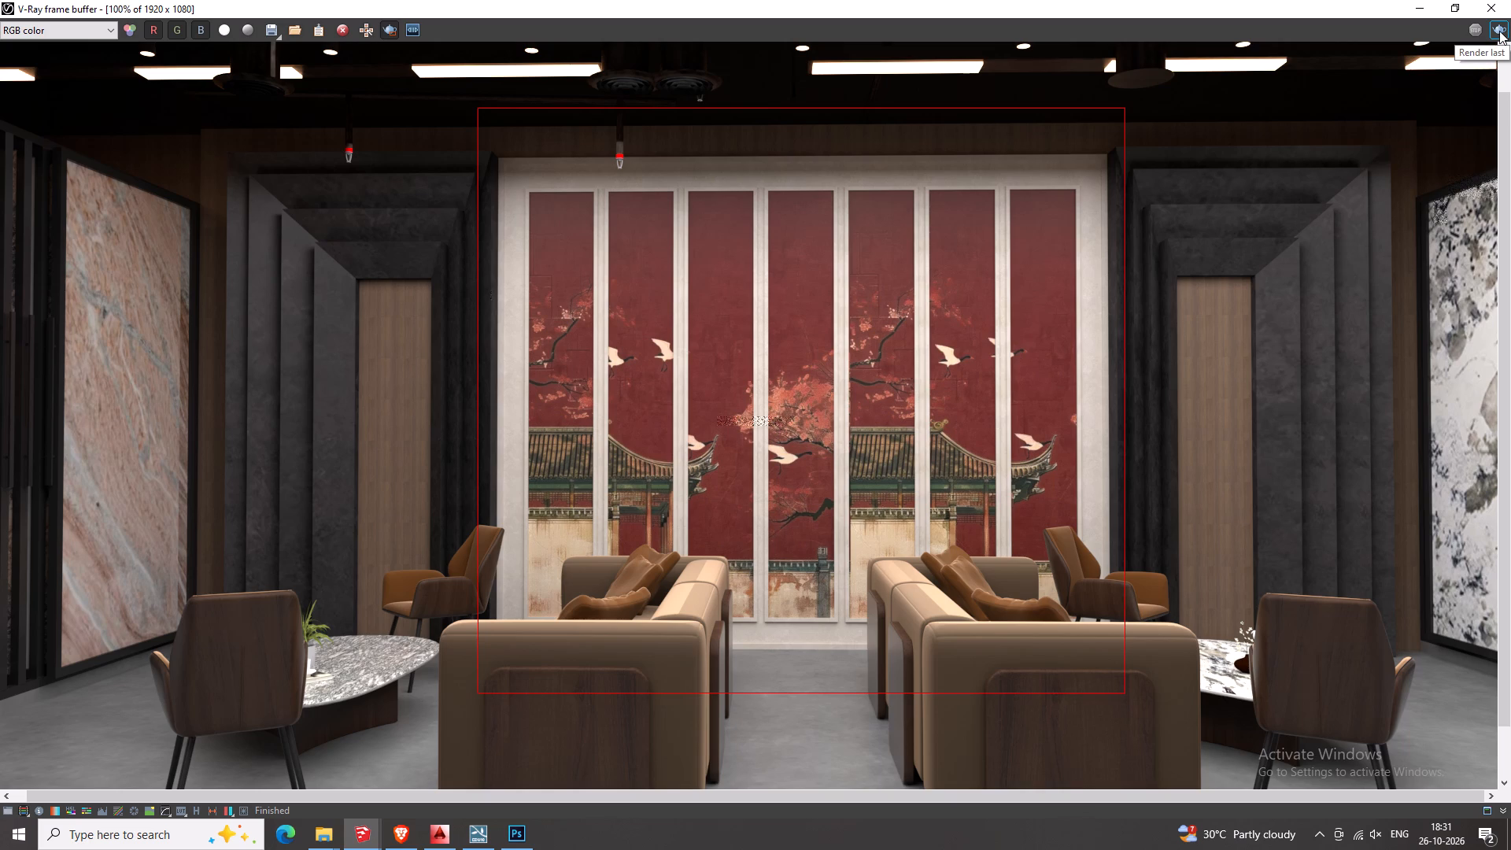
Start a V-Ray render of the selected region with the new marble finishes.
left_click(1499, 31)
left_click(1079, 179)
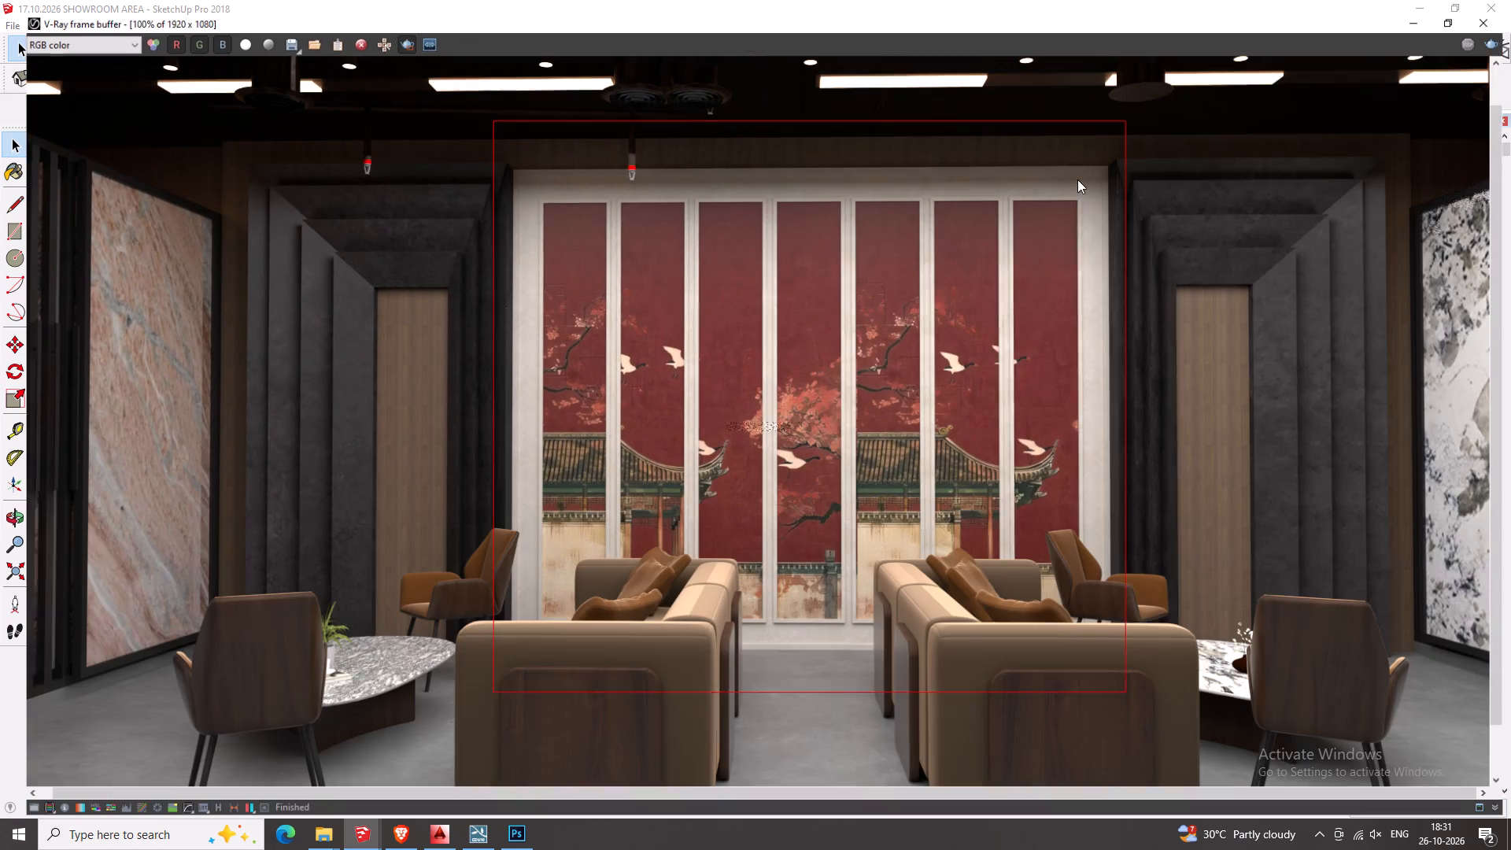
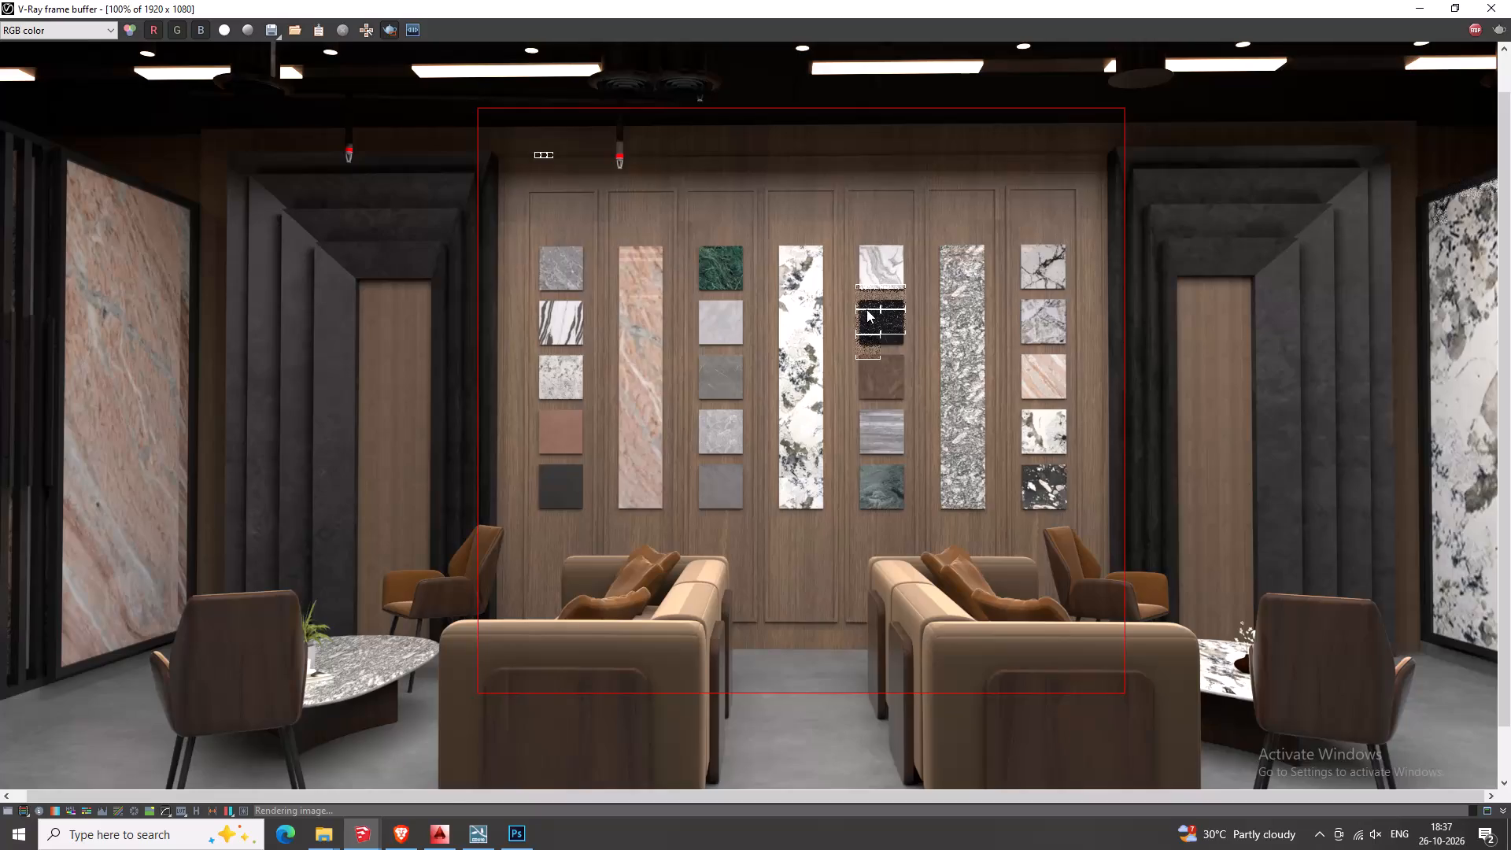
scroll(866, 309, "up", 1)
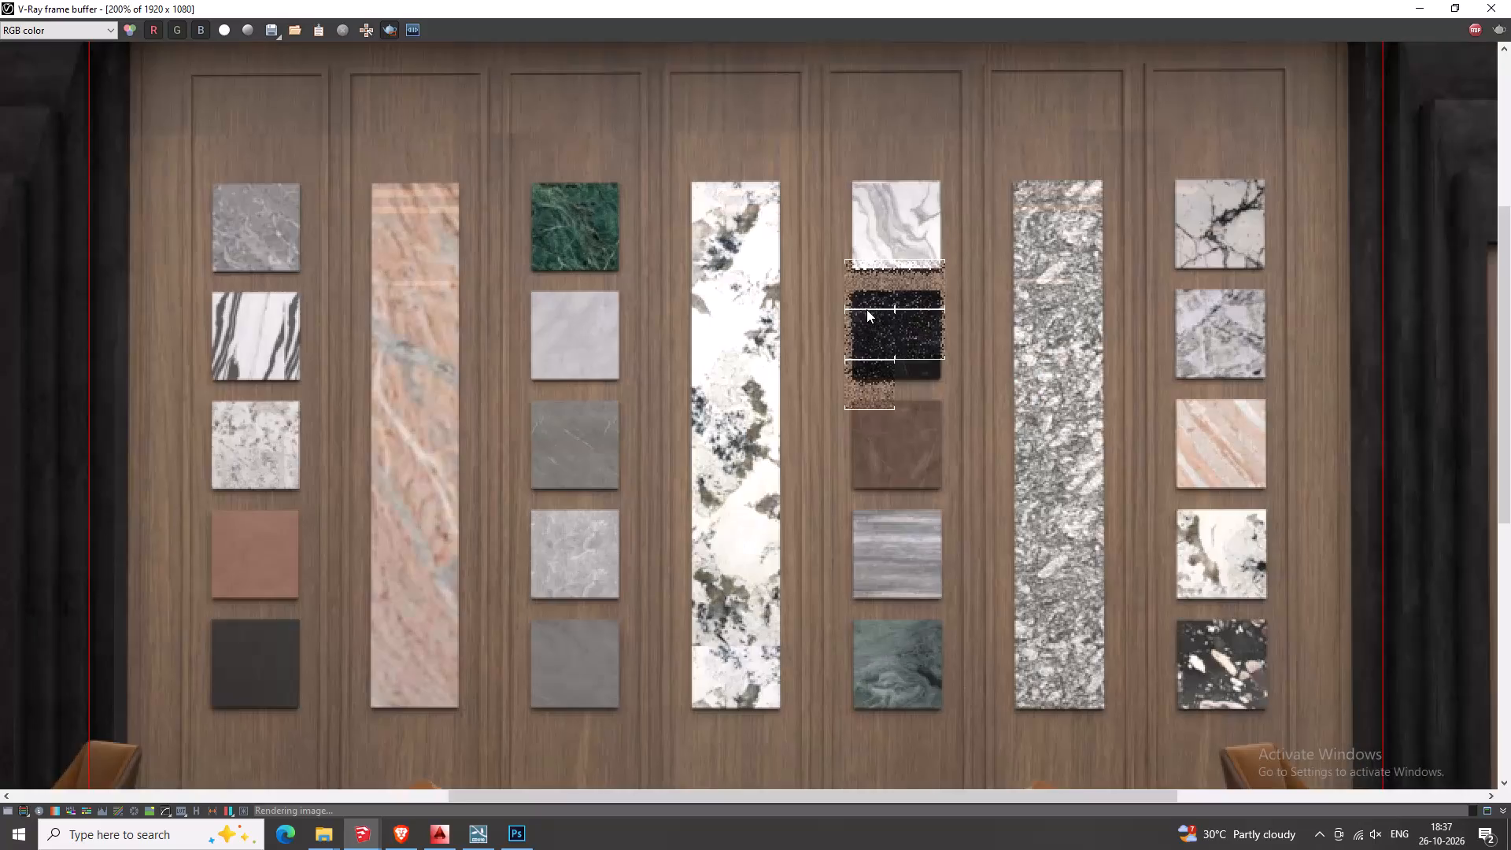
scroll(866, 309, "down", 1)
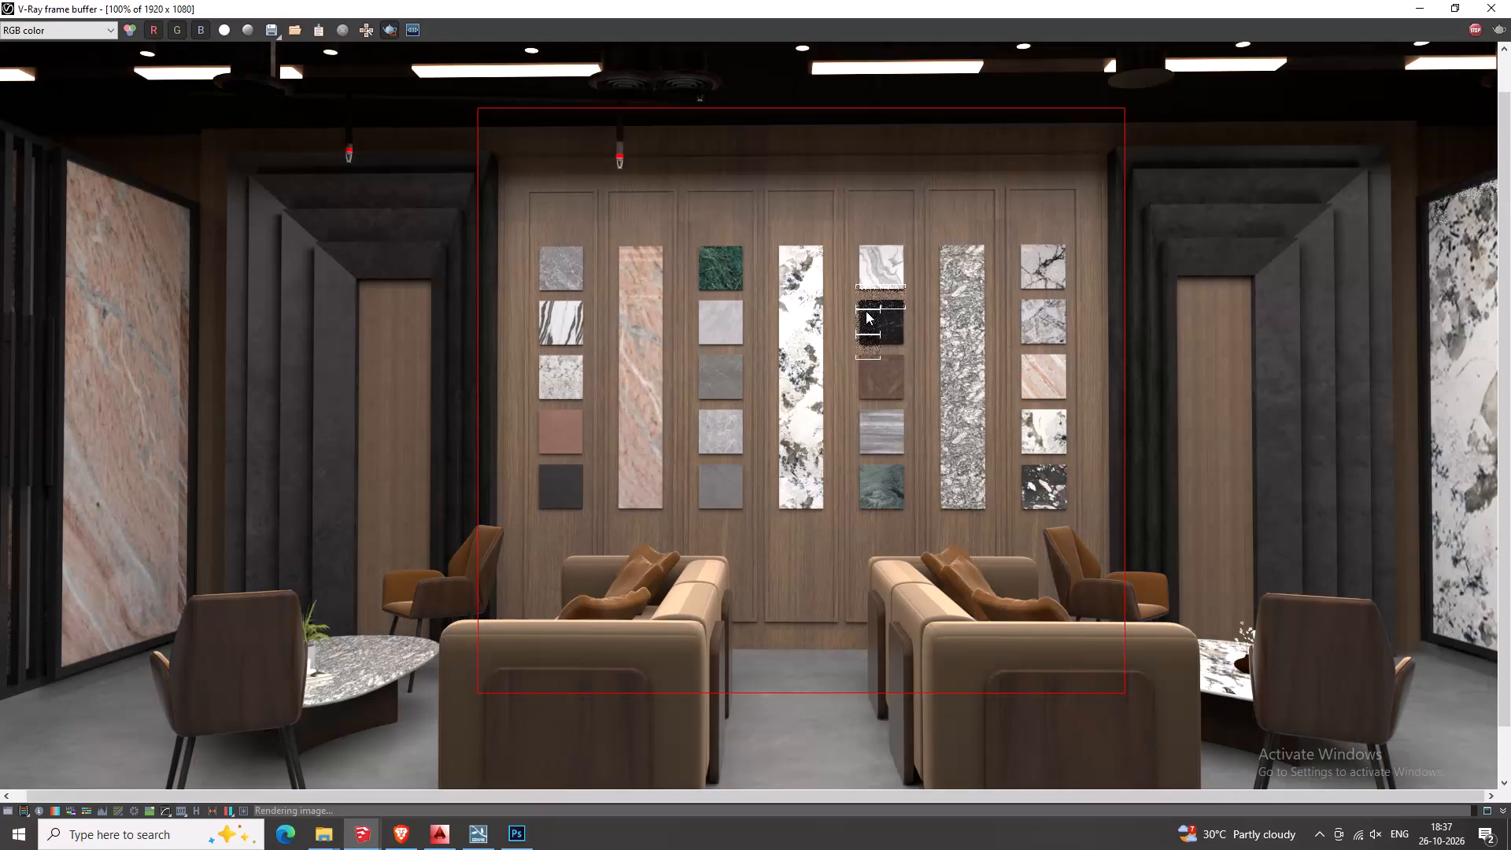
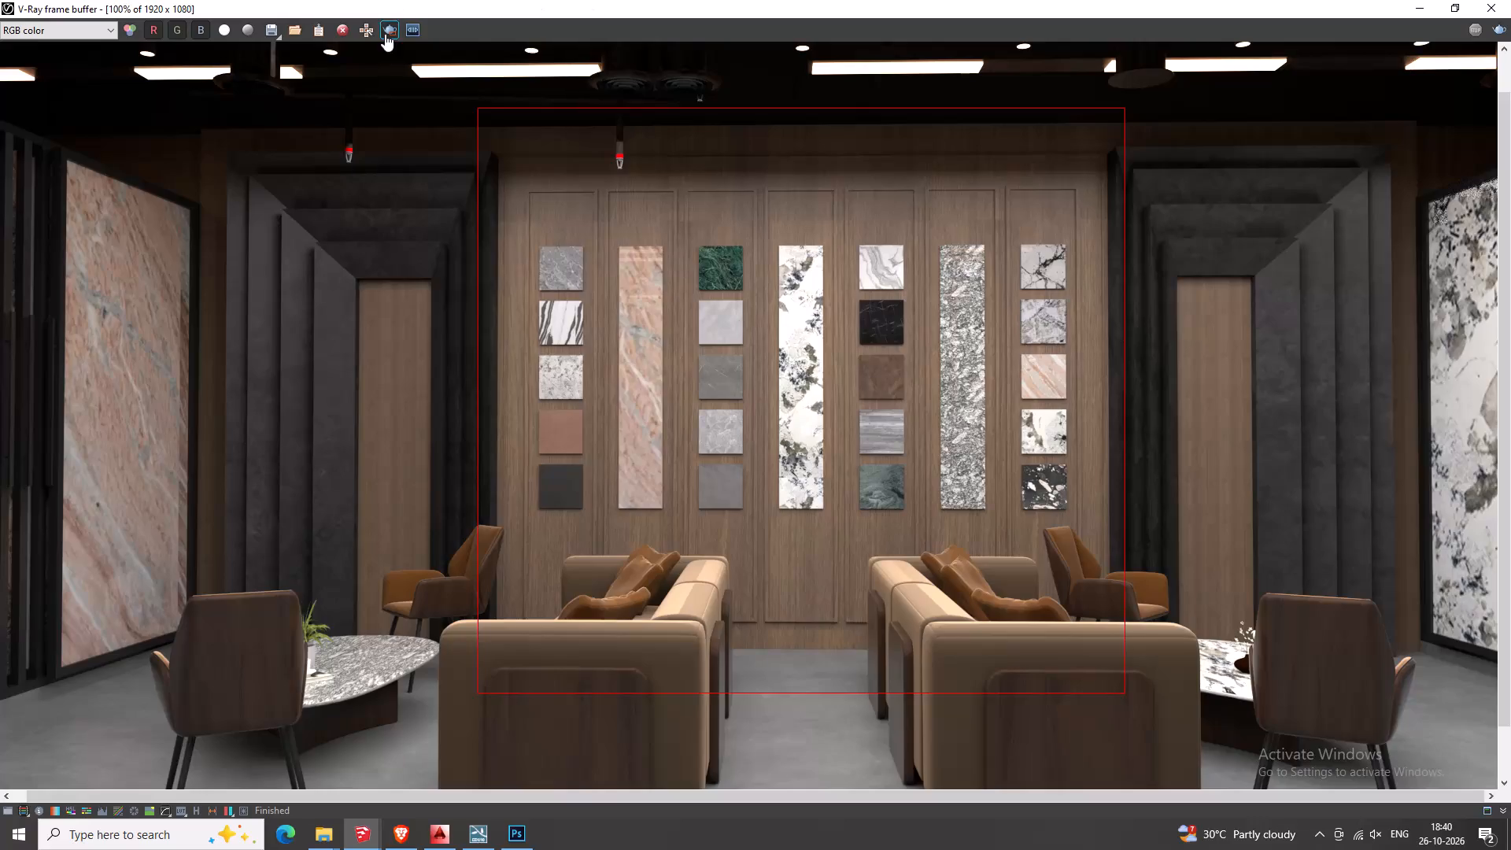
Region-render the dark stepped portal beside the pink marble slab, including part of the chairs and marble coffee table in front.
left_click(384, 31)
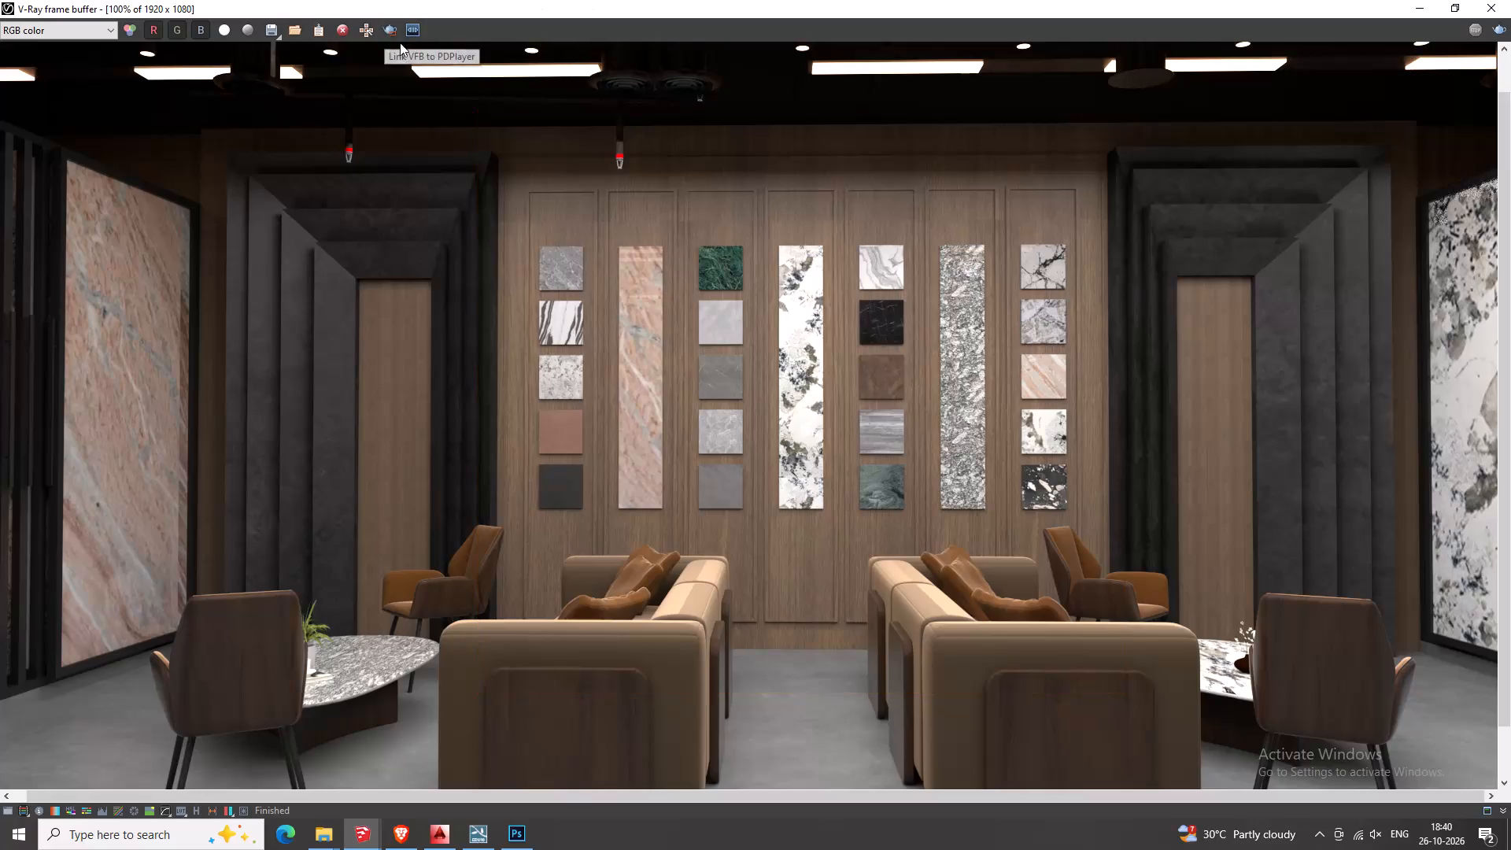
left_click(386, 20)
scroll(491, 214, "down", 1)
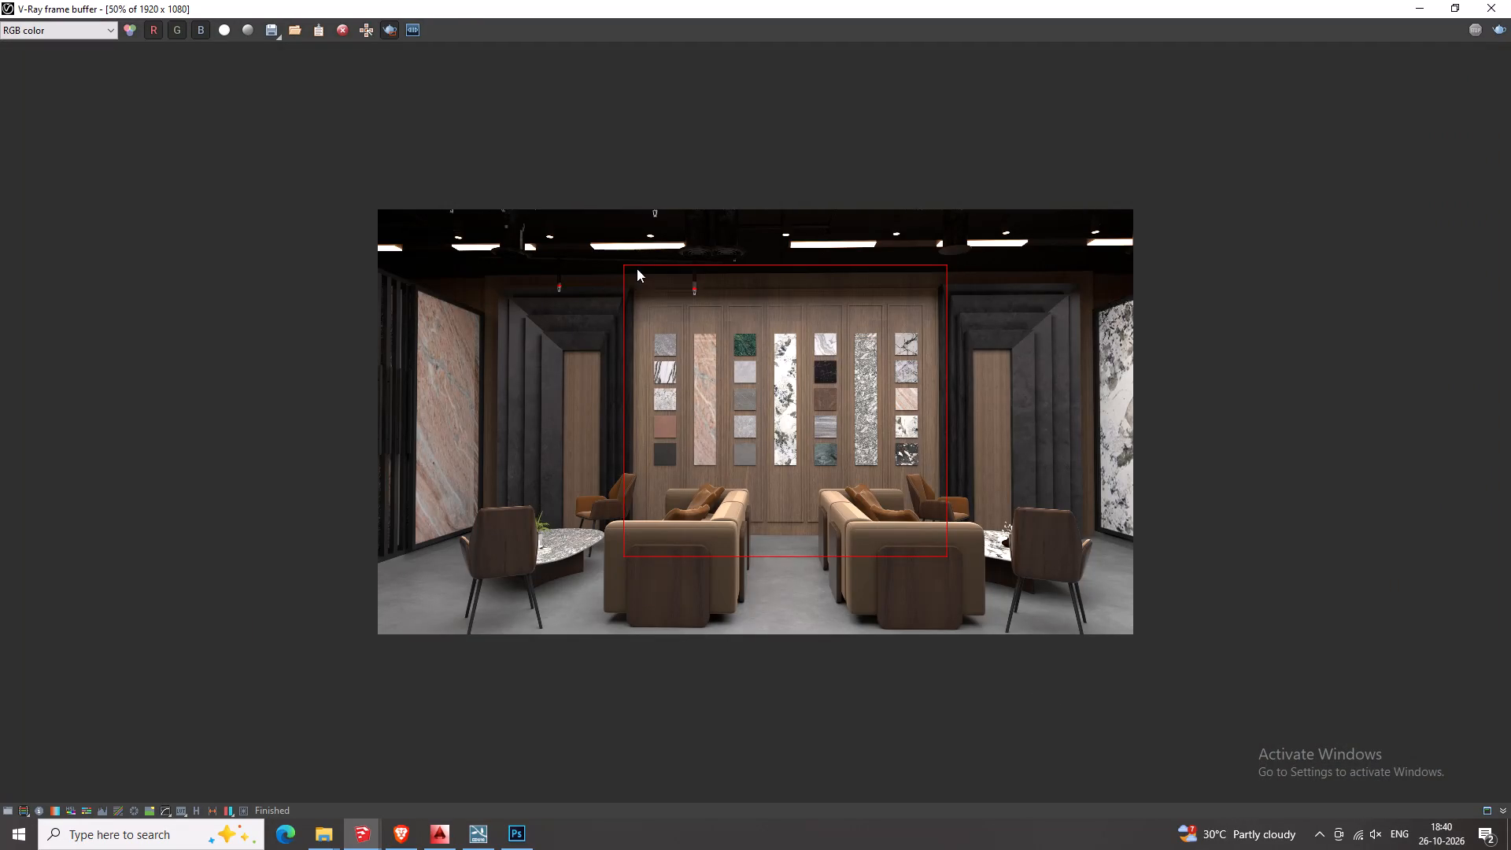
left_click_drag(637, 267, 471, 585)
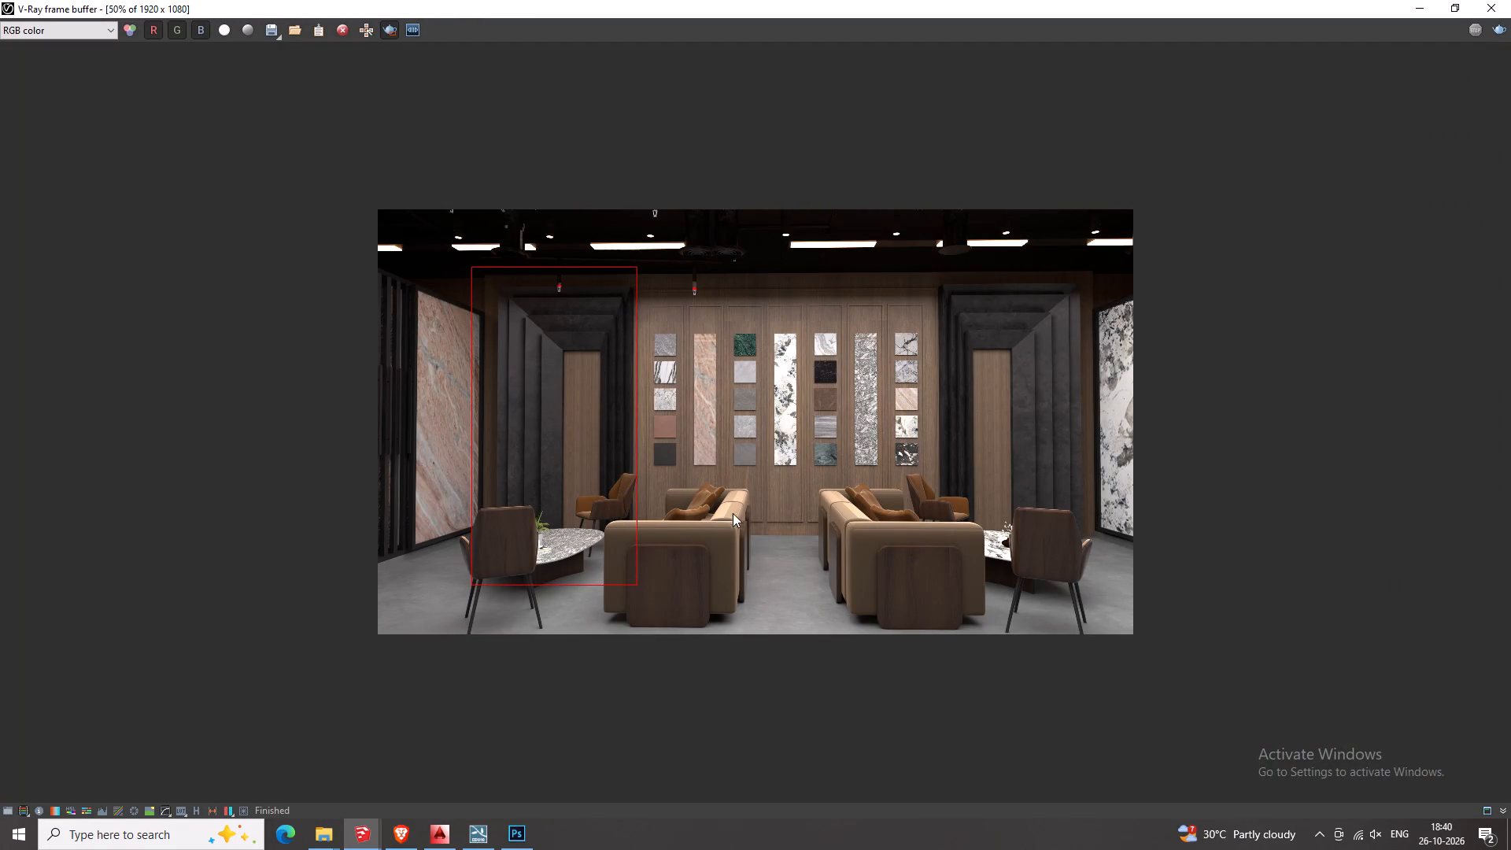
left_click(1500, 39)
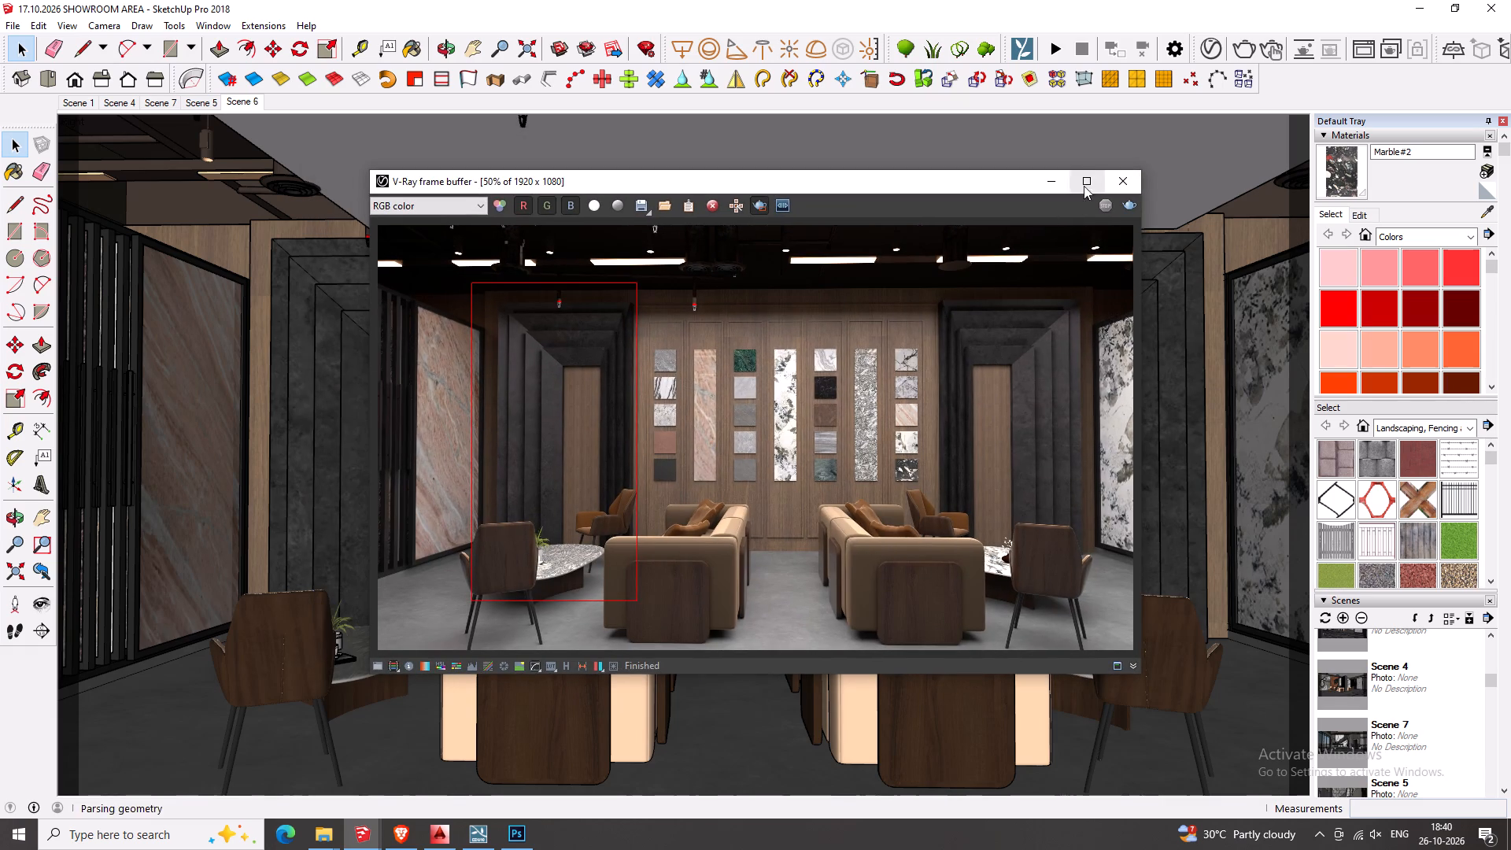
left_click(1090, 175)
scroll(544, 438, "up", 1)
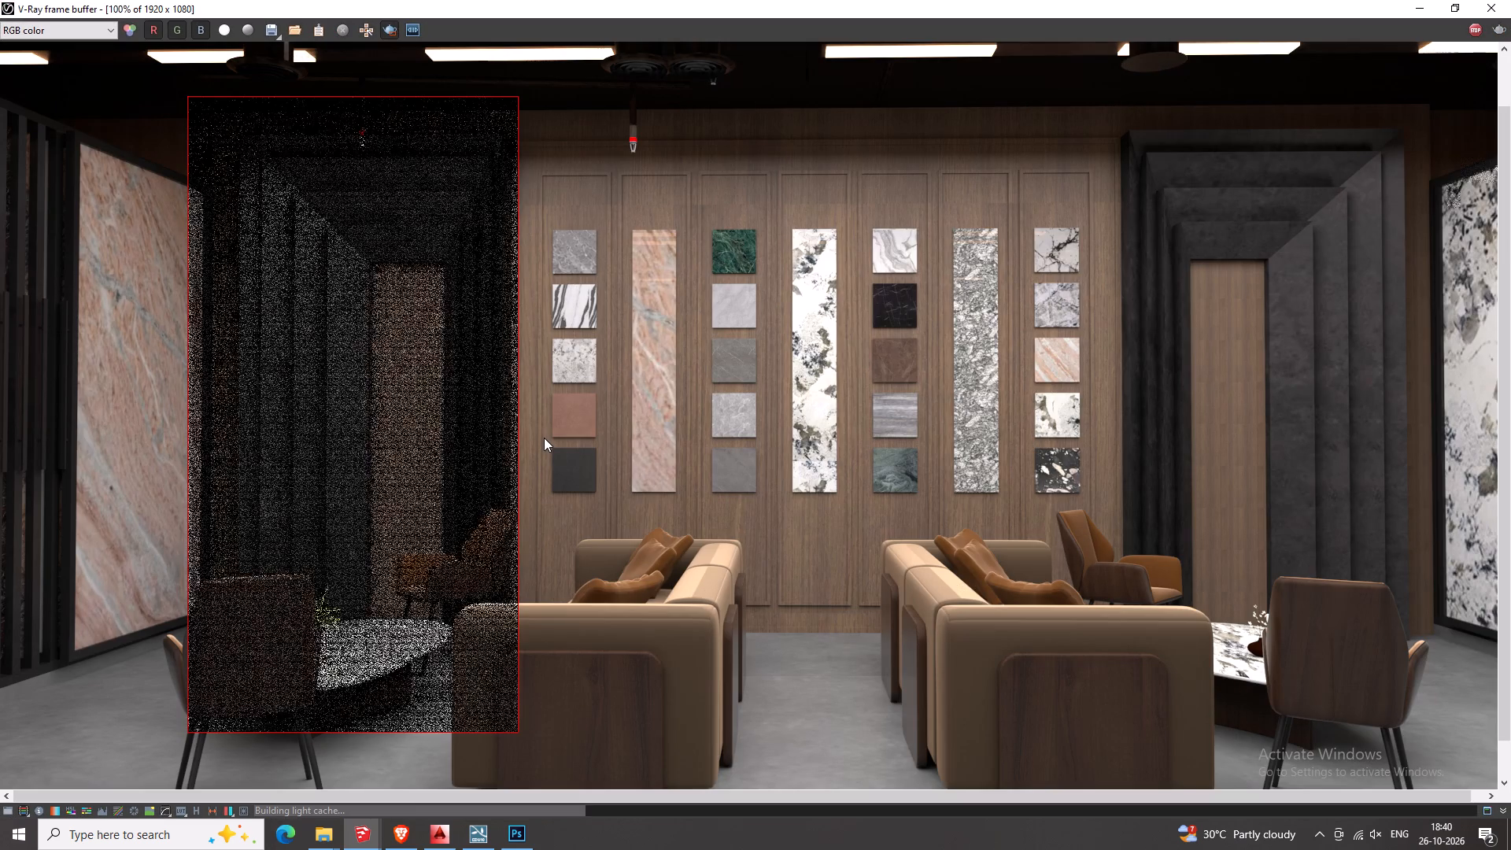
left_click(388, 33)
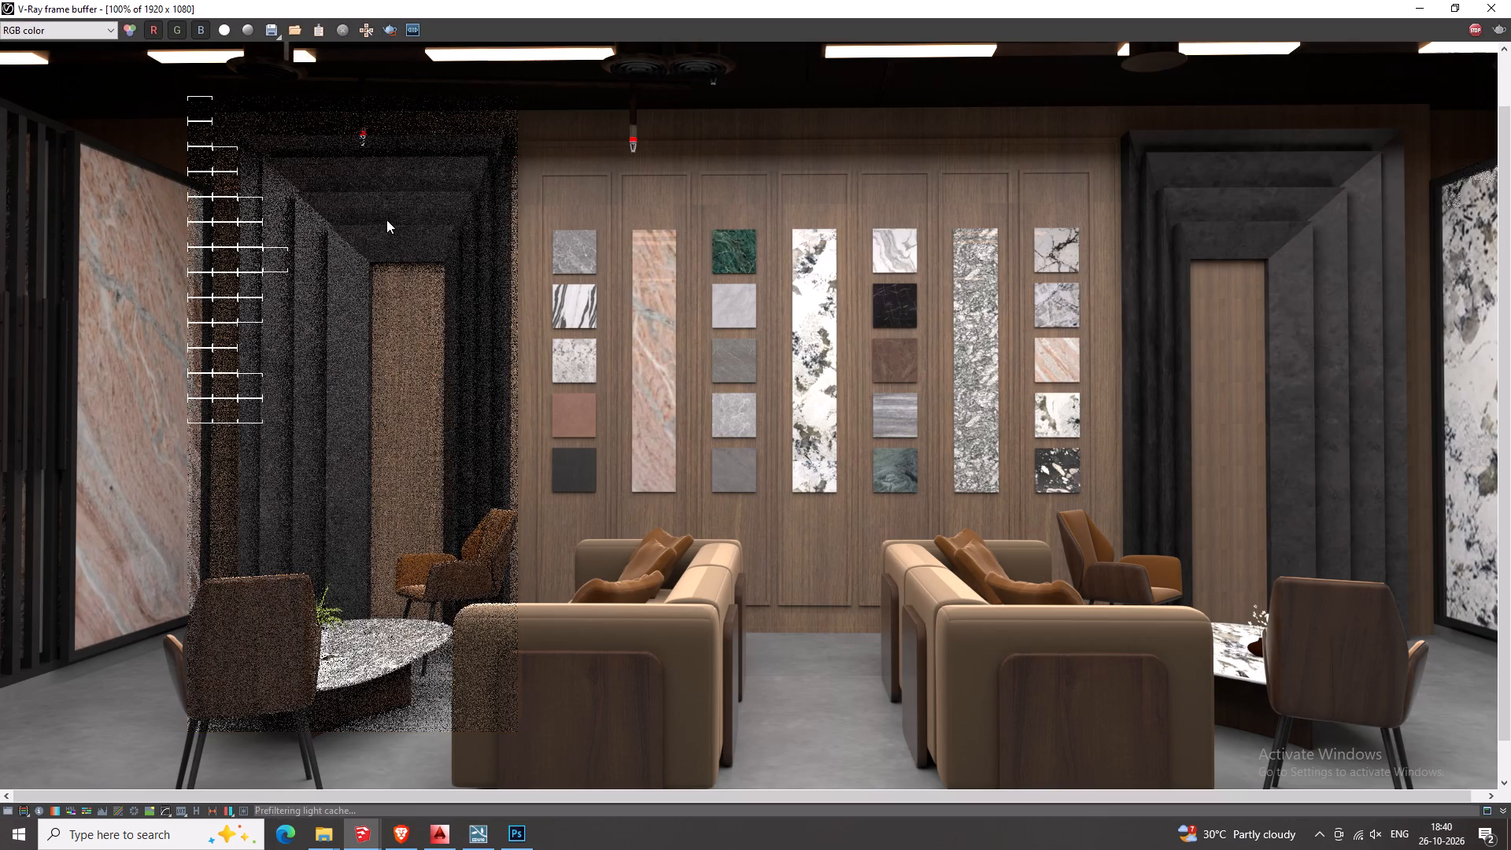
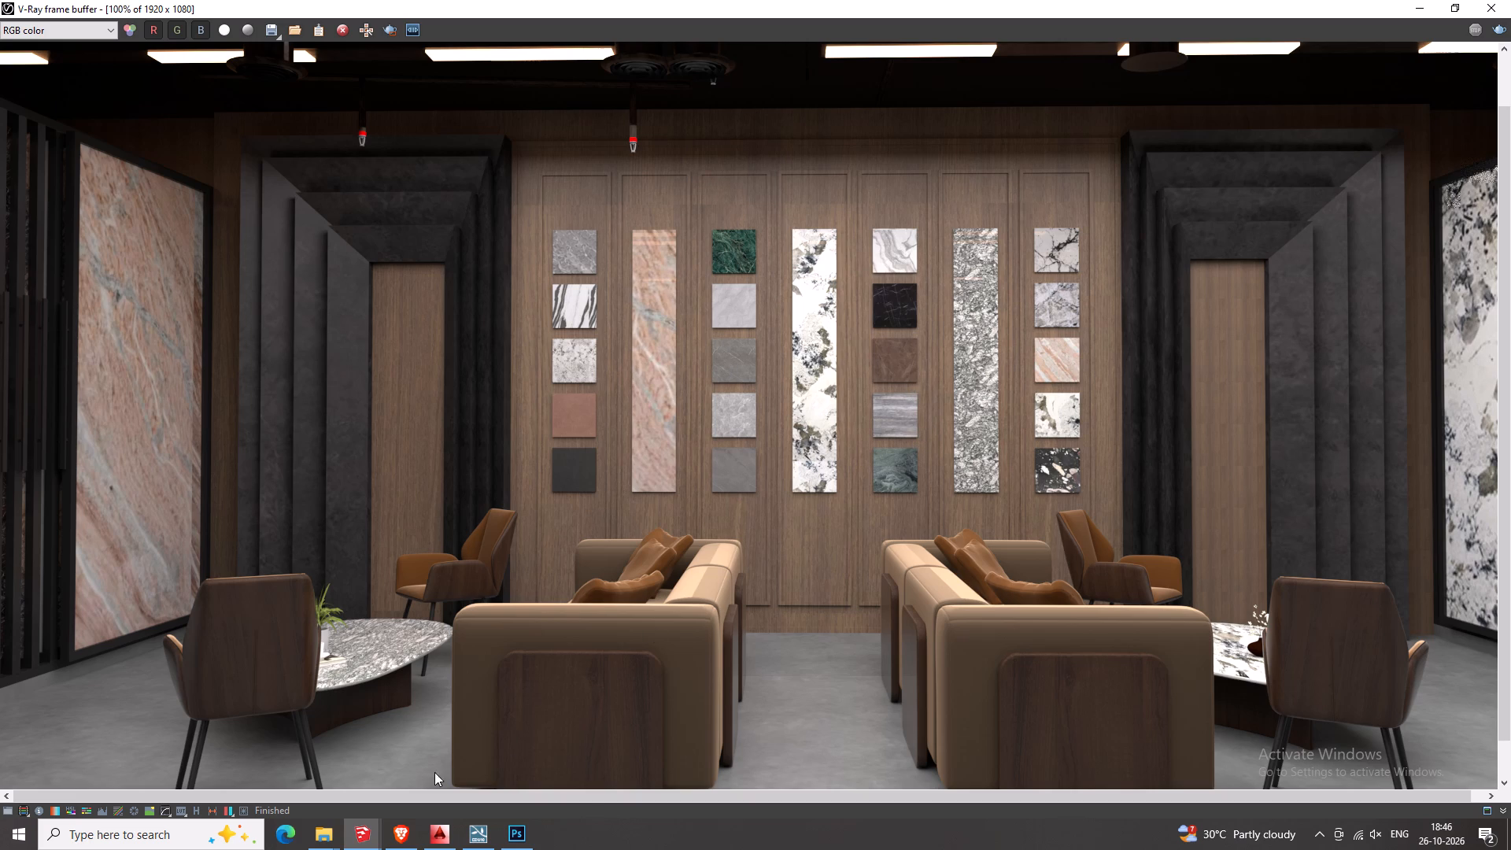
Push/Pull the thin border strips around all seven panels of the showroom's walnut-panelled wall by -3/4".
left_click(352, 843)
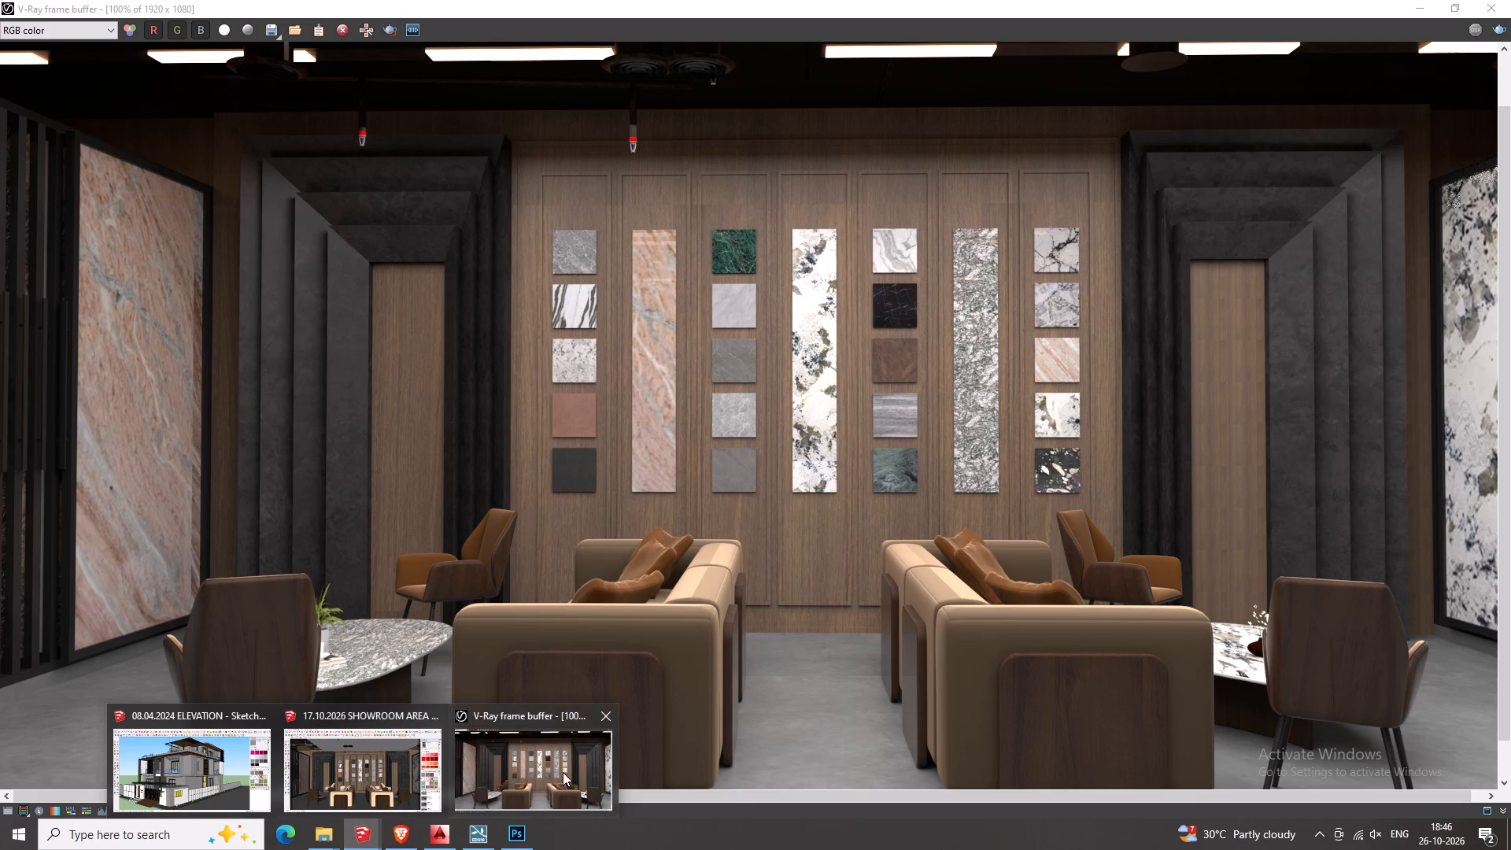
left_click(399, 789)
double_click(566, 272)
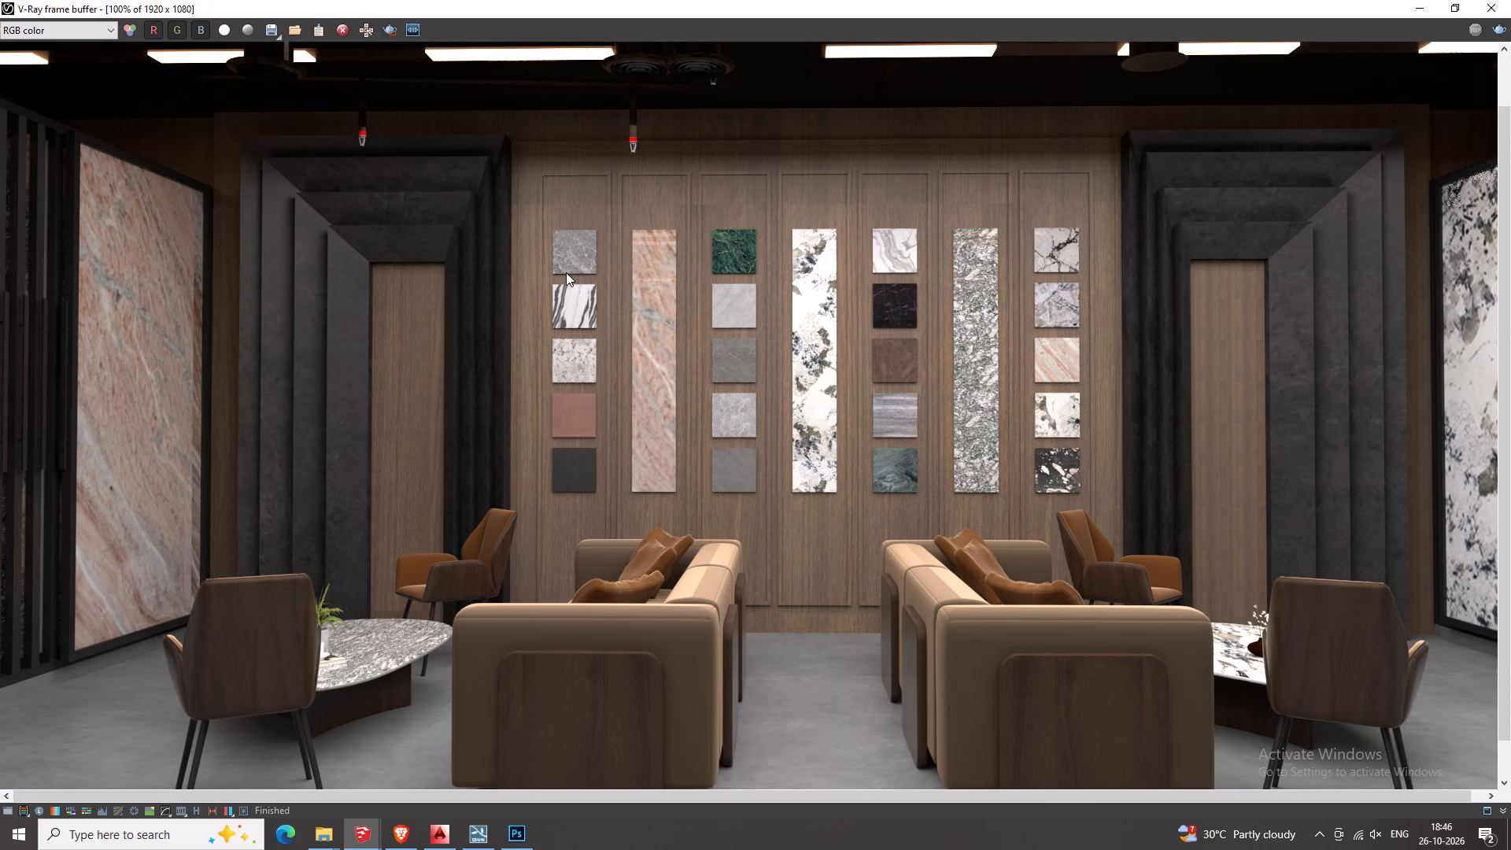
left_click(1405, 2)
left_click(597, 279)
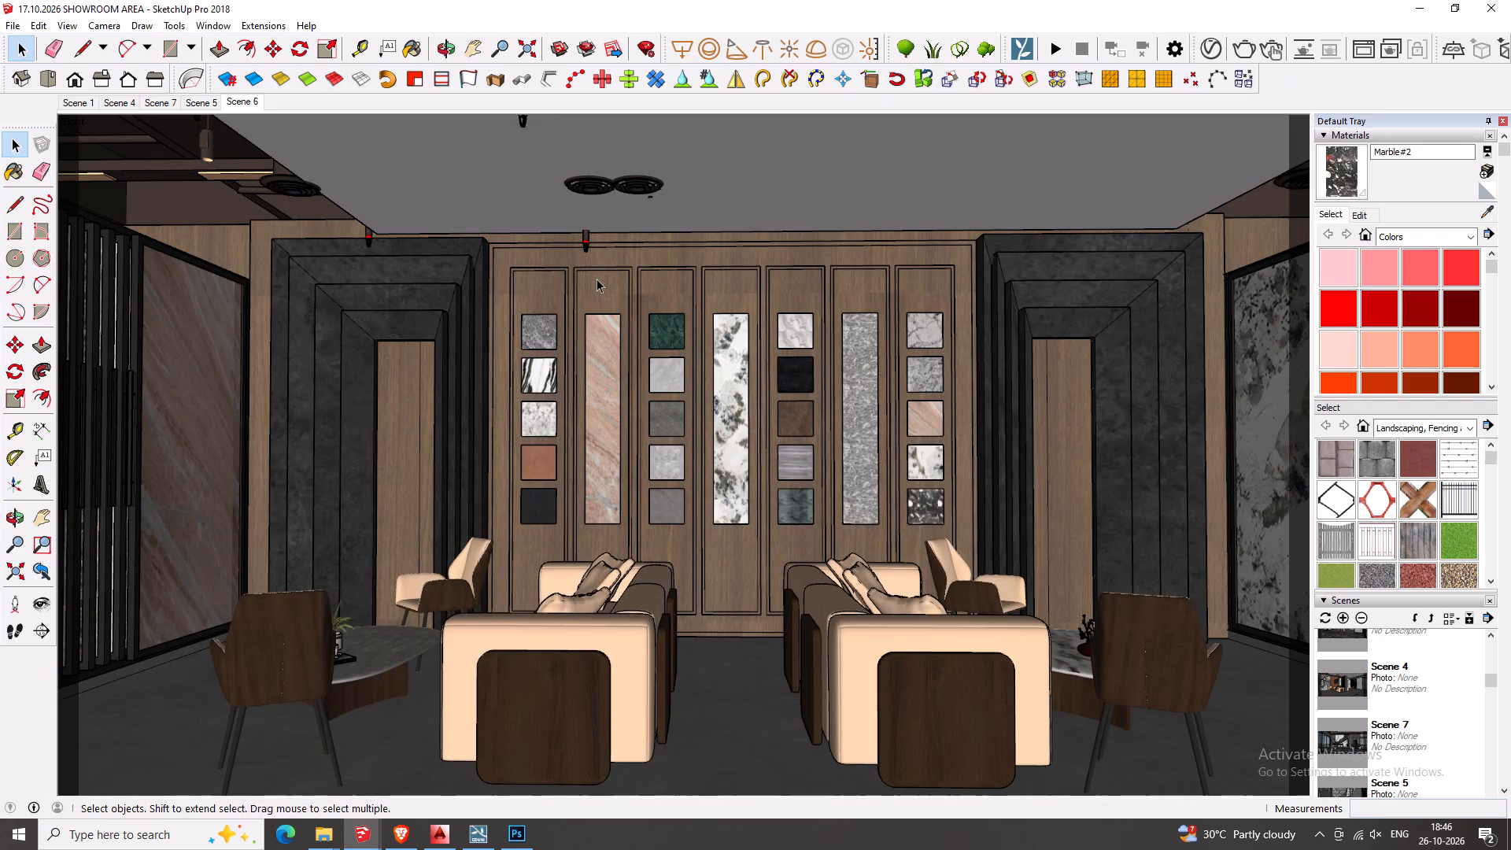
double_click(597, 279)
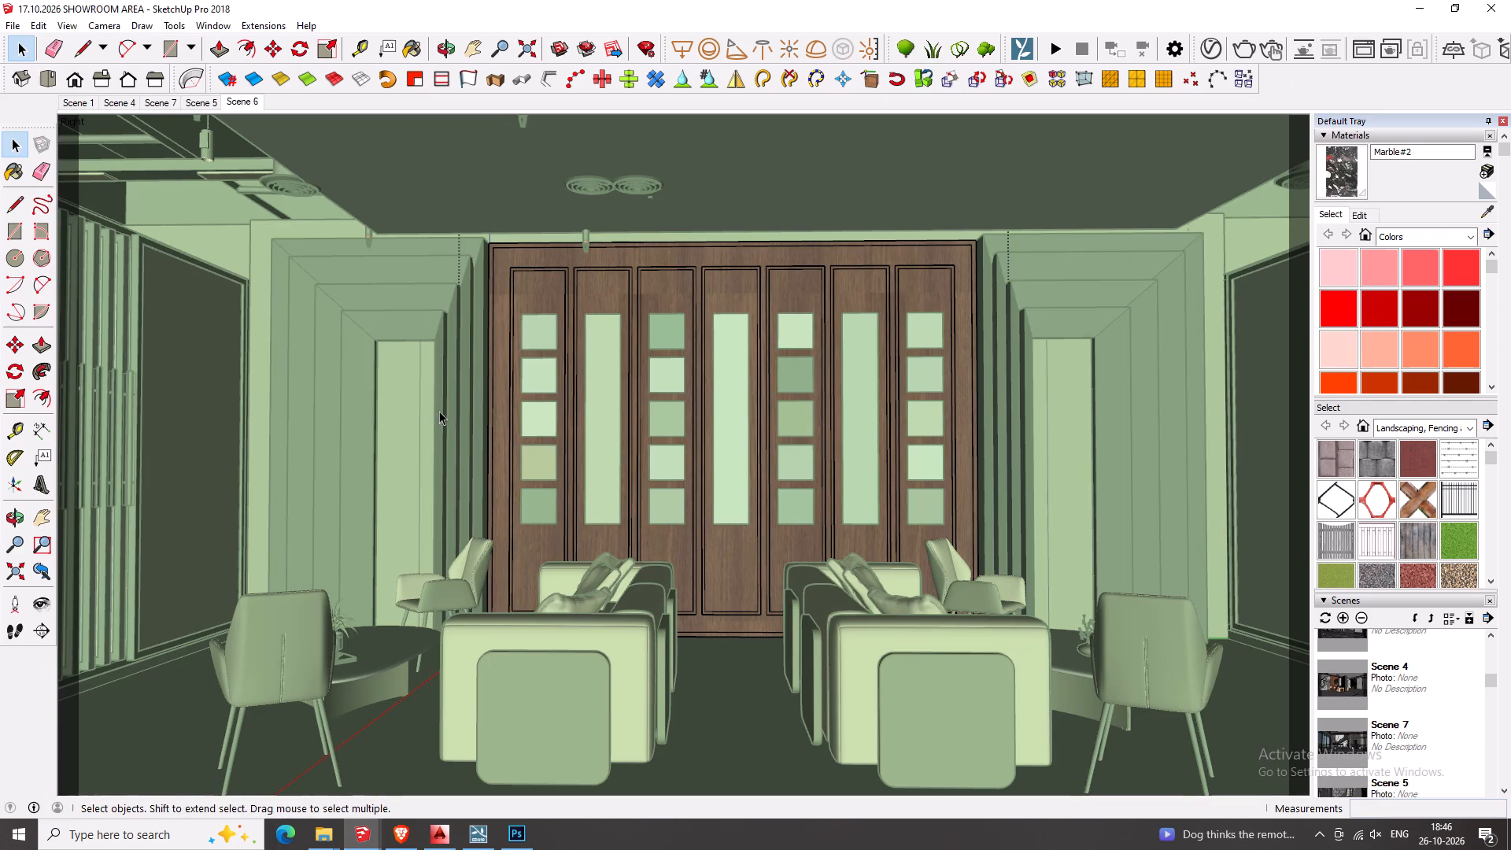
key("p")
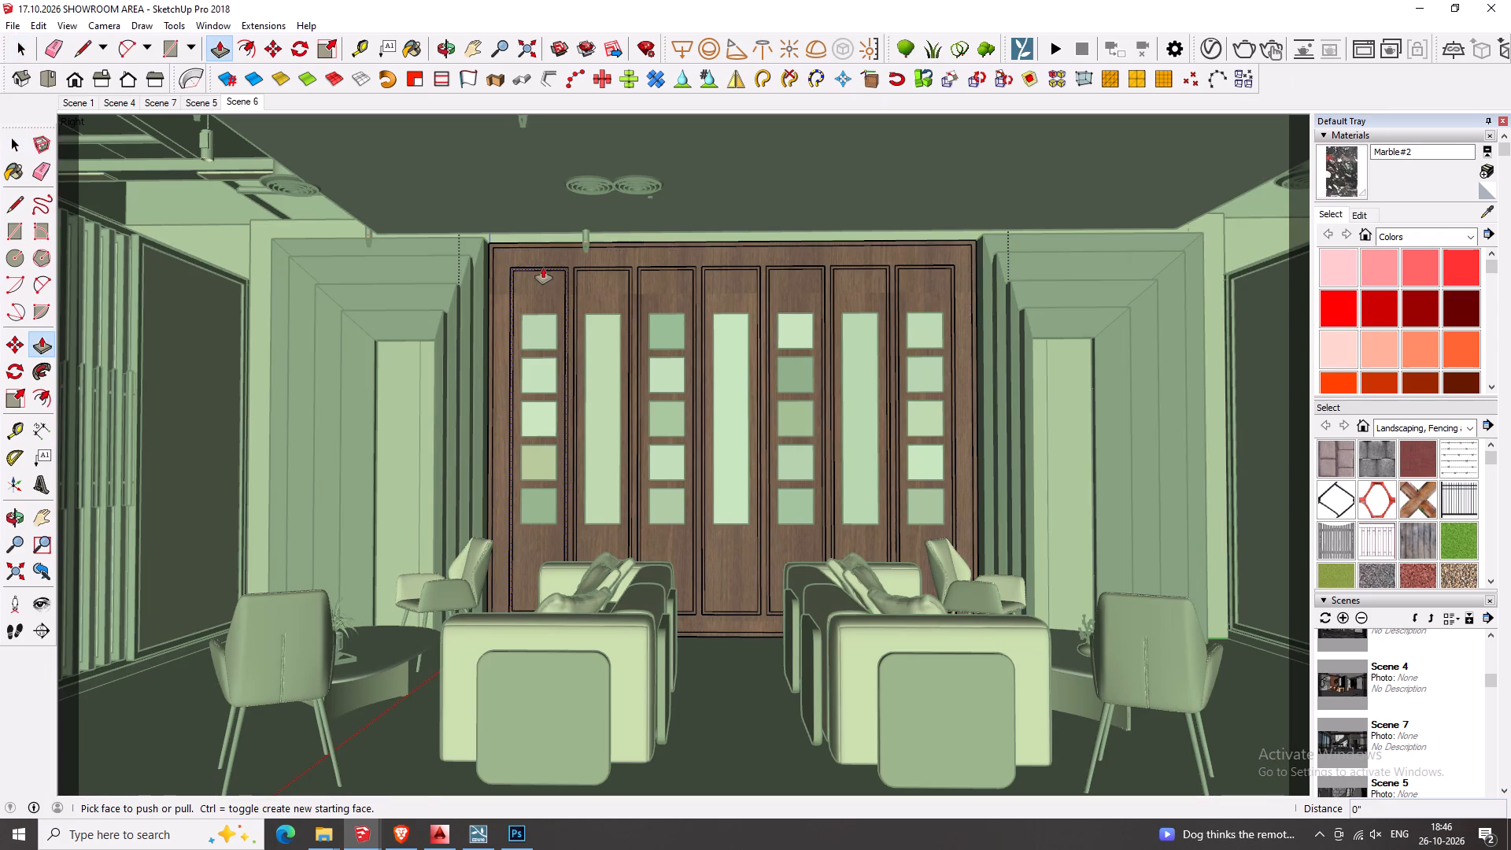
left_click_drag(550, 265, 567, 260)
key("Escape")
left_click_drag(562, 269, 599, 253)
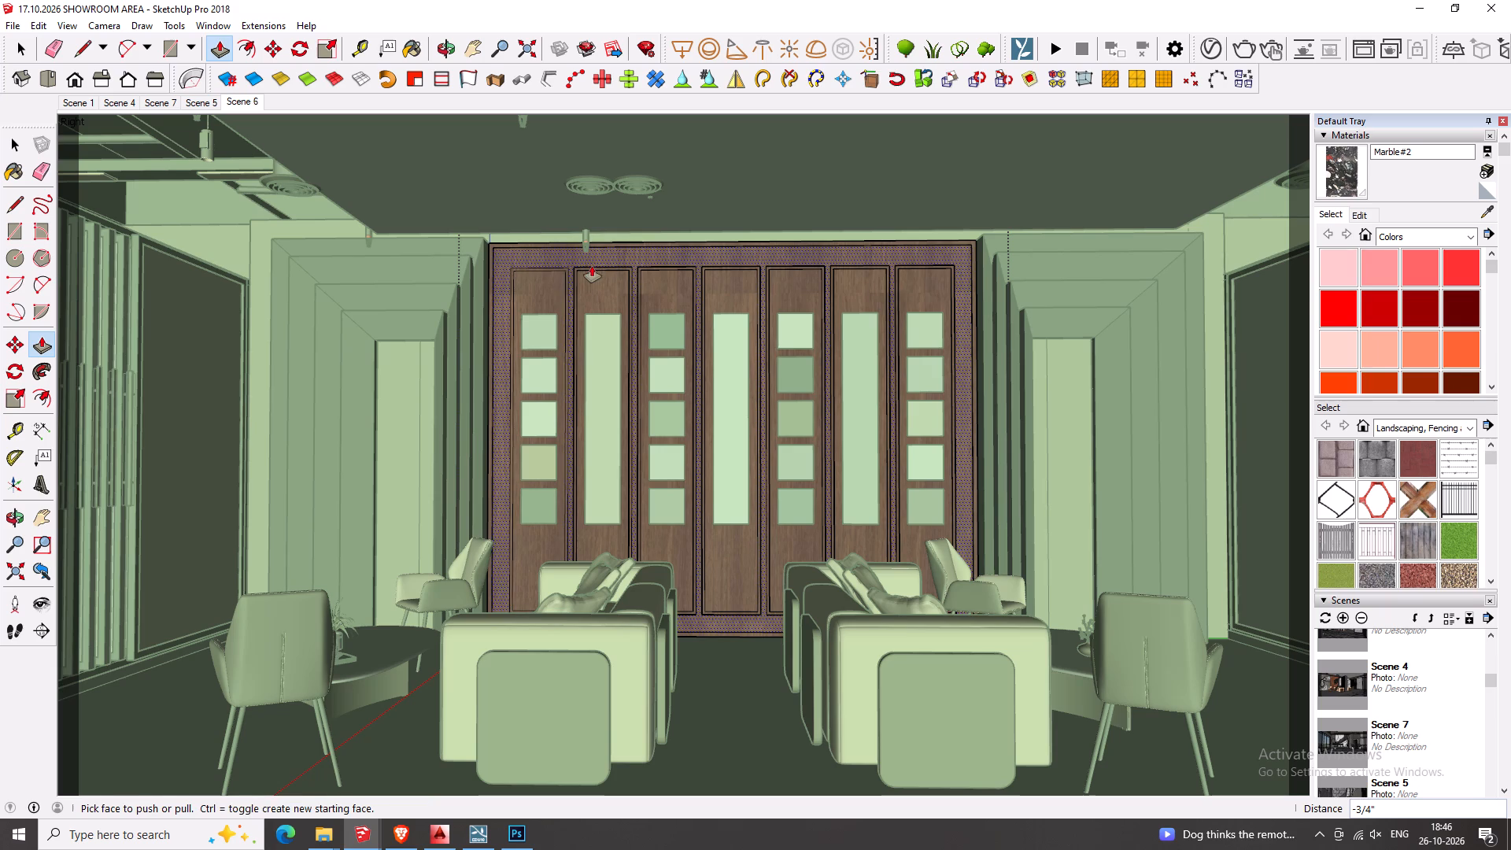
double_click(592, 268)
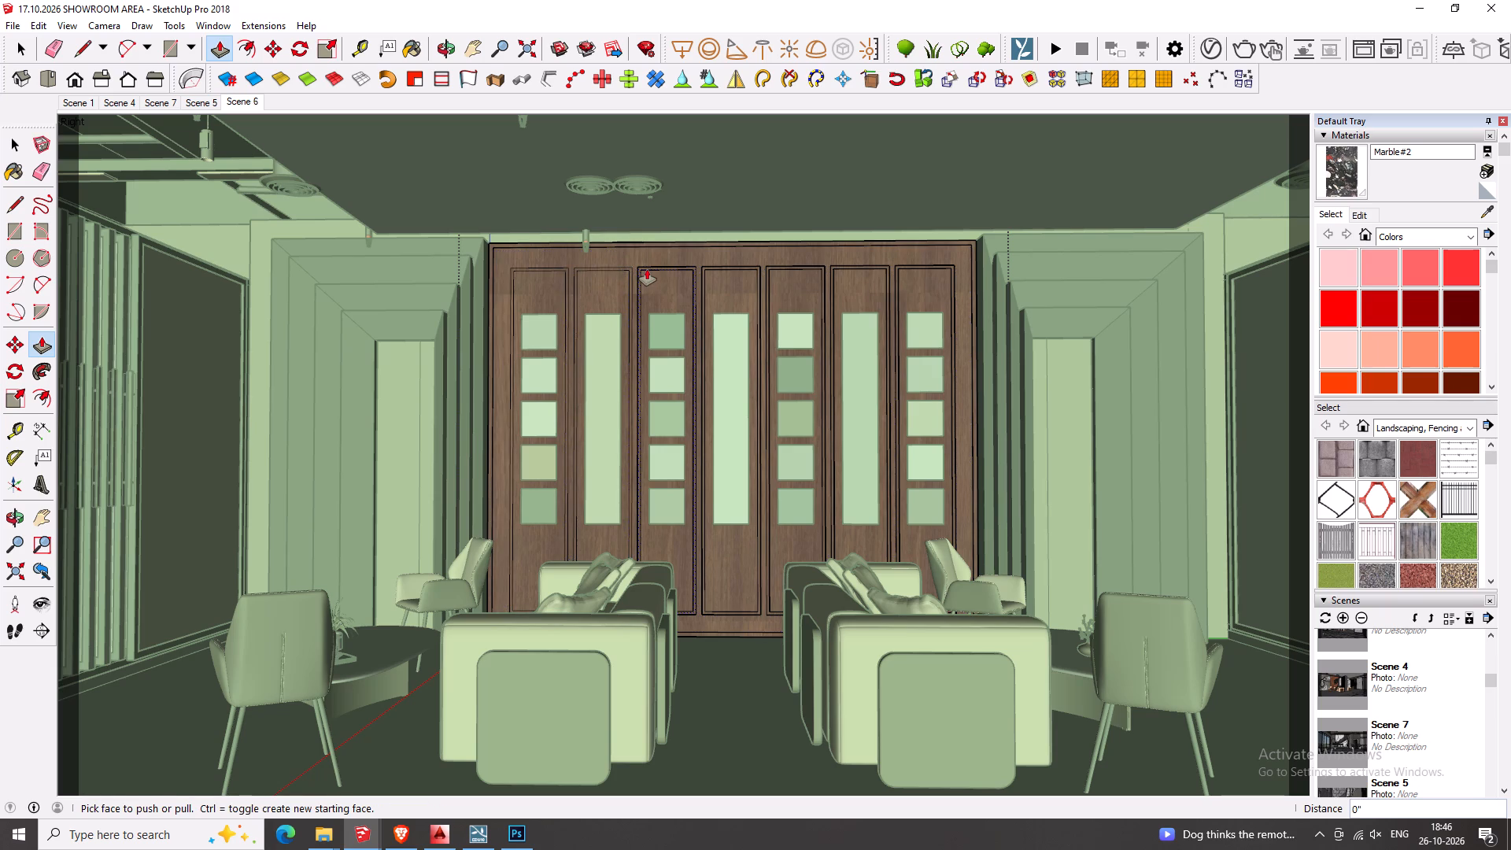
double_click(647, 269)
double_click(722, 268)
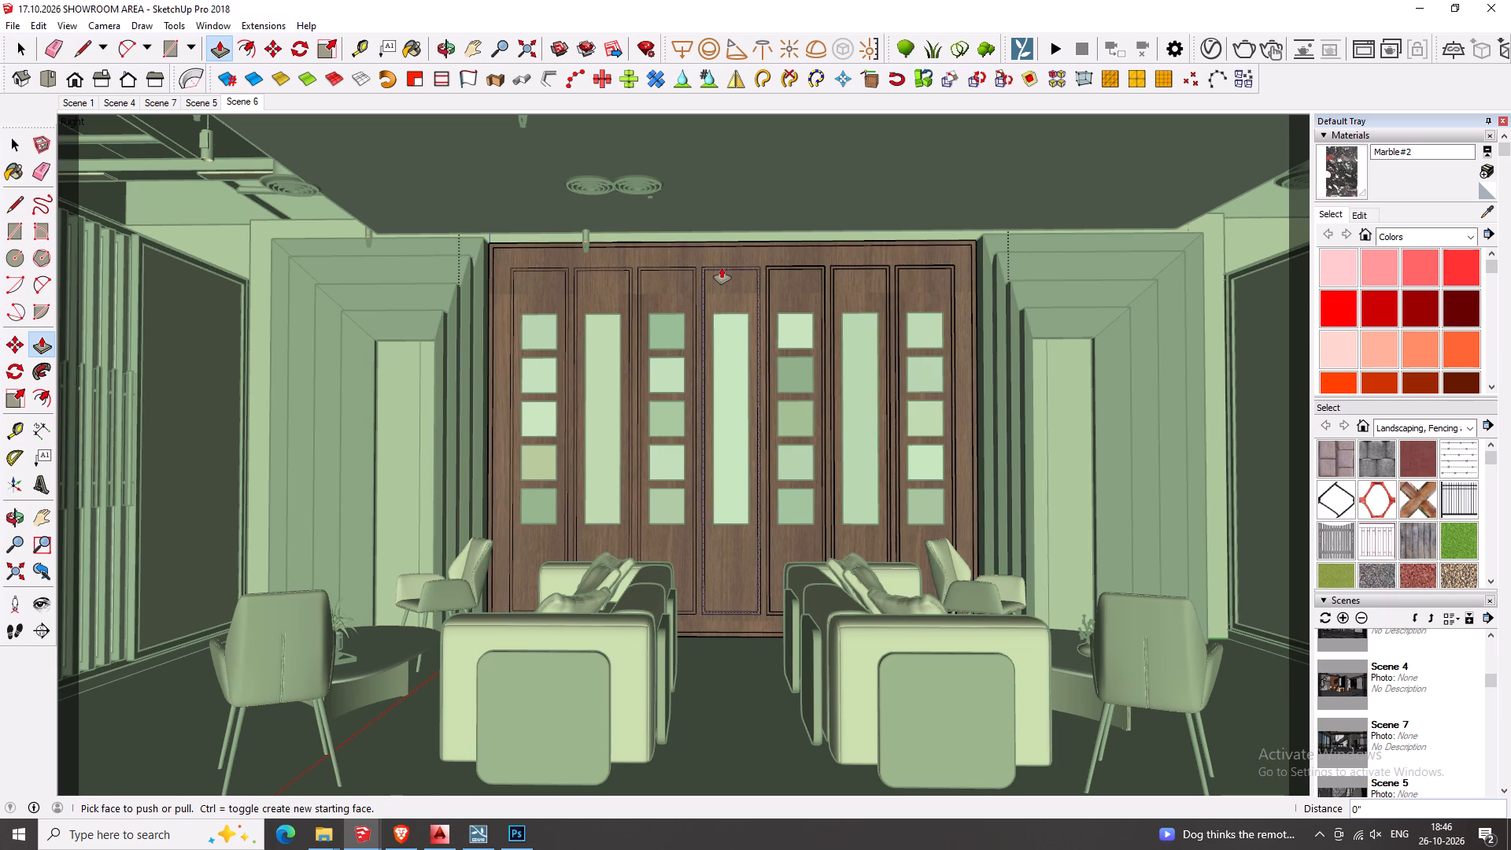
double_click(786, 268)
double_click(877, 268)
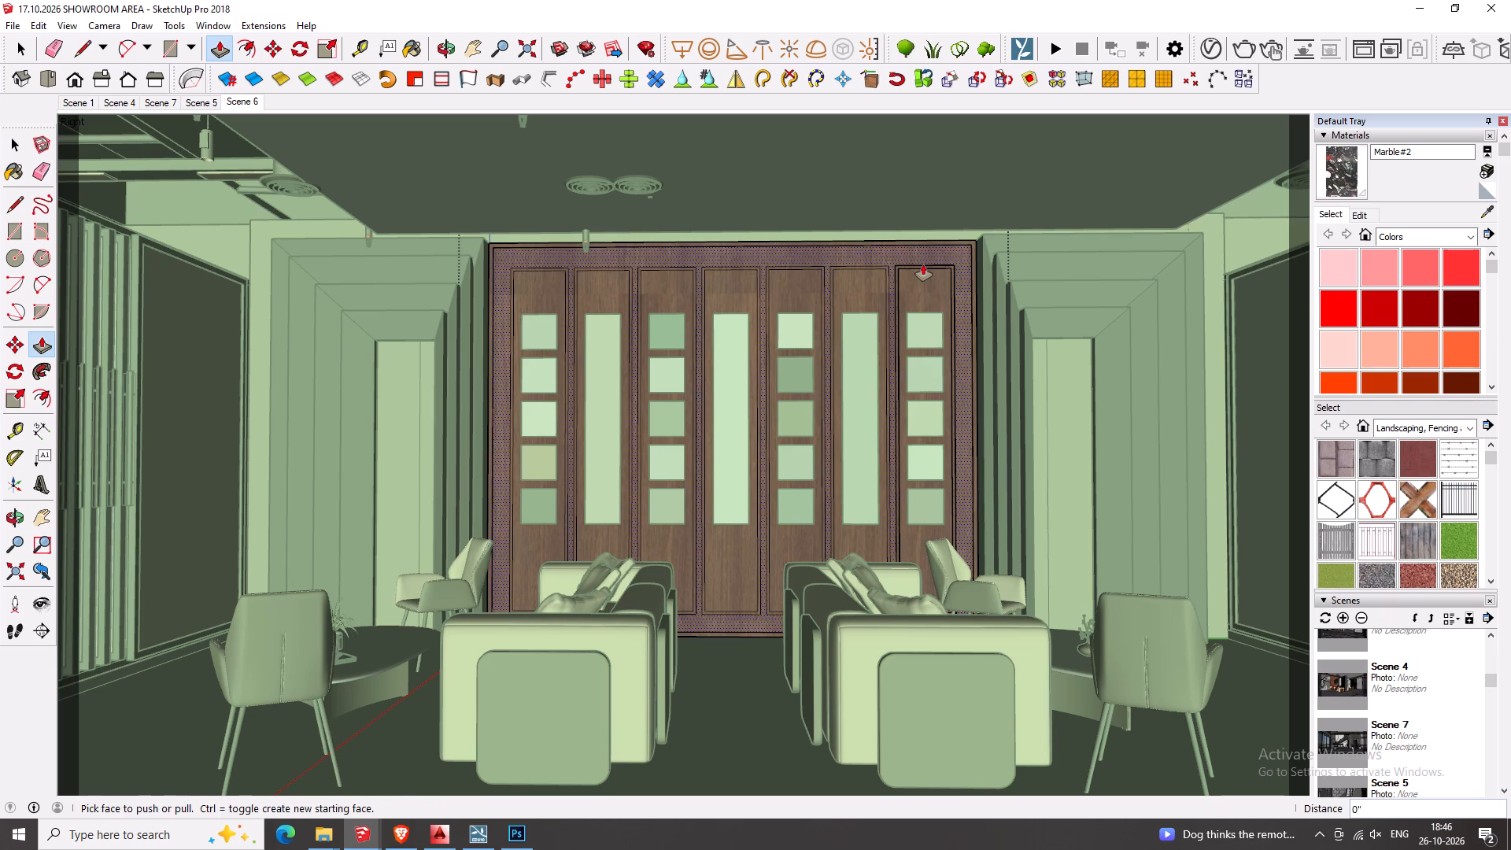
double_click(923, 264)
key("ctrl+z")
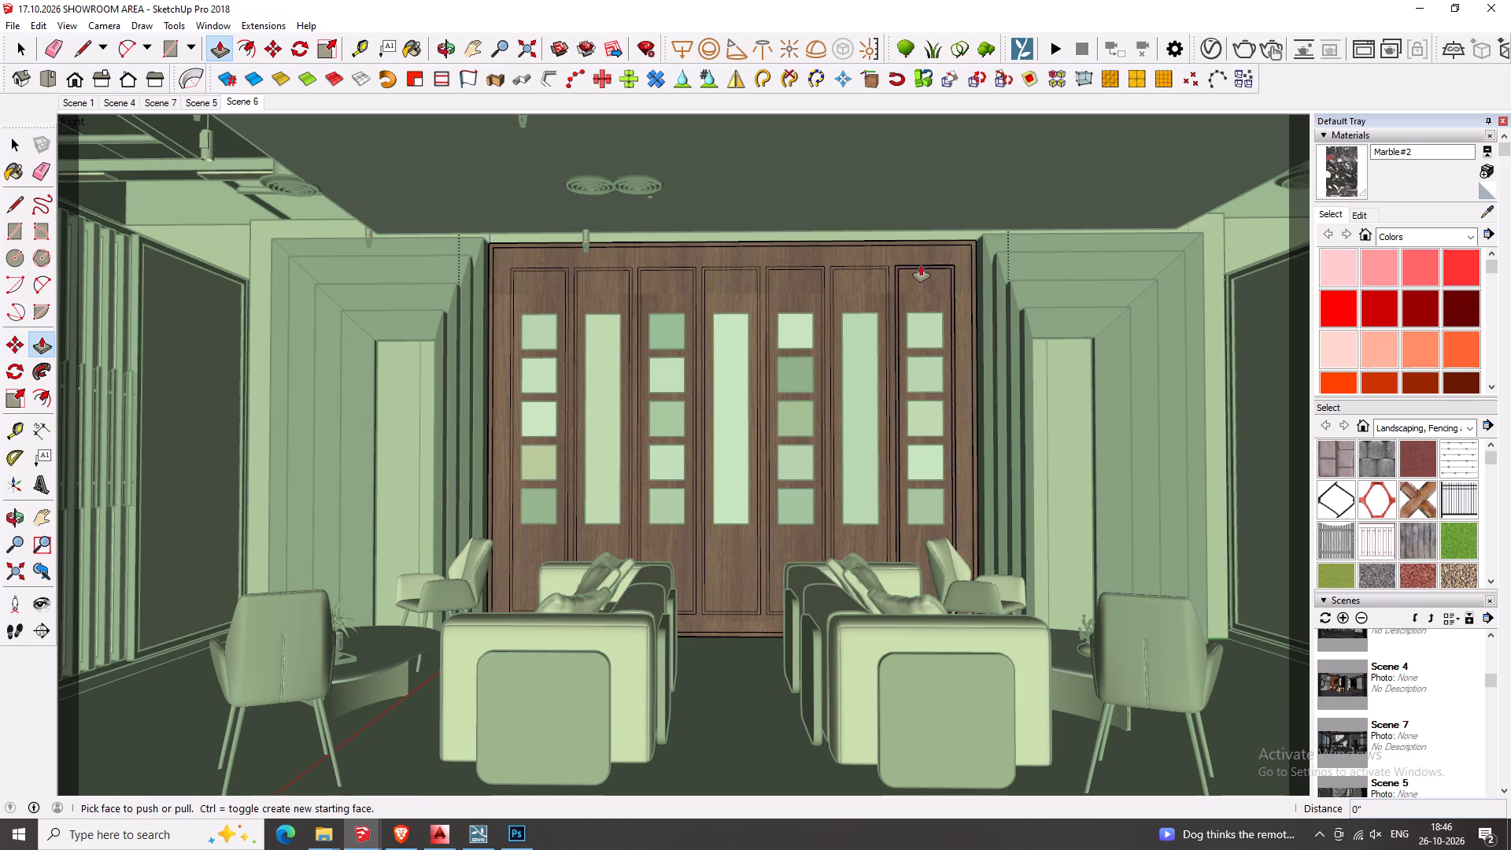
double_click(921, 265)
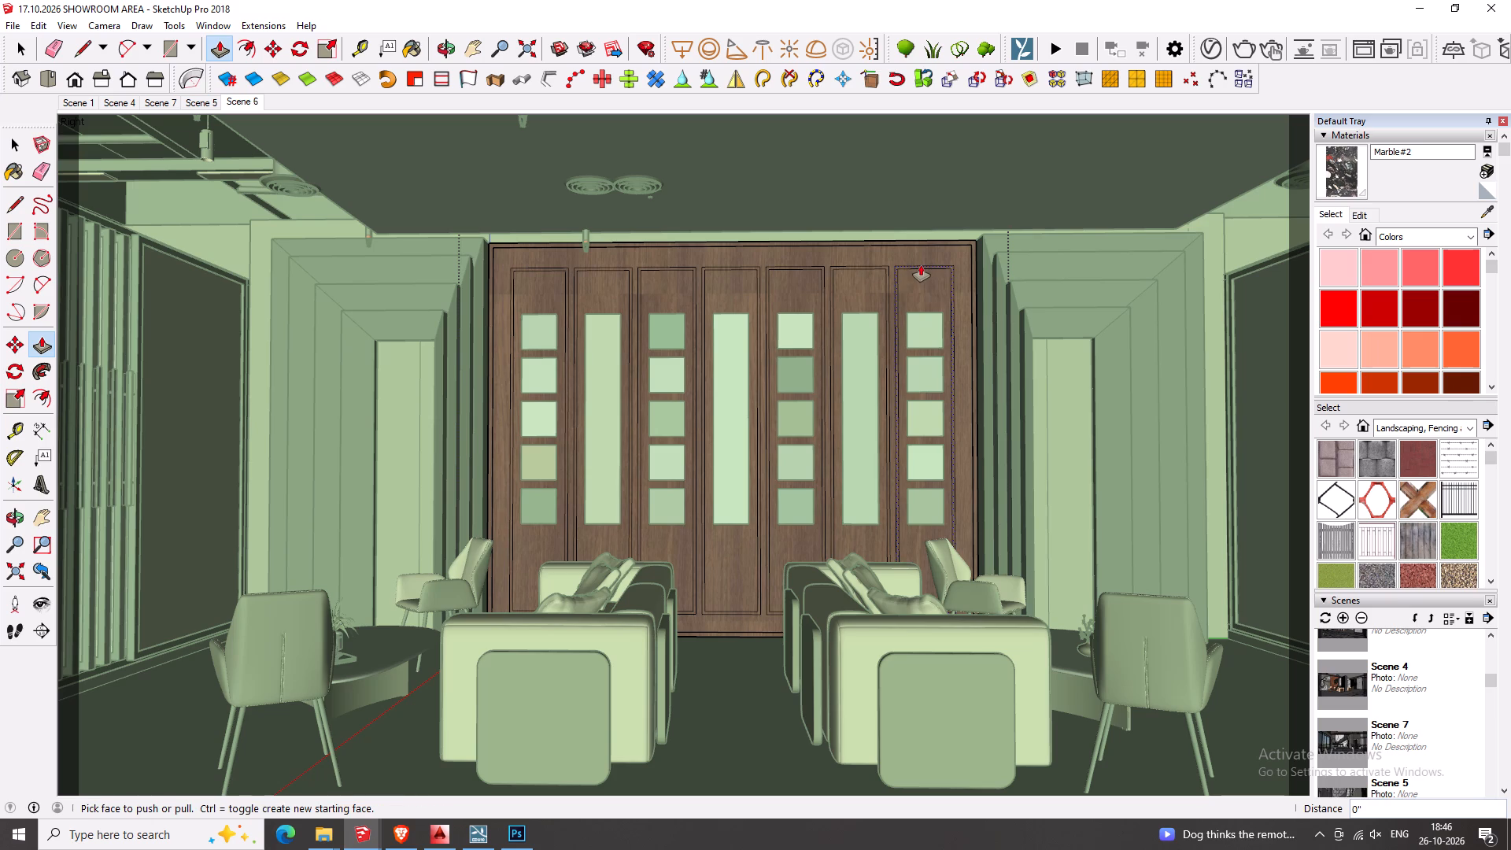
key("space")
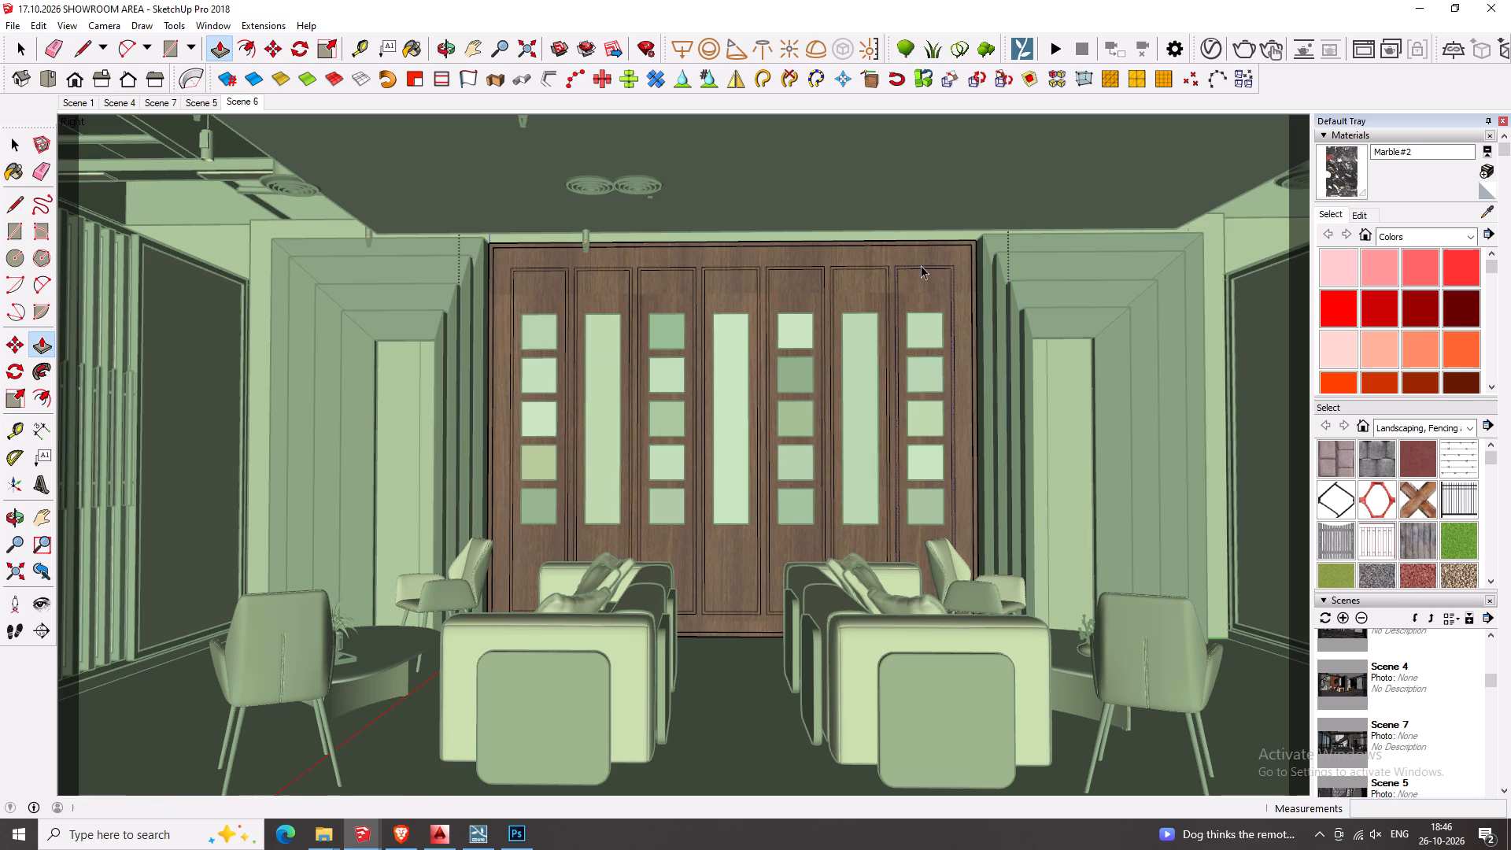
key("Escape")
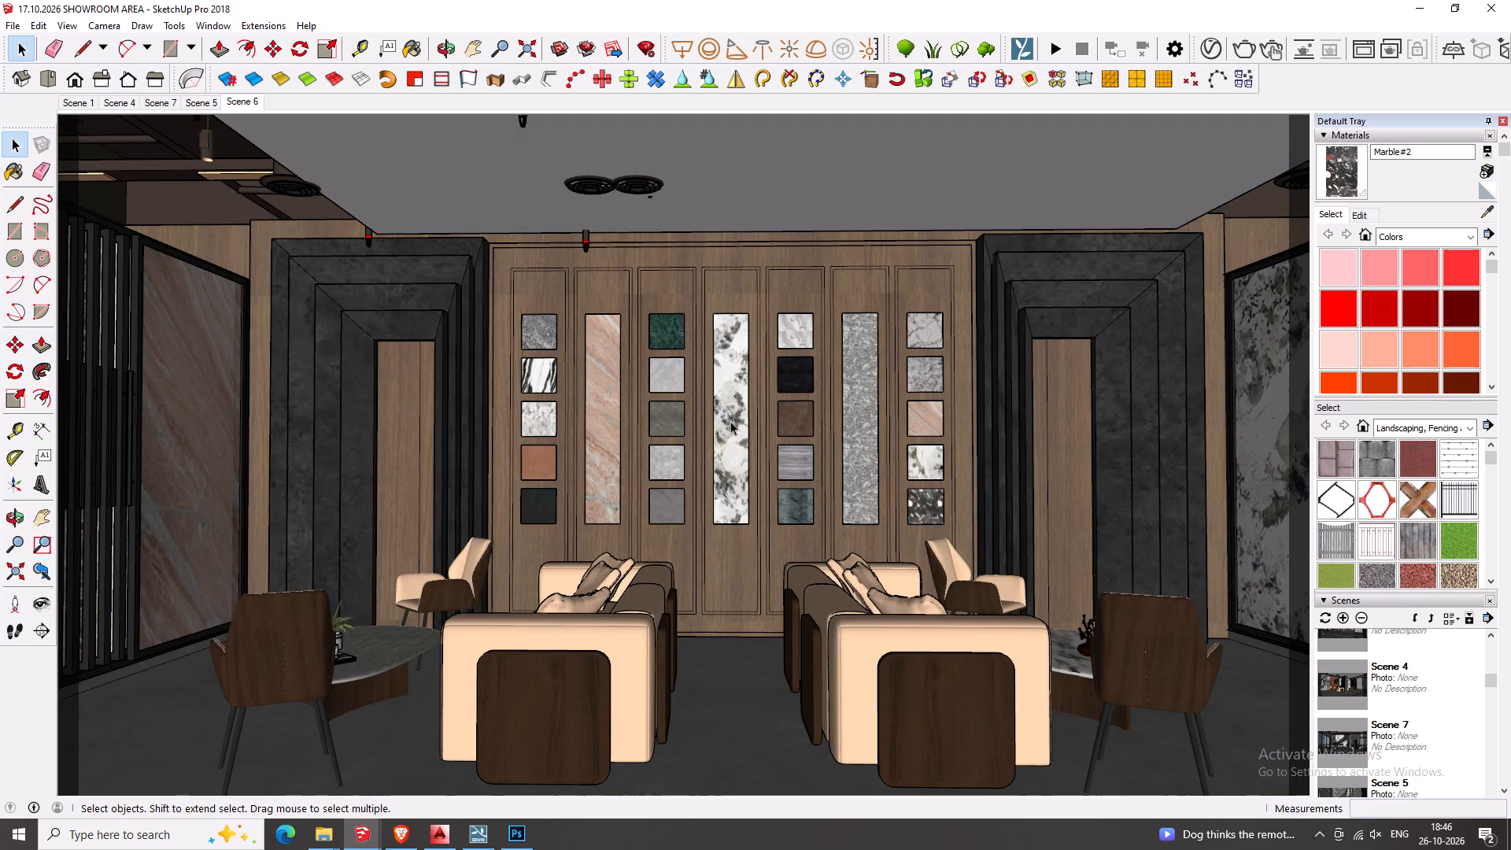
Hide the tall white-and-black marble strip on the centre wall panel.
left_click(730, 421)
key("m")
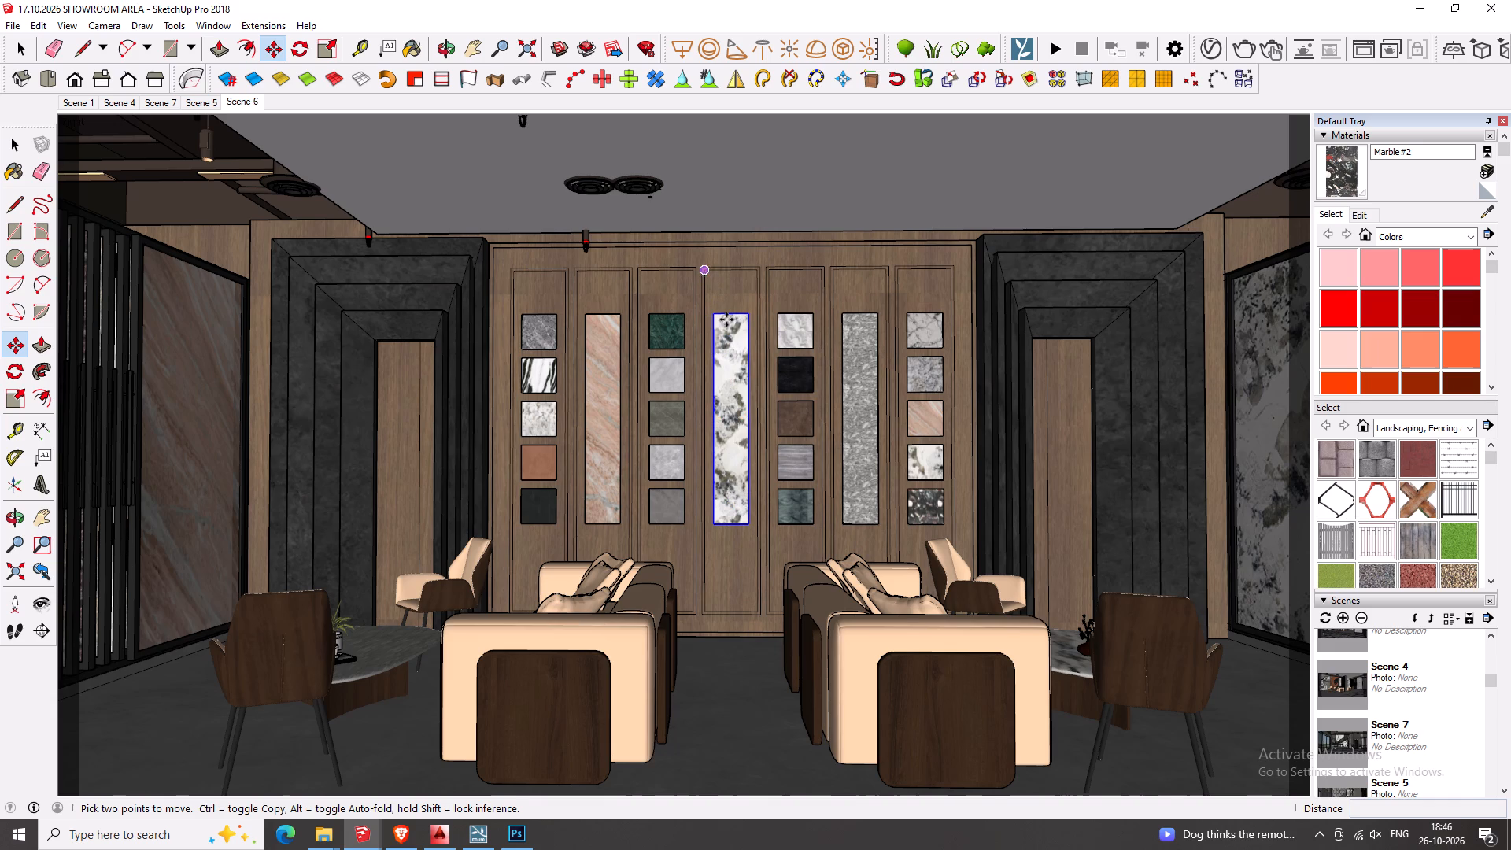
key("space")
right_click(744, 356)
left_click(780, 405)
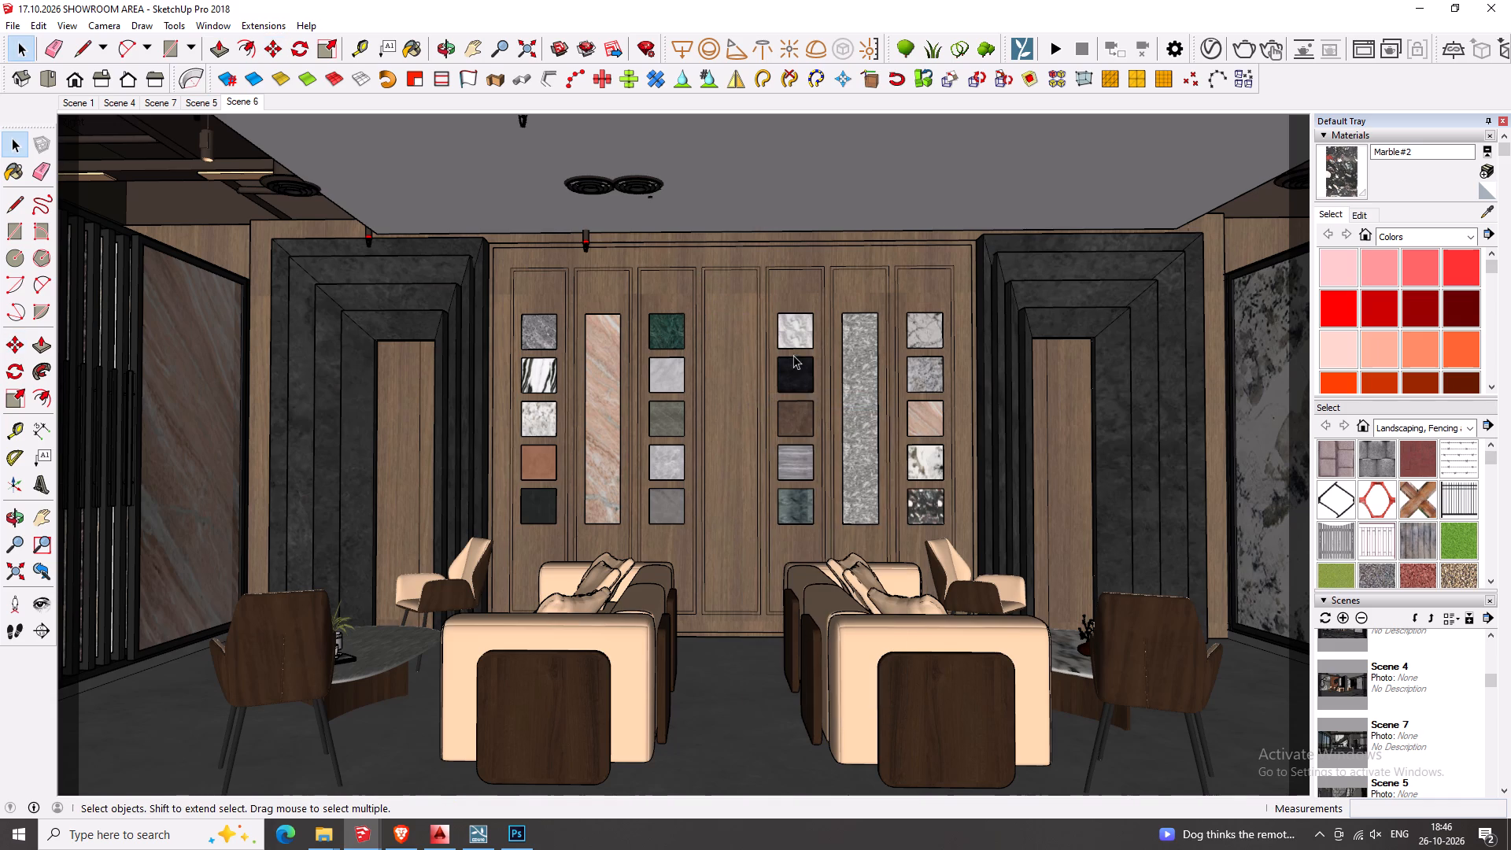
Copy the five square stone samples from the fifth wall panel across to the same positions on the centre panel.
left_click(795, 344)
left_click(795, 381, "ctrl")
left_click(797, 412, "ctrl")
left_click(800, 470, "ctrl")
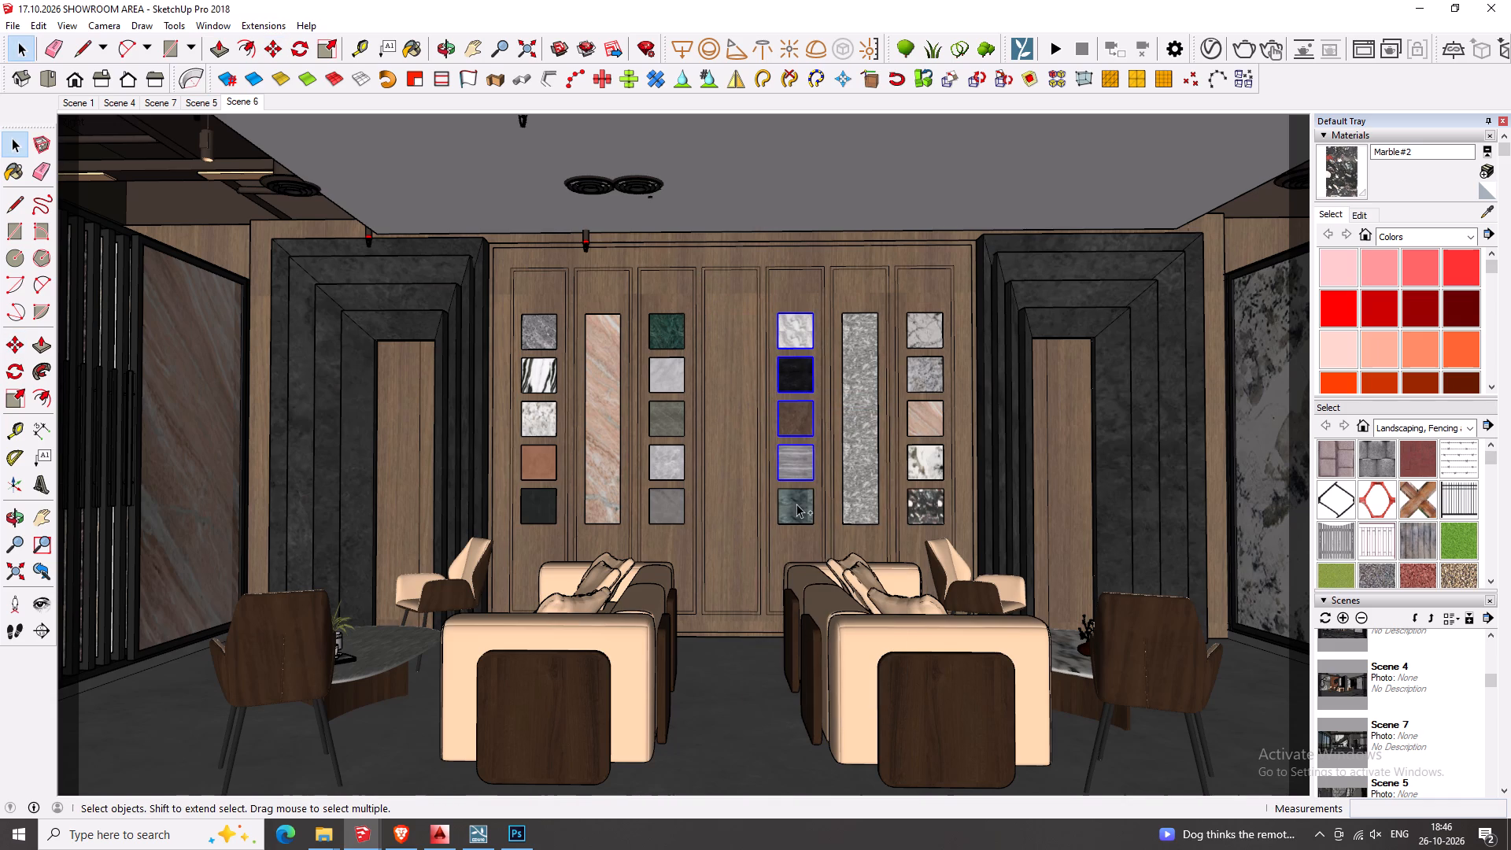
left_click(796, 504, "ctrl")
key("m")
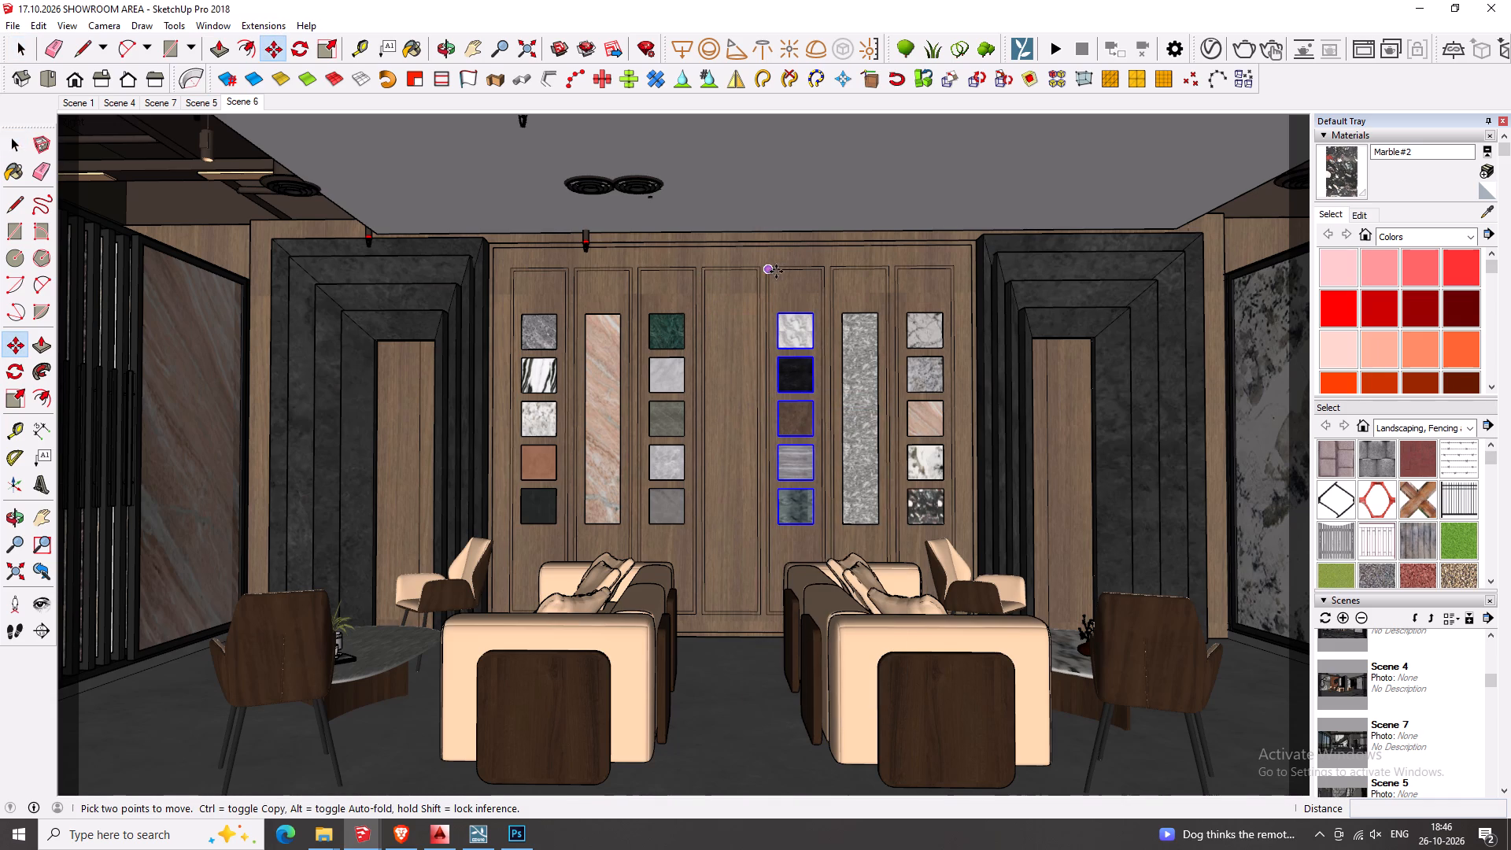
left_click(776, 272, "ctrl")
left_click(711, 275)
key("space")
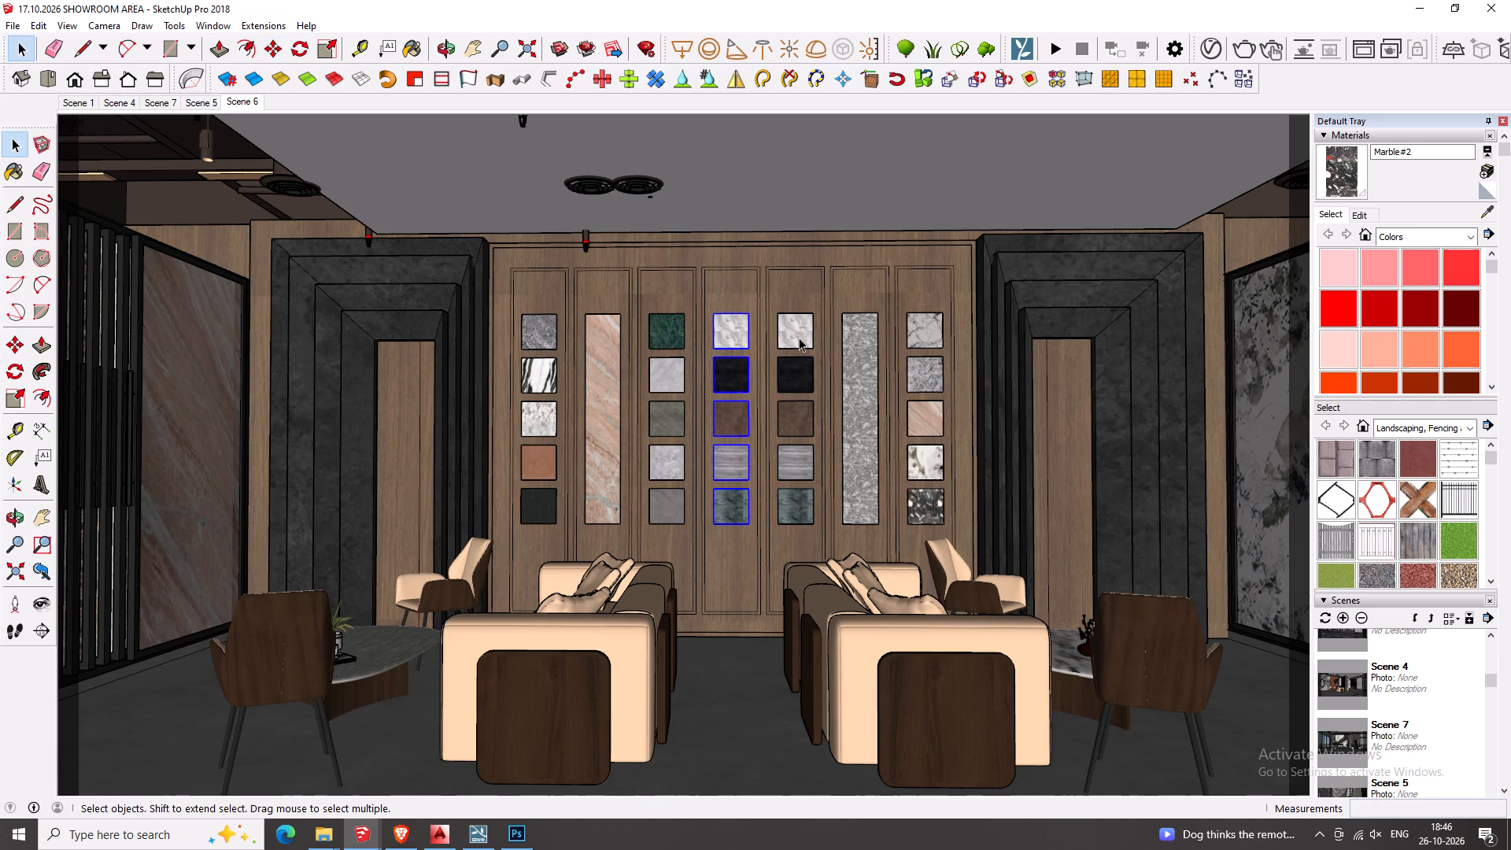
Erase the original five square stone samples from the fifth wall panel.
left_click(799, 338)
key("e")
left_click_drag(791, 554, 796, 401)
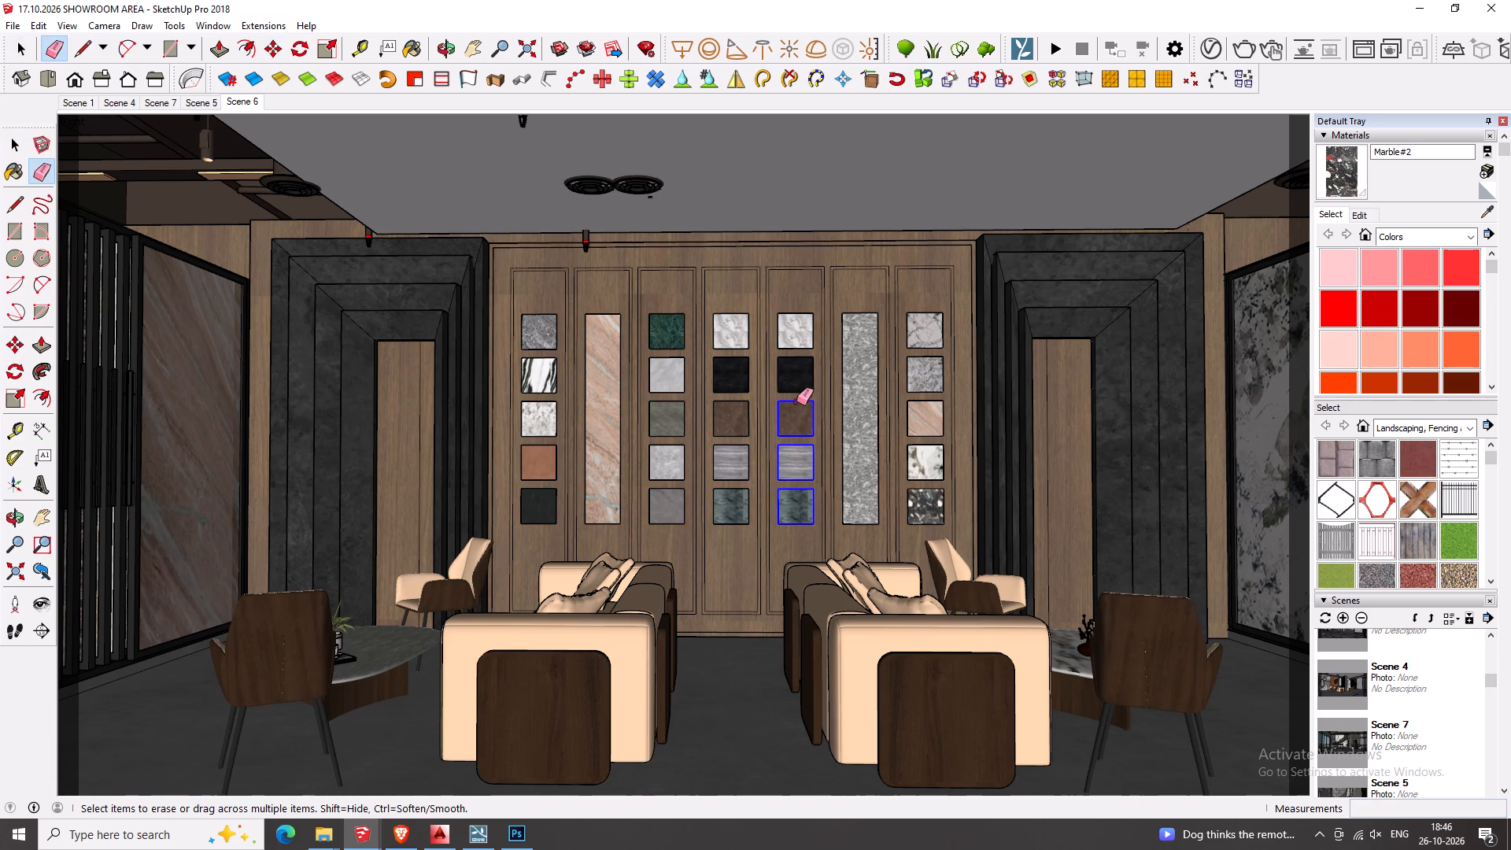
left_click_drag(796, 401, 799, 335)
key("space")
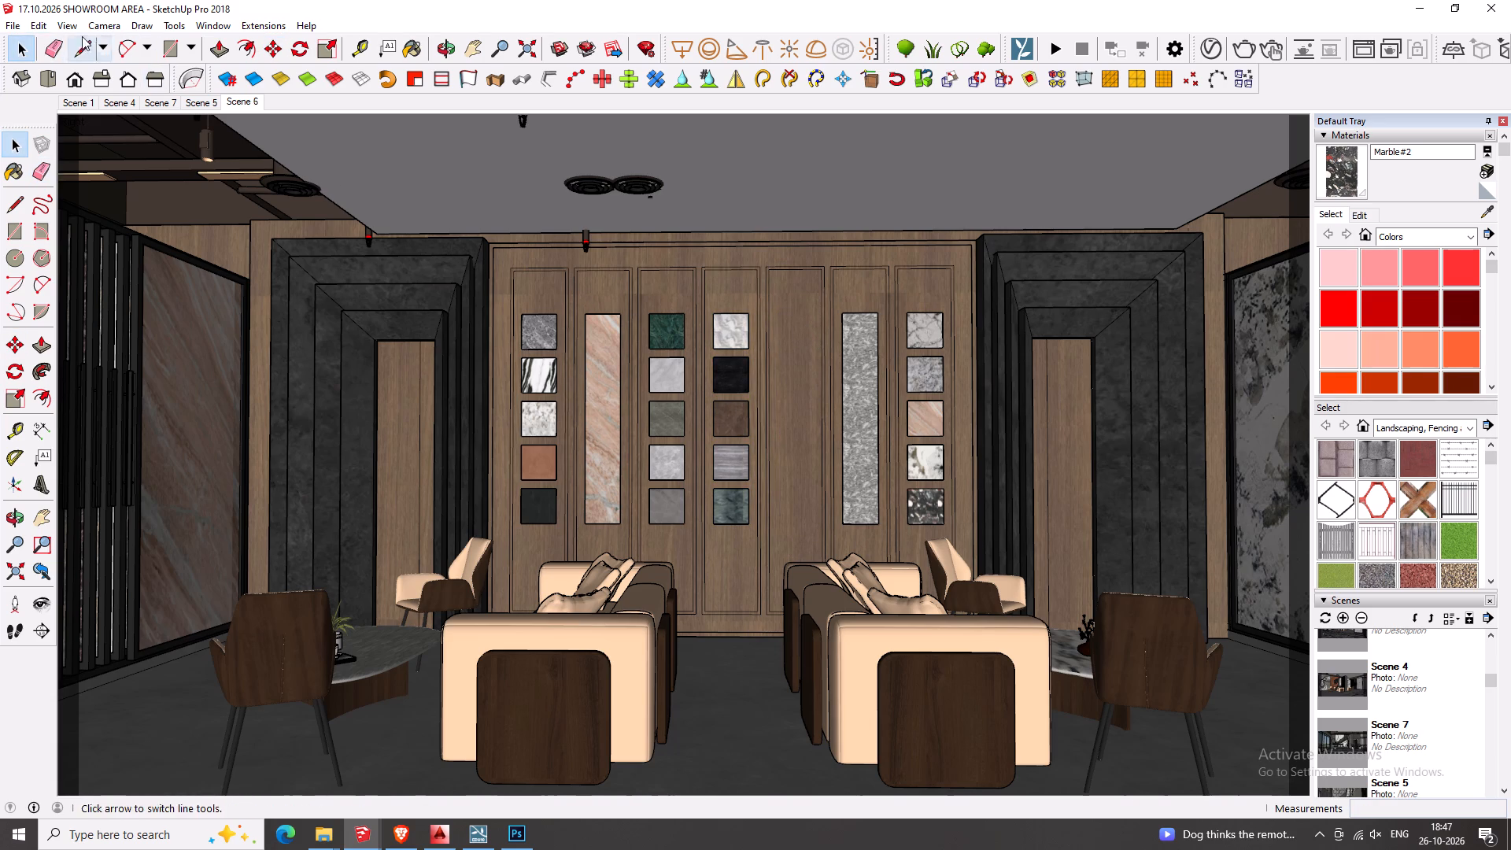
Unhide the last hidden object, the tall white-and-black marble strip on the centre panel.
left_click(38, 27)
left_click(150, 239)
left_click_drag(155, 248, 163, 248)
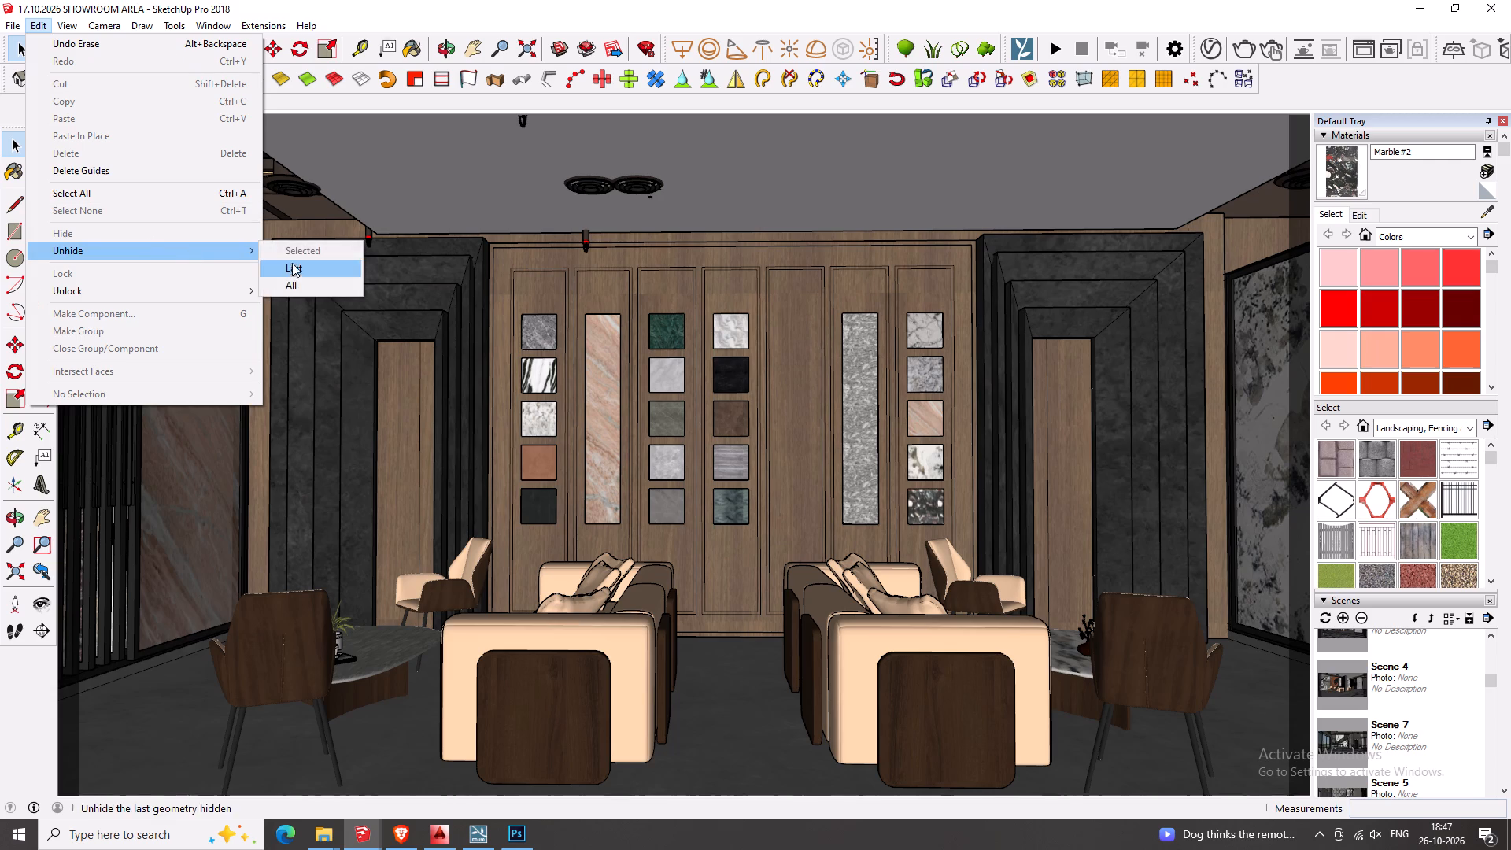
left_click(293, 267)
Move the tall white-and-black marble strip 1' 10" from the centre panel to the emptied fifth panel.
left_click(731, 325)
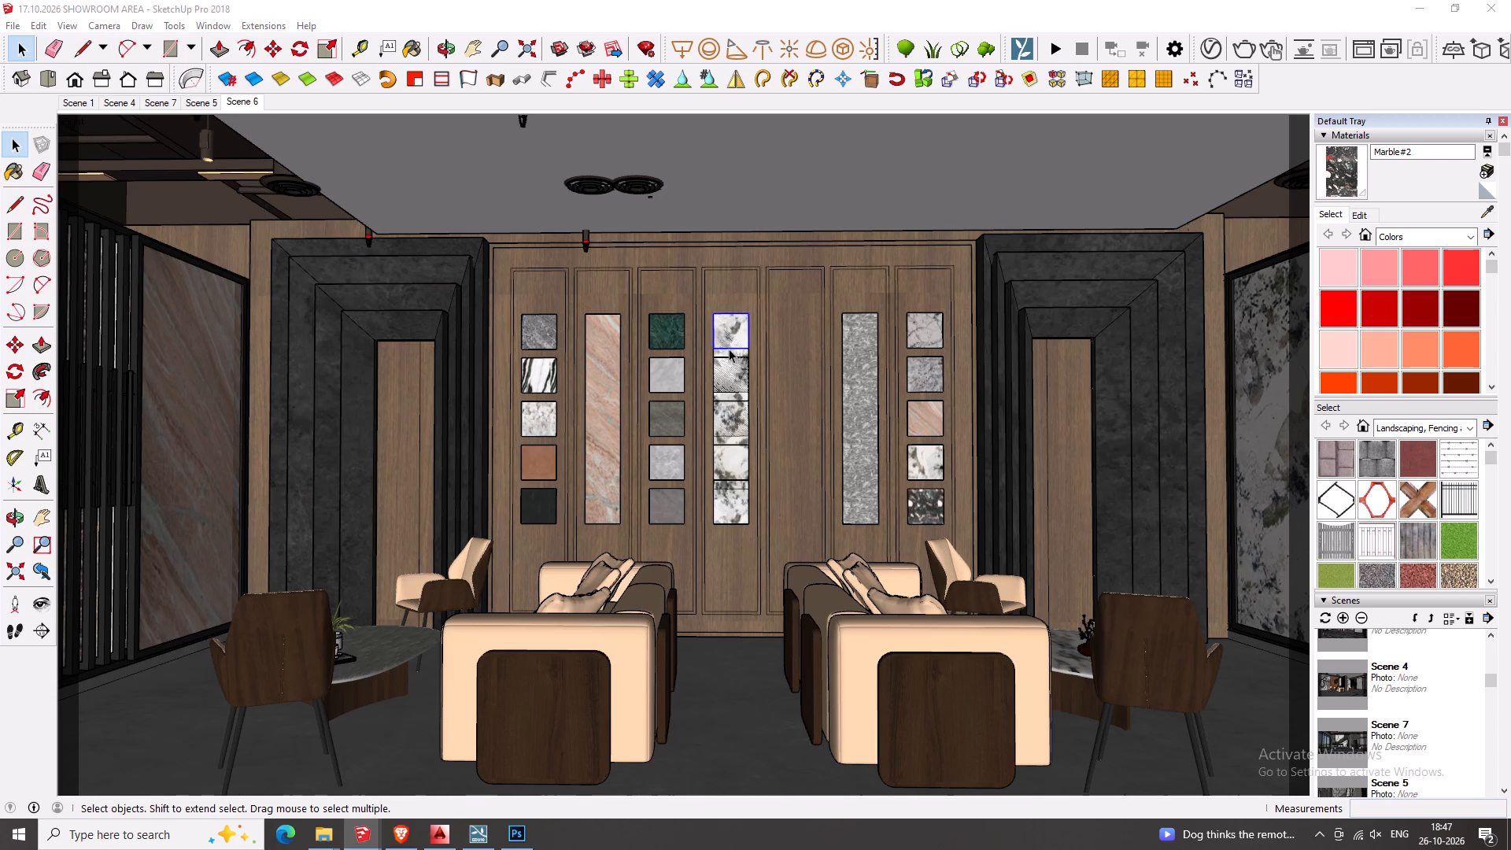
left_click(729, 349)
left_click(729, 353)
key("m")
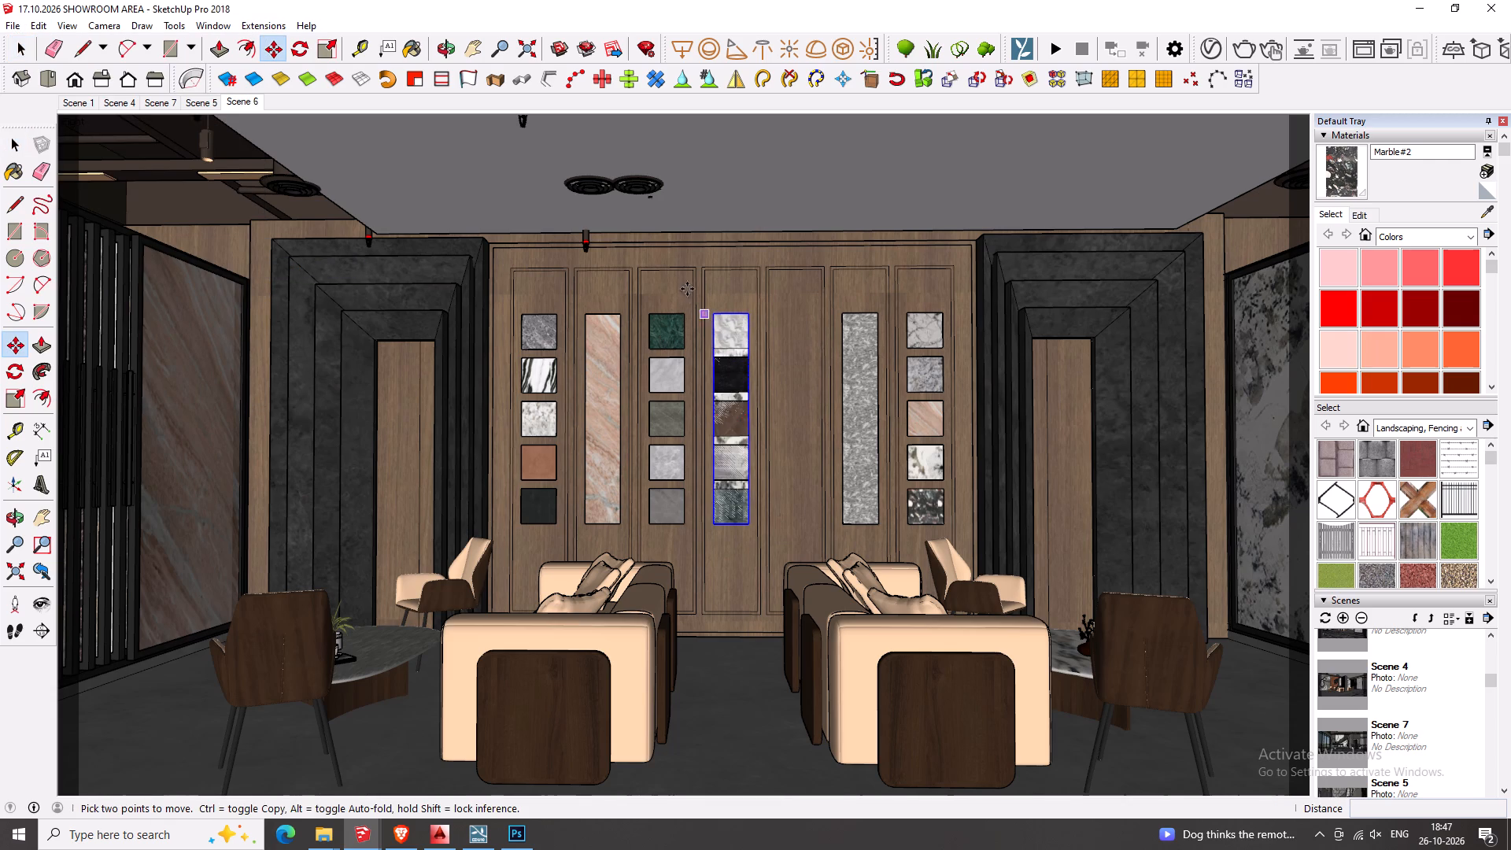
left_click(707, 274)
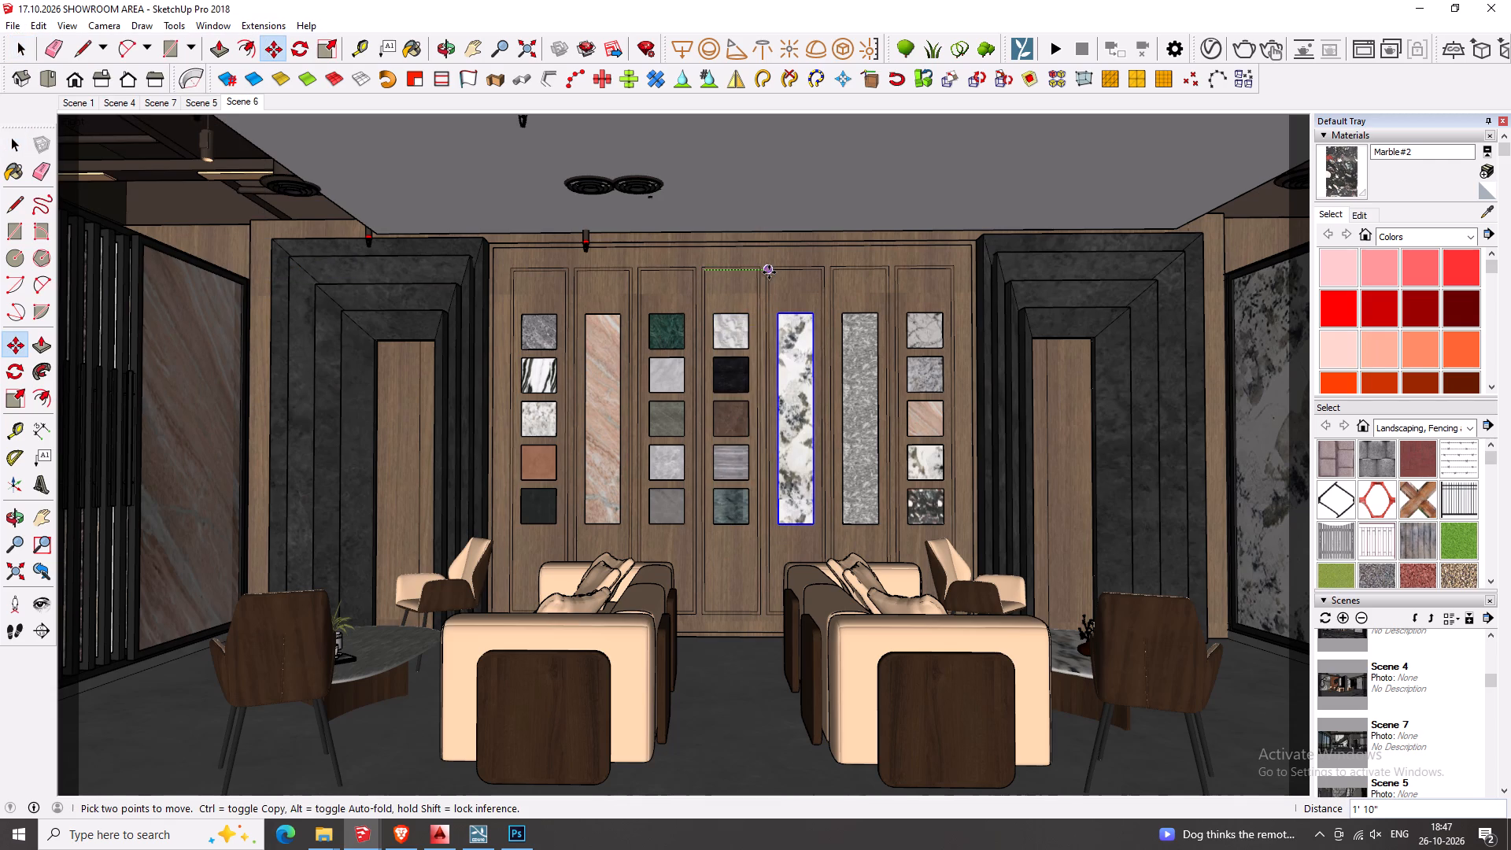
left_click(769, 272)
key("space")
left_click(787, 534)
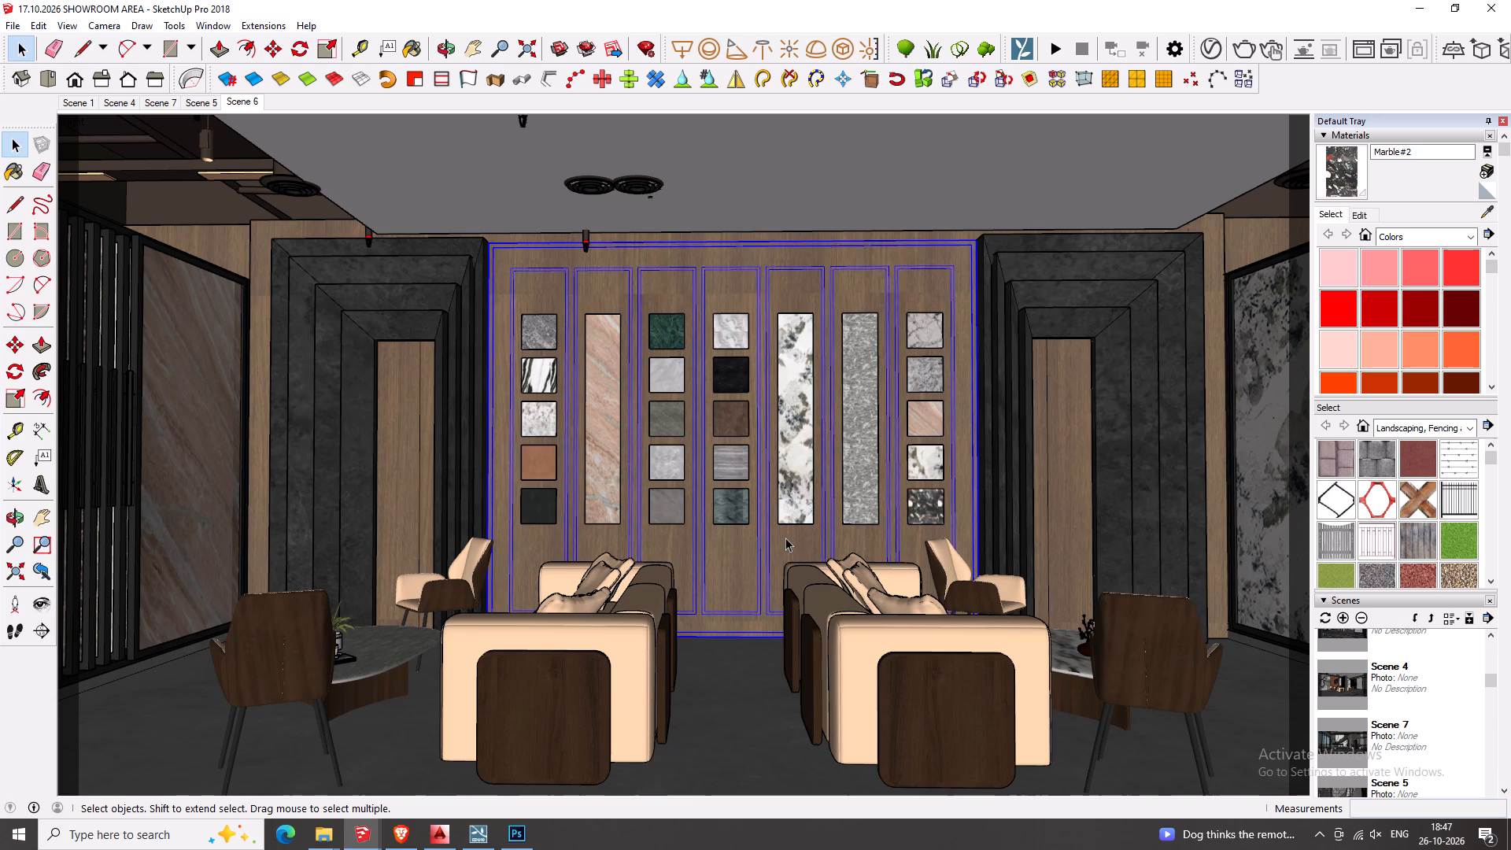
left_click(785, 539)
left_click(811, 598)
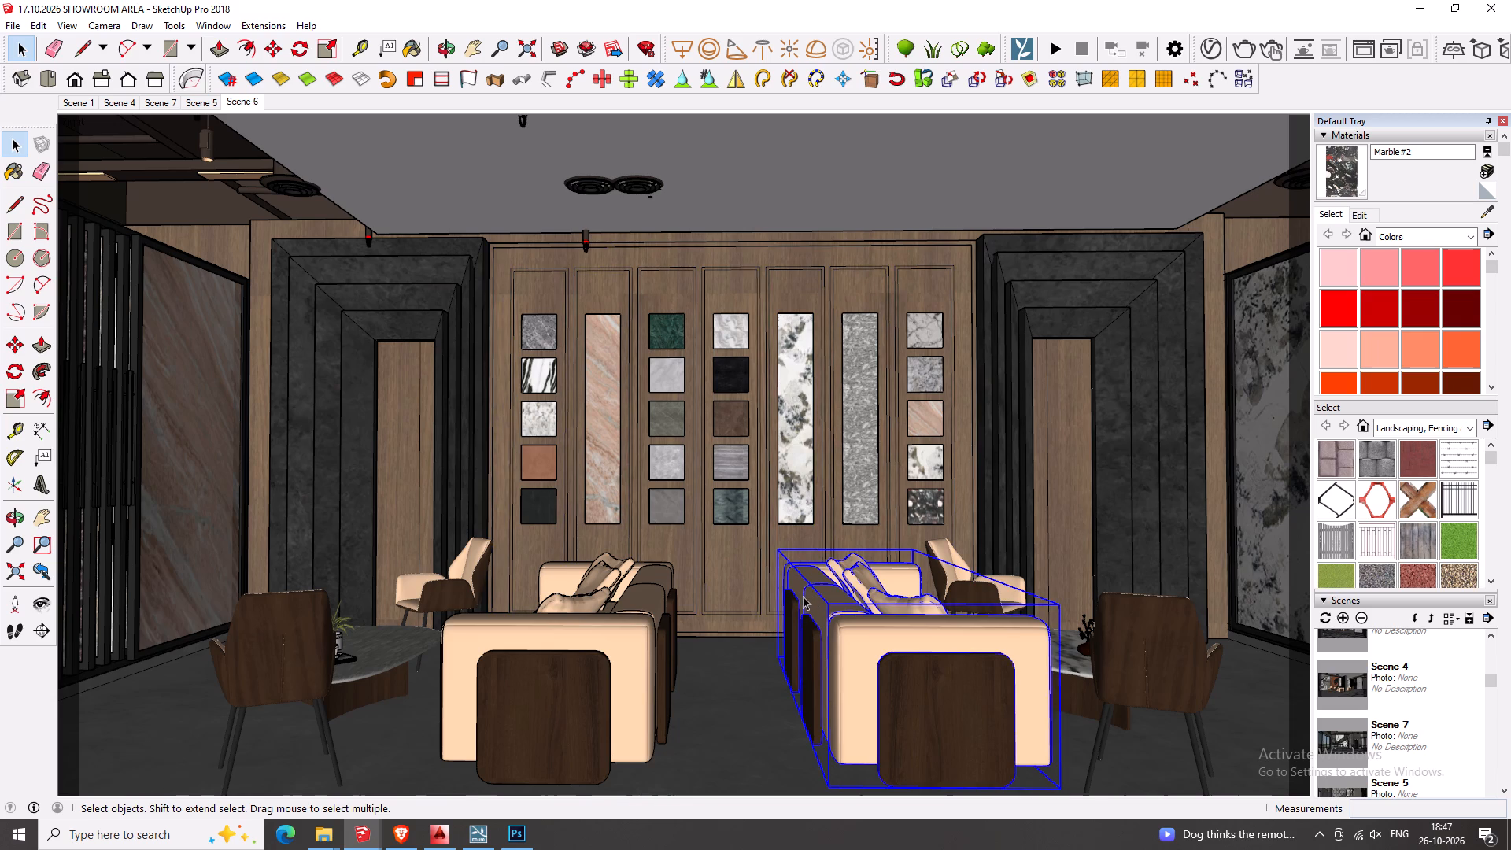
Region-render the whole walnut-panelled wall with its stone samples, including the sofa backs in front, between the two dark portals.
left_click(1365, 39)
left_click(1091, 175)
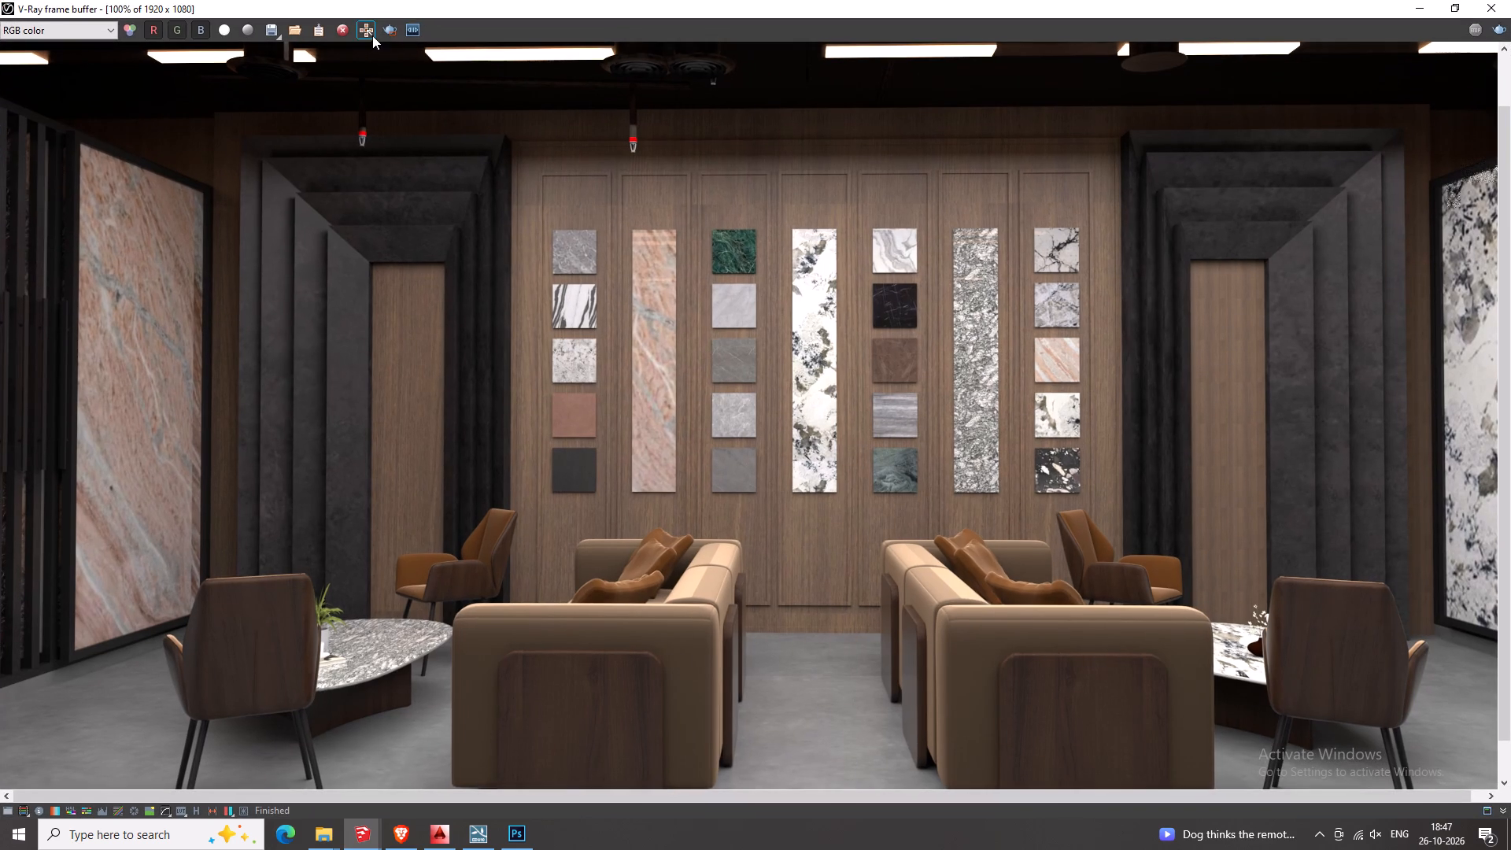
left_click(383, 31)
left_click_drag(1124, 125, 892, 593)
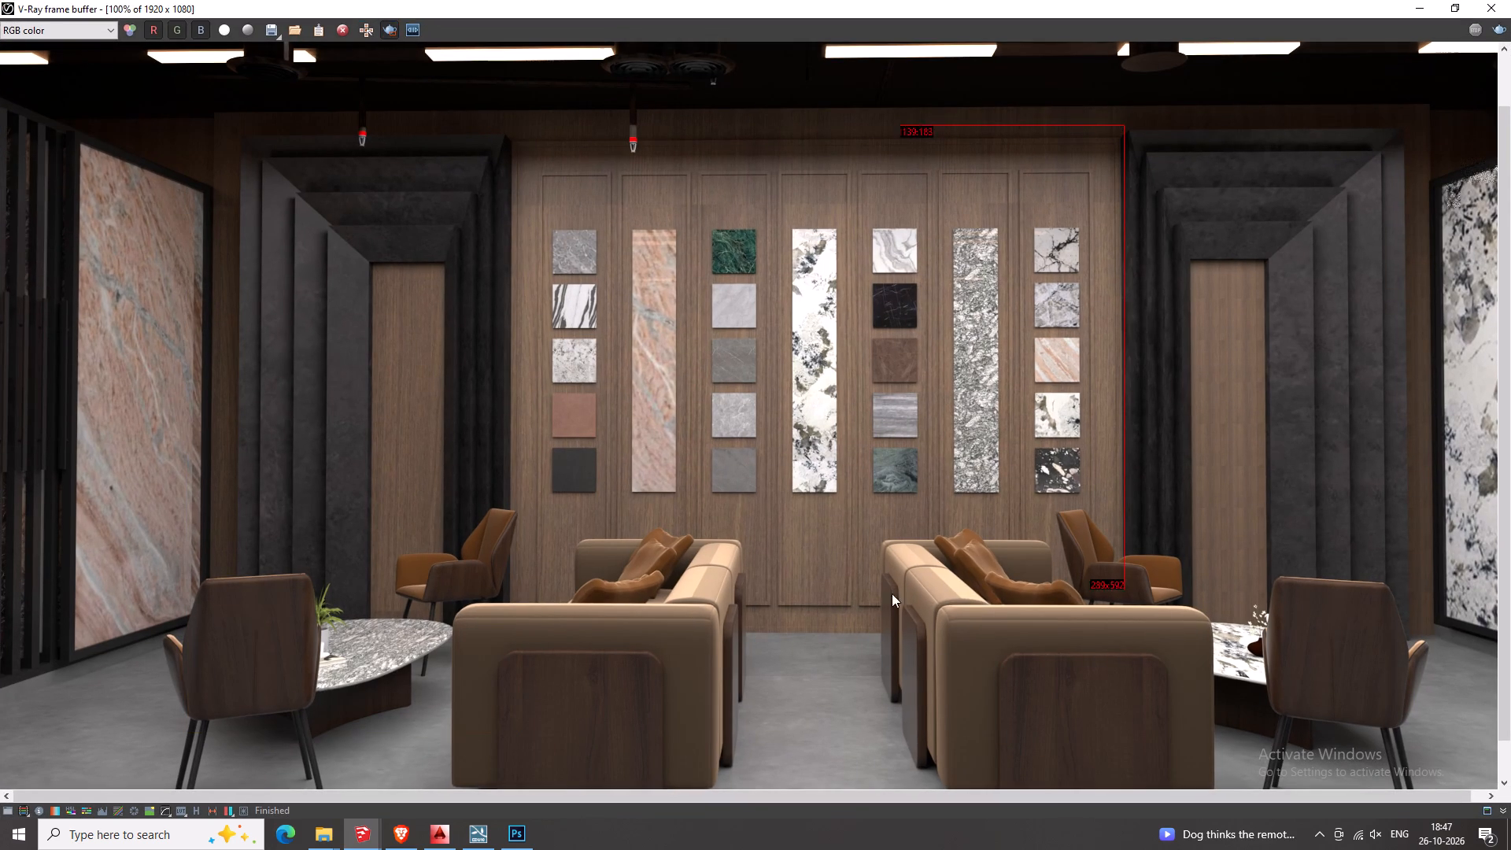
left_click_drag(892, 593, 497, 617)
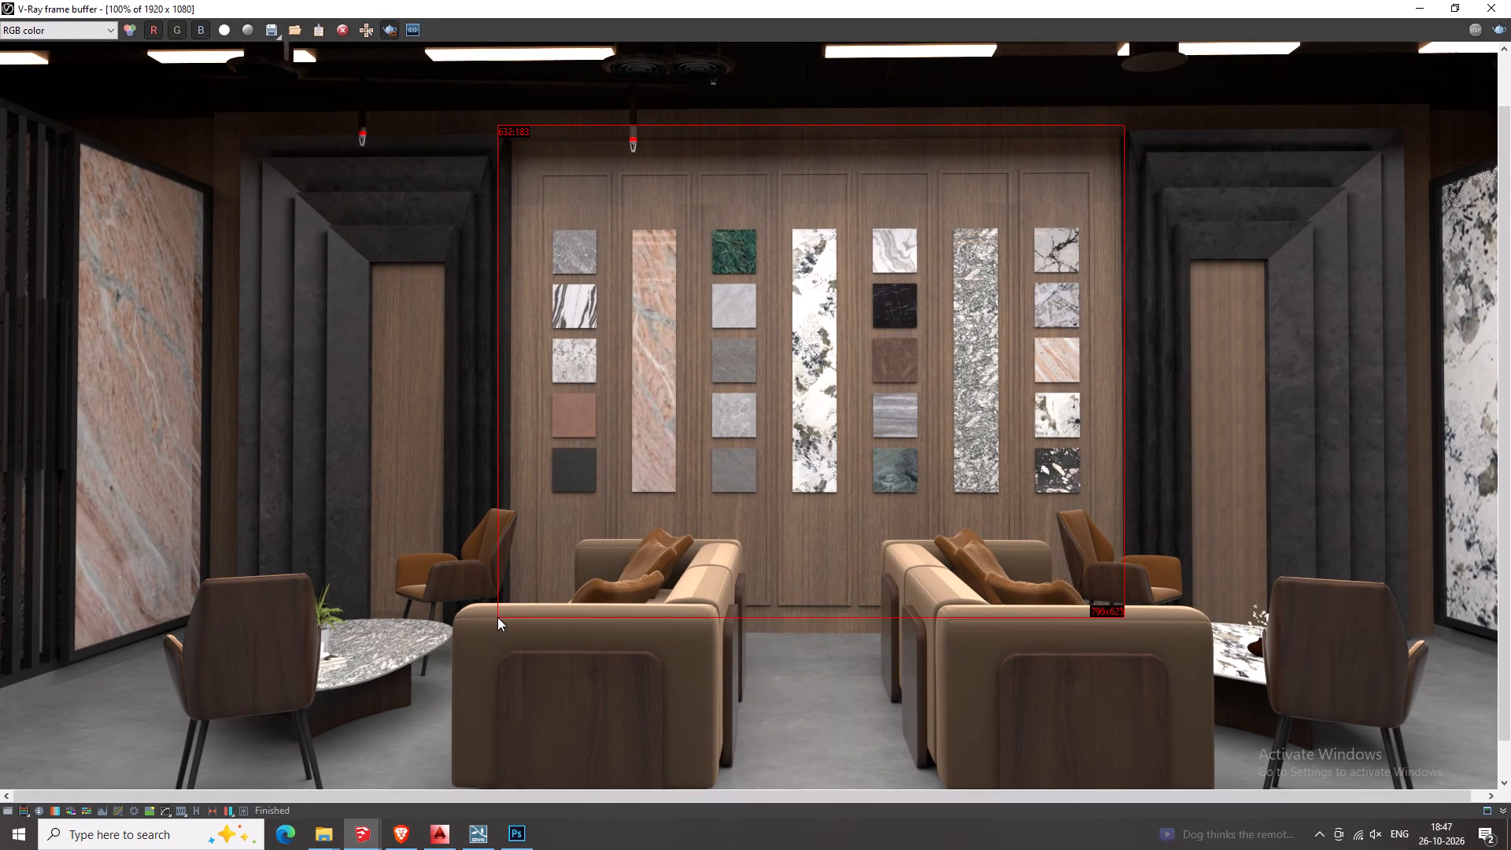
left_click_drag(497, 617, 495, 632)
left_click(1496, 26)
left_click(1084, 169)
left_click(1080, 182)
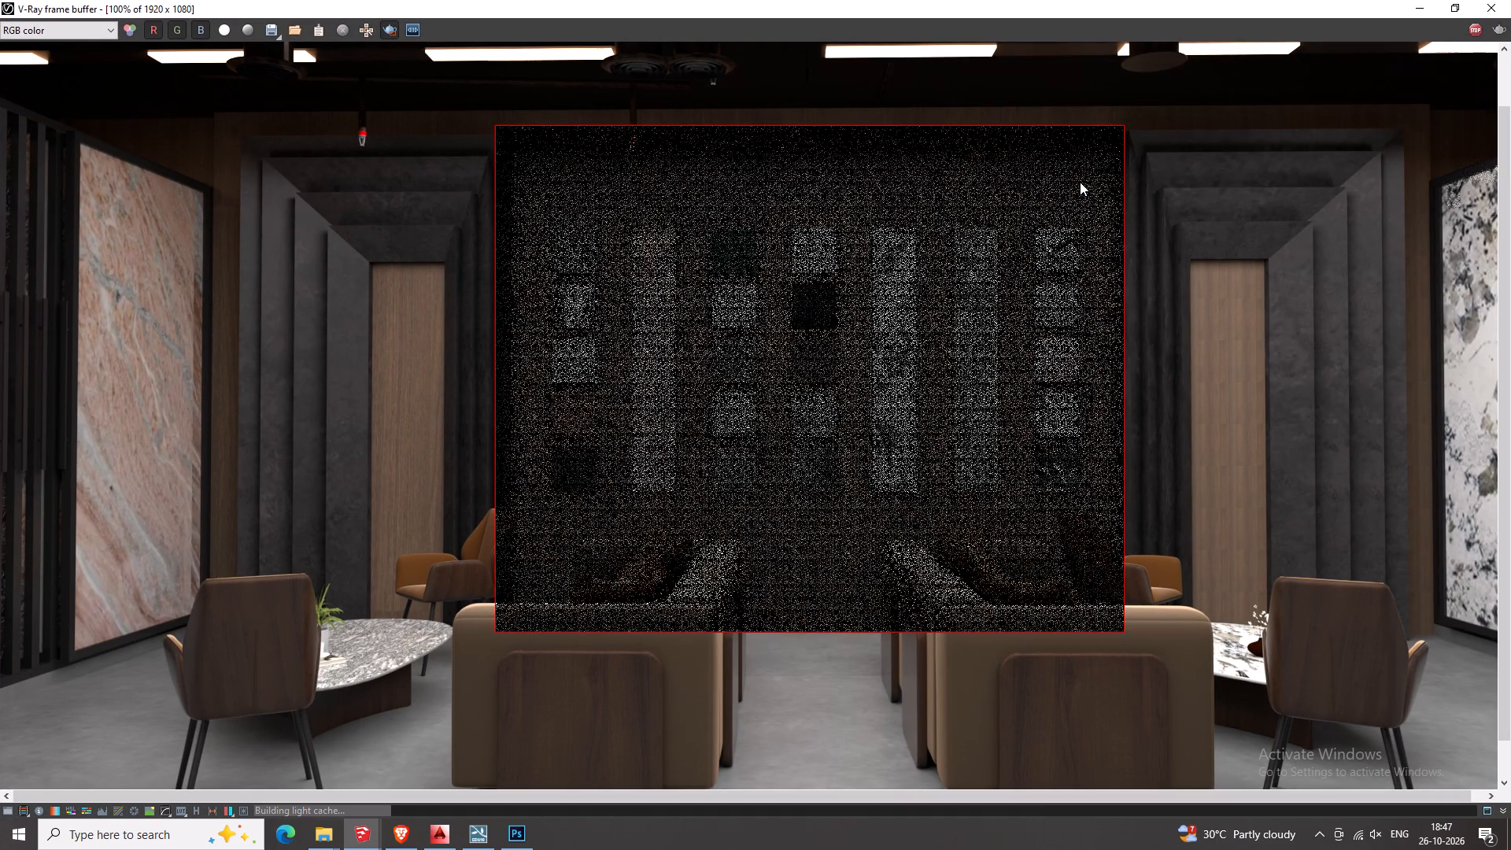
scroll(591, 441, "down", 1)
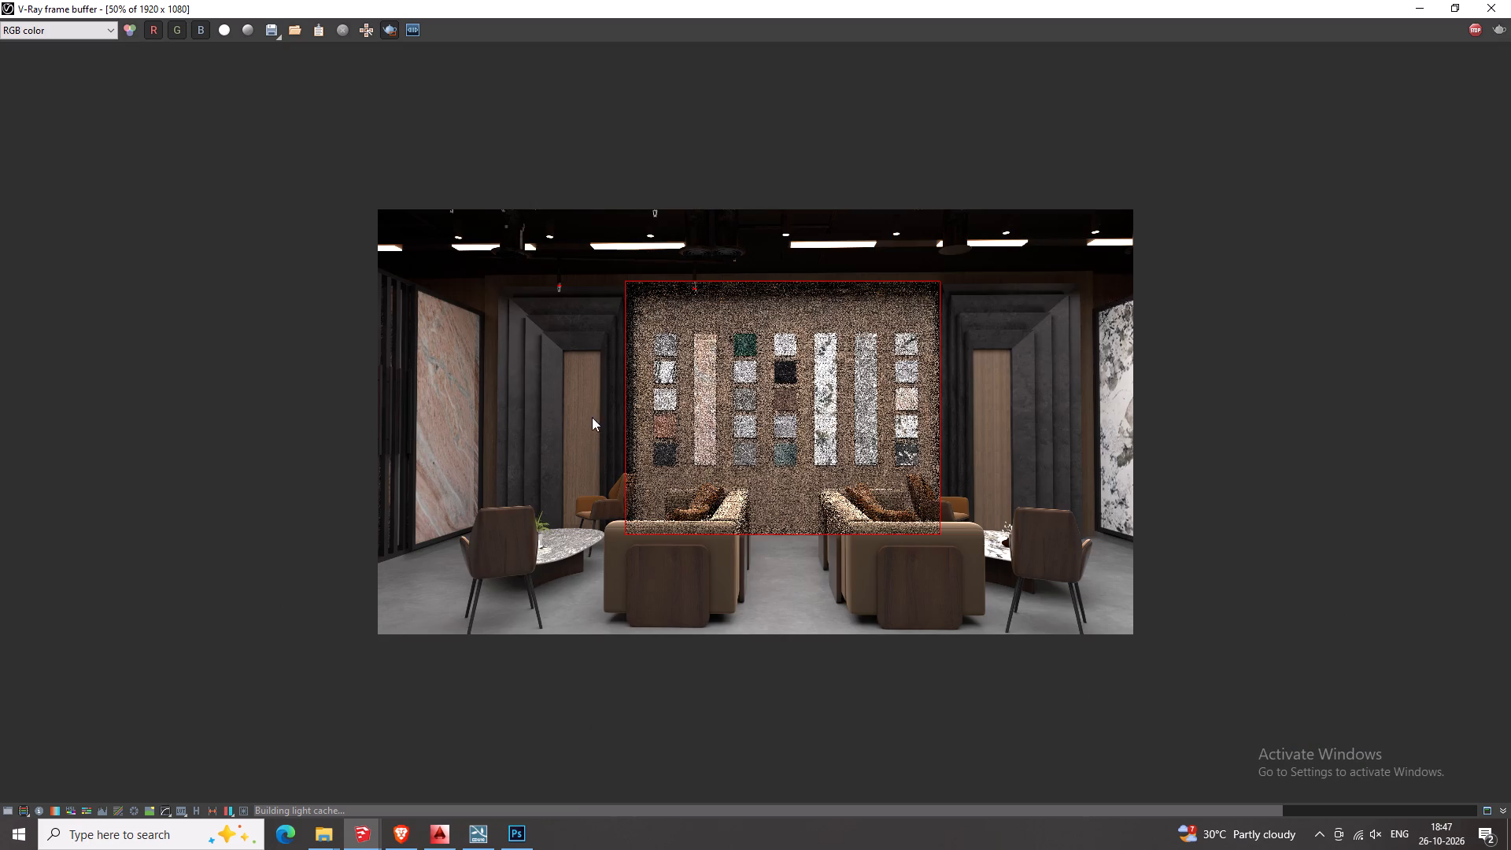
scroll(634, 401, "up", 1)
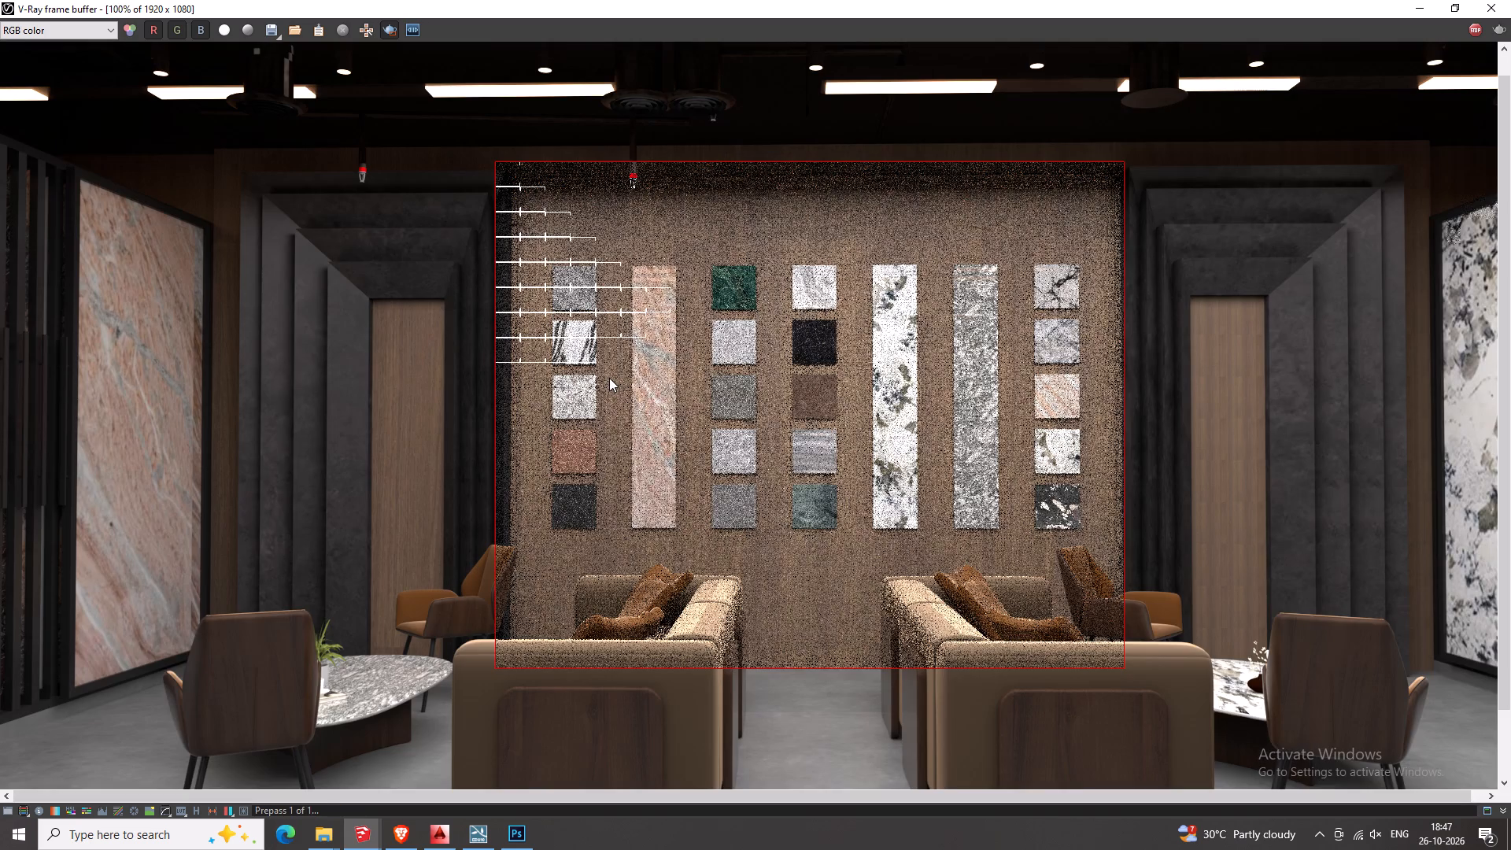
left_click(390, 35)
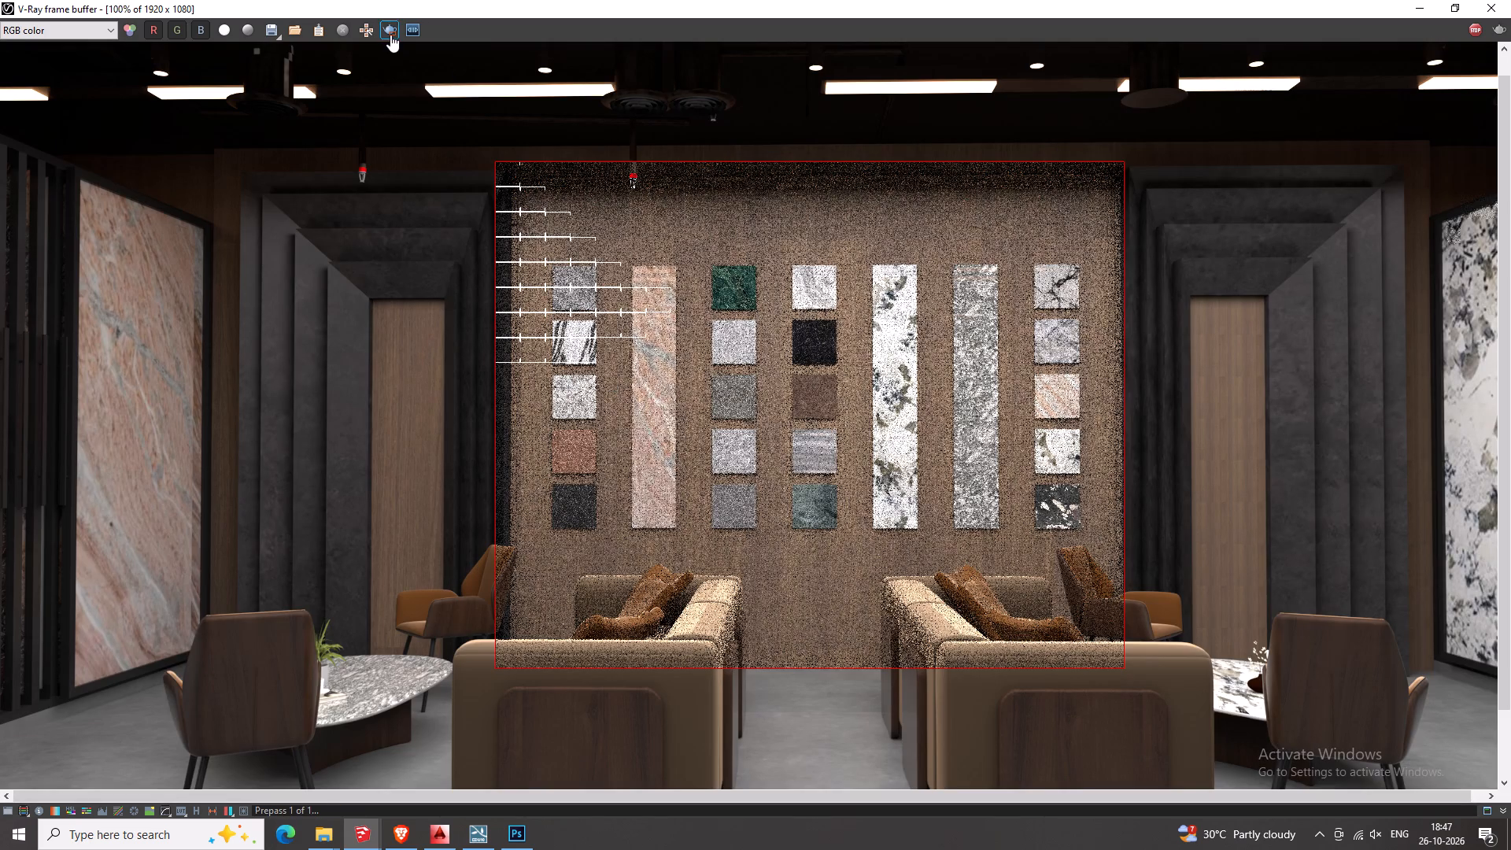
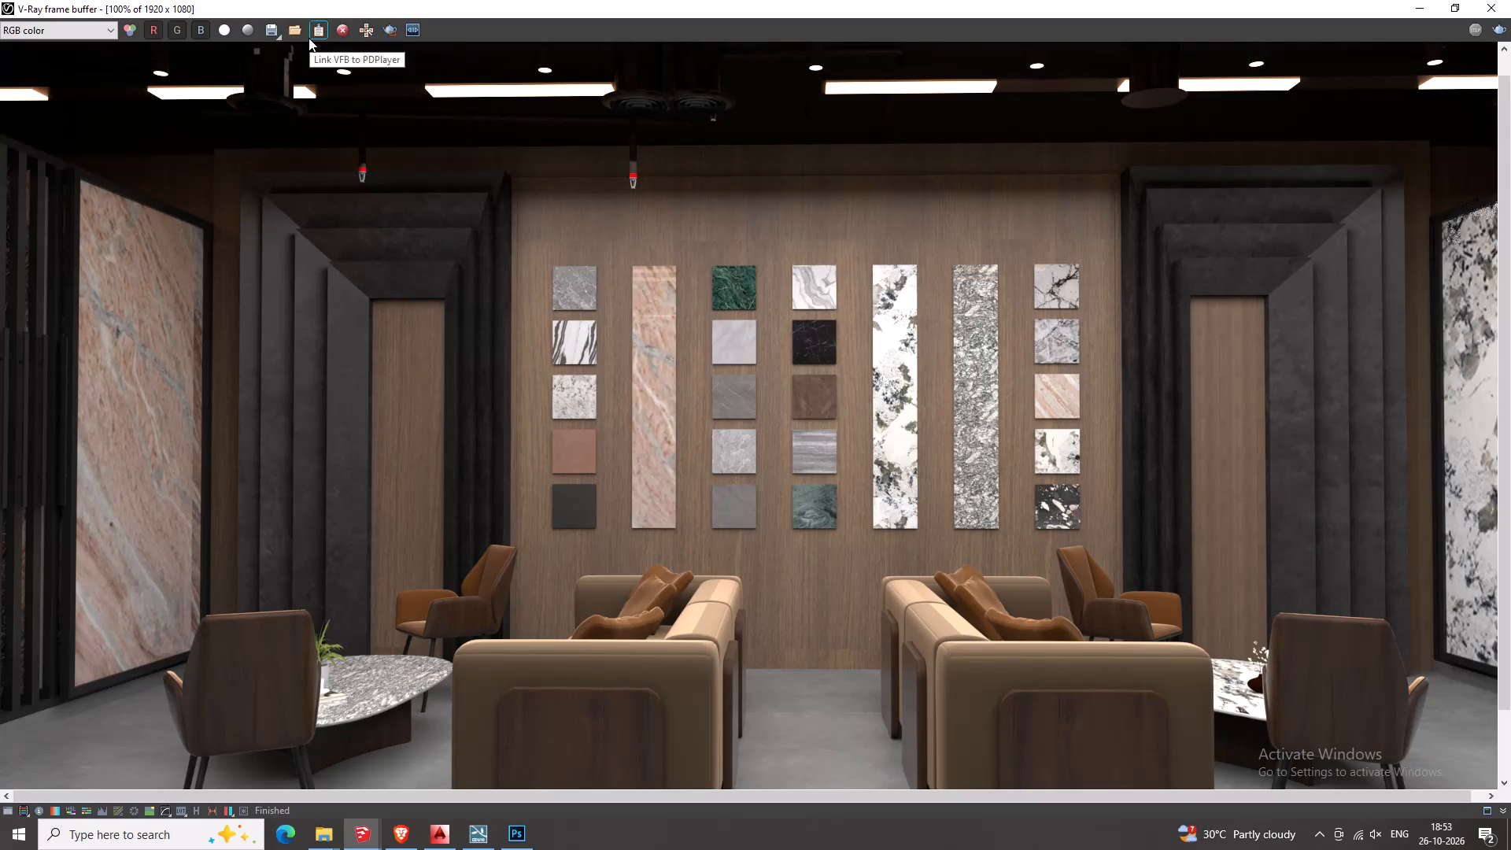
Region-render the right-hand dark stepped portal with its wood door panel, down to the armchairs and marble table in front.
left_click(389, 27)
middle_click_drag(1035, 321, 776, 332)
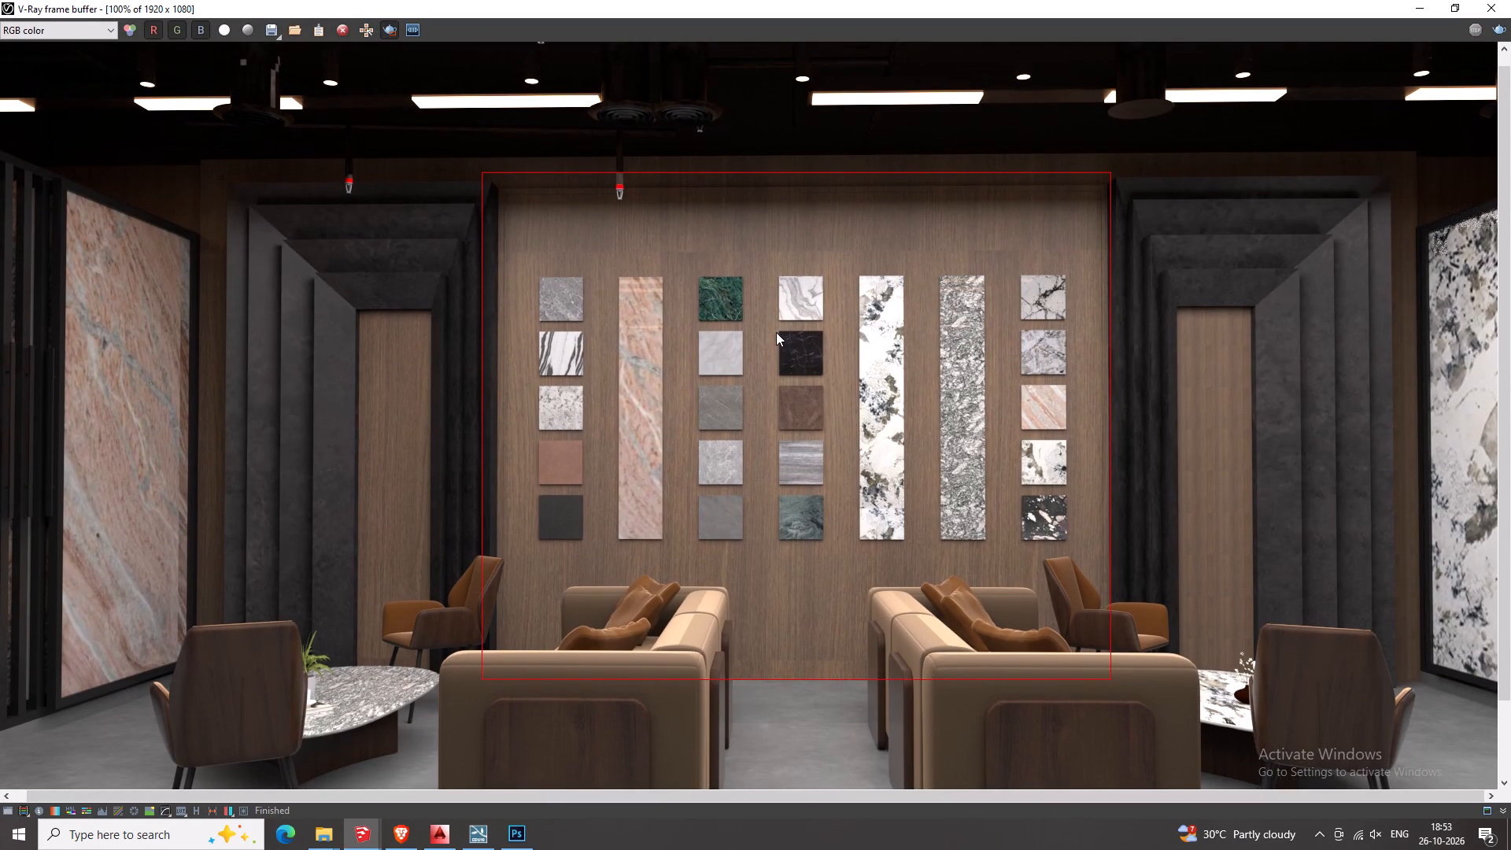
left_click_drag(1418, 153, 1114, 749)
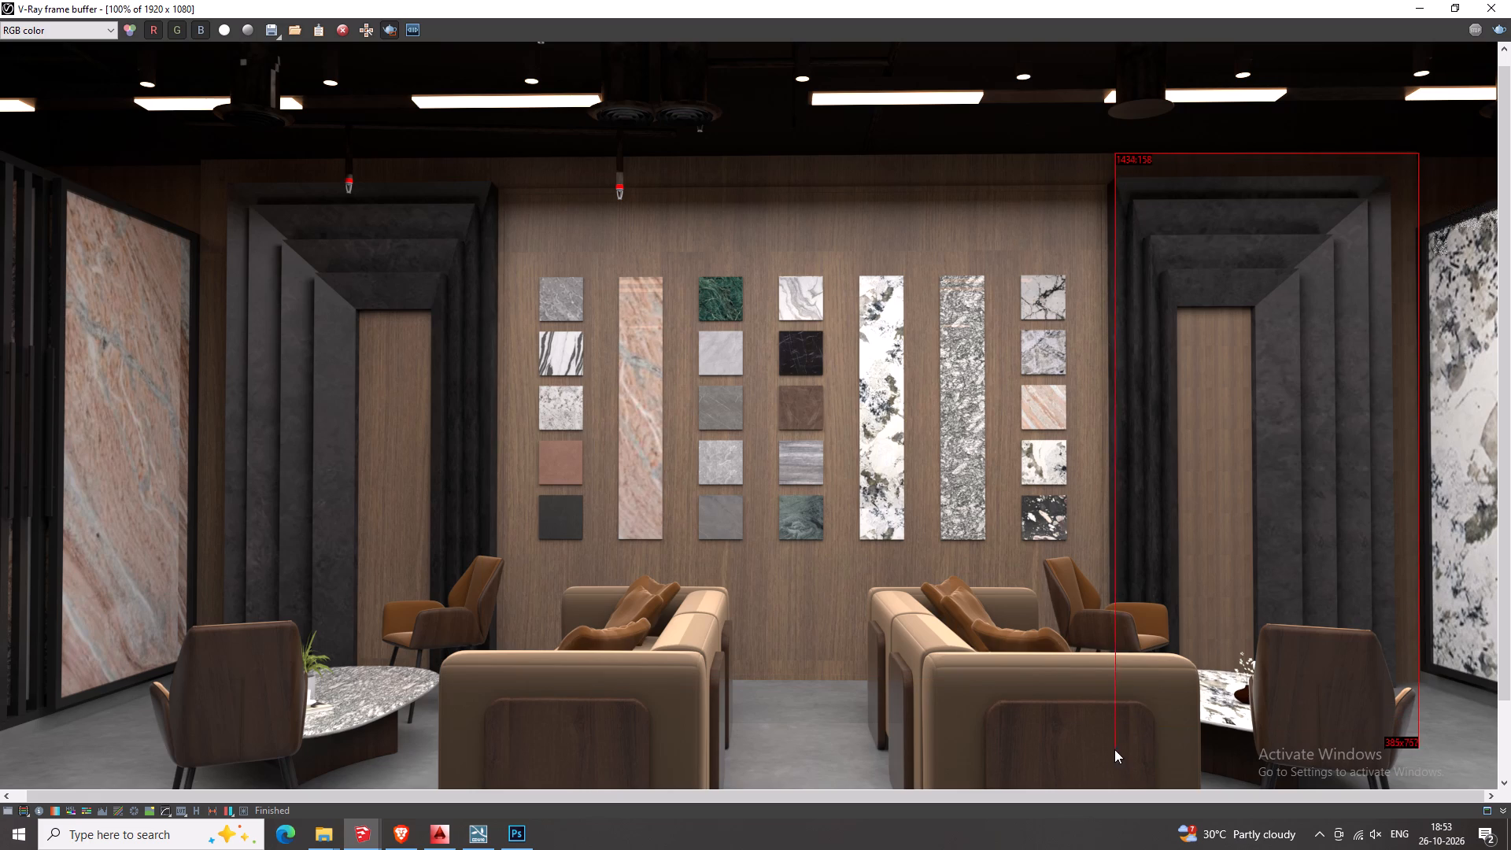
left_click_drag(1114, 749, 1104, 775)
left_click(1499, 36)
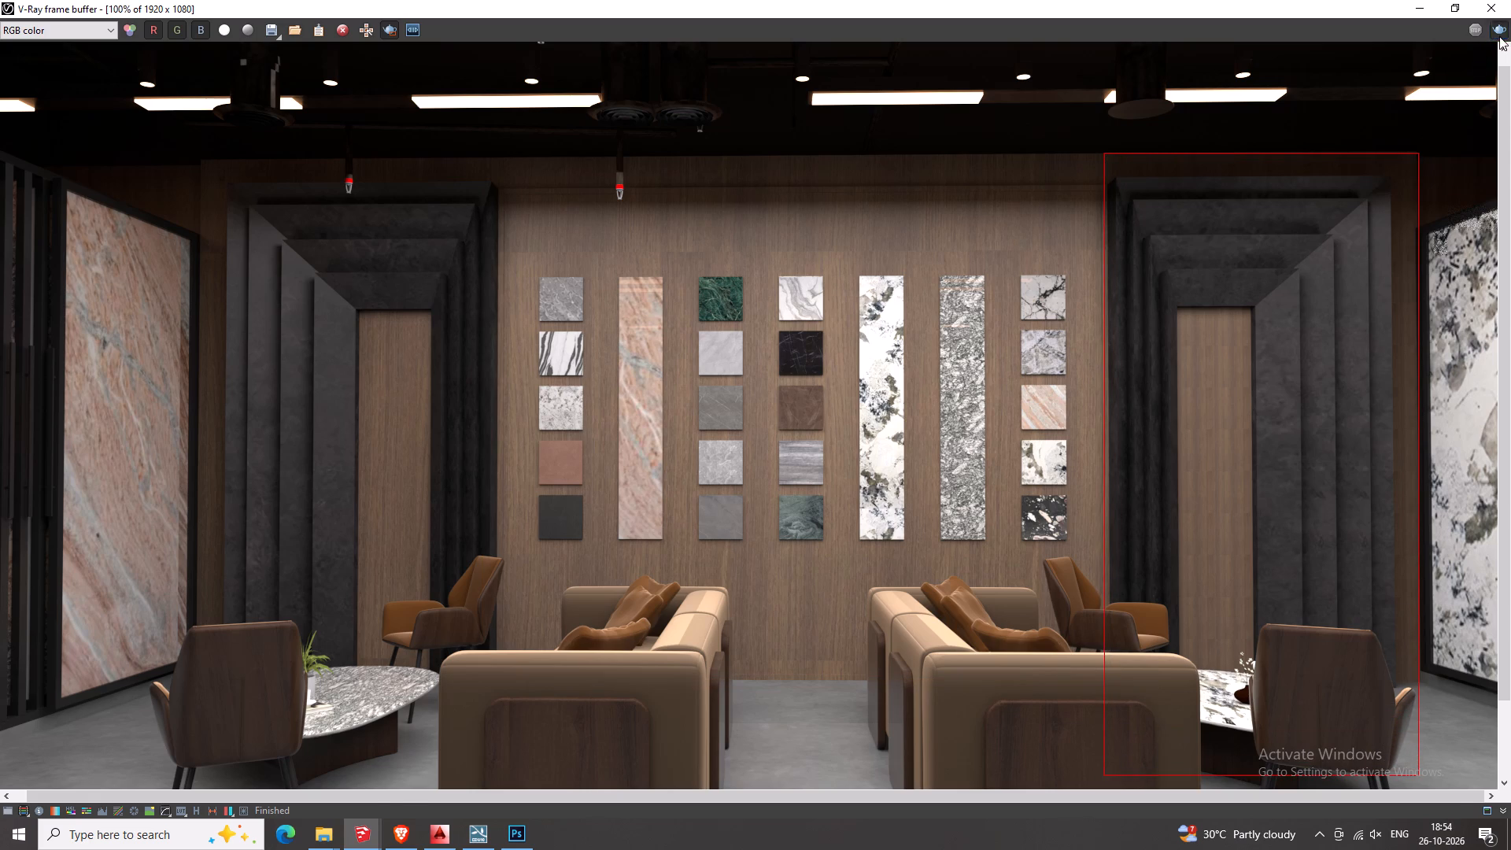
left_click(1092, 182)
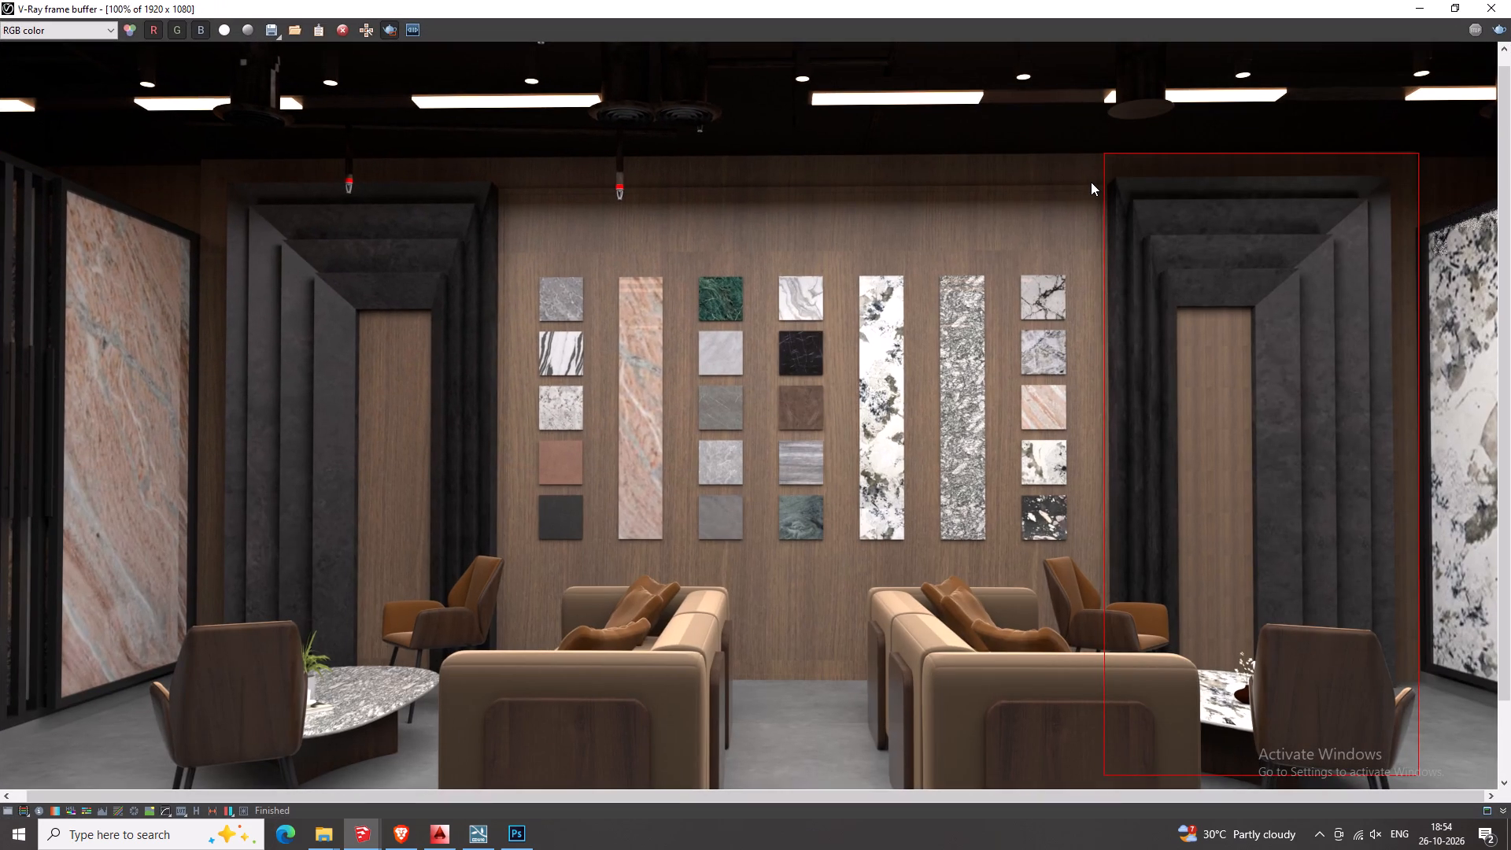
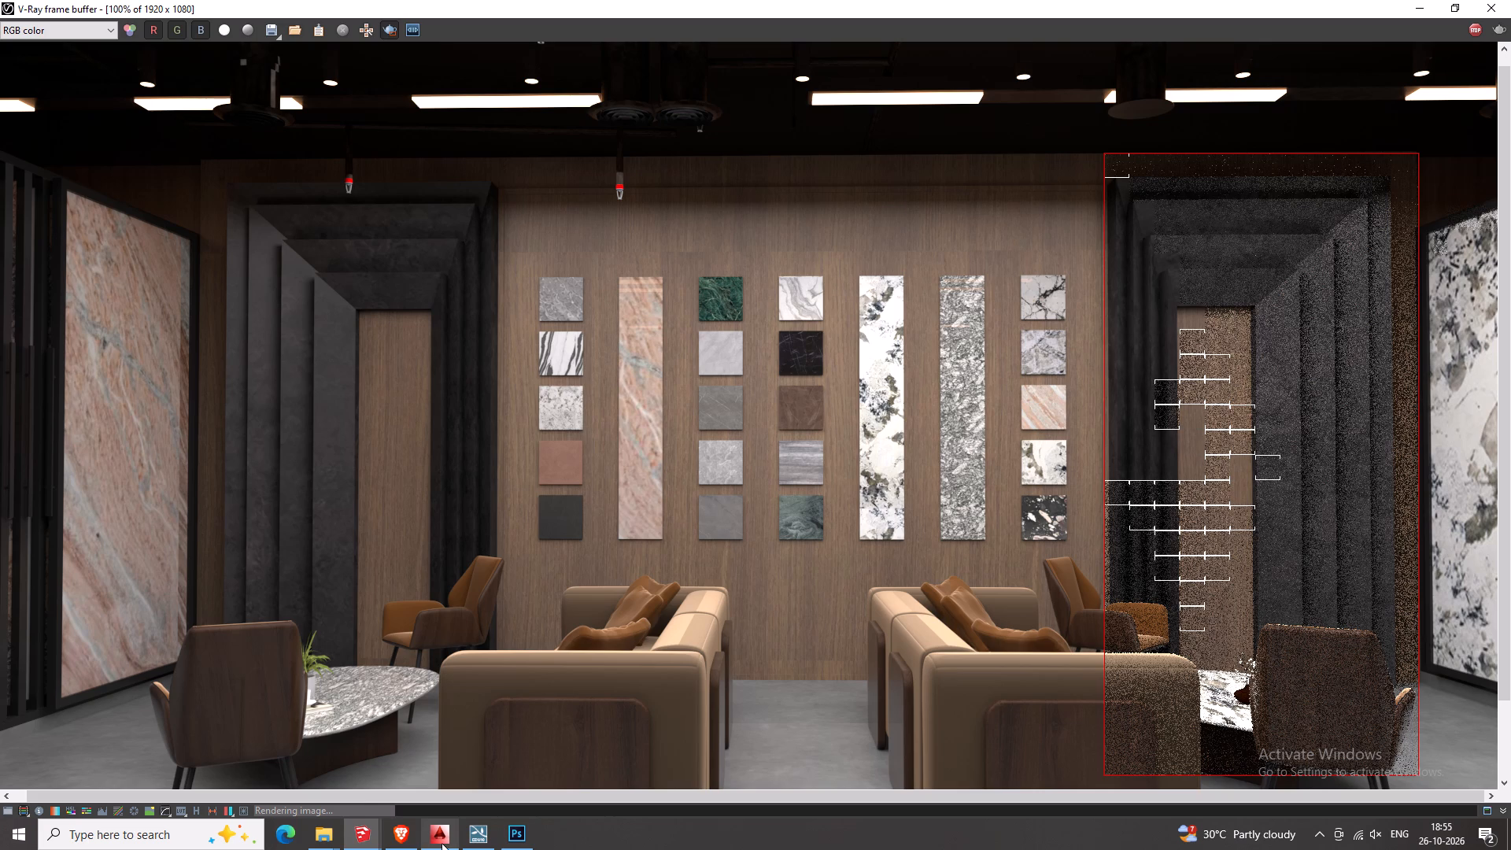
Switch to File Explorer and close the Lumion Pro 10.5.1 folder window.
left_click(299, 849)
left_click(333, 841)
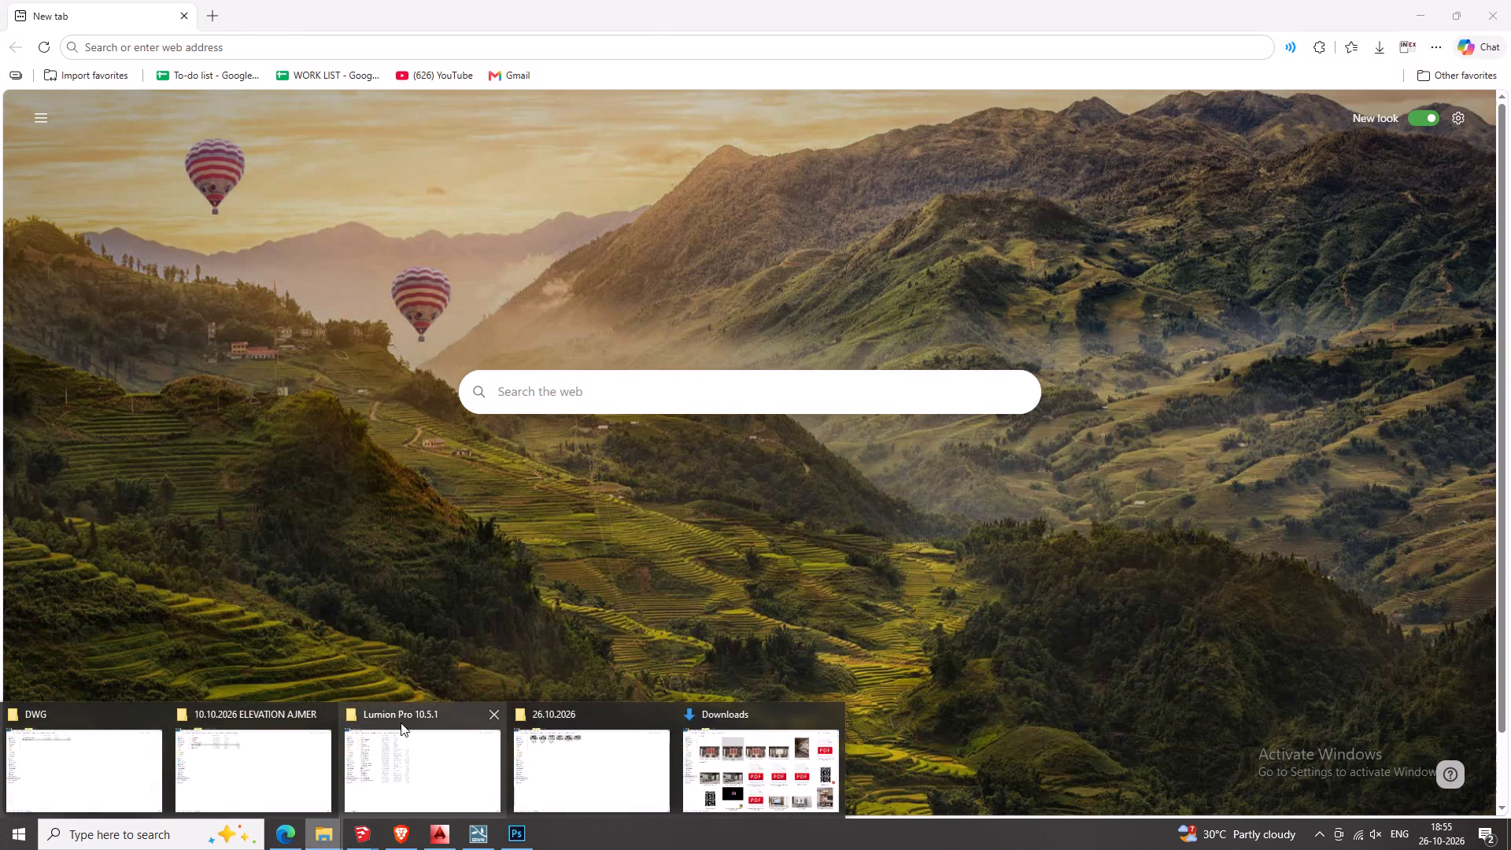
left_click(493, 714)
From the Downloads window, browse to INEX.92 > 2026 on drive D and open the 14.10.2026 DWG in the Ramesh ji client folder in AutoCAD.
left_click(515, 774)
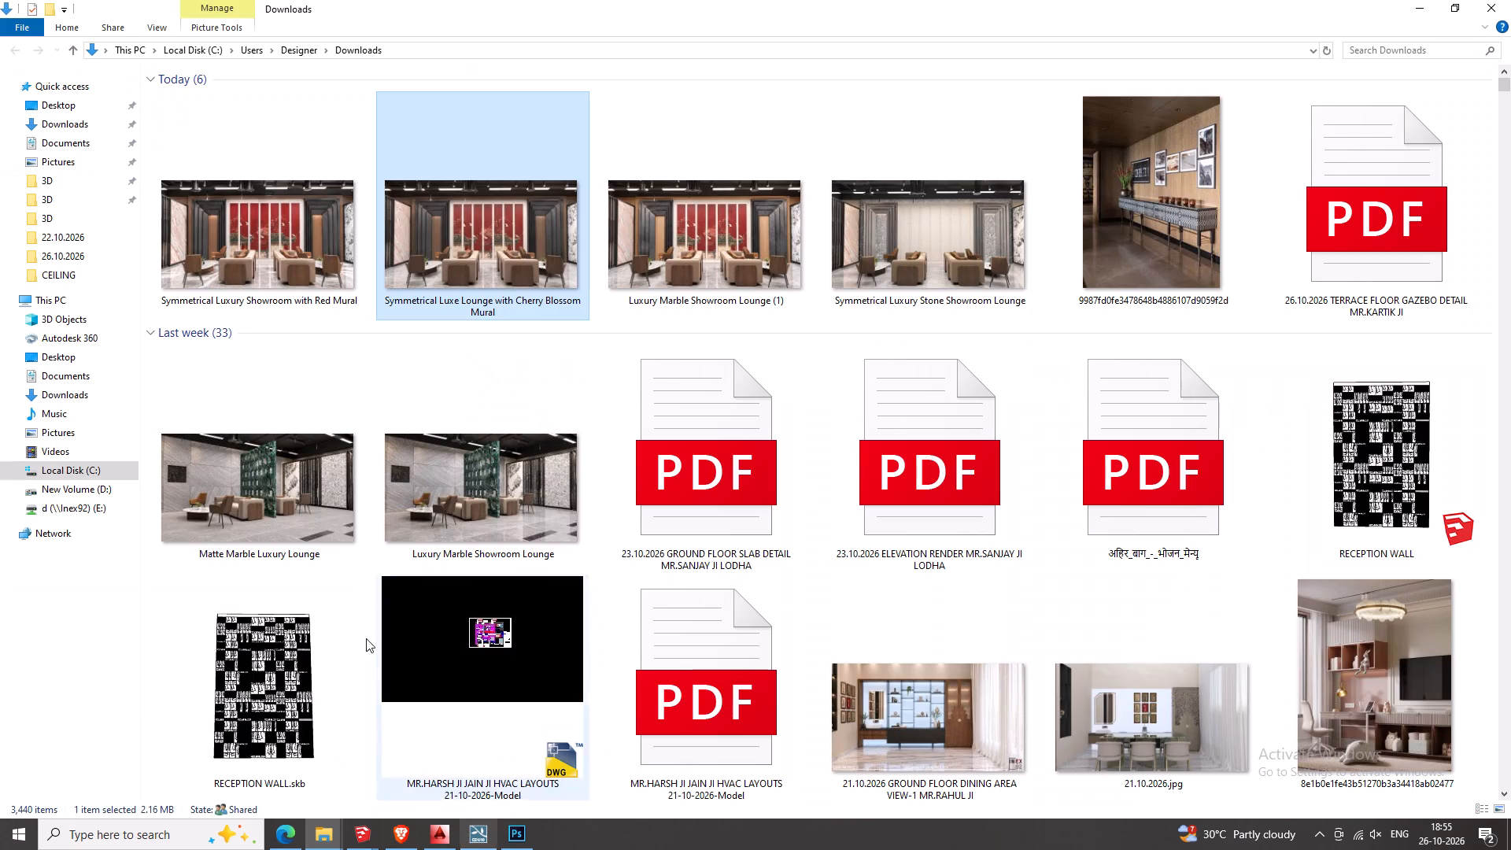
left_click(47, 491)
double_click(288, 200)
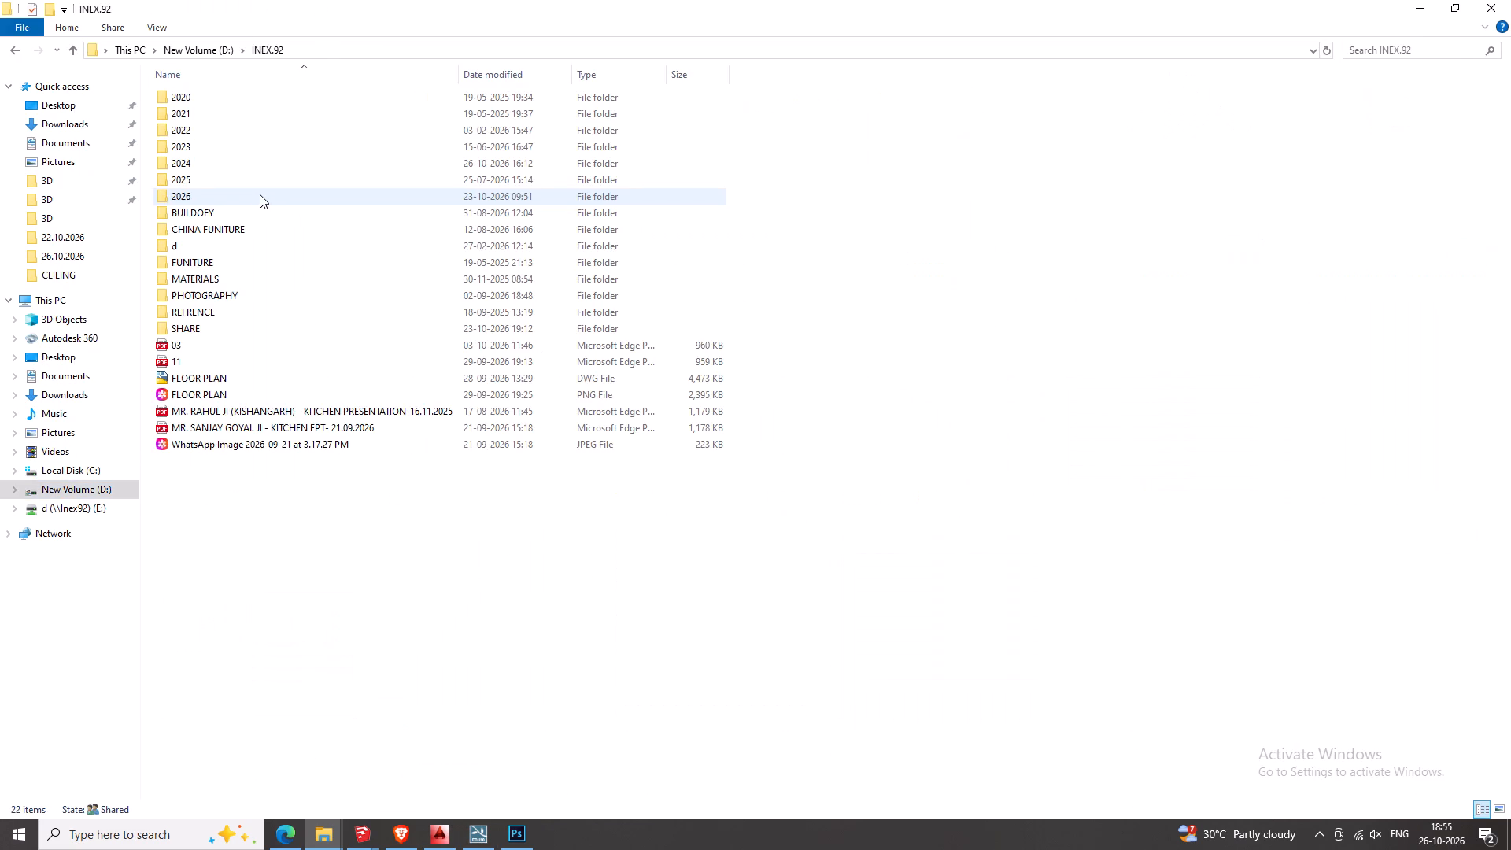
double_click(253, 192)
key("r")
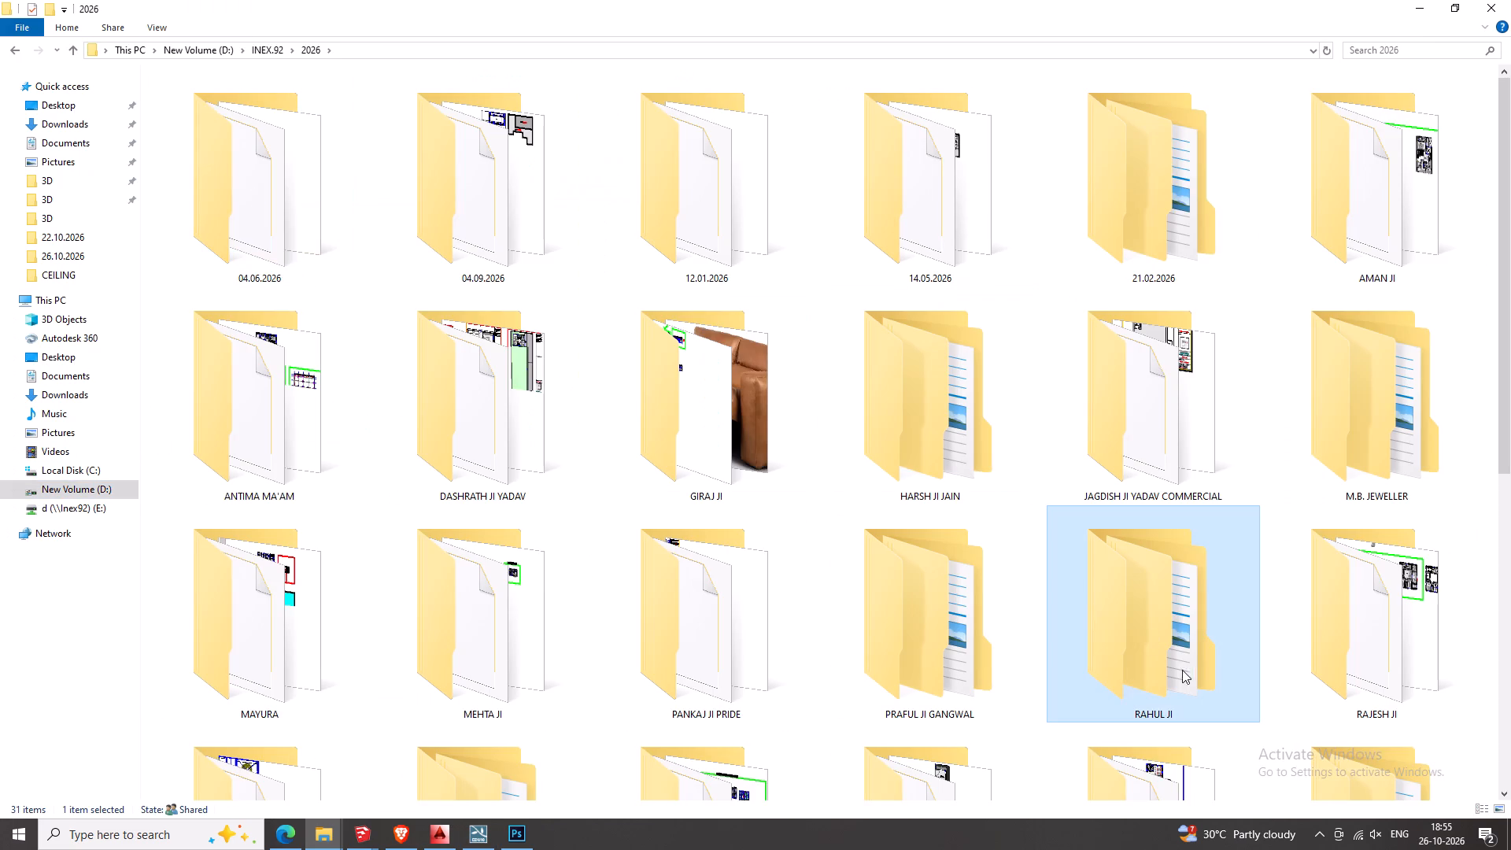
left_click(912, 693)
scroll(589, 673, "down", 1)
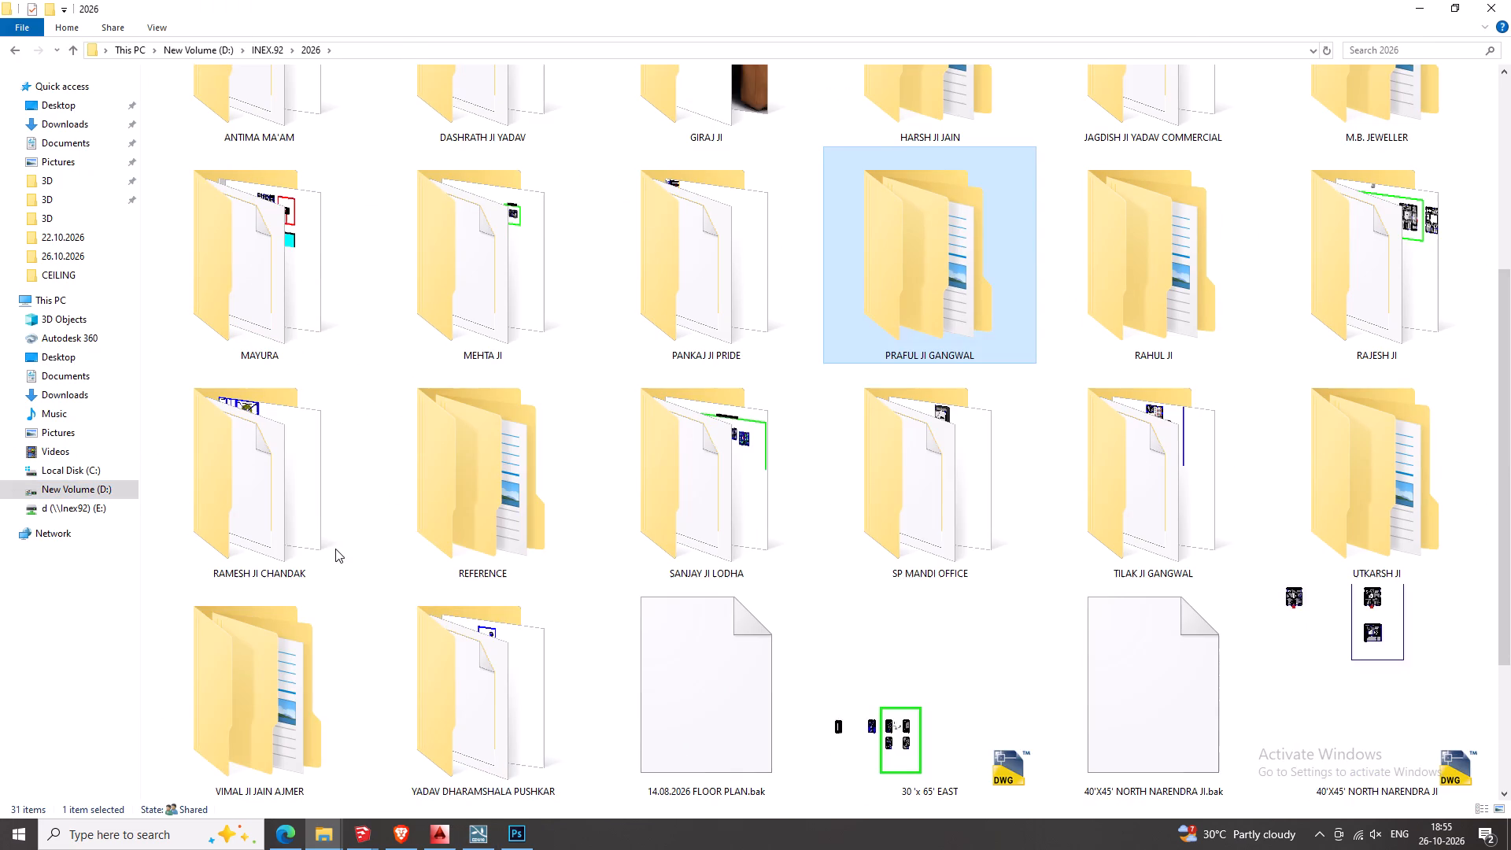
double_click(335, 549)
left_click(224, 179)
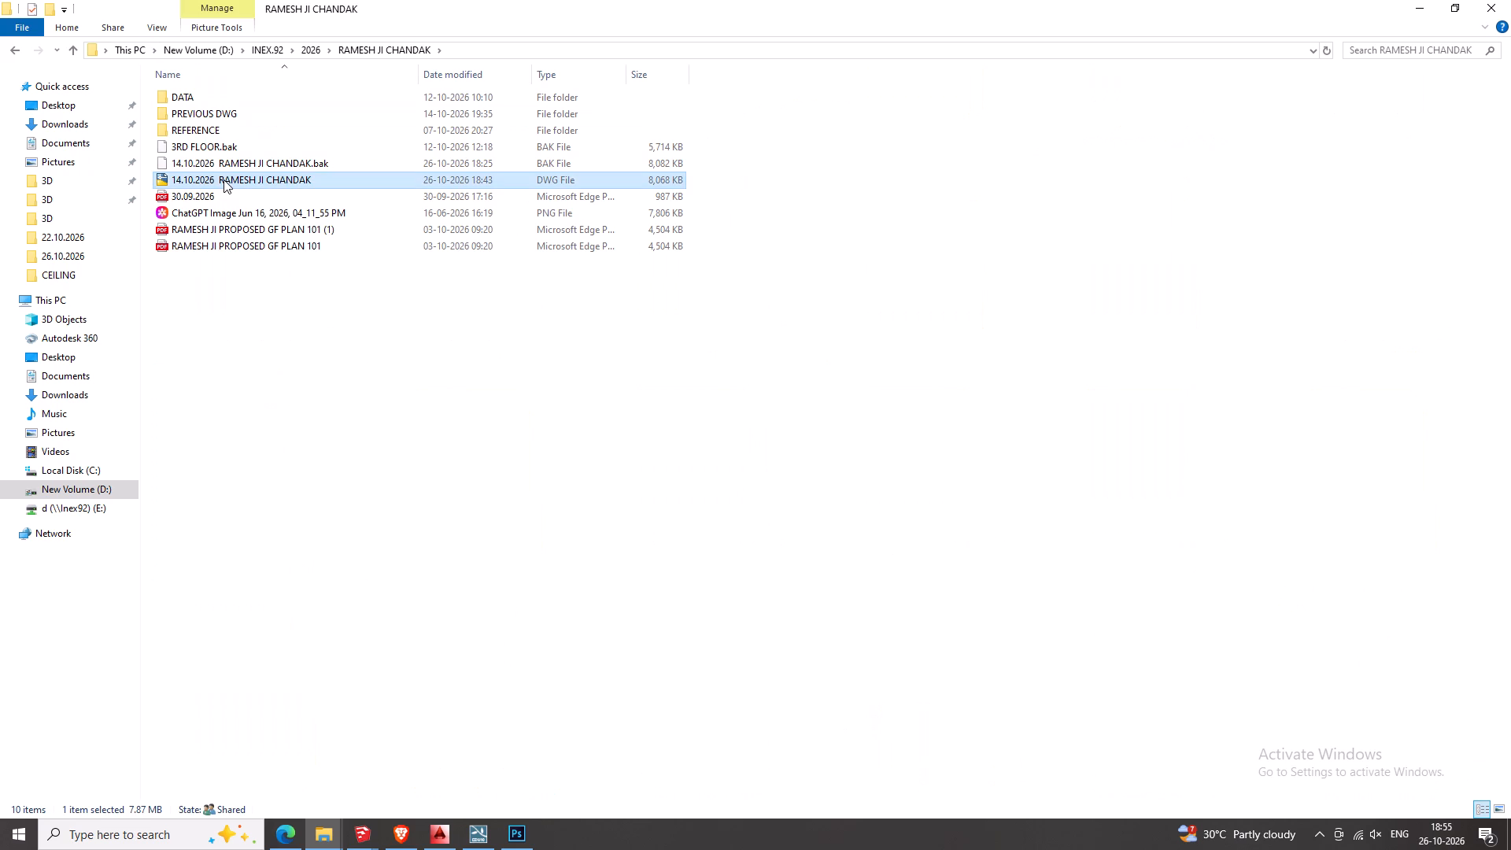
key("Return")
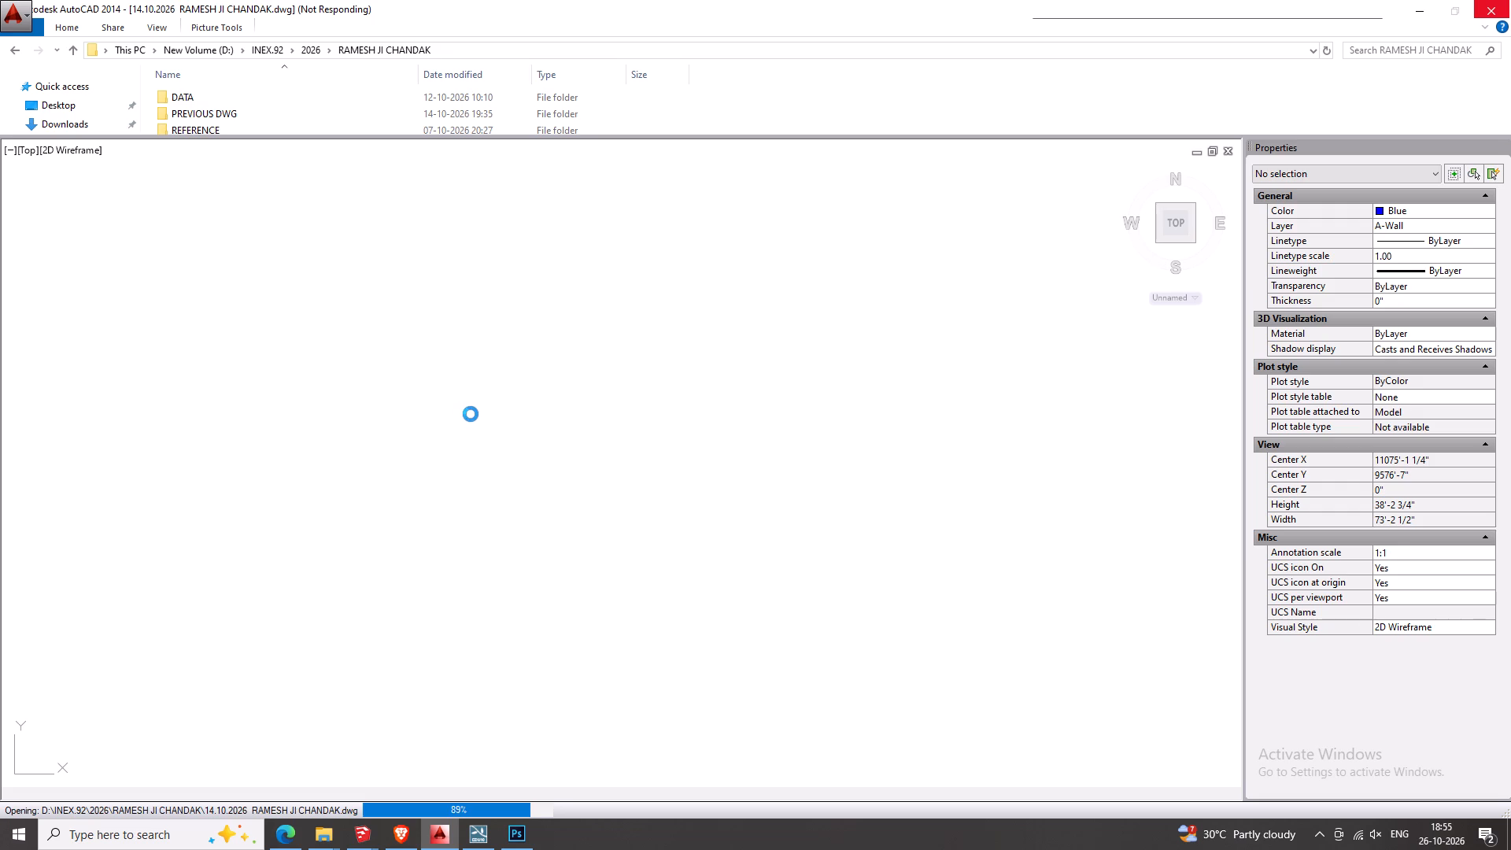
Switch to Photoshop and quit it, closing the V-2.jpg house elevation.
left_click(508, 831)
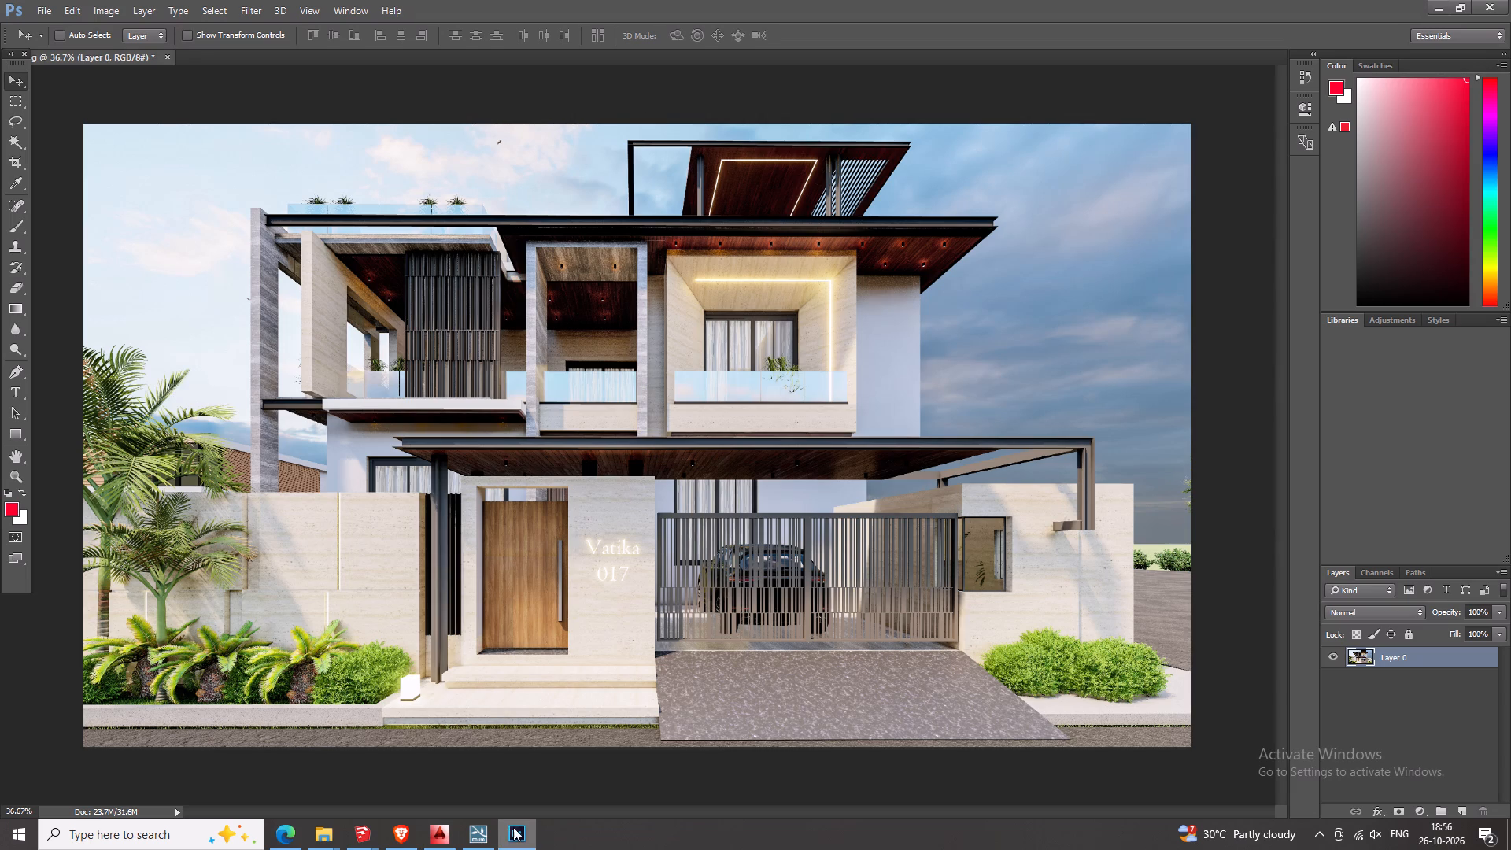
left_click(1510, 0)
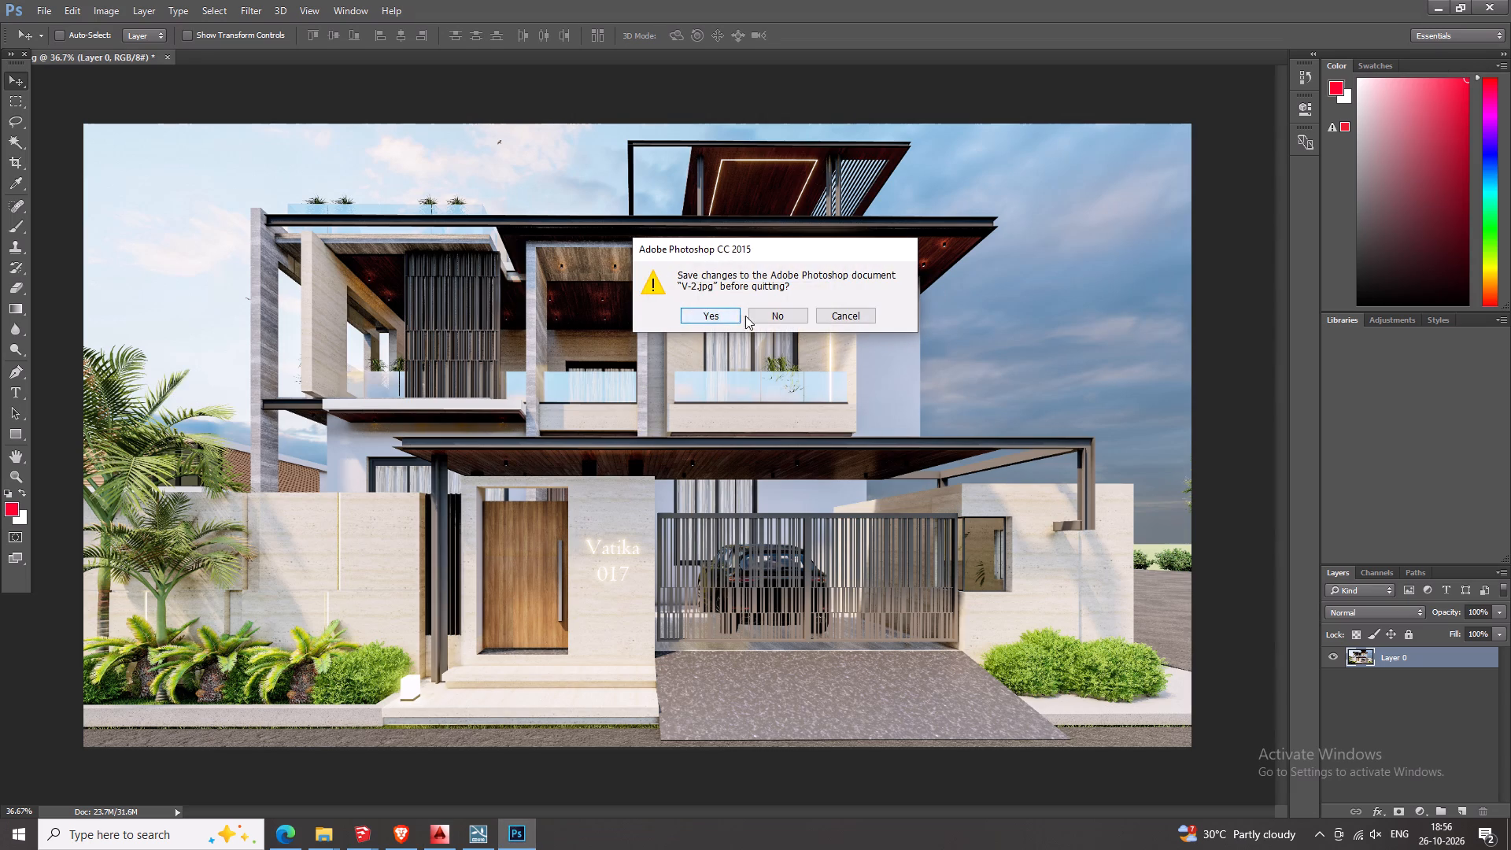
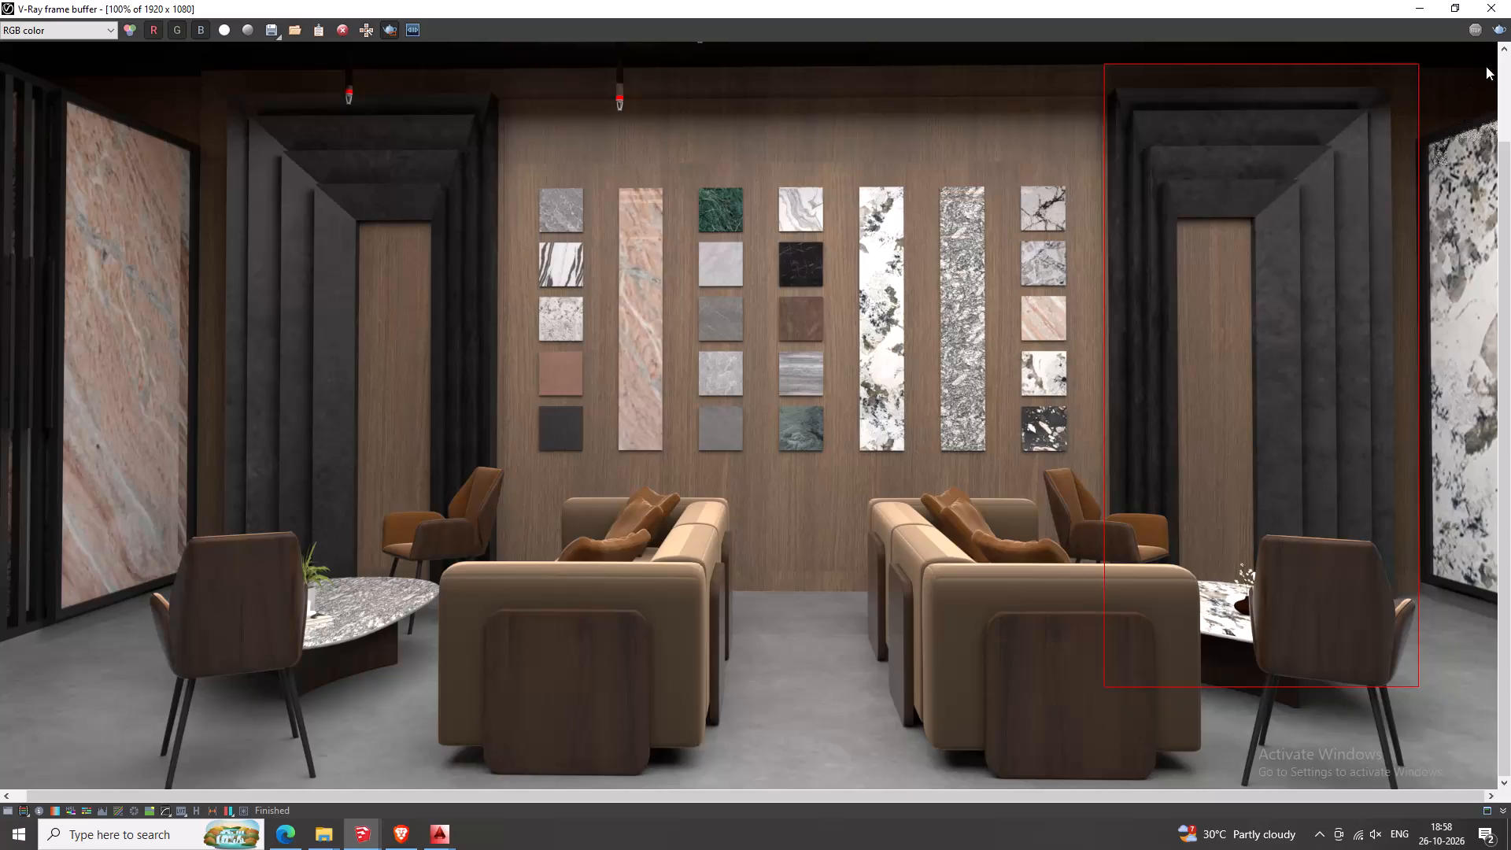
Turn off region rendering around the dark portal in the finished lounge render.
left_click(390, 31)
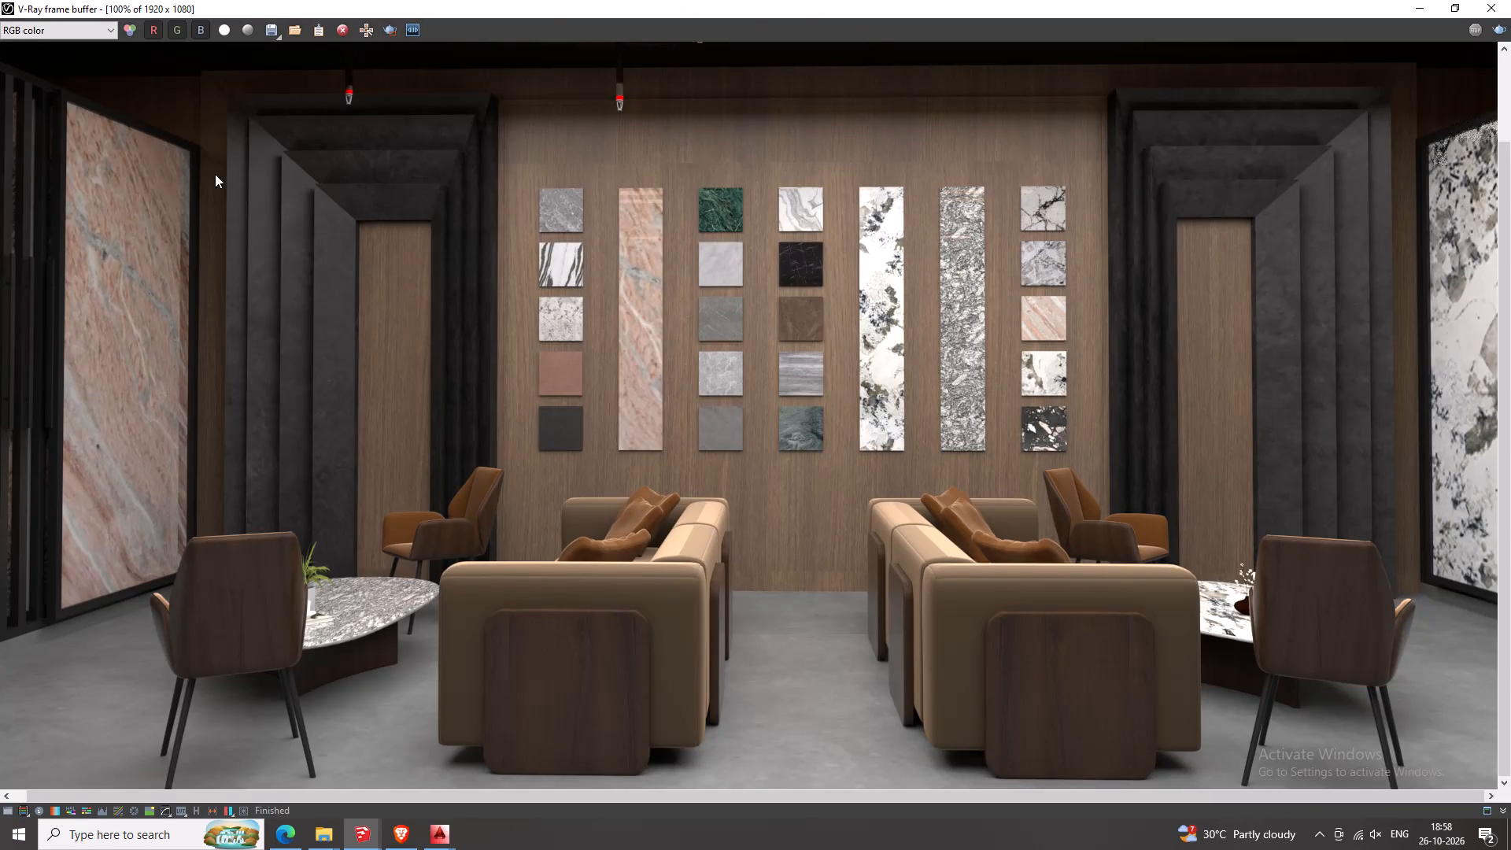
Save the lounge render as a JPEG in the 22.10.2026 render folder, replacing the existing 17.10.2026 SHOWROOM AREA image.
left_click(270, 22)
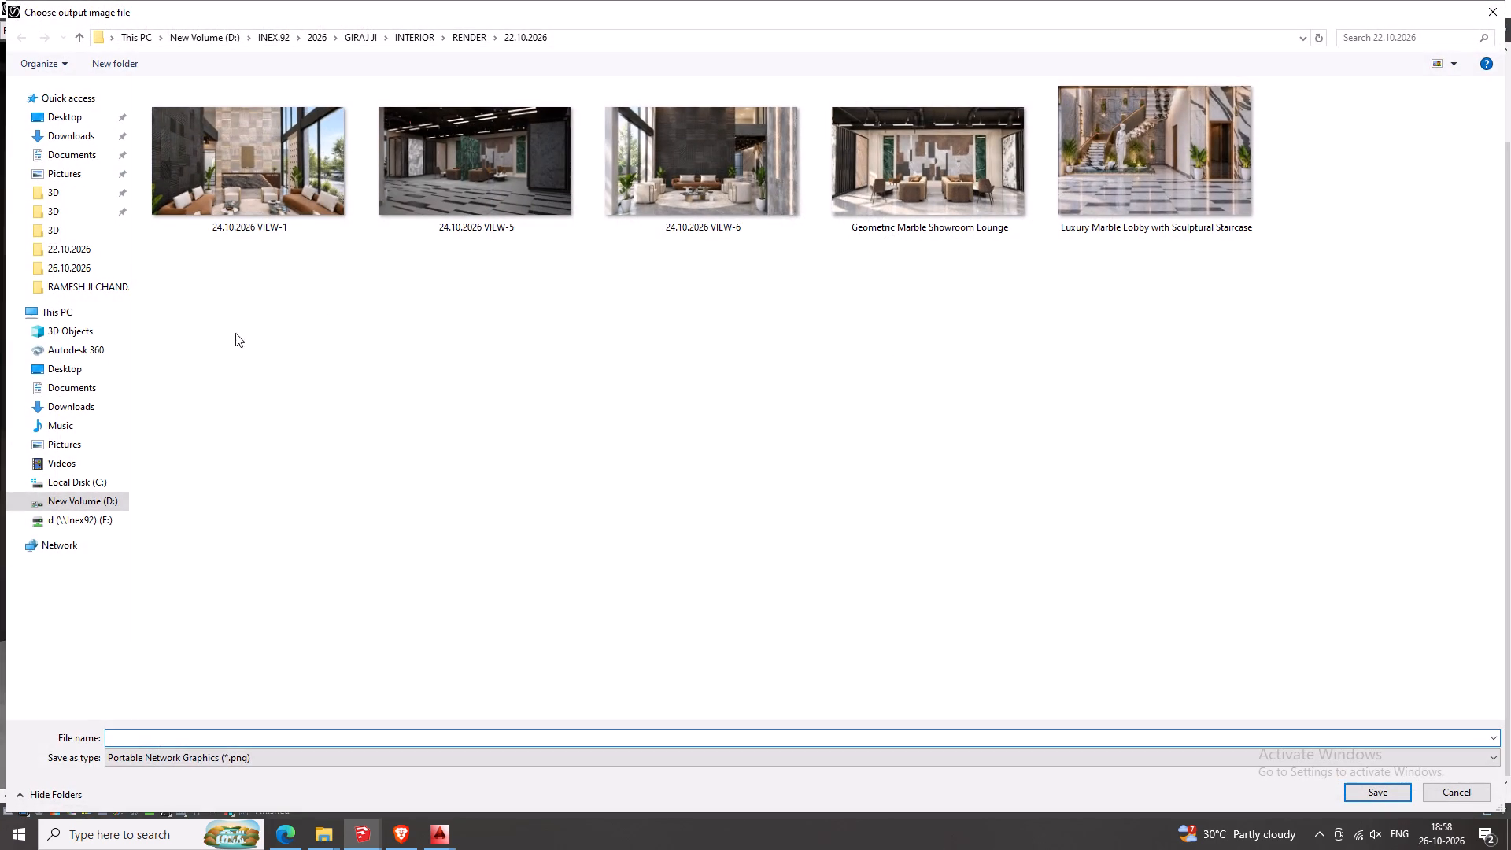
left_click(171, 766)
left_click(166, 697)
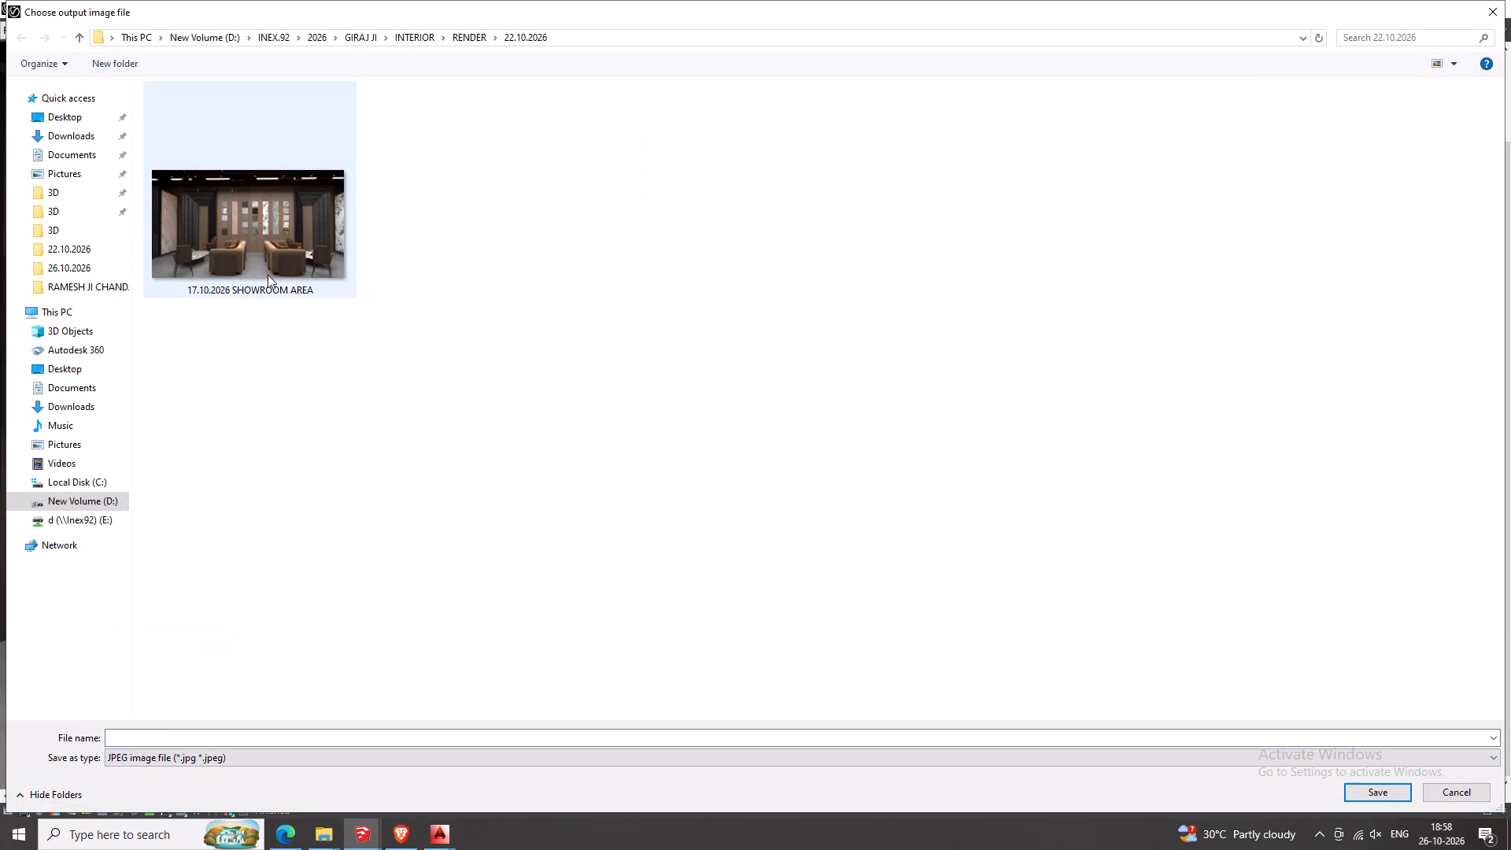
left_click(267, 275)
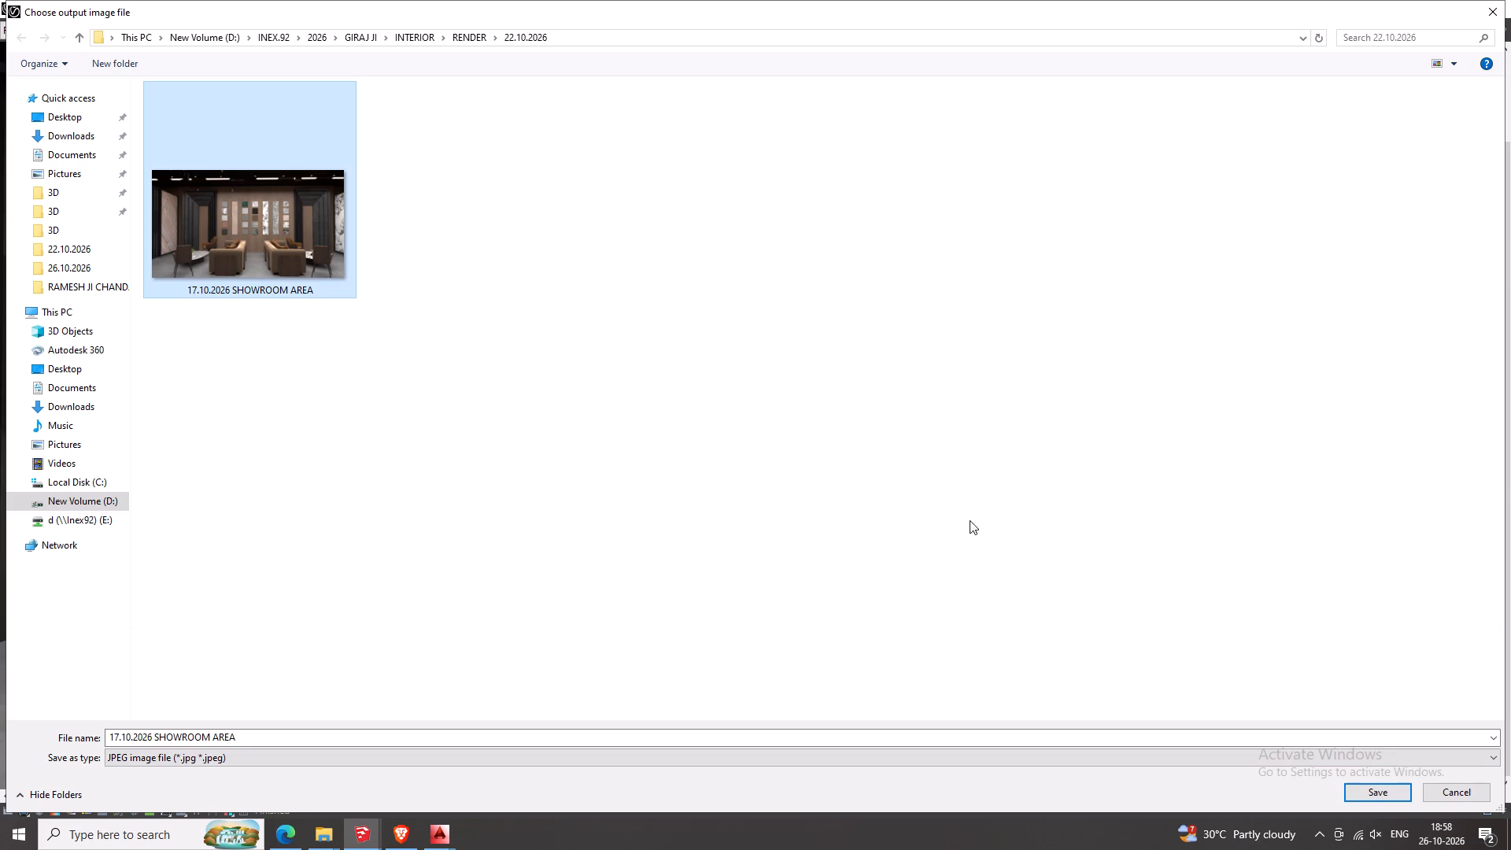
left_click(1361, 780)
left_click(1370, 790)
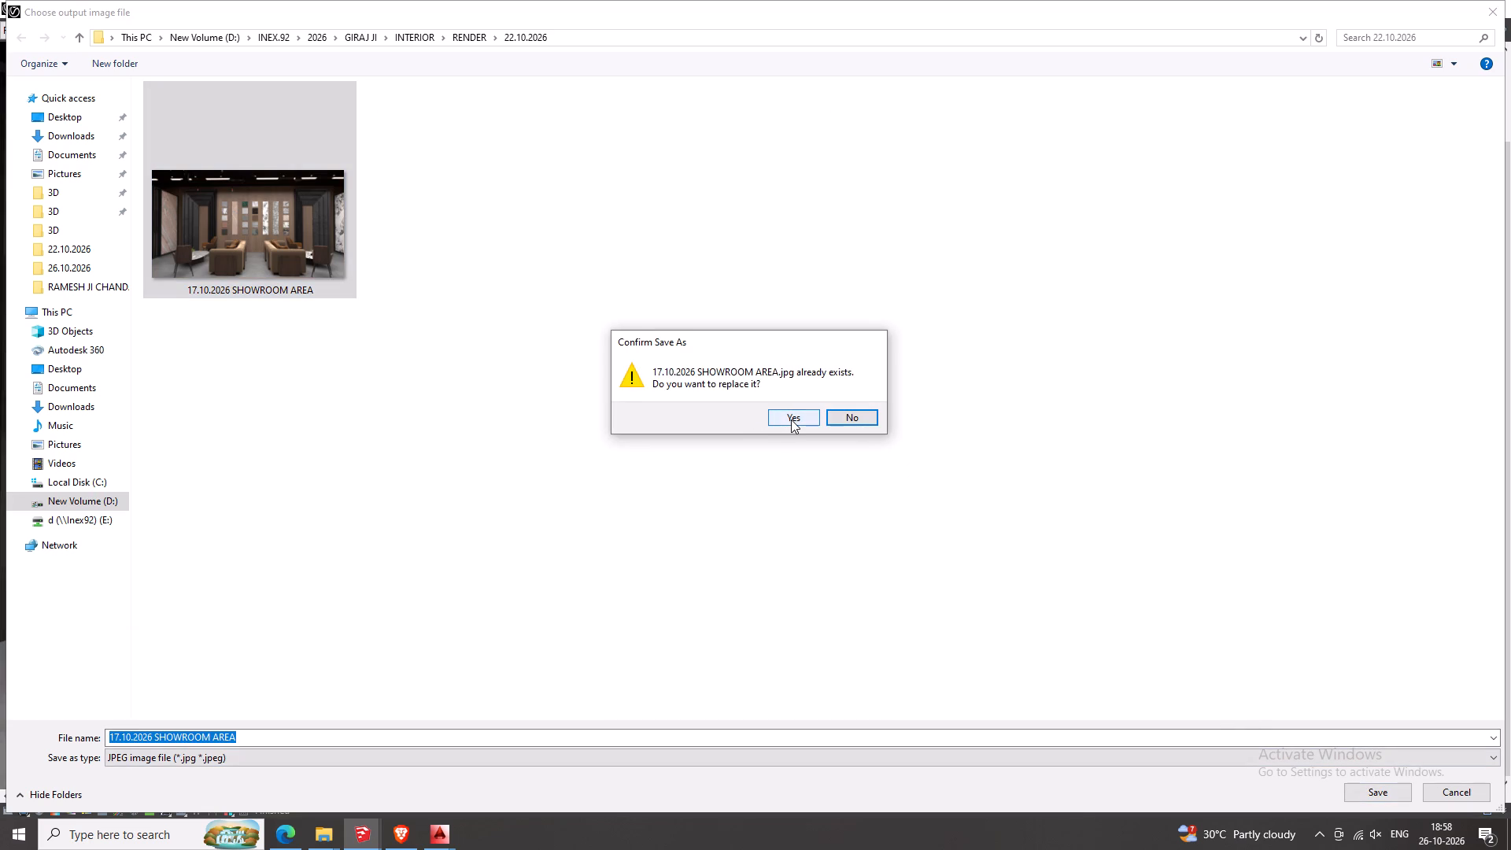
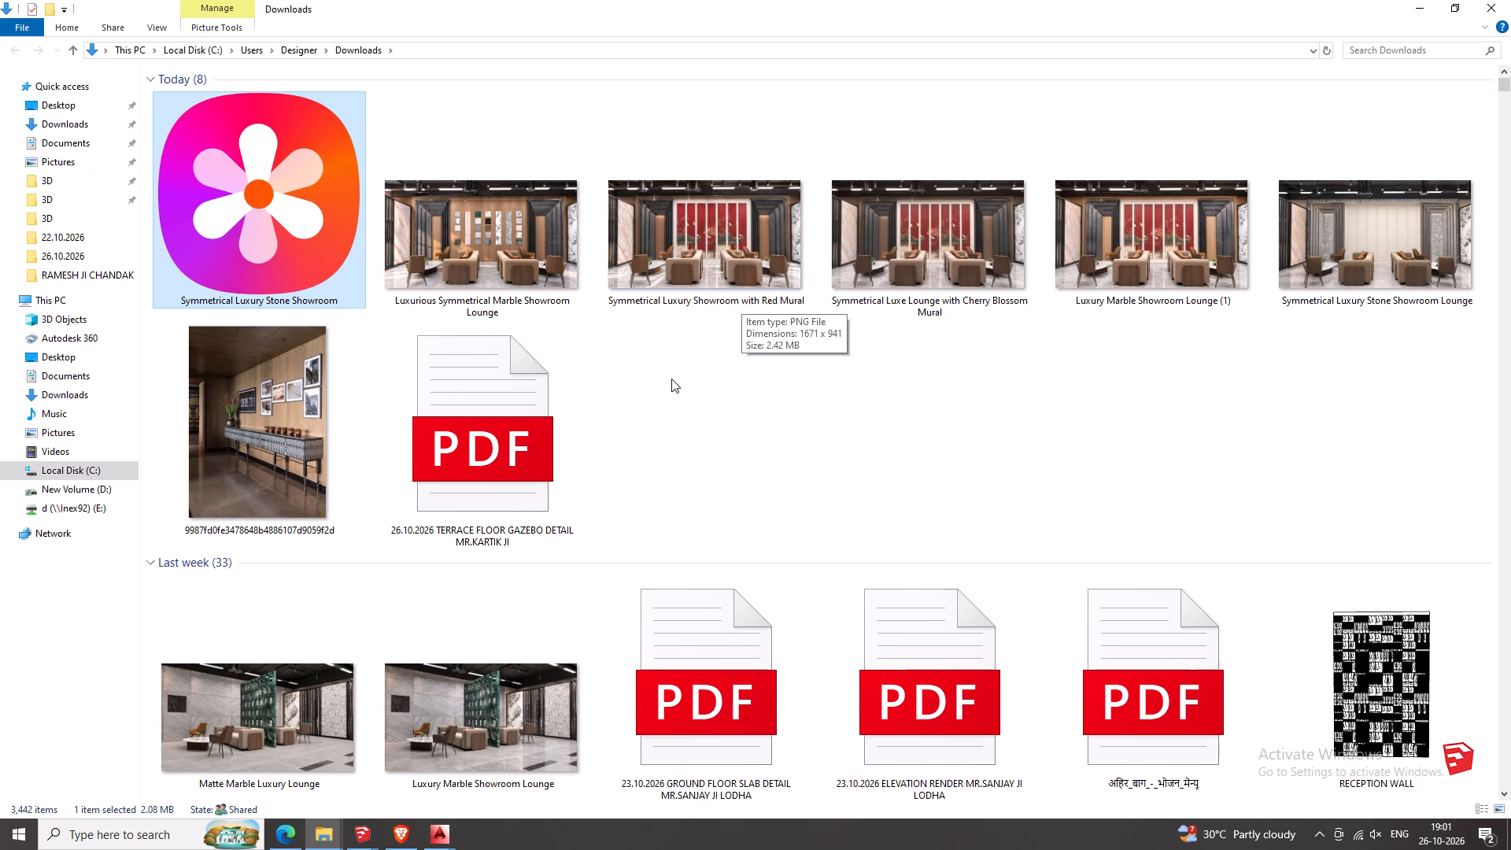
Move the Symmetrical Luxury Stone Showroom and Luxurious Symmetrical Marble Showroom Lounge images from Downloads into the 22.10.2026 render folder.
right_click(693, 425)
left_click(759, 489)
left_click(501, 262)
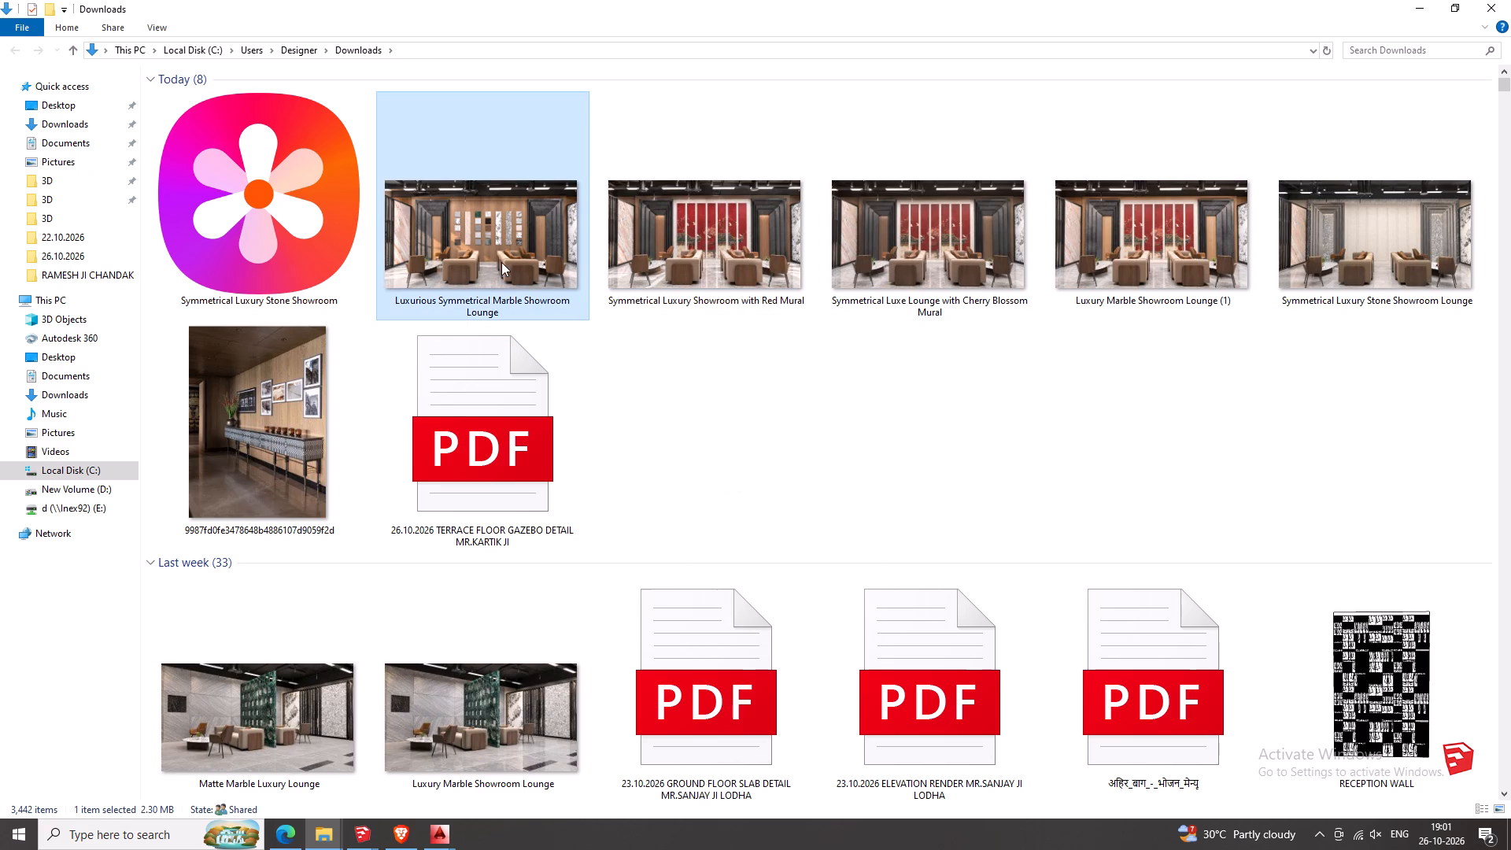
left_click(302, 272, "ctrl")
right_click(302, 272, "ctrl")
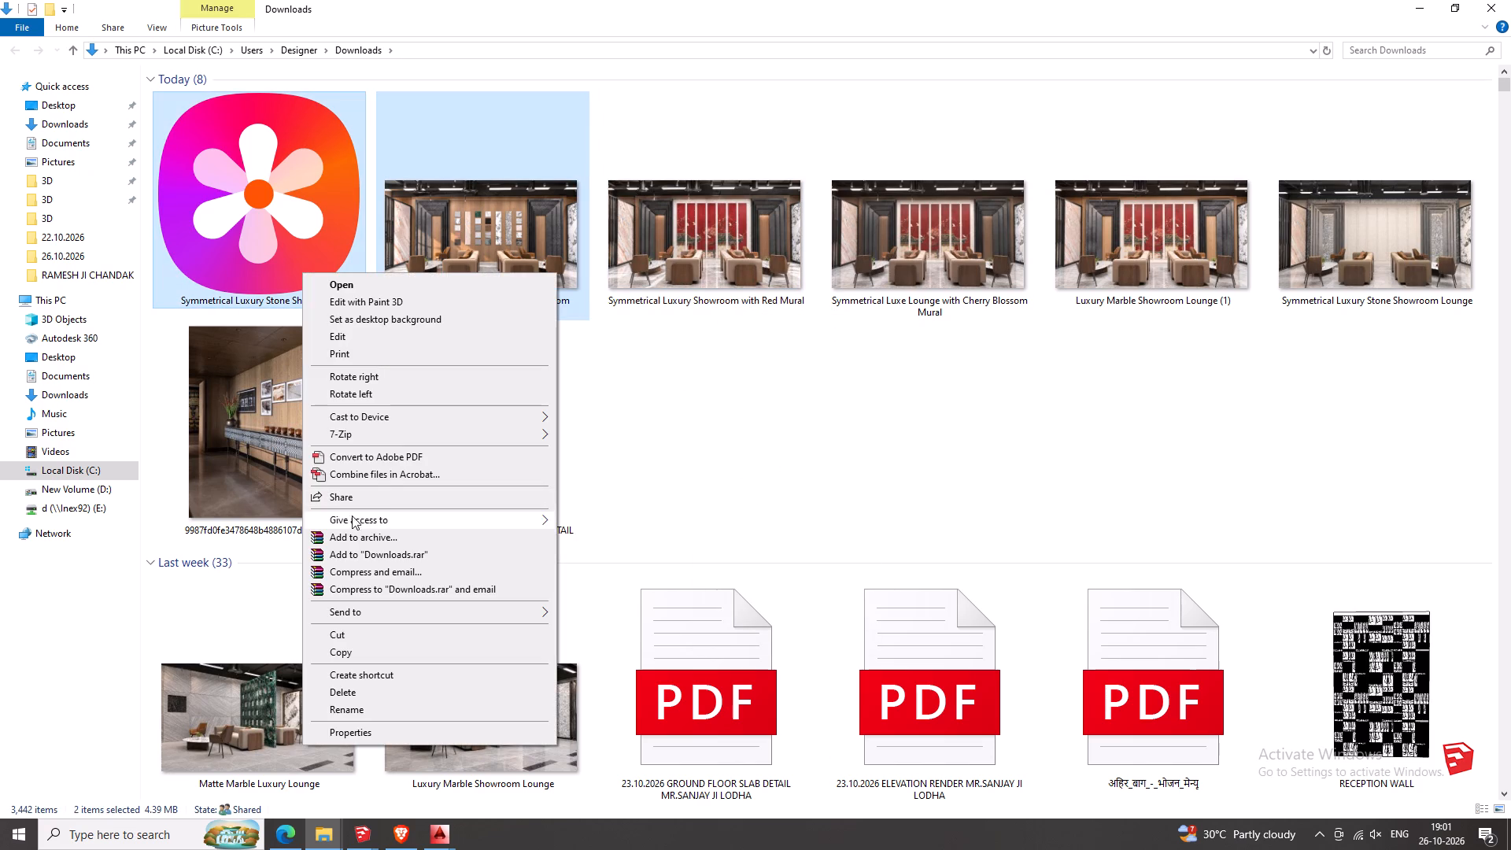
left_click(358, 630)
left_click(97, 240)
right_click(595, 397)
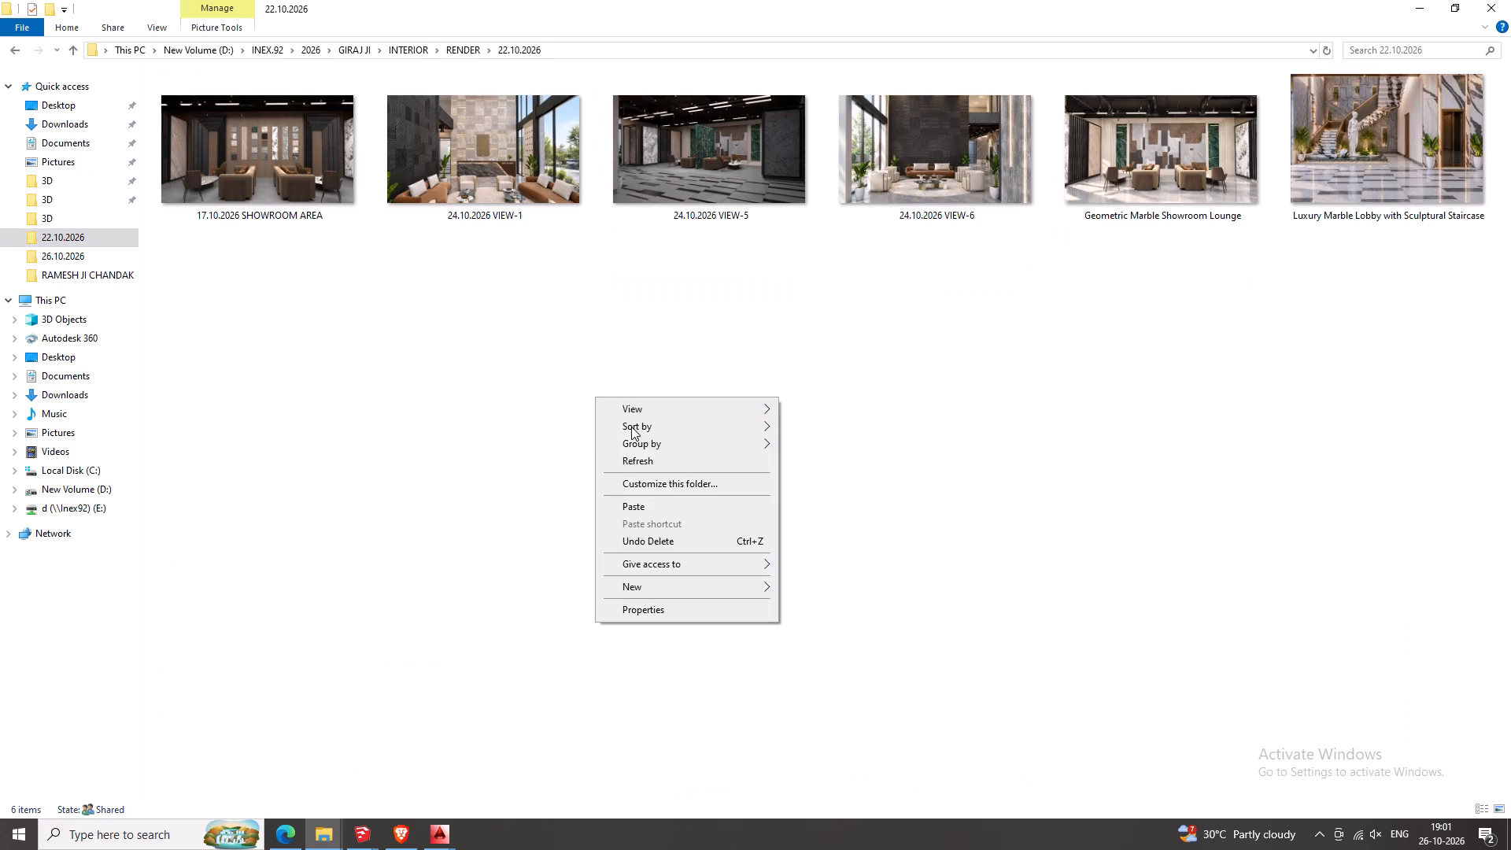
left_click(664, 508)
right_click(685, 499)
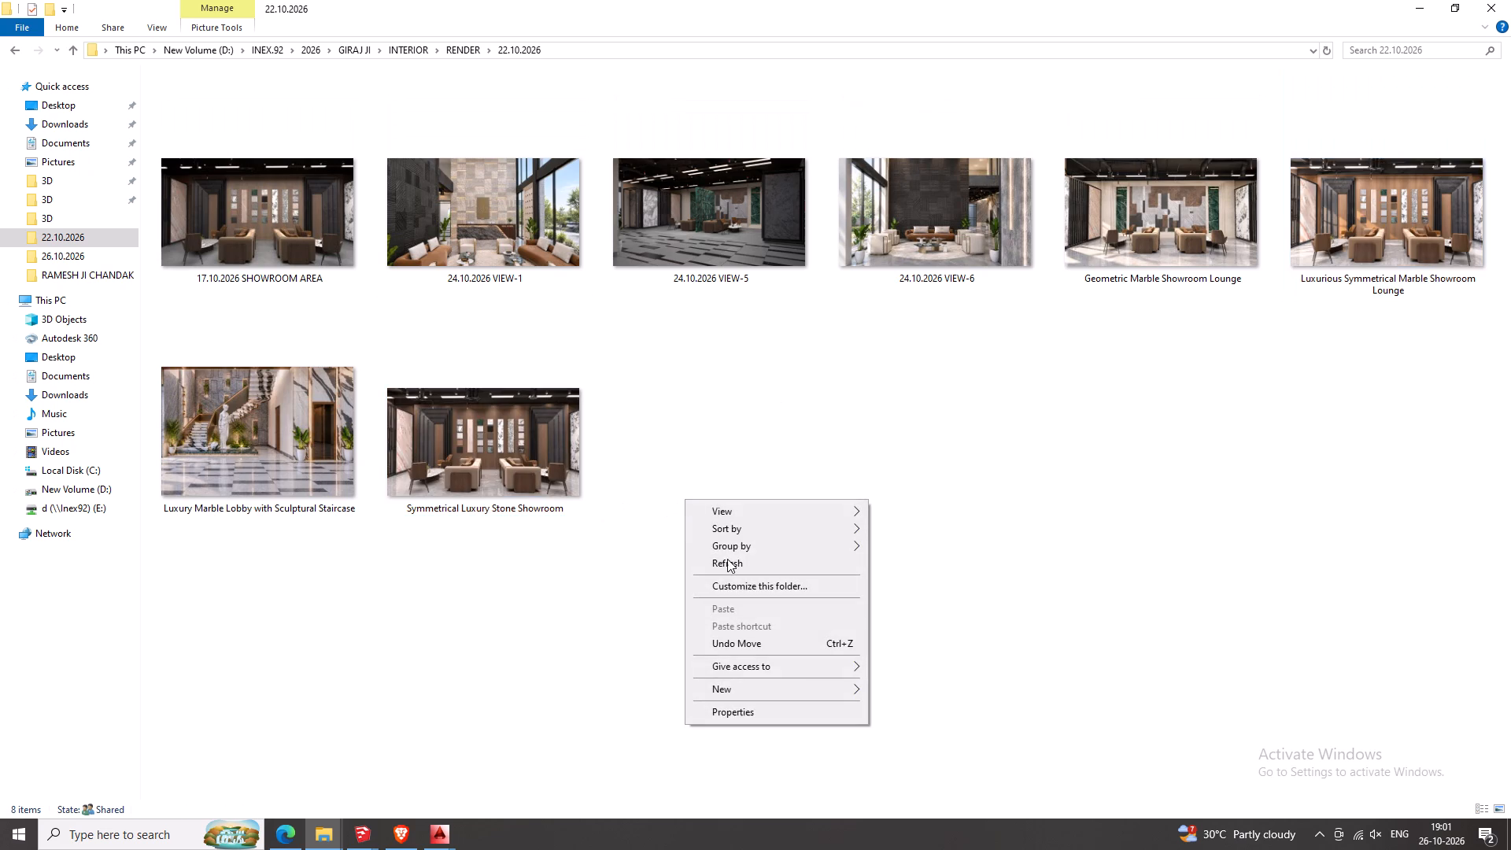
left_click(728, 563)
Switch back to the browser showing the showroom lounge render in ChatGPT.
left_click(412, 849)
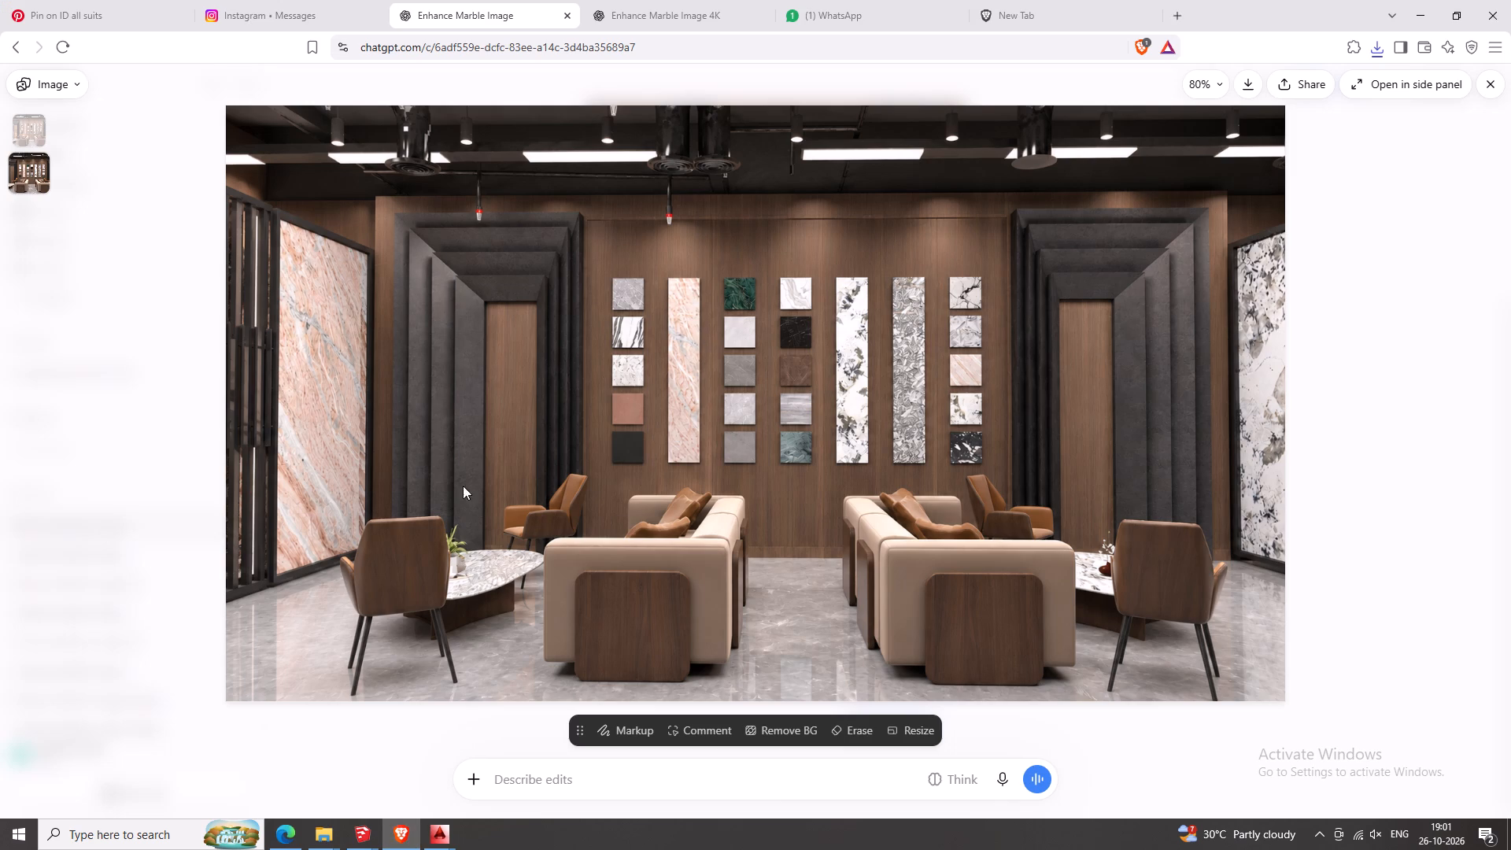
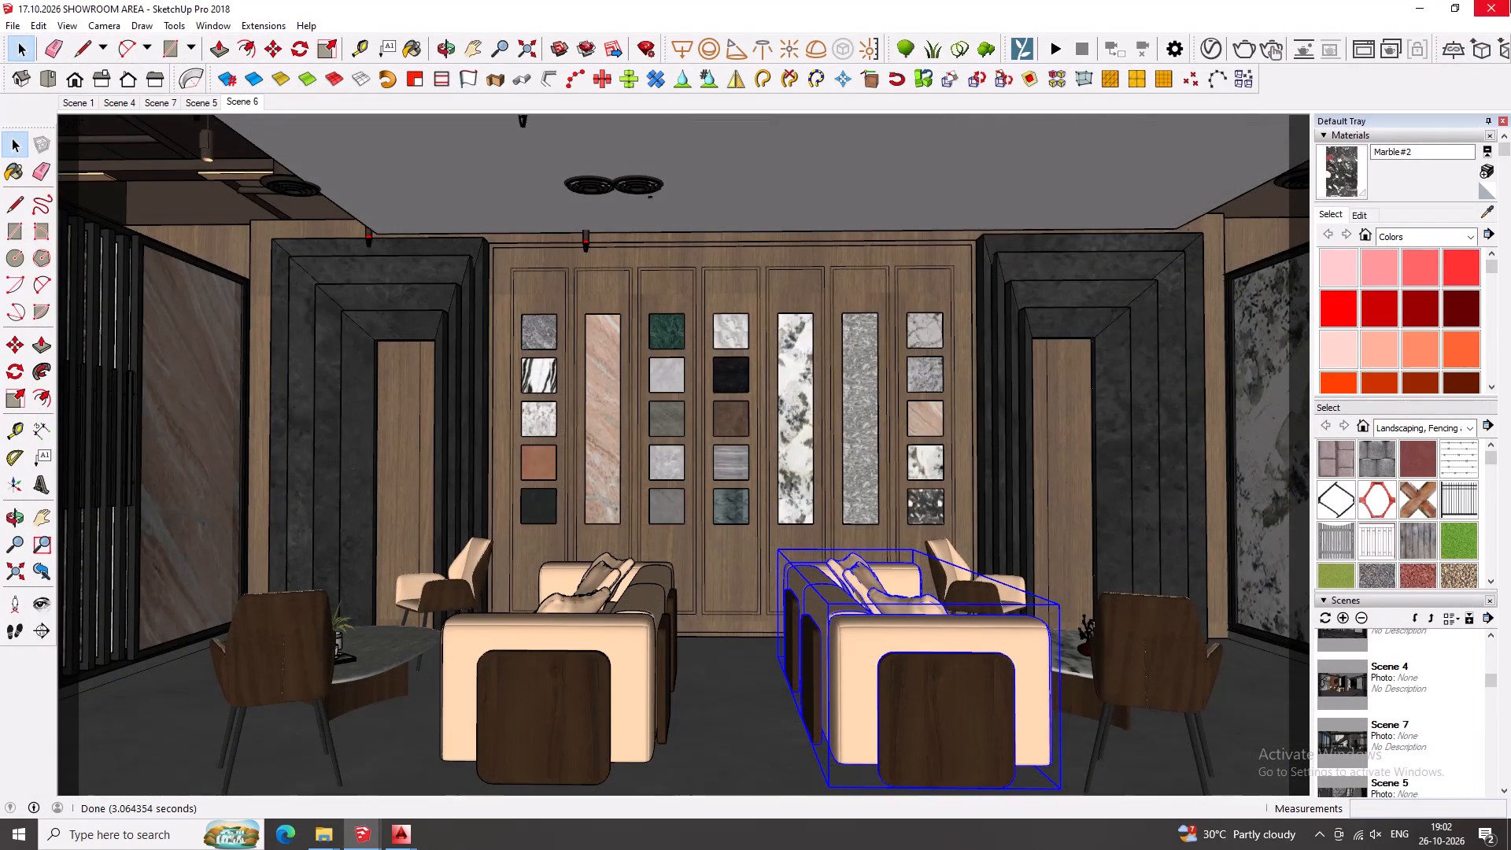
Close the 17.10.2026 SHOWROOM AREA model and answer the closing prompt.
left_click(1510, 0)
left_click(719, 444)
Close both open AutoCAD drawings, the one dated 14.10.2026 and the one dated 01.04.2026.
left_click(404, 849)
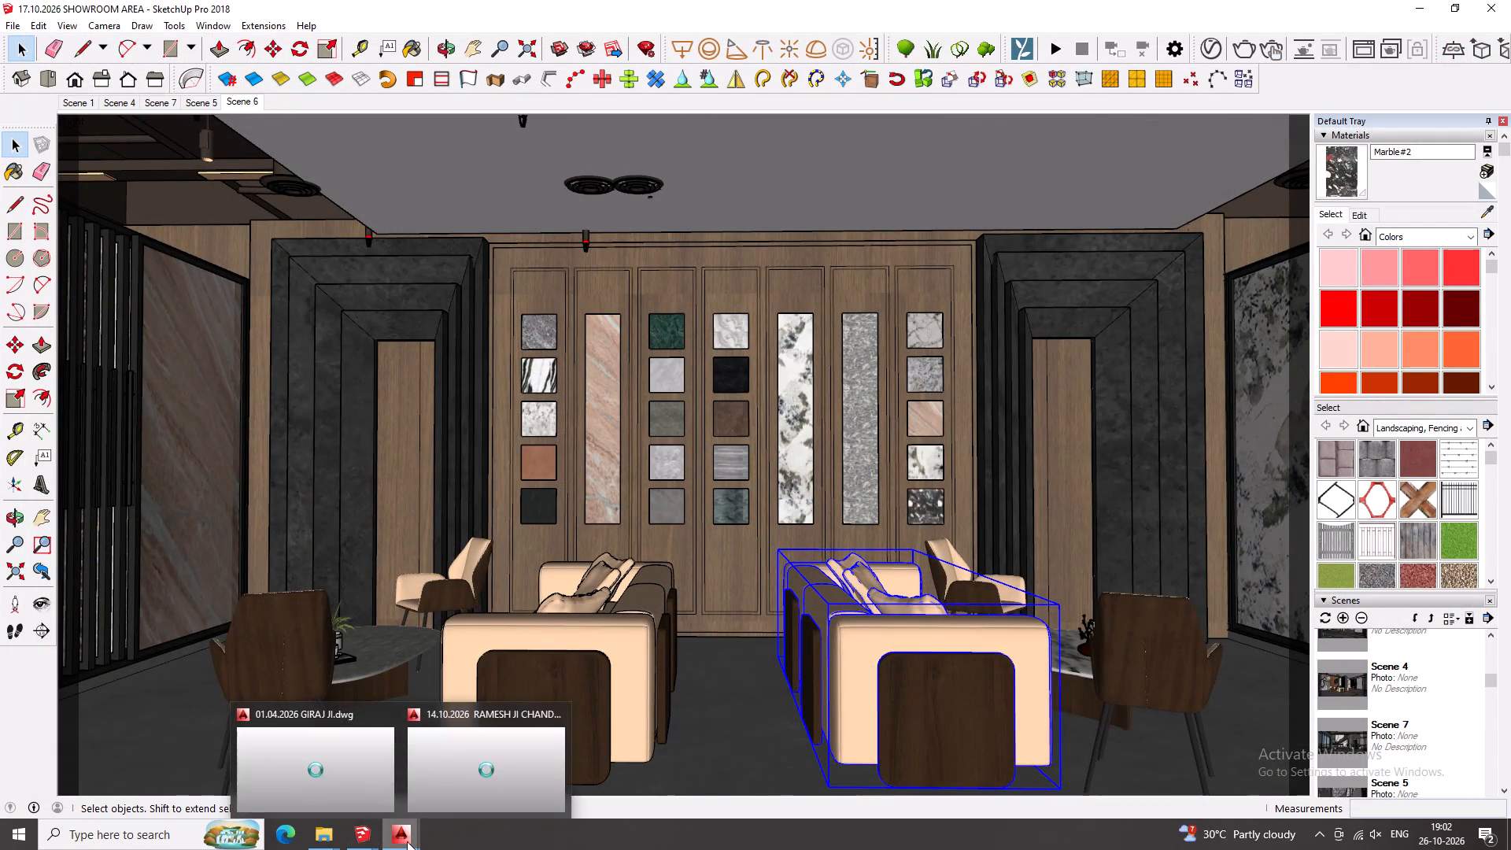
left_click(563, 725)
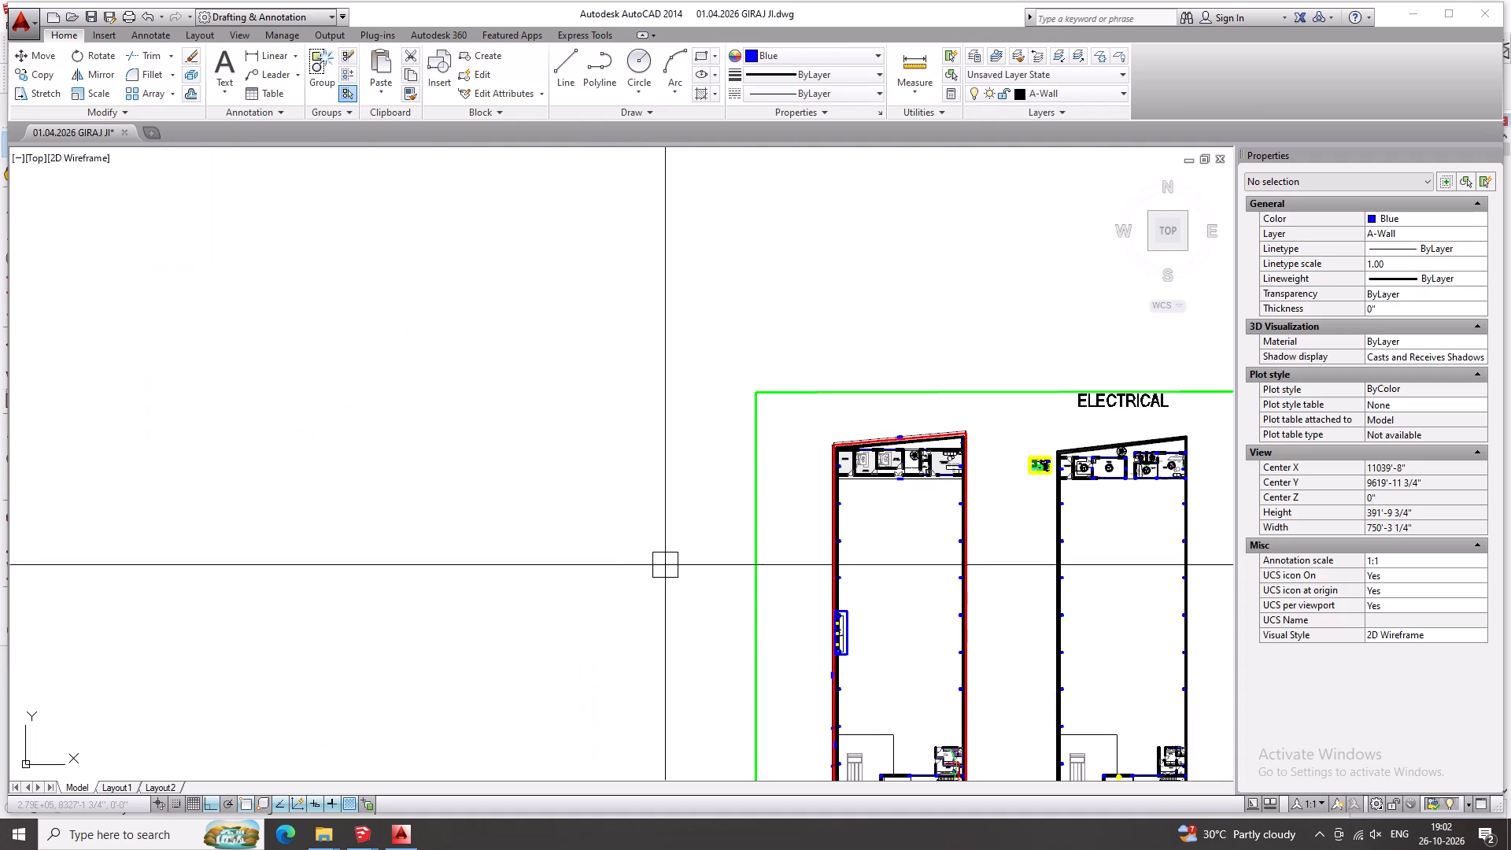
left_click(405, 834)
right_click(405, 833)
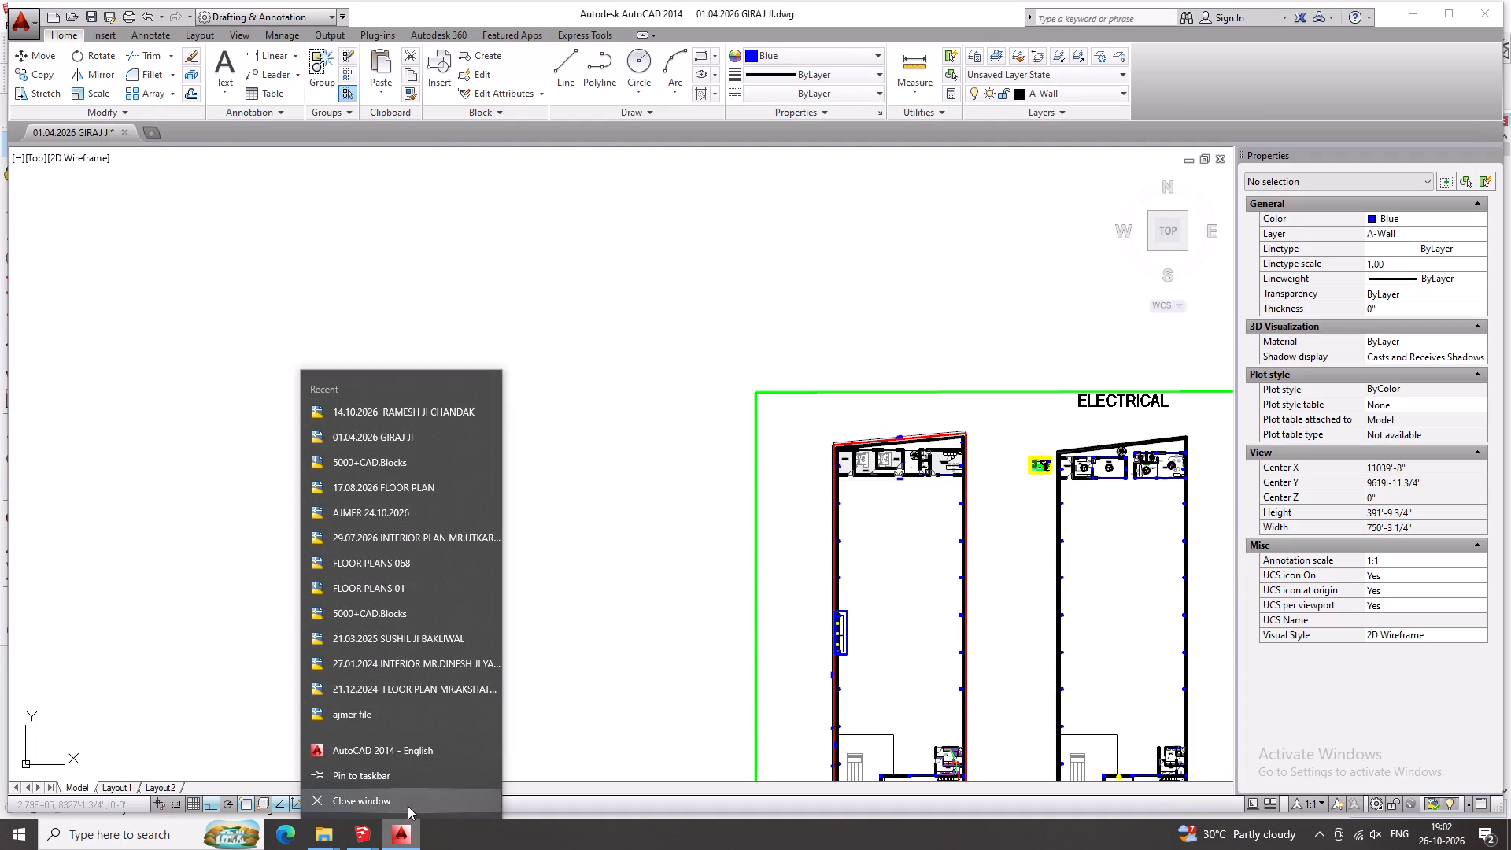
left_click(406, 803)
left_click(780, 449)
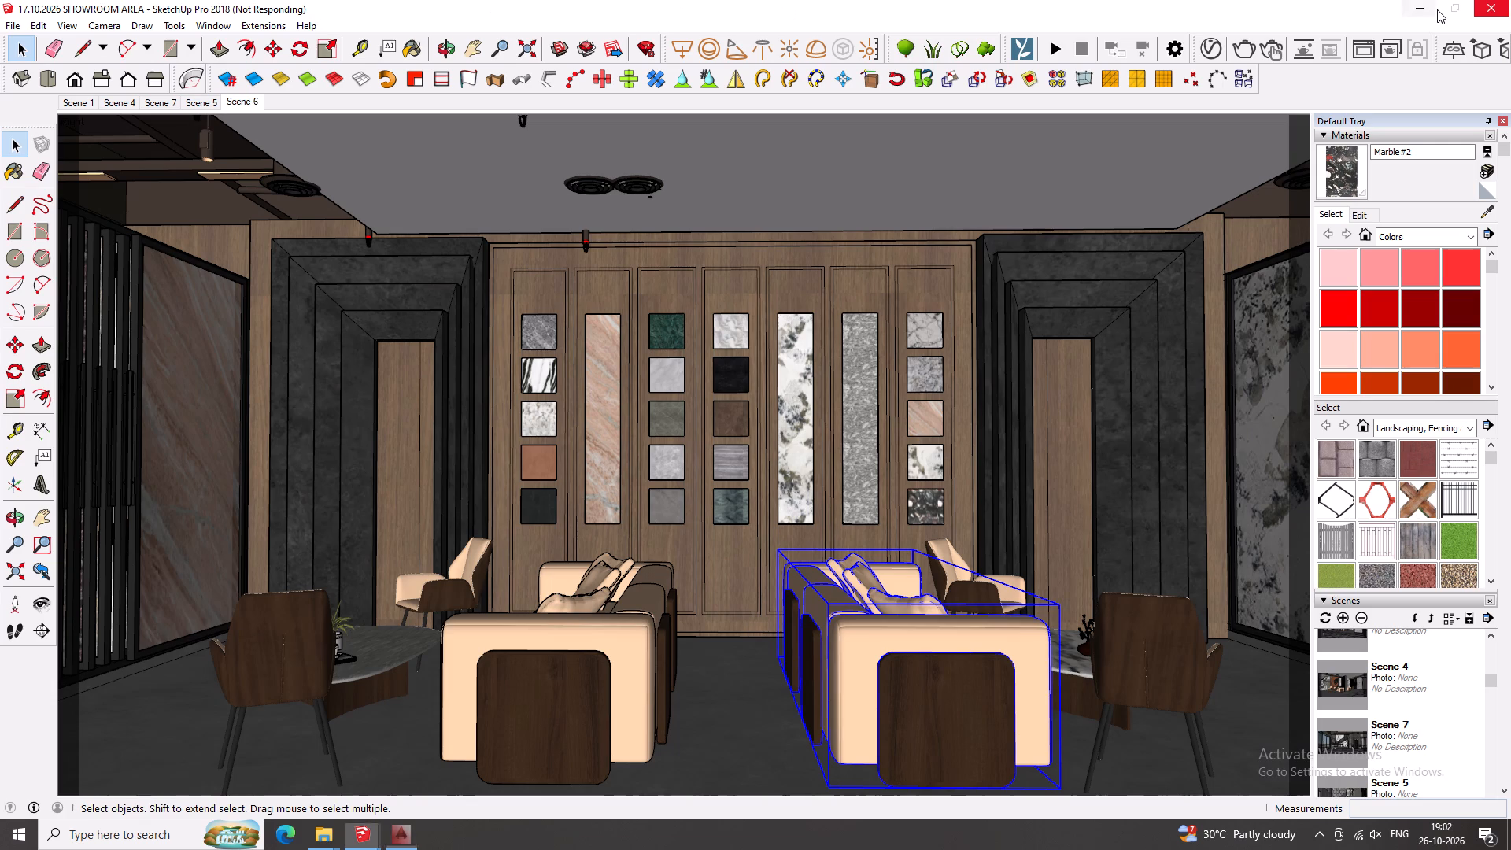
Force the unresponsive SketchUp showroom model to close and cancel the problem report to Microsoft.
left_click(1508, 0)
left_click(361, 837)
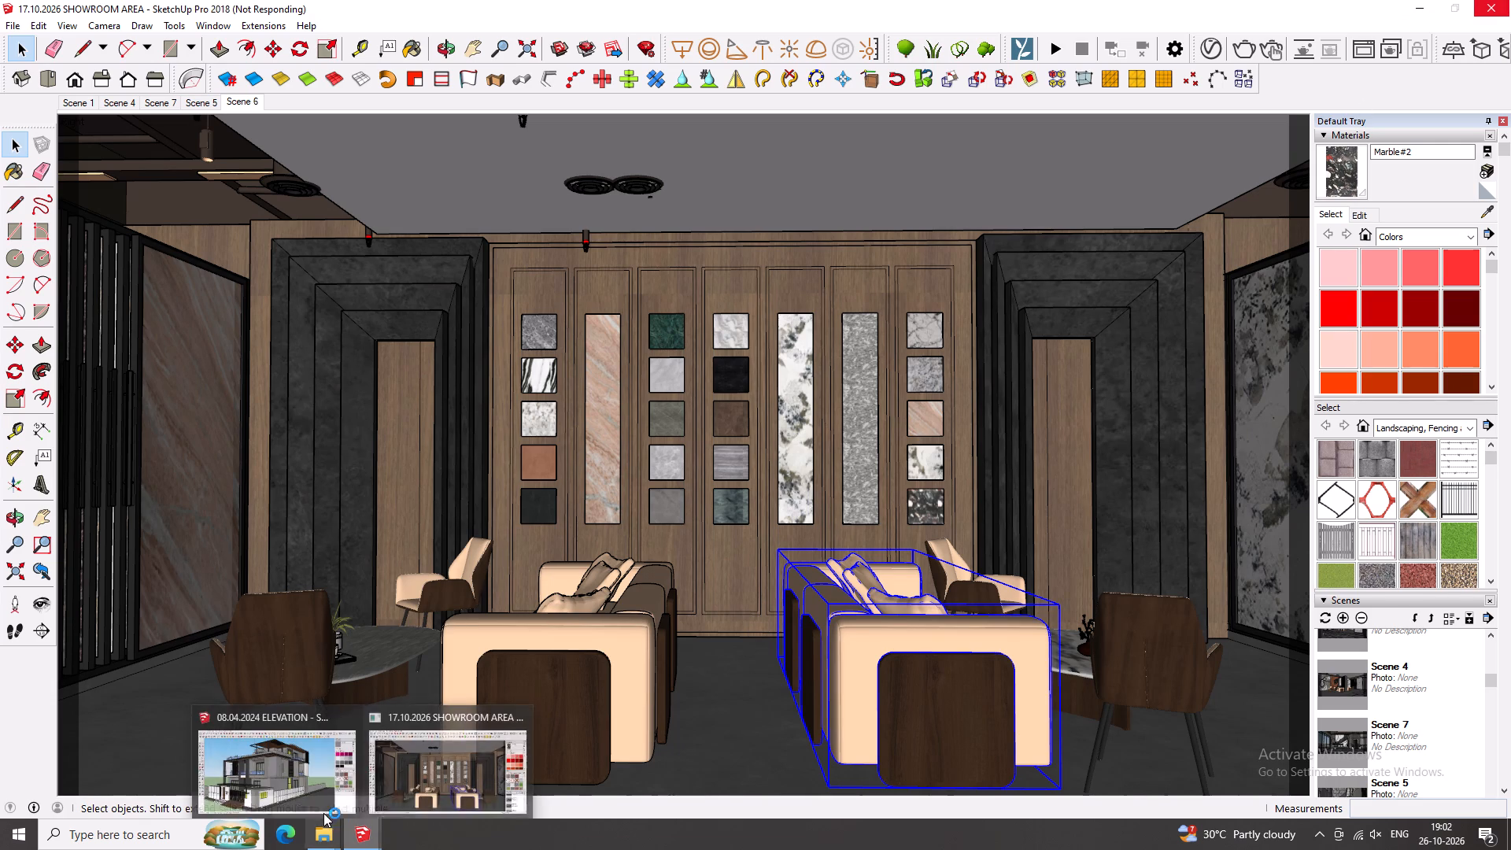
left_click(312, 802)
left_click(1510, 0)
left_click(792, 429)
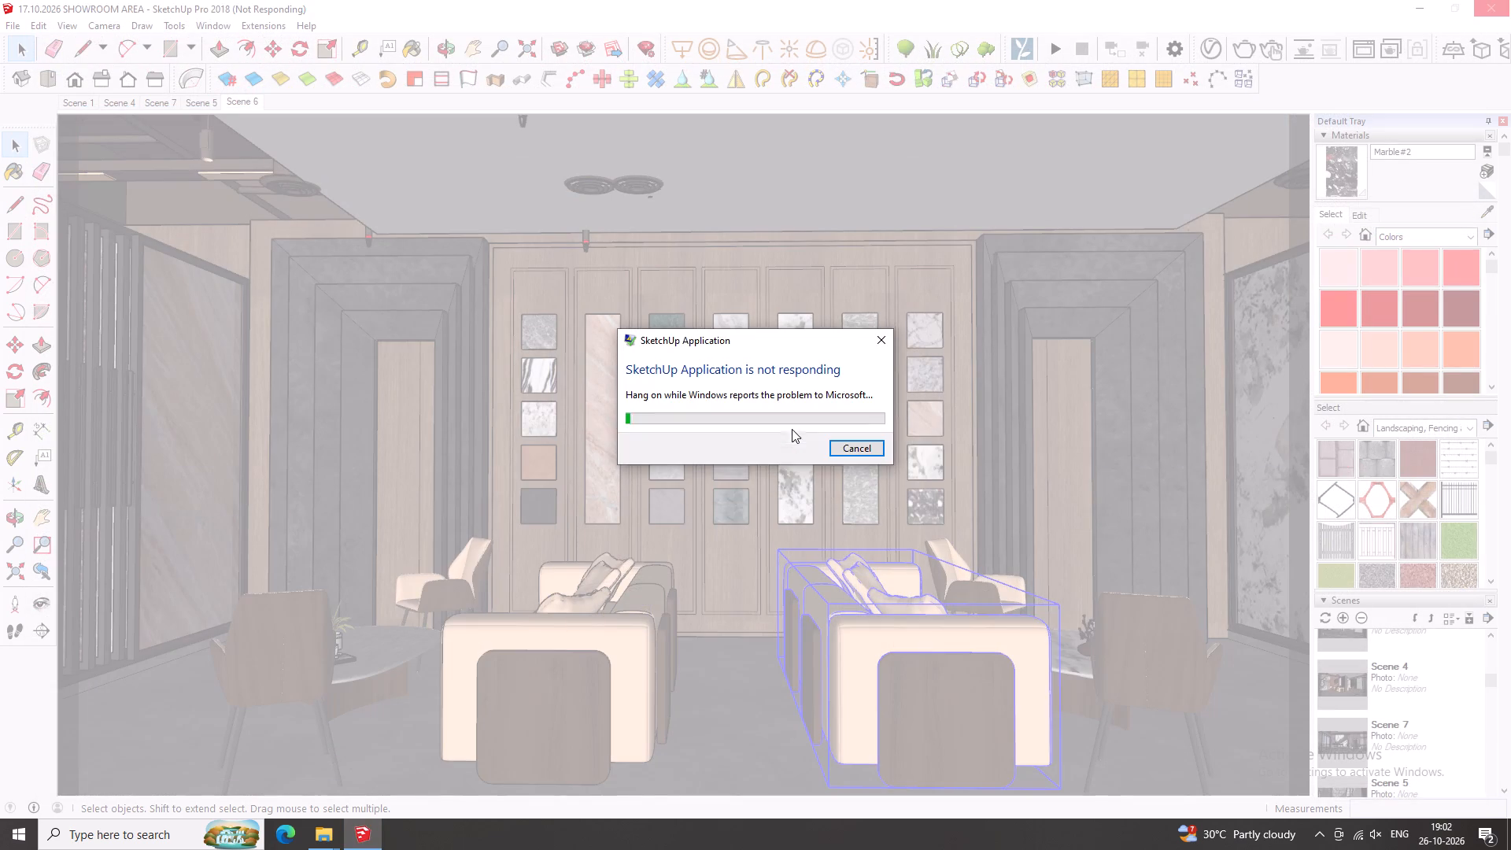
left_click(866, 446)
Close all open File Explorer windows, including the 26.10.2026 render folder.
left_click(345, 841)
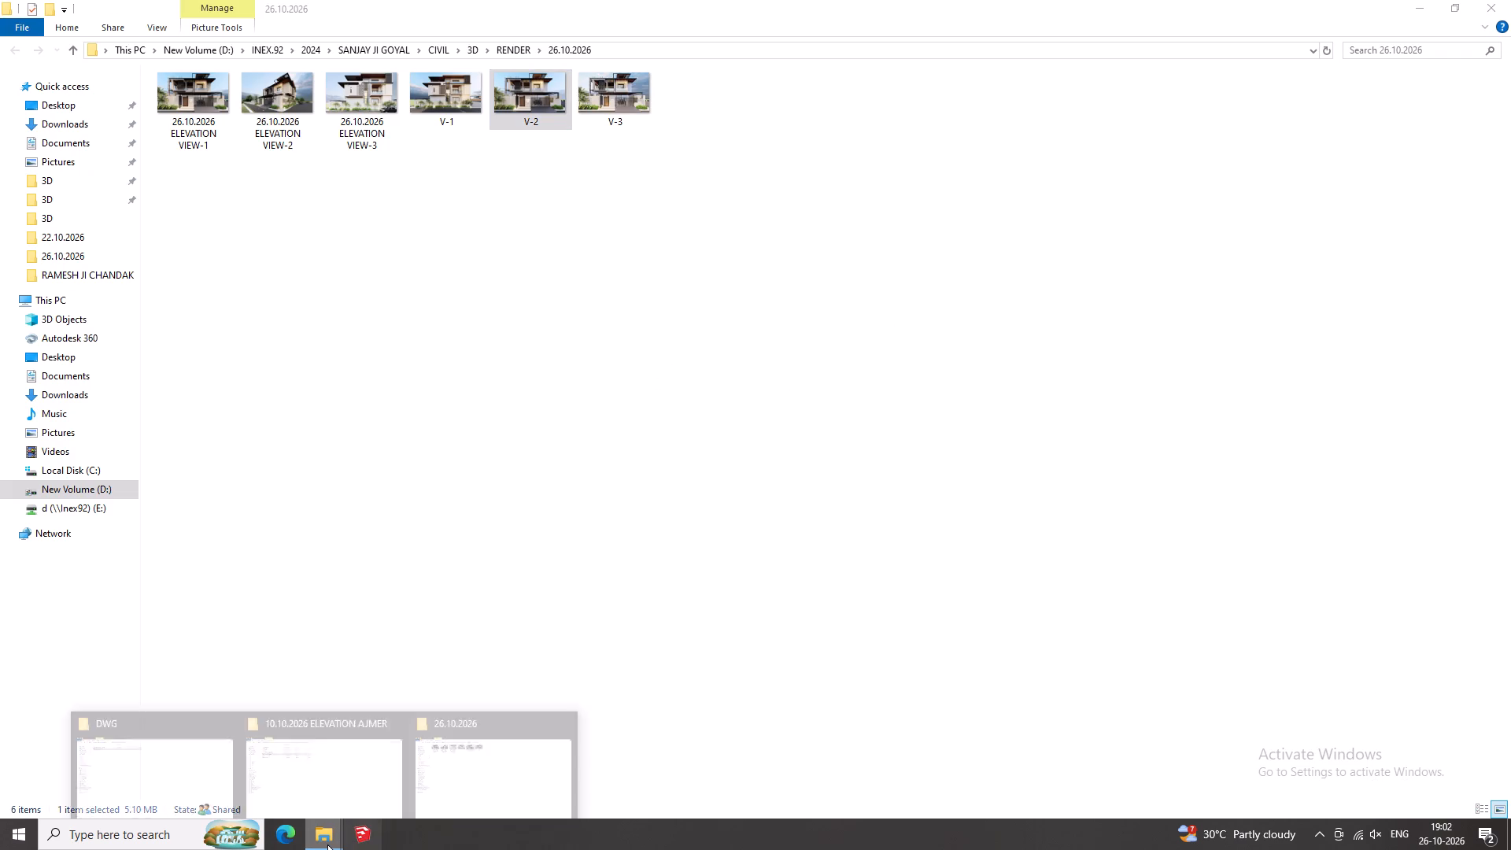
right_click(327, 844)
left_click(327, 844)
left_click(325, 809)
Dismiss the Load Errors message and close the Untitled SketchUp window.
key("Escape")
key("Escape")
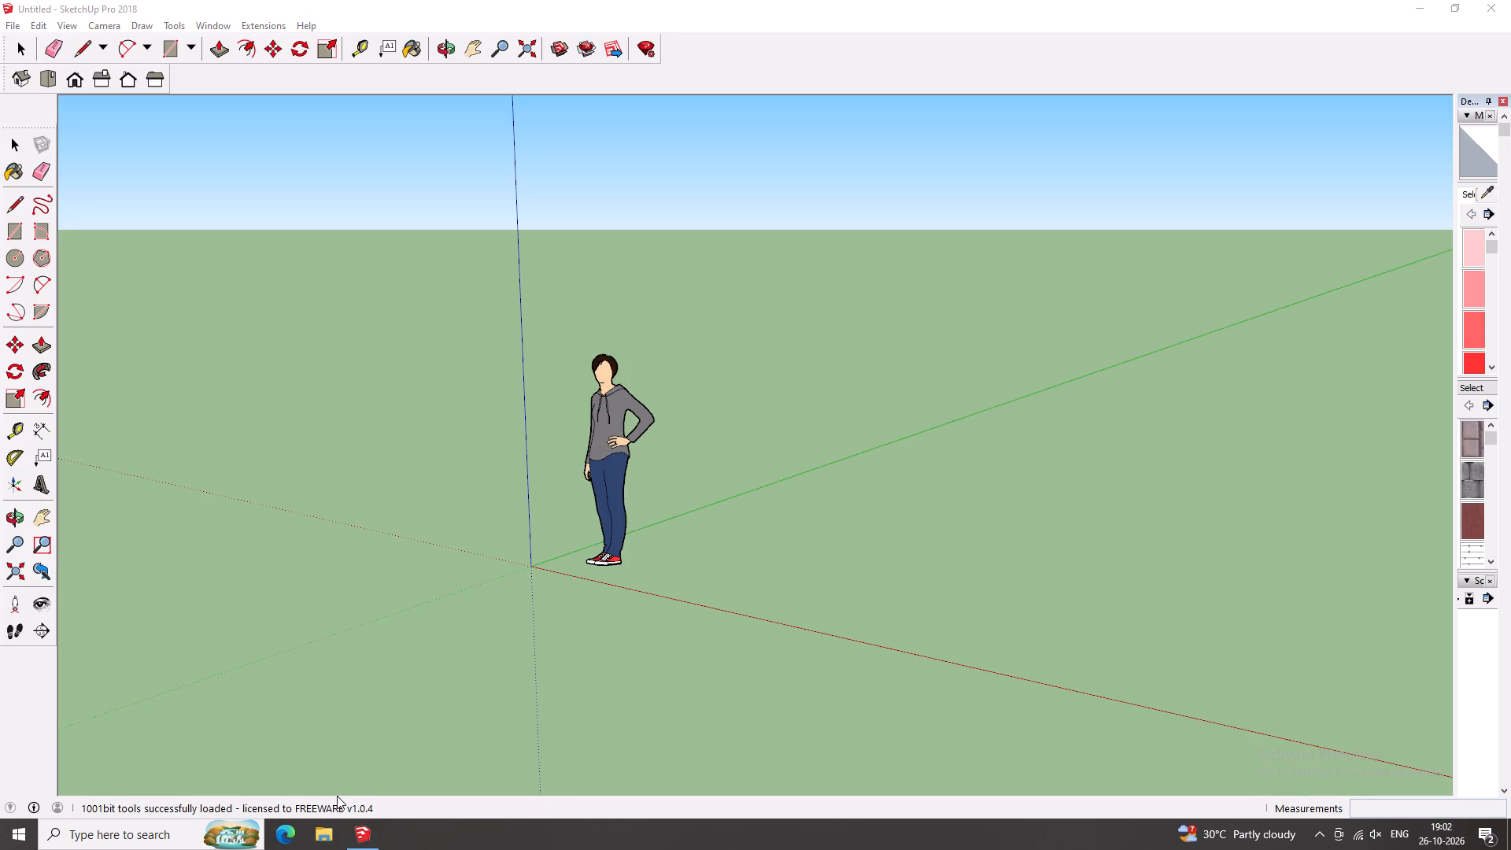
key("Escape")
key("Escape")
key("Escape")
key("Escape")
left_click_drag(1509, 0, 1502, 0)
left_click(1498, 0)
left_click(1498, 2)
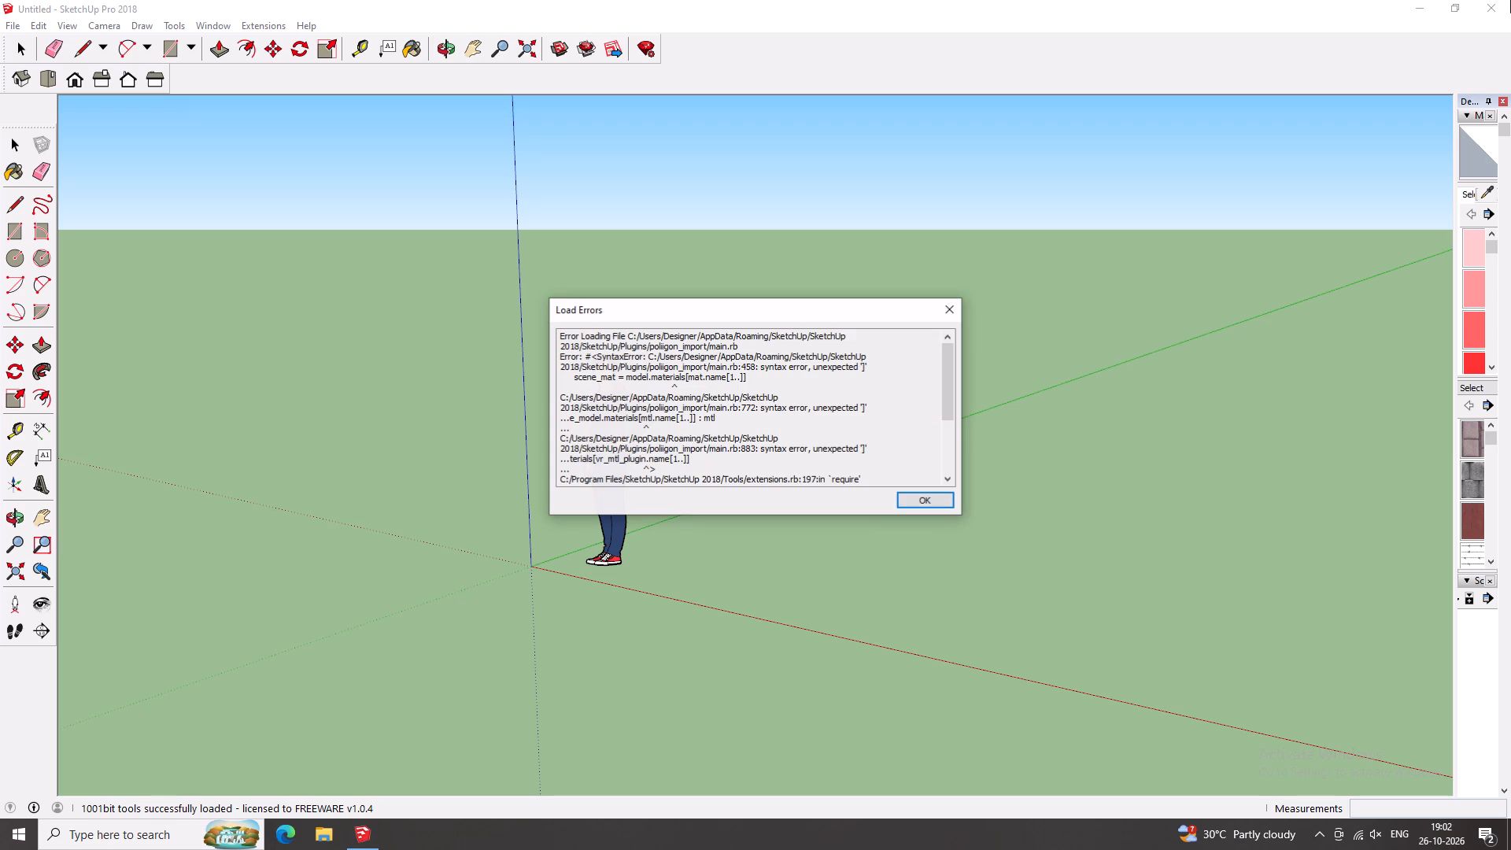
left_click(1510, 0)
left_click(948, 309)
left_click(1509, 0)
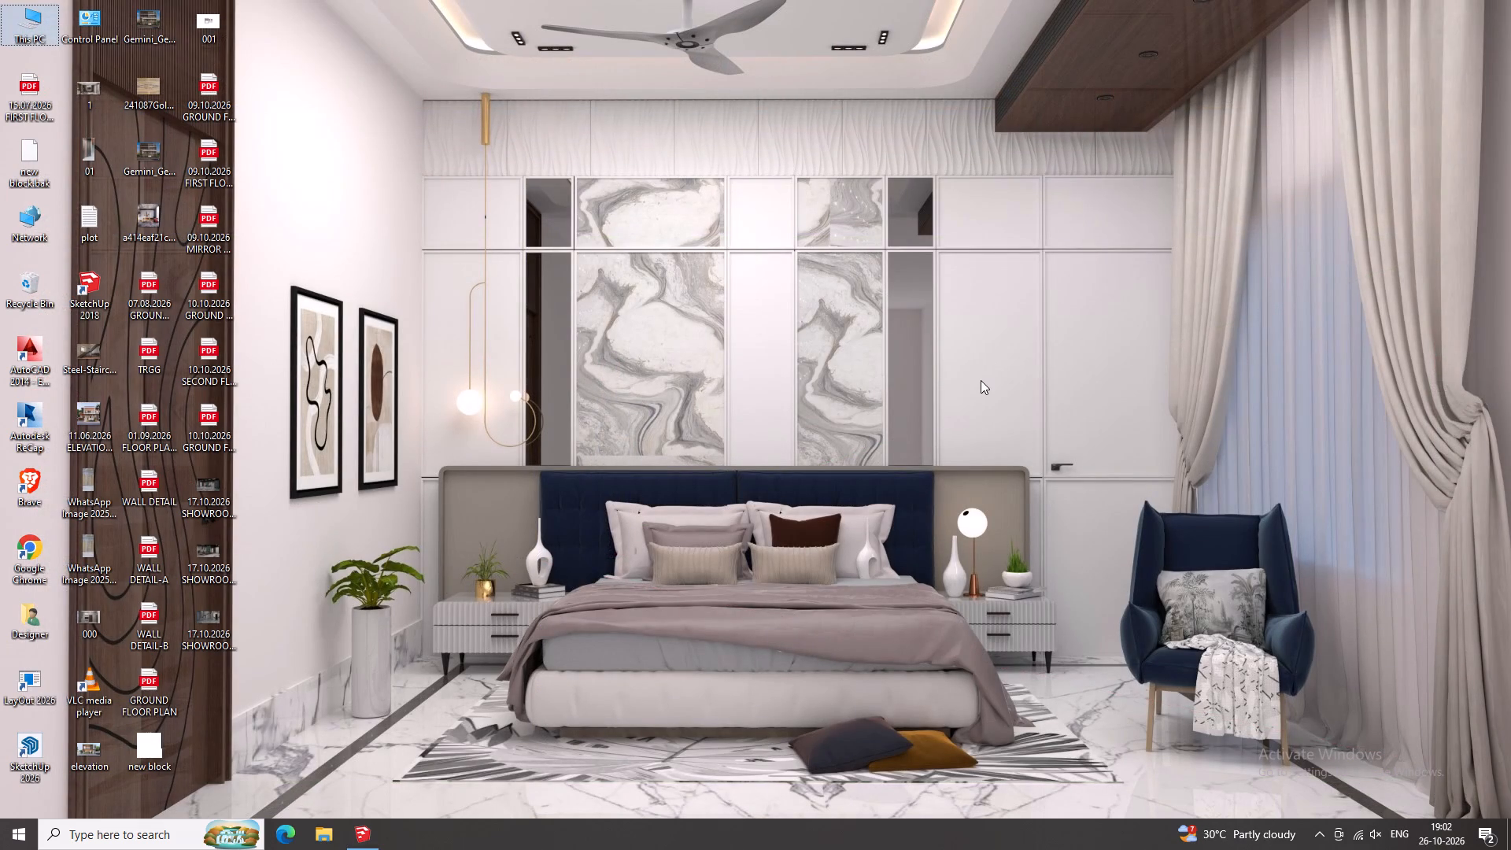